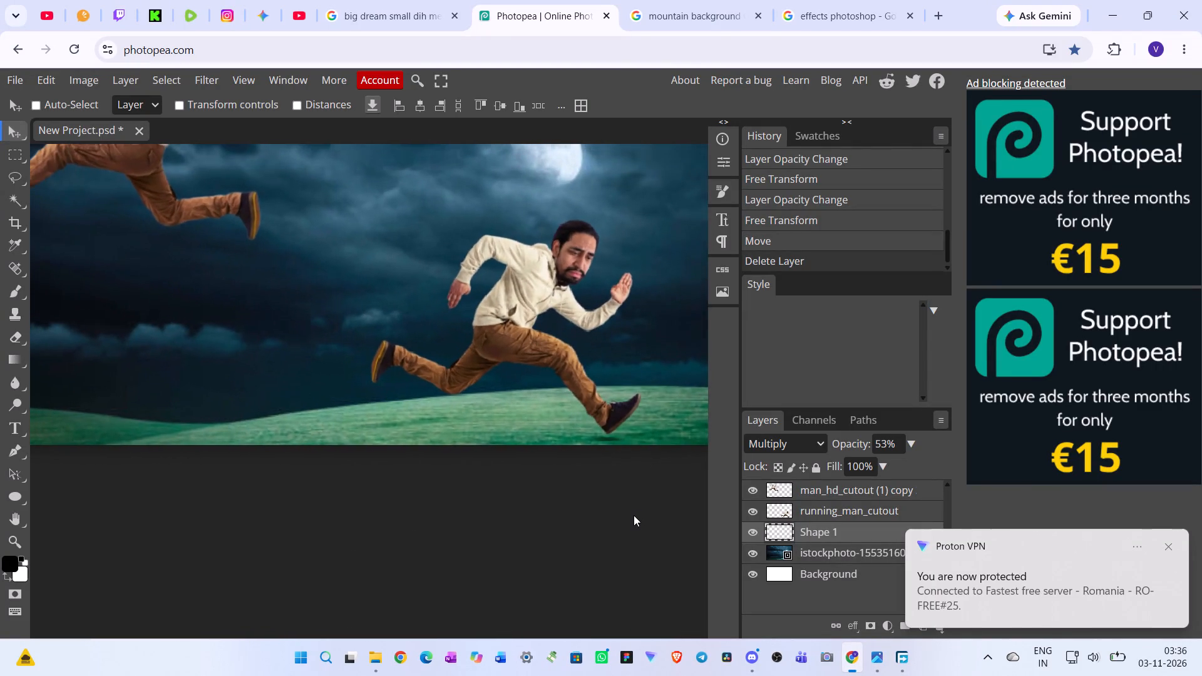
scroll(634, 515, "up", 2)
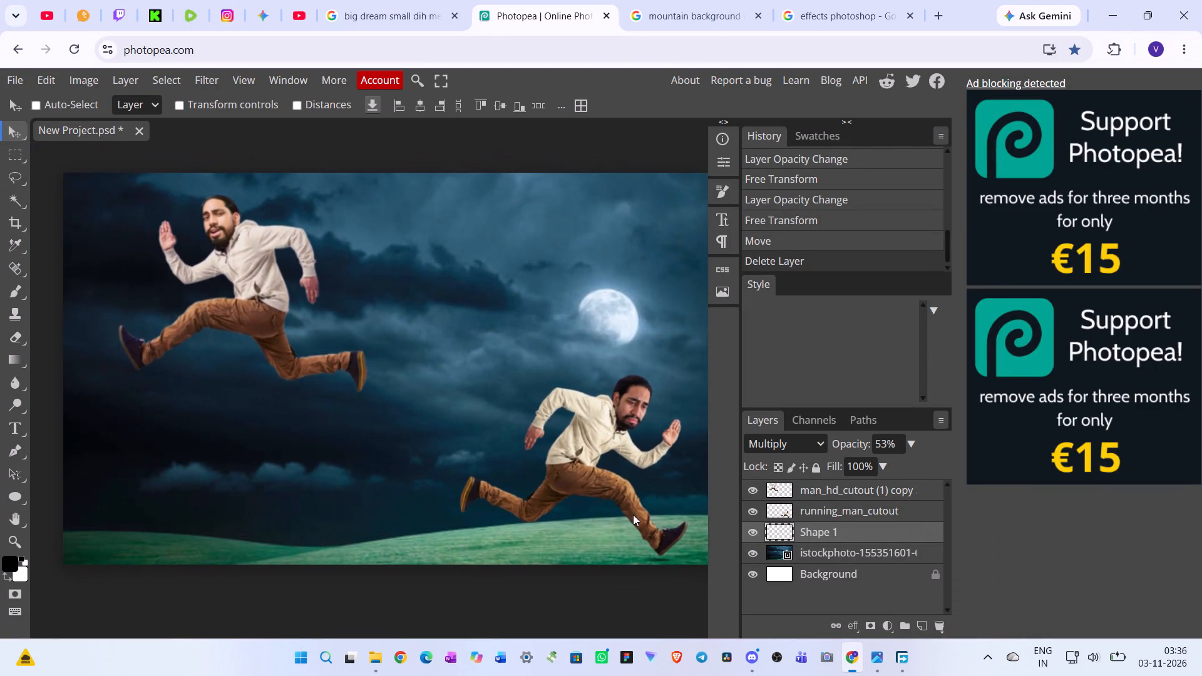
left_click(820, 511)
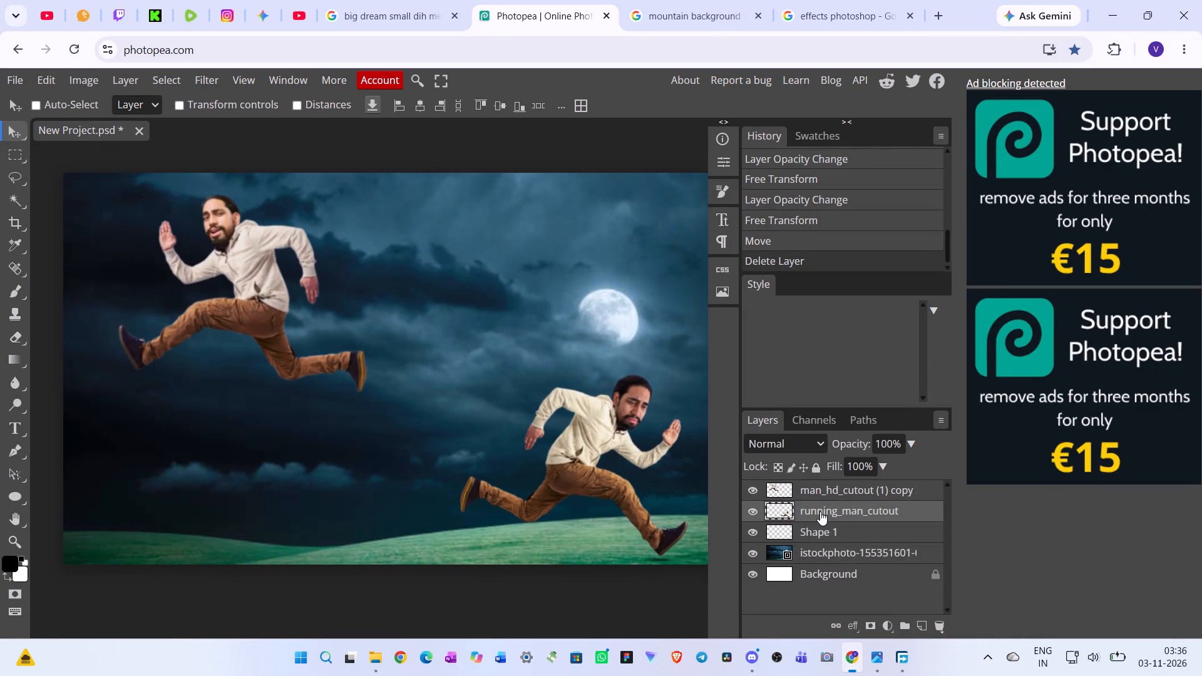
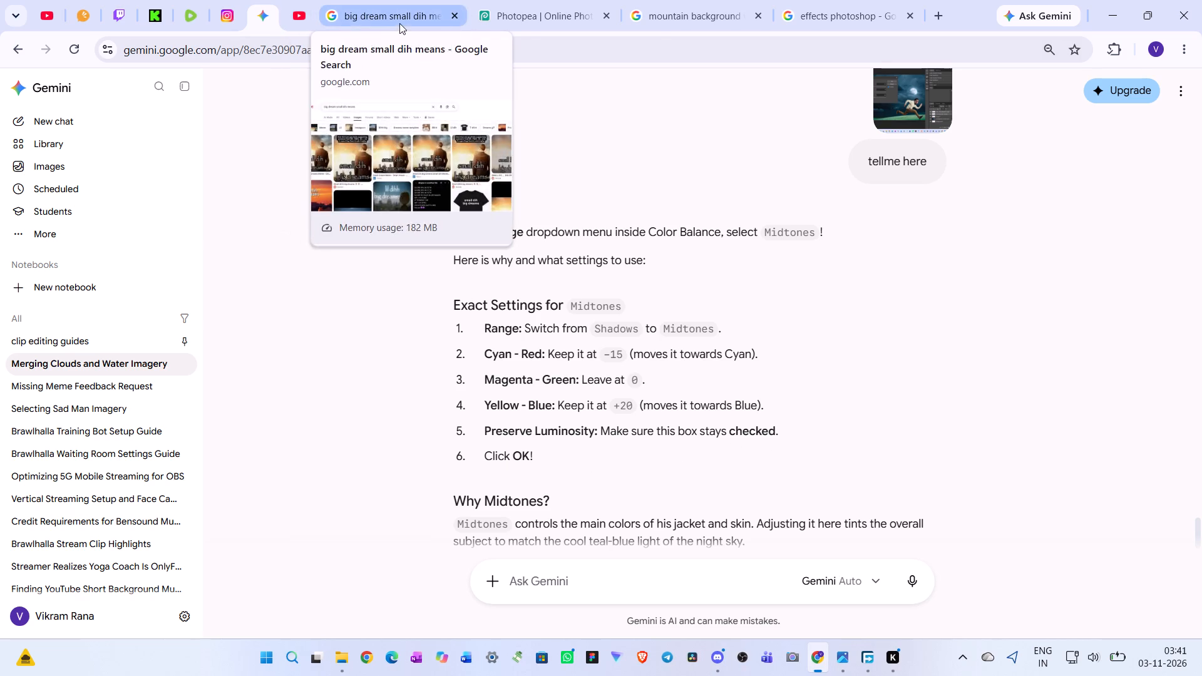
left_click(556, 13)
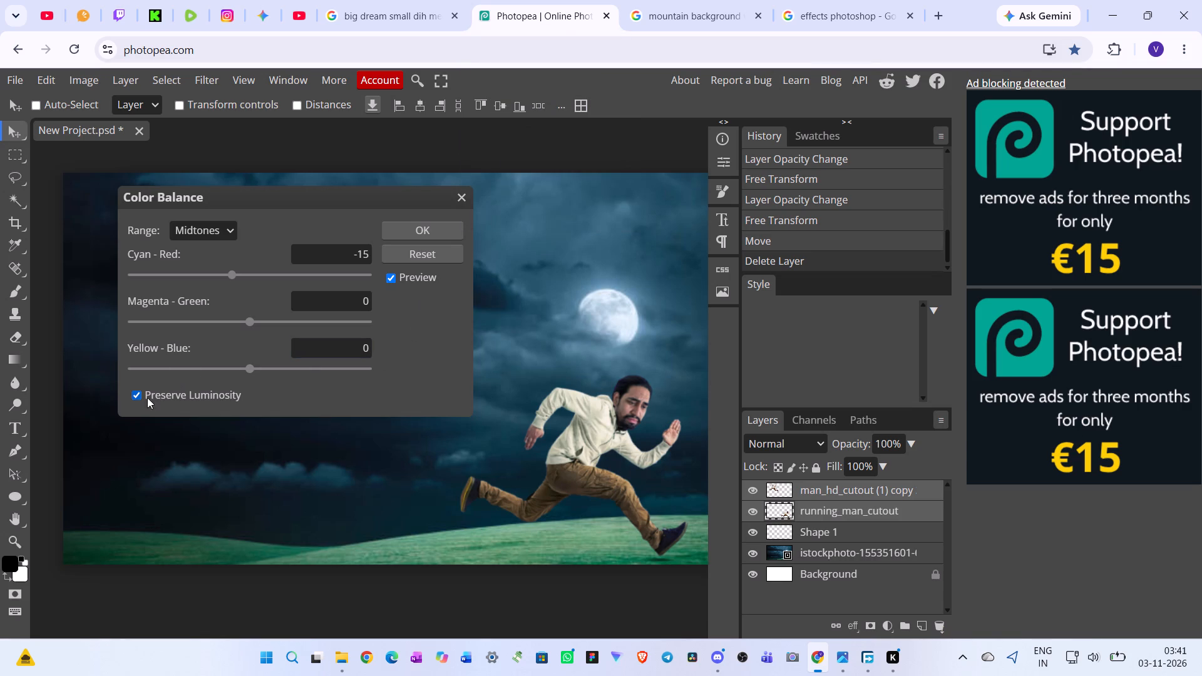
left_click(372, 351)
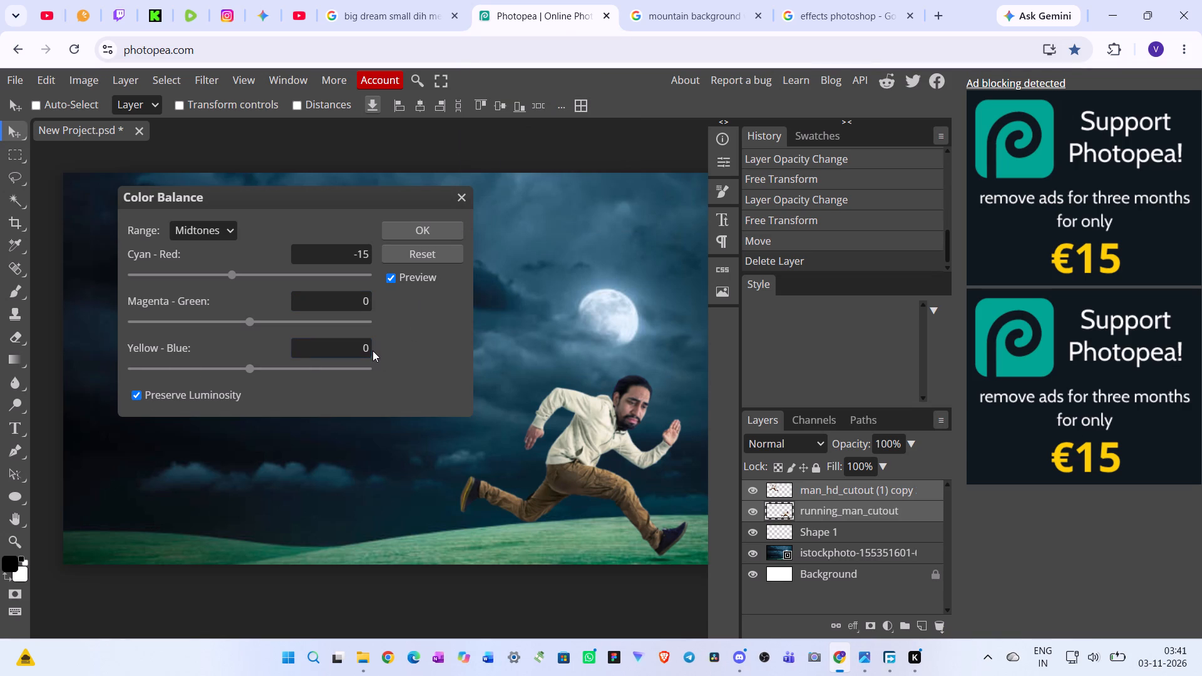
left_click_drag(368, 350, 344, 346)
key("BackSpace")
key("ctrl+v")
left_click(390, 279)
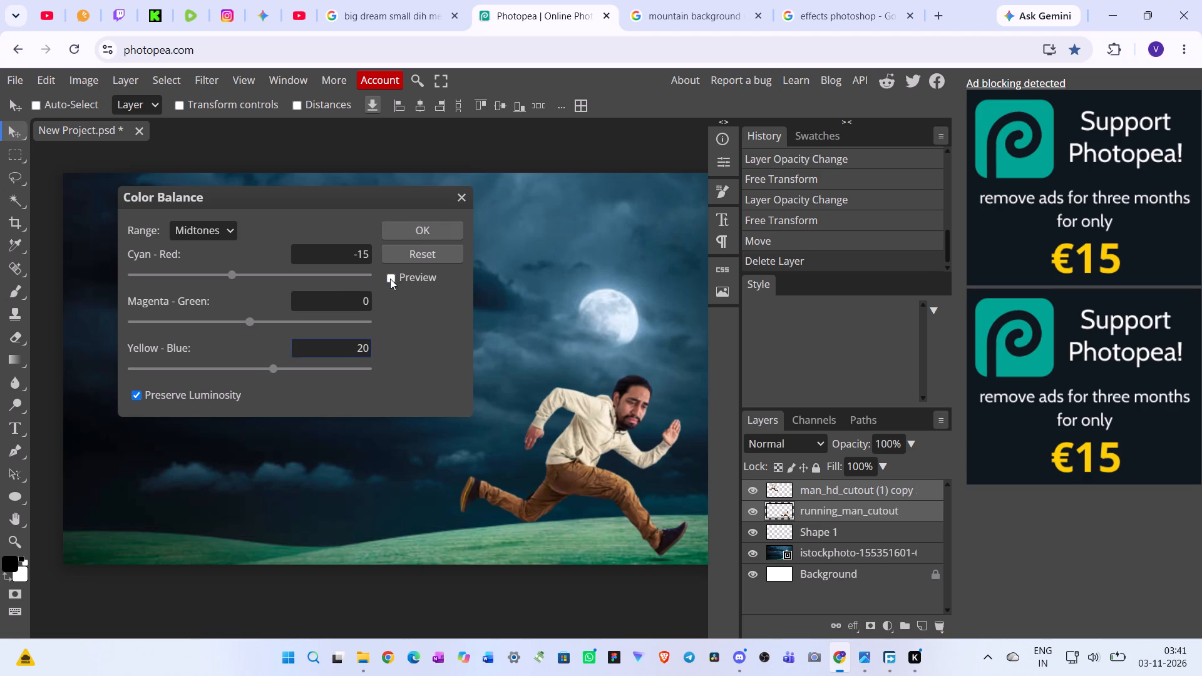
left_click(390, 279)
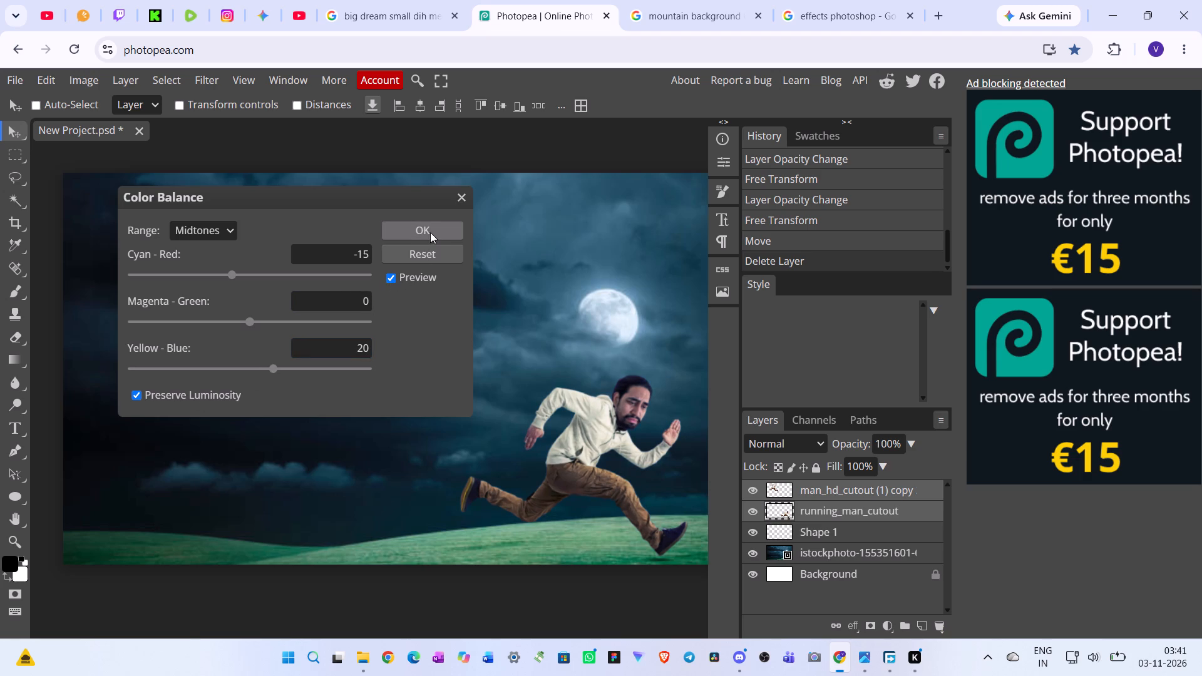
left_click(428, 230)
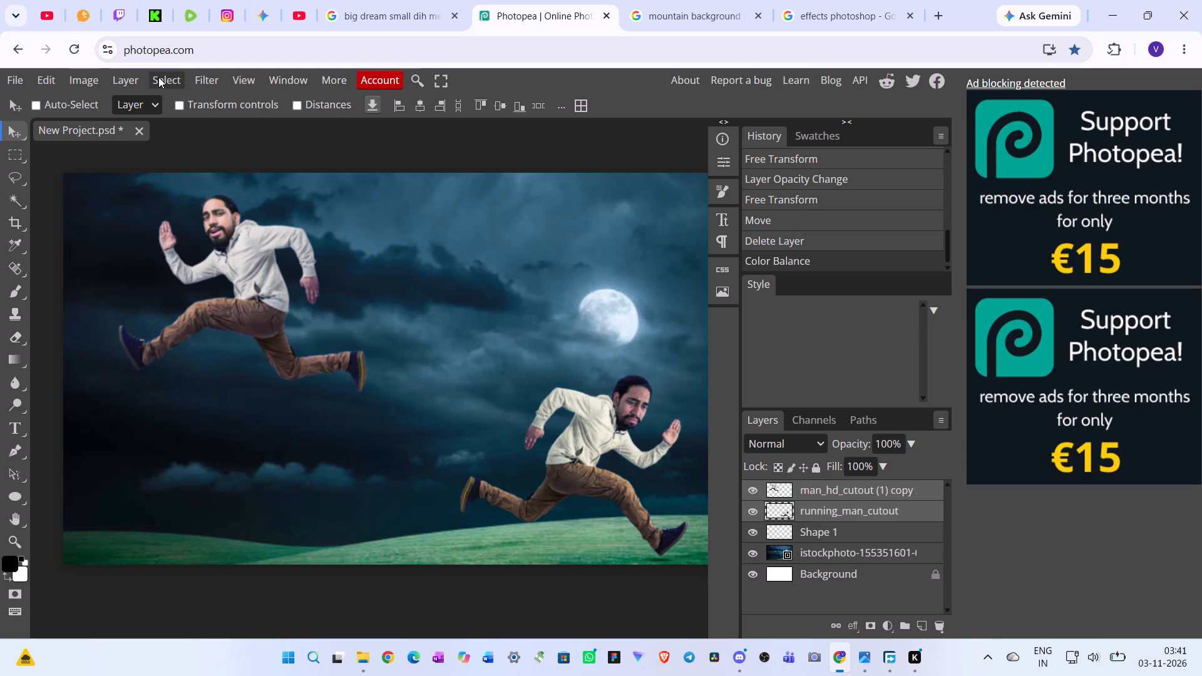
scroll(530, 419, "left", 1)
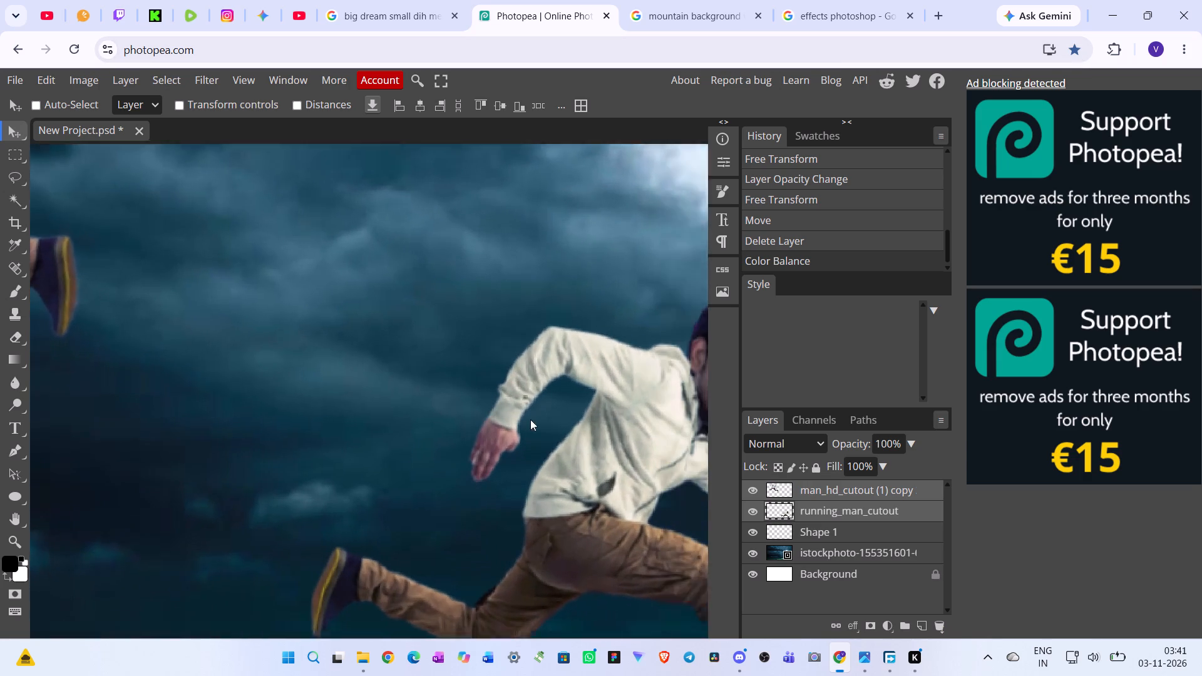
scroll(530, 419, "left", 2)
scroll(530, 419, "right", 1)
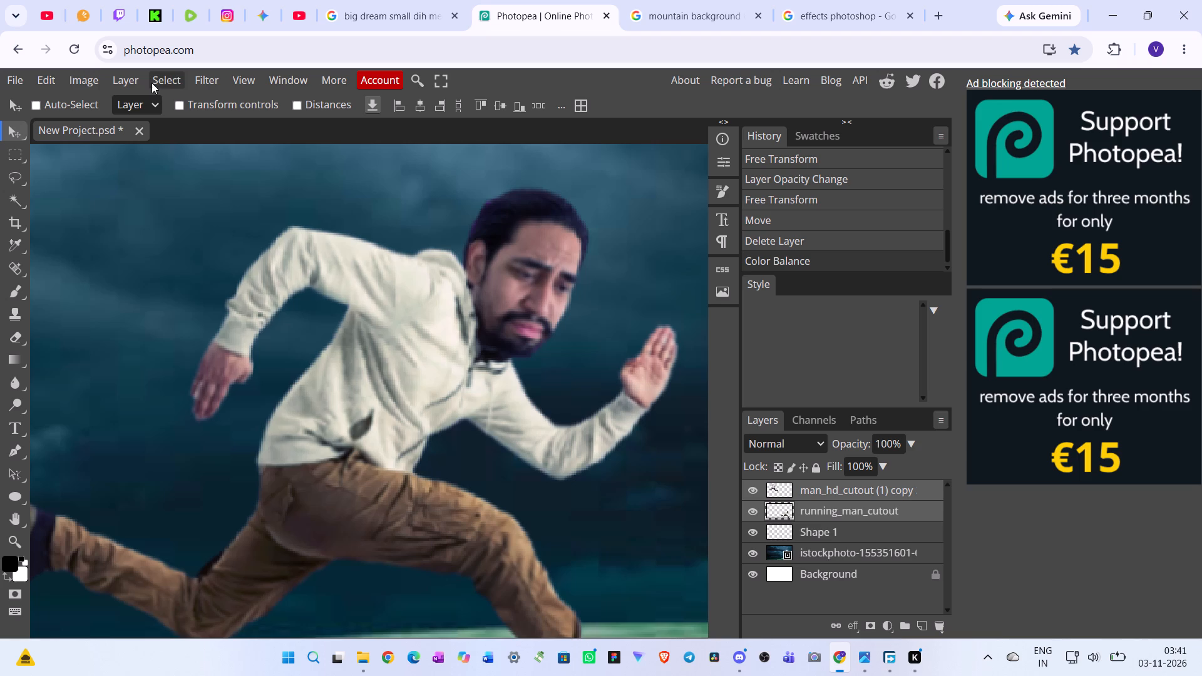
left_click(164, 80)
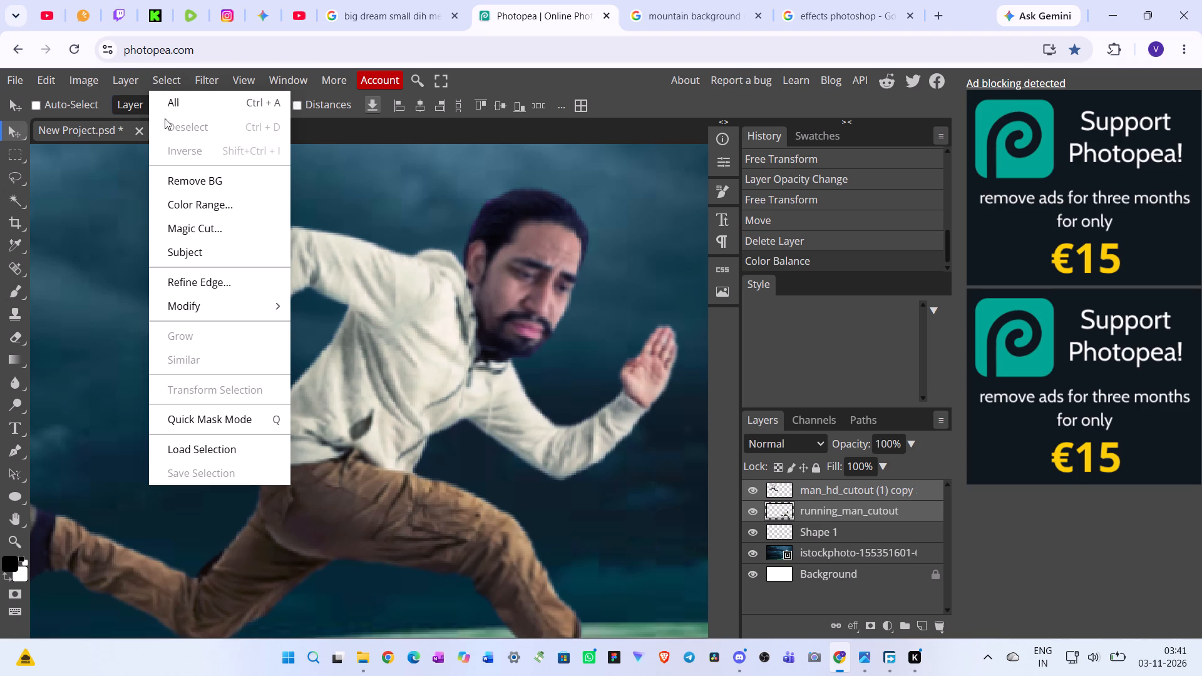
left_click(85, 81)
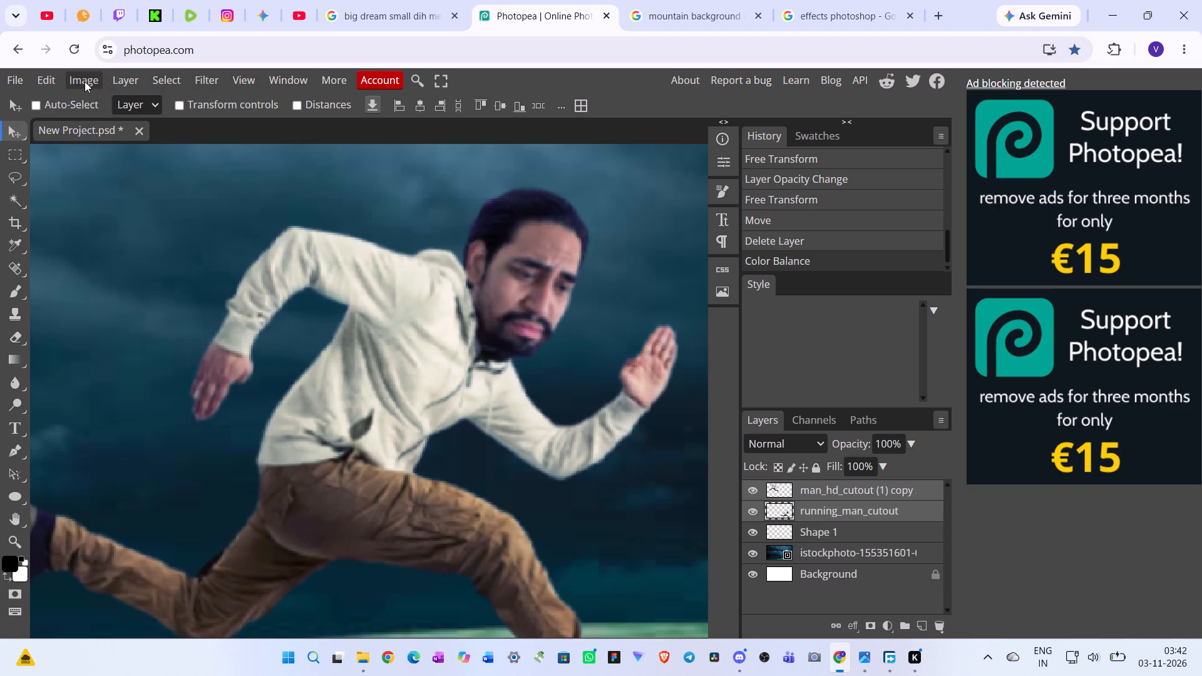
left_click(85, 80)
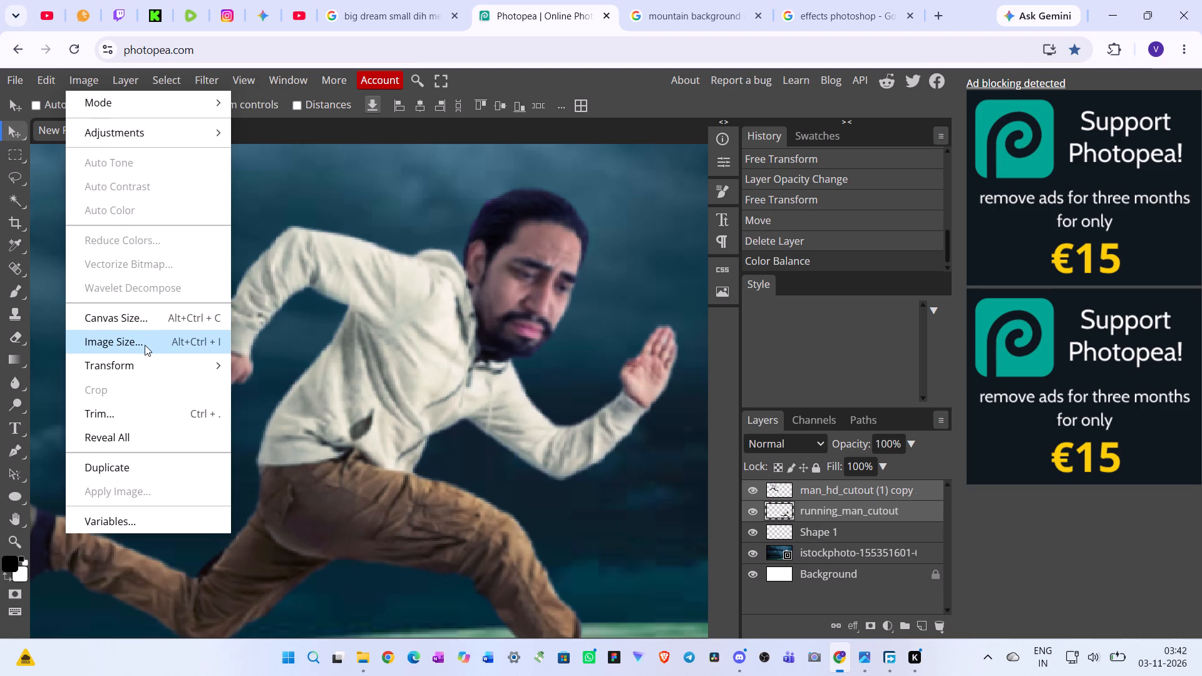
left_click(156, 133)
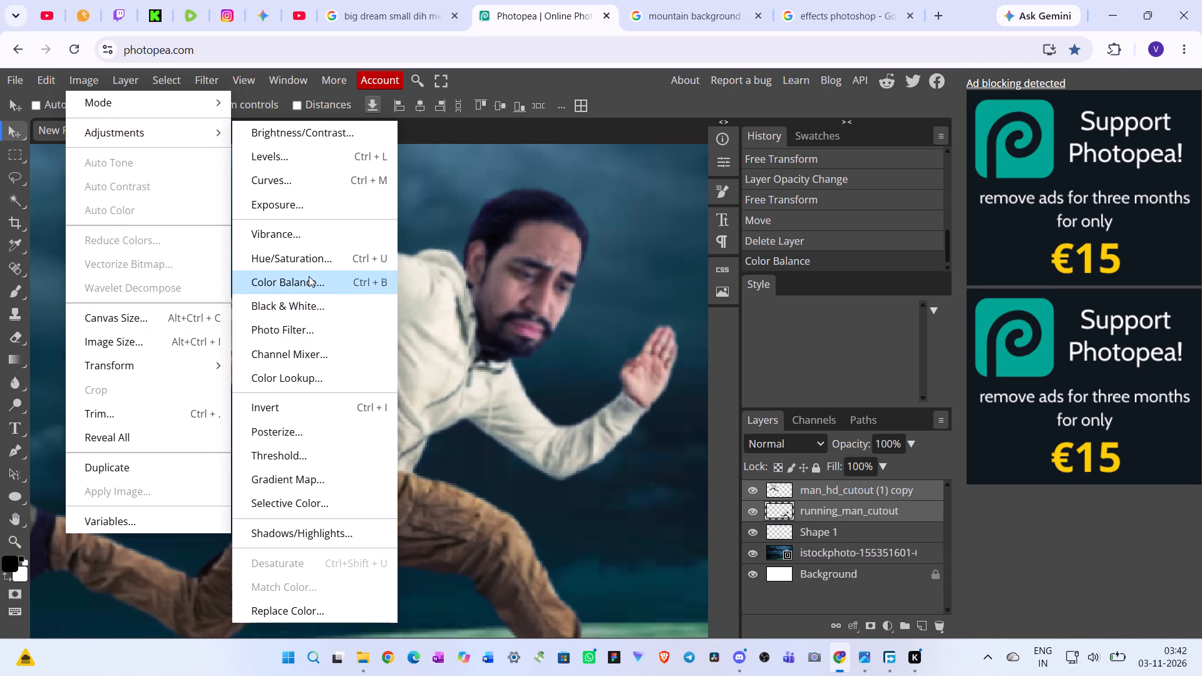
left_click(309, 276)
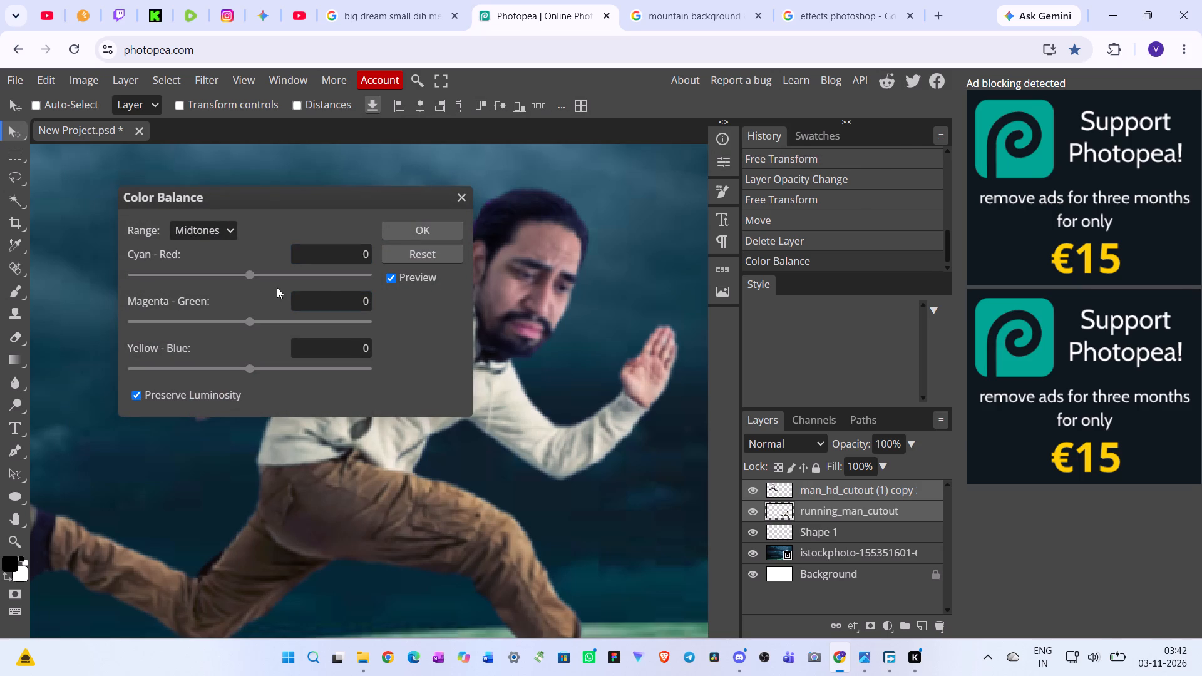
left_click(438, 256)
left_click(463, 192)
scroll(429, 241, "down", 1)
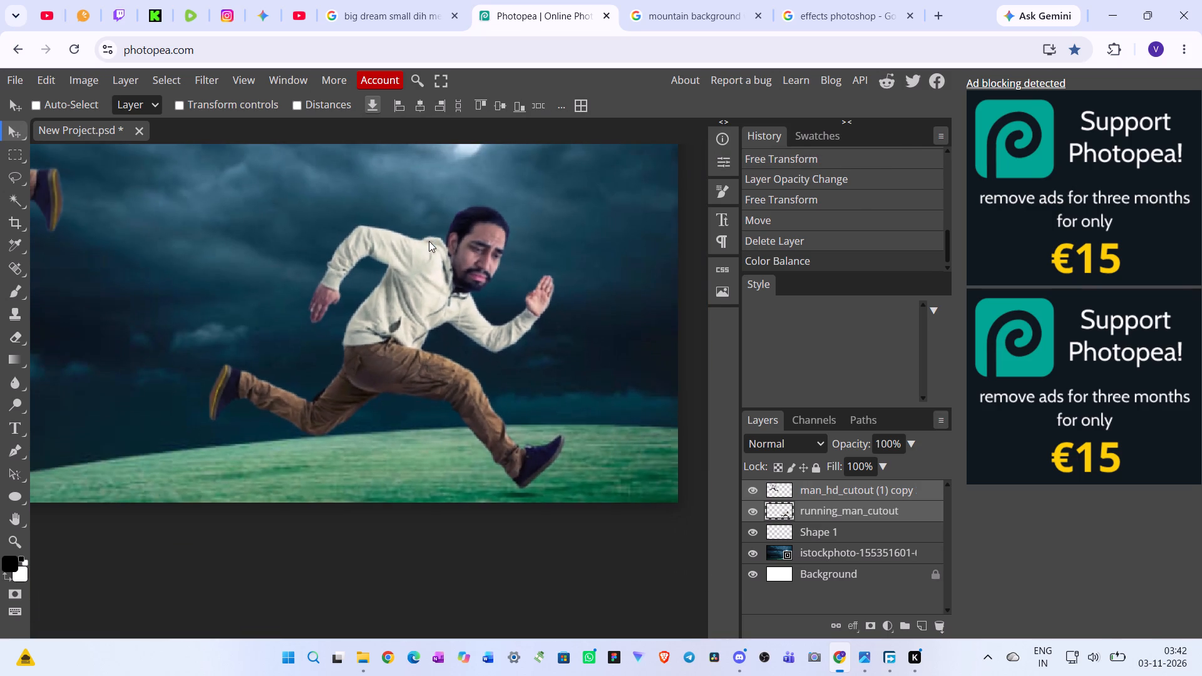
scroll(429, 241, "right", 7)
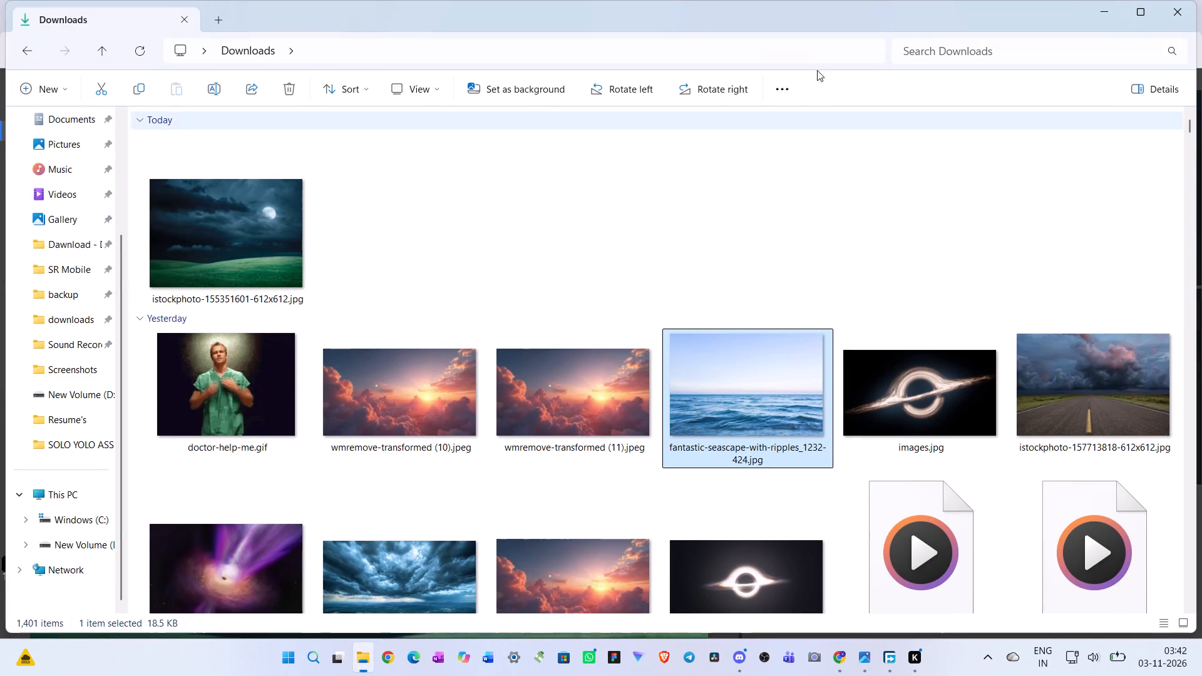
left_click(1101, 9)
scroll(354, 253, "right", 2)
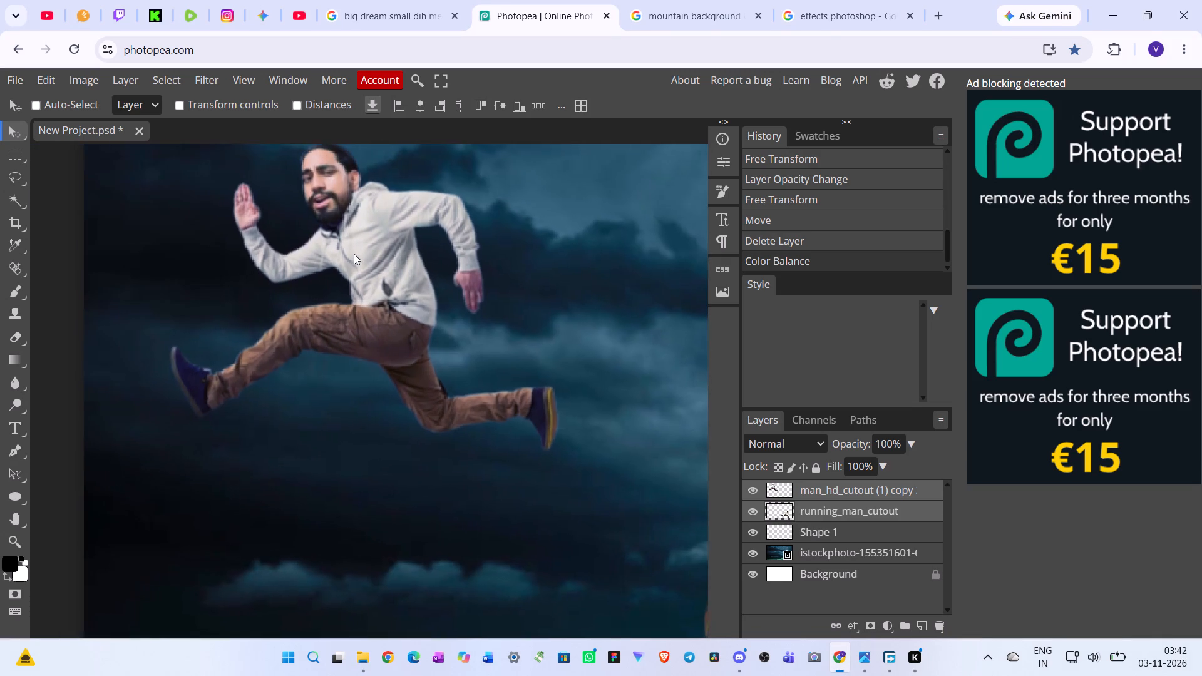
scroll(354, 253, "right", 1)
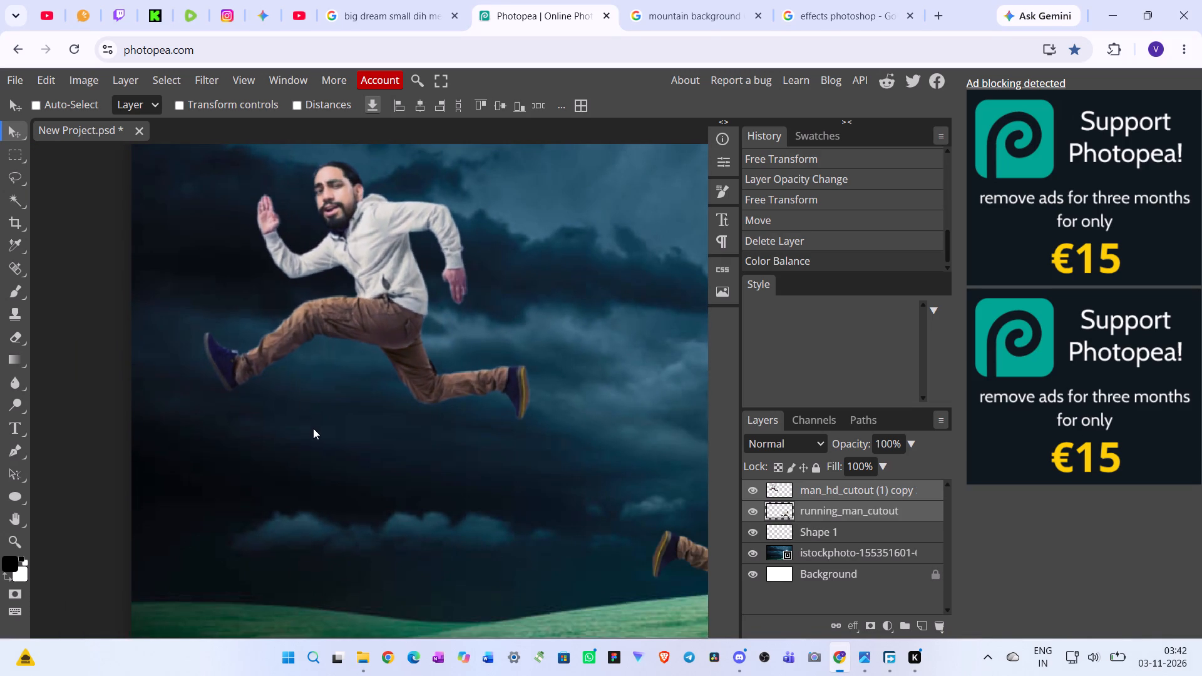
scroll(366, 361, "left", 3)
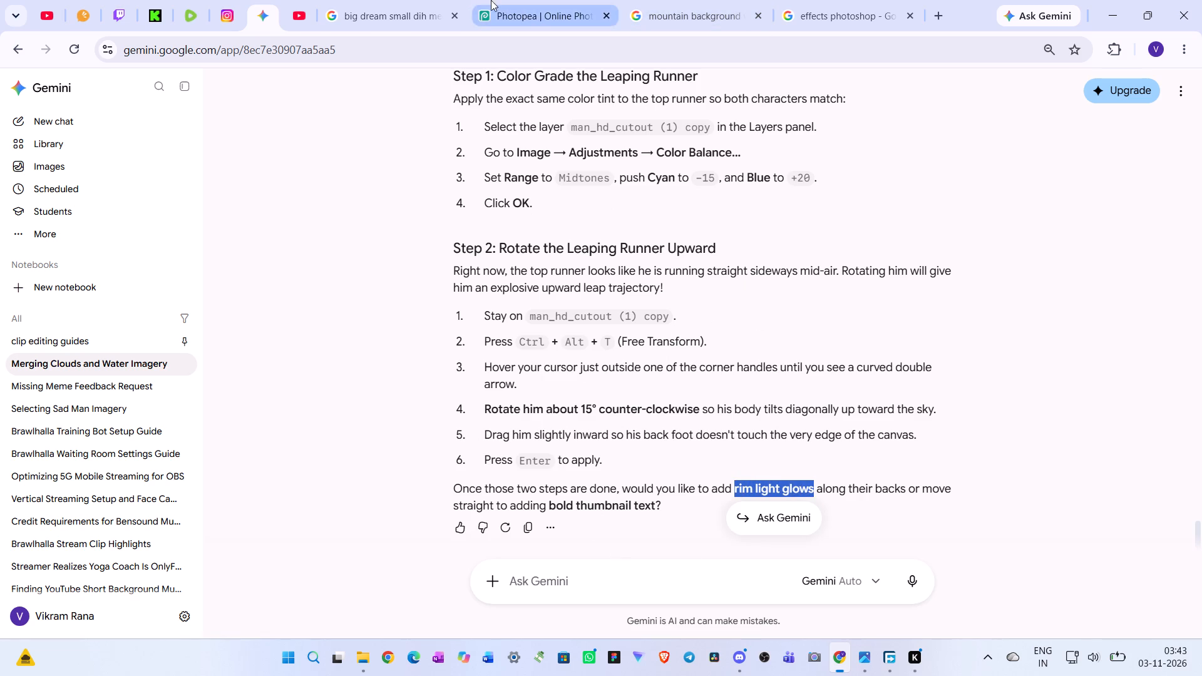
Check the AI Mode answer for the Google search "big dream small dih means" and return to its image results.
left_click(385, 1)
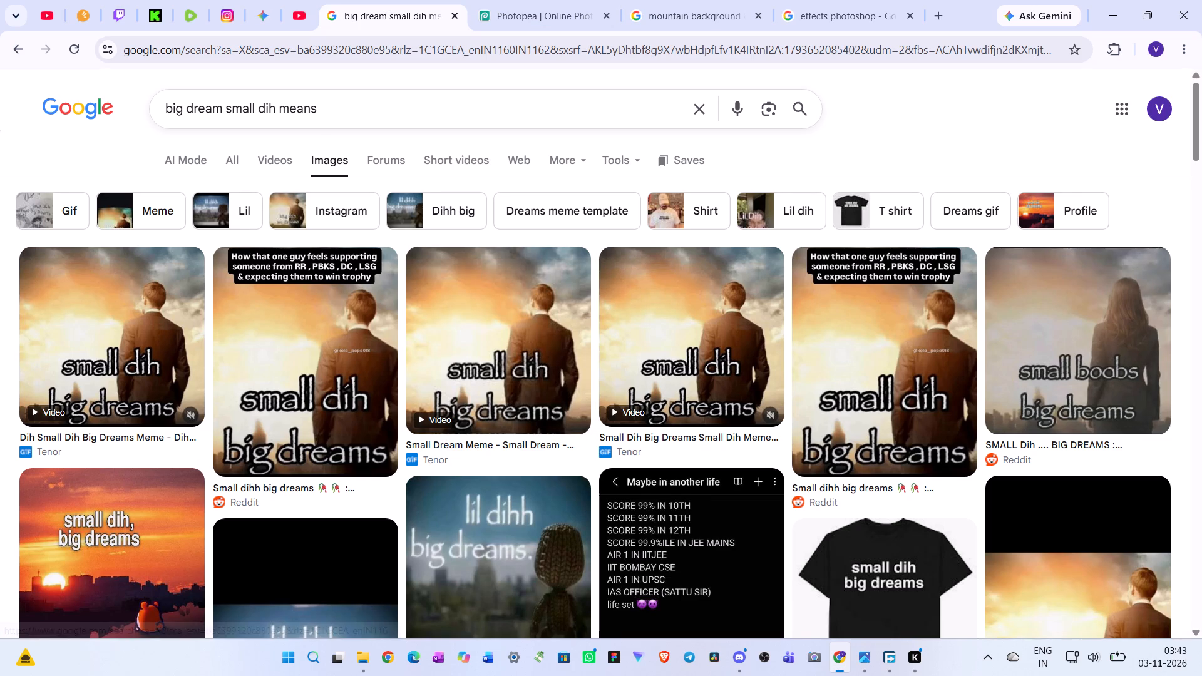
left_click(370, 110)
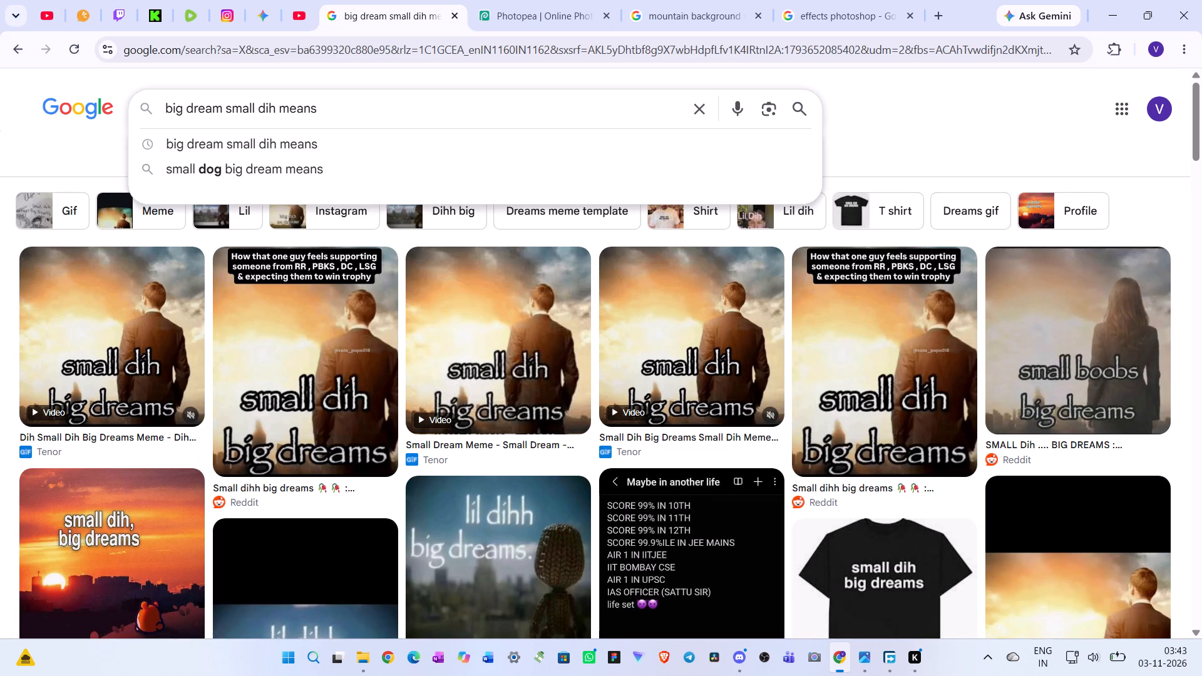
left_click(99, 138)
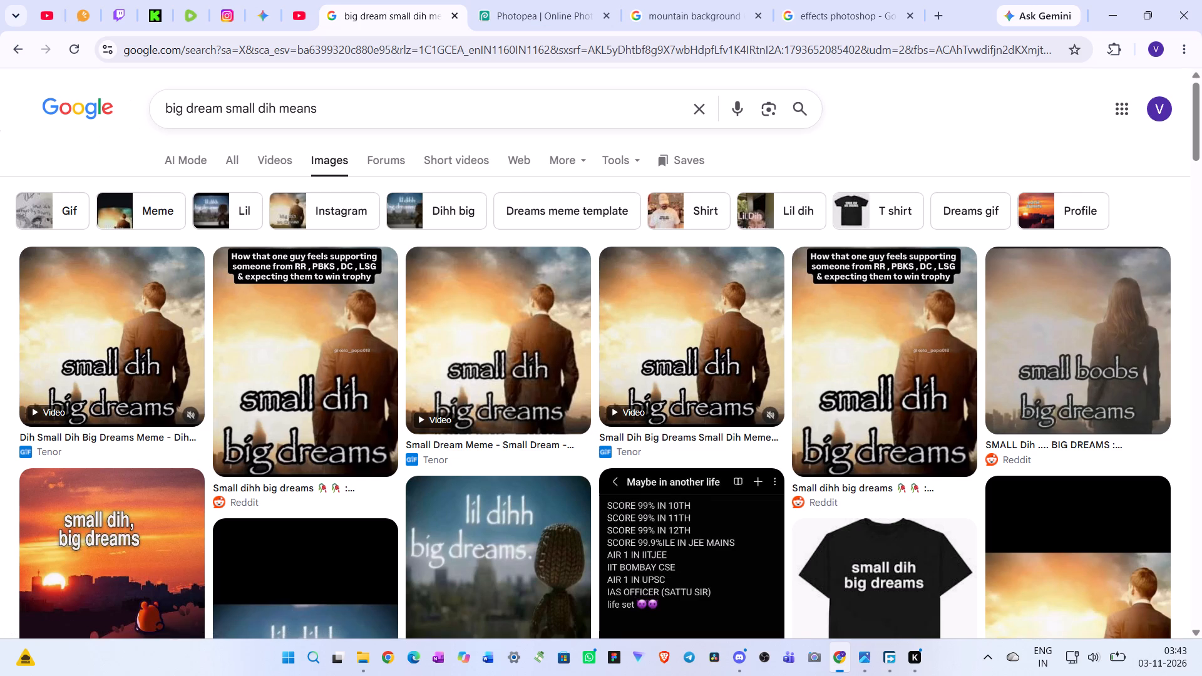
left_click(183, 166)
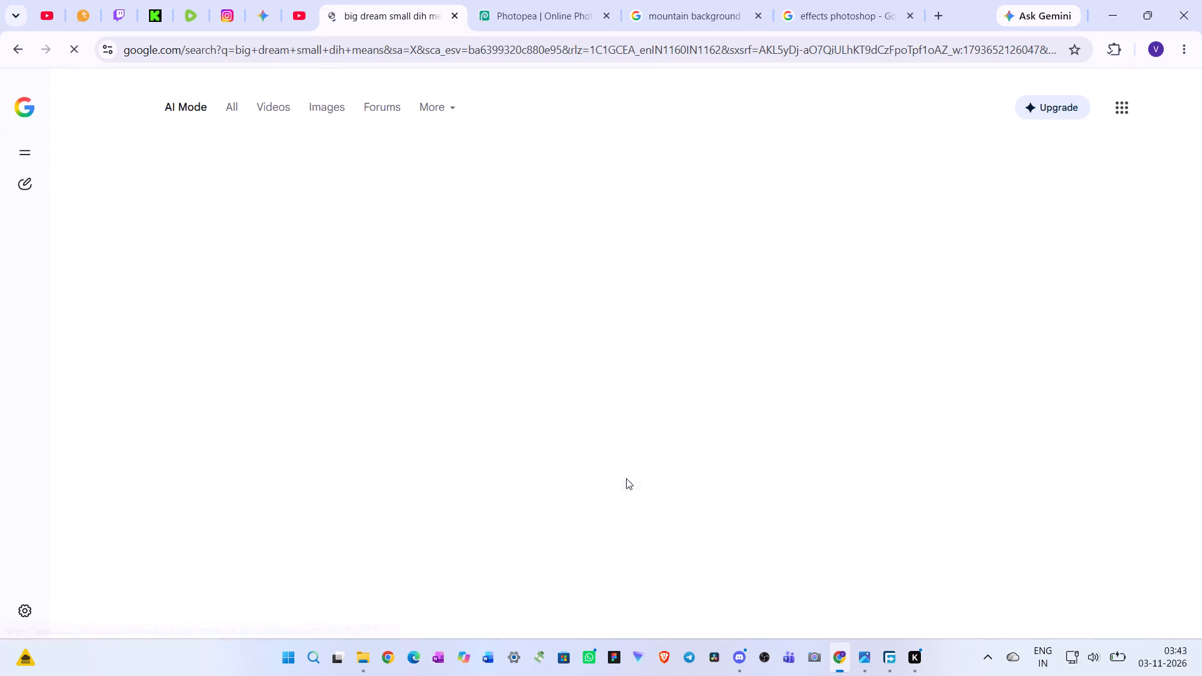
left_click(15, 48)
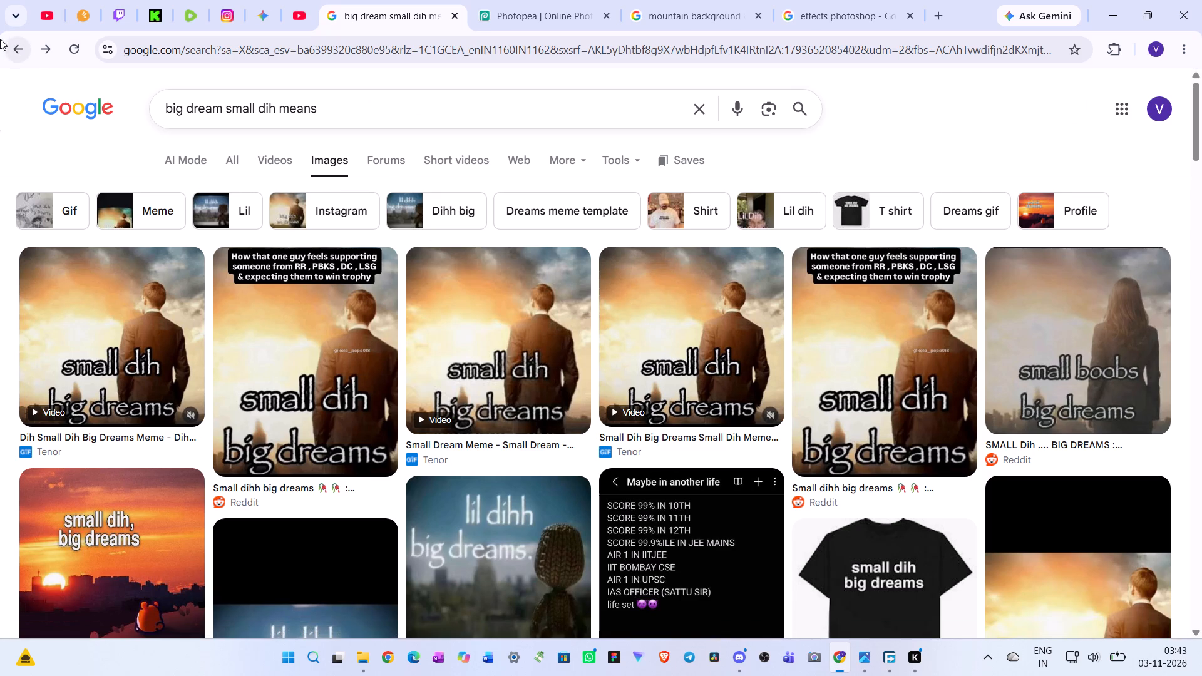
In the "big dream small dih means" search, ask Google's AI Mode whether a thumbnail with this slang can be used on YouTube; read the answer.
left_click(198, 159)
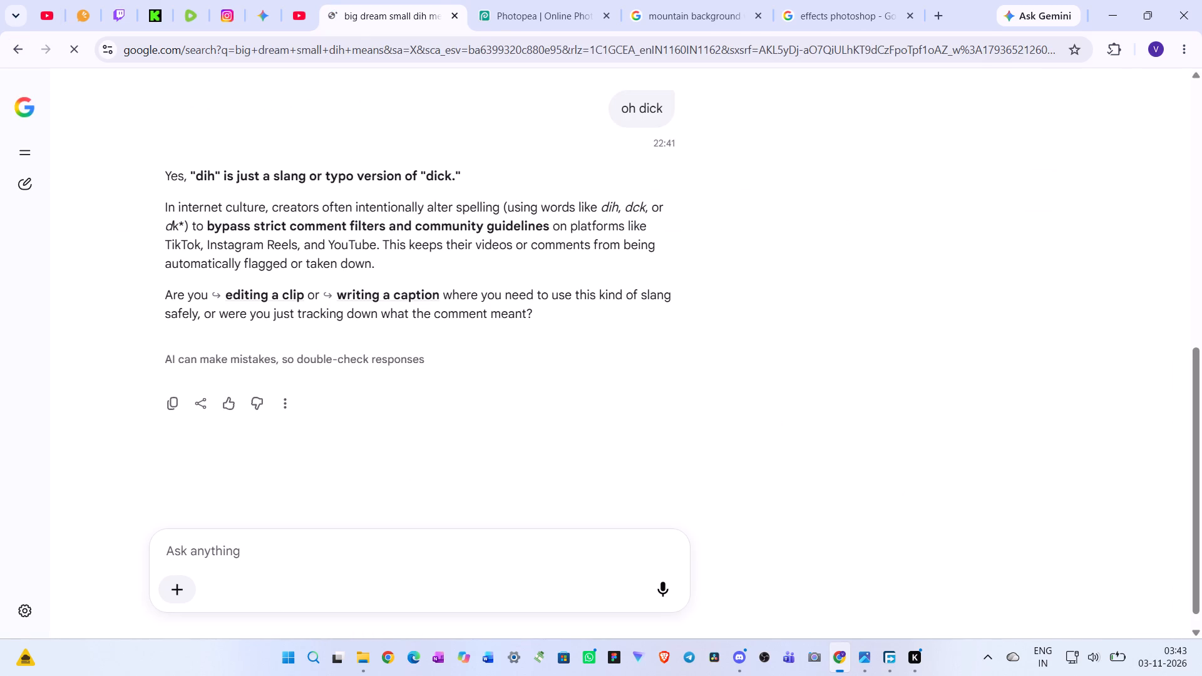
left_click(277, 547)
type("if i make a thum")
type("bnail")
key("space")
type("on this")
key("space")
key("BackSpace")
key("BackSpace")
key("BackSpace")
key("BackSpace")
key("BackSpace")
key("BackSpace")
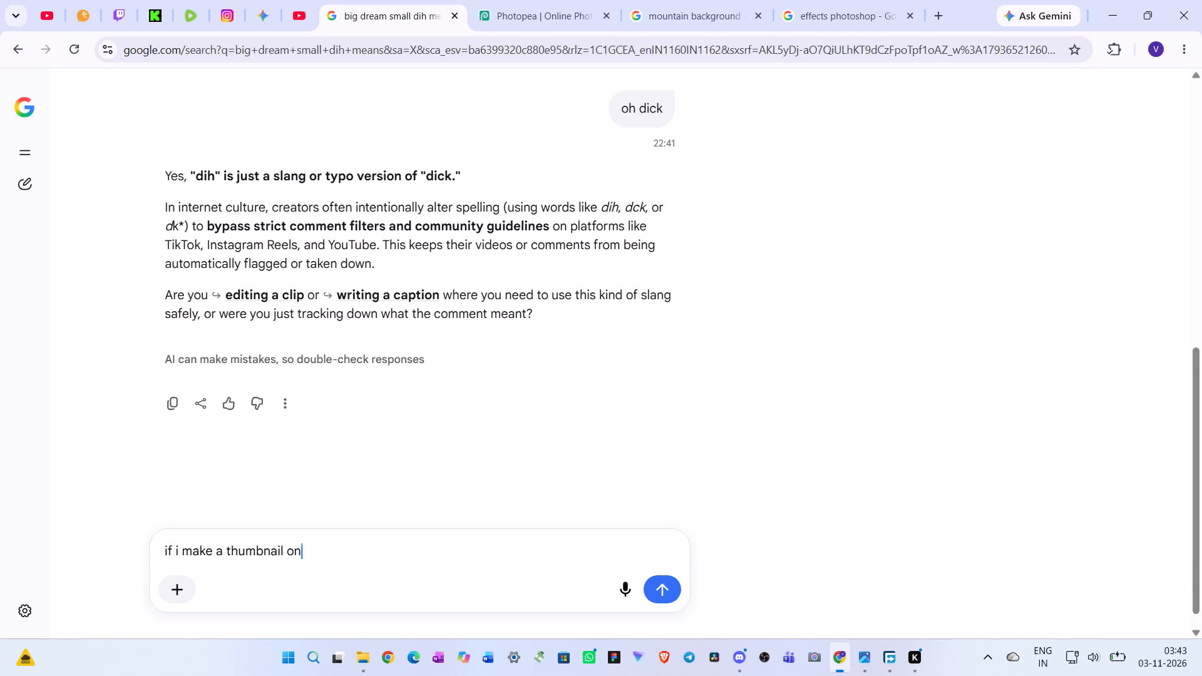
type("with this slang")
key("space")
type("can i use it on")
key("space")
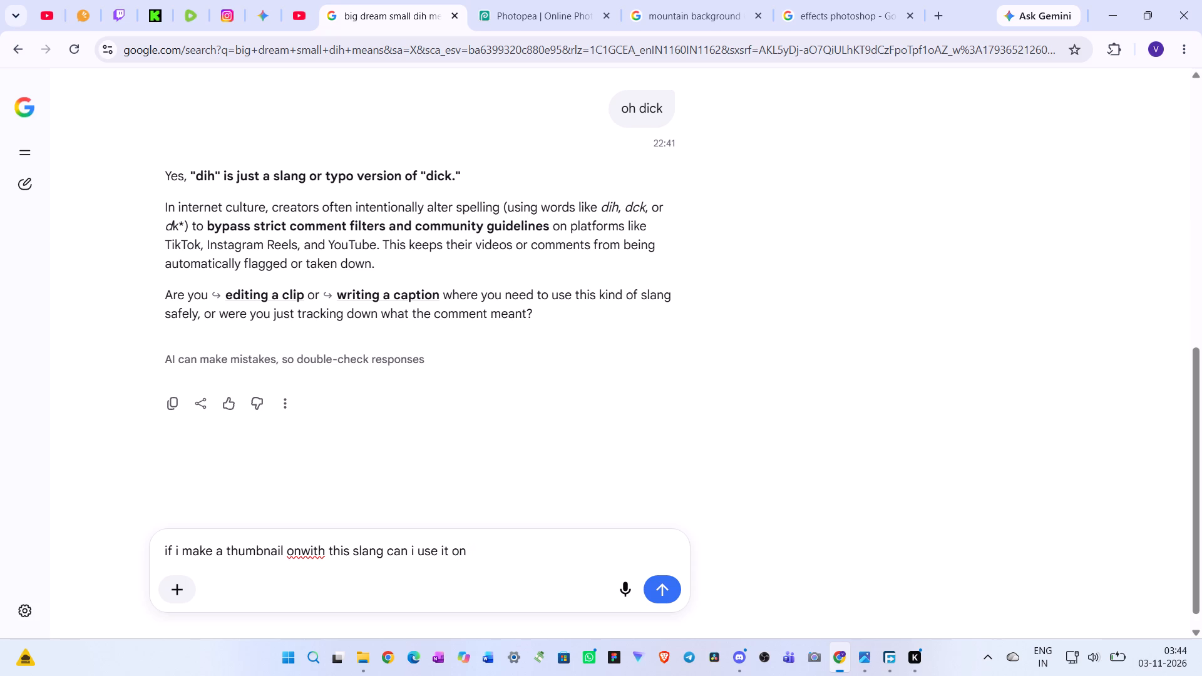
type("yt")
key("Return")
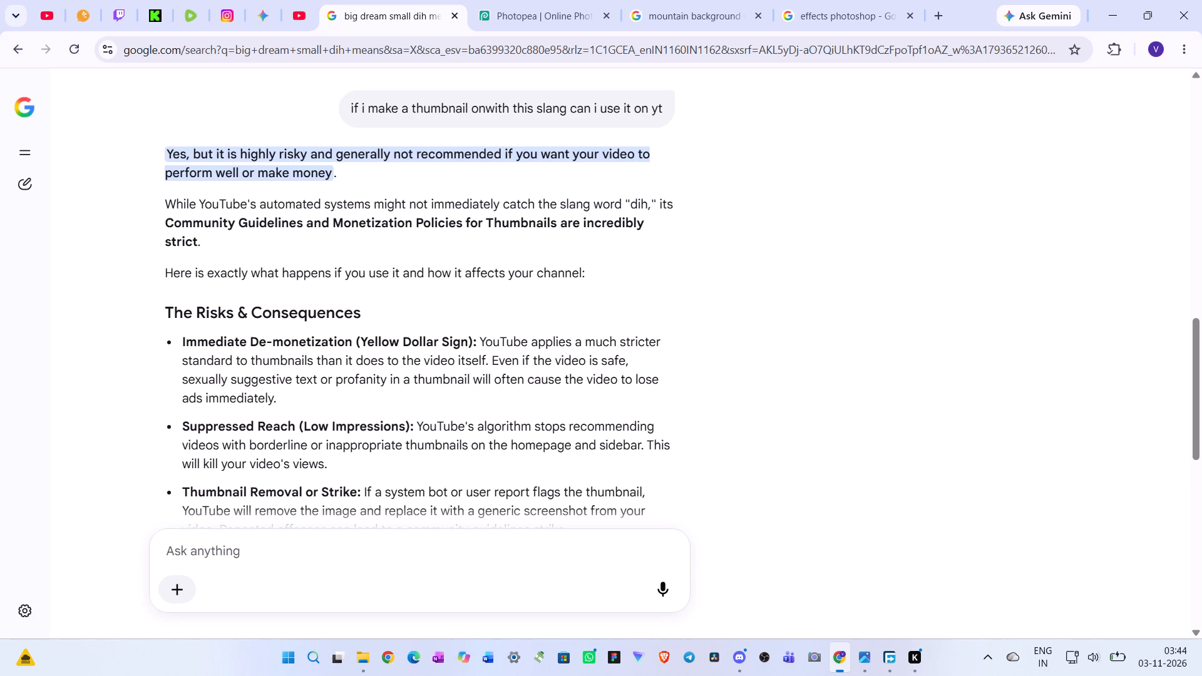
scroll(441, 444, "down", 3)
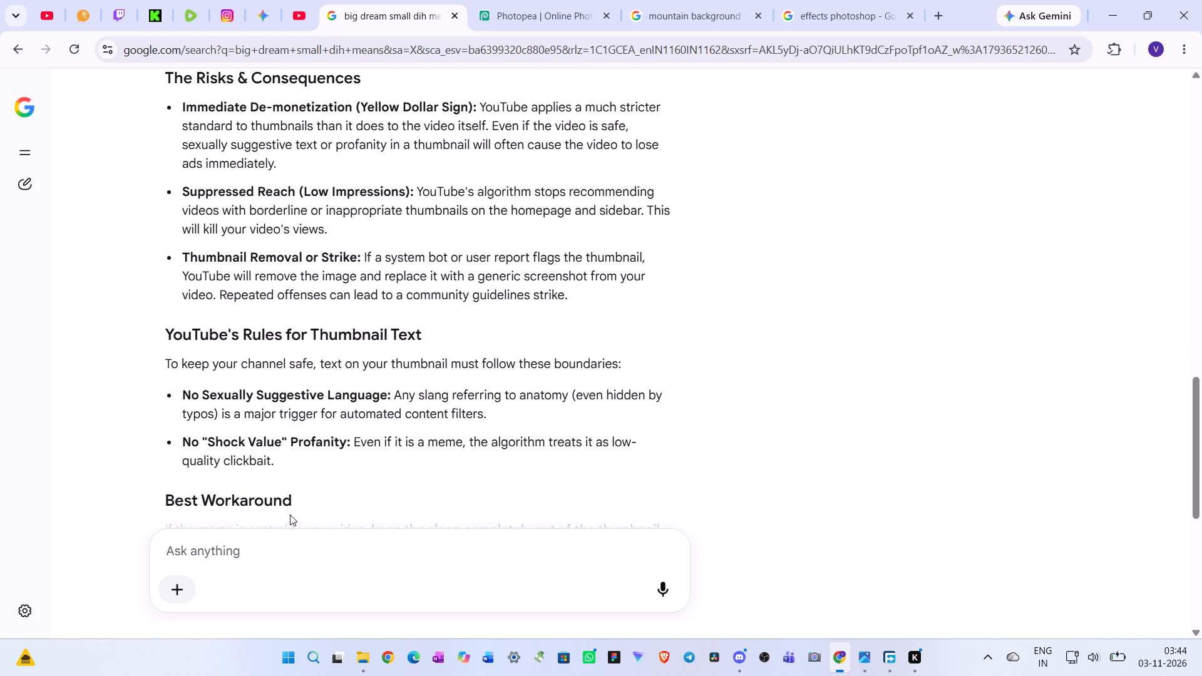
scroll(378, 471, "down", 4)
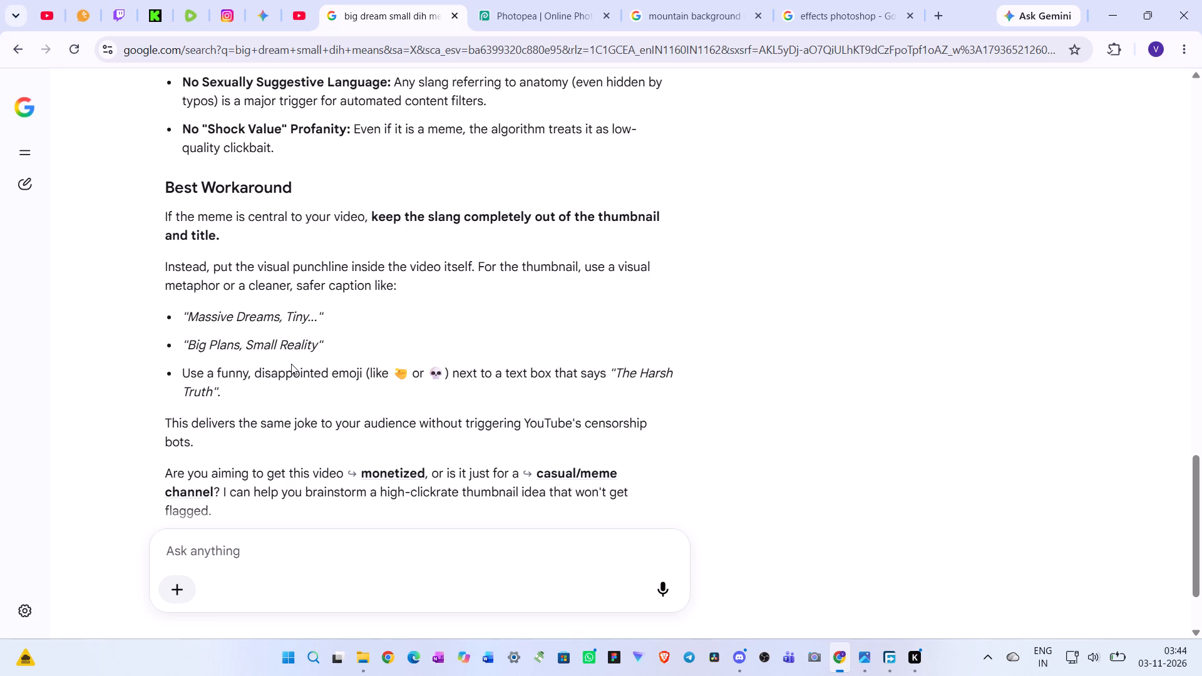
scroll(466, 457, "down", 1)
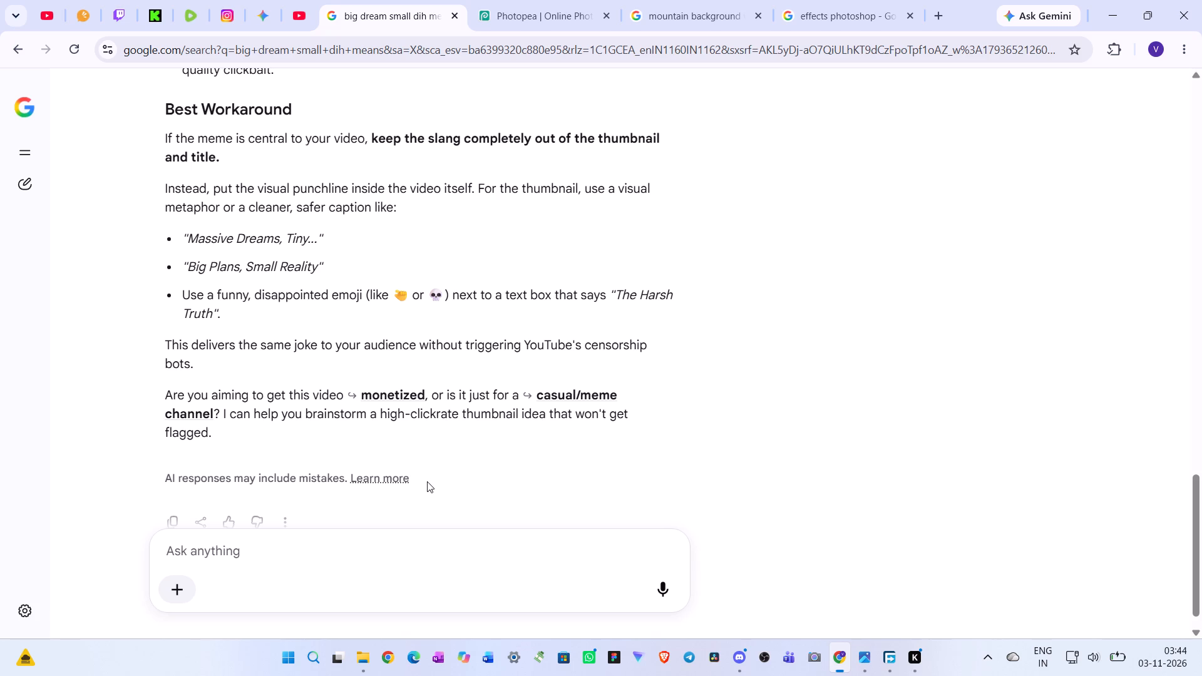
Ask AI Mode the follow-up "if use small D" and read its reply down to the safer text alternatives.
left_click(329, 551)
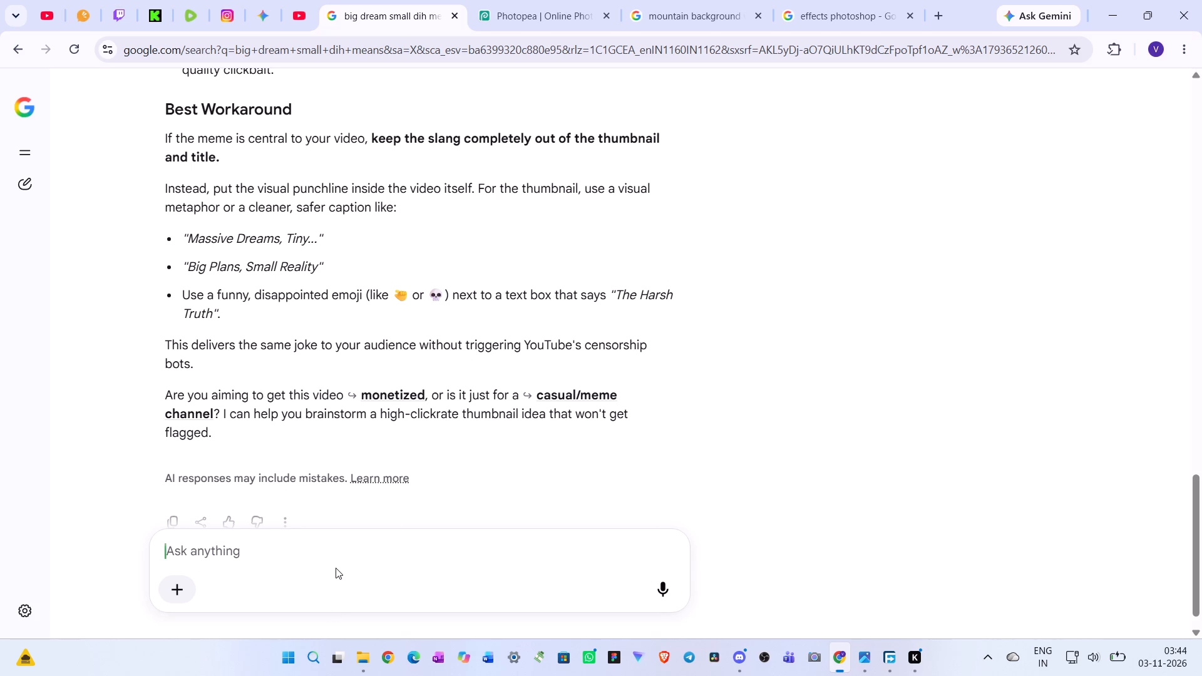
left_click(331, 567)
type("gi")
key("BackSpace")
key("BackSpace")
key("g")
key("BackSpace")
type("if")
key("space")
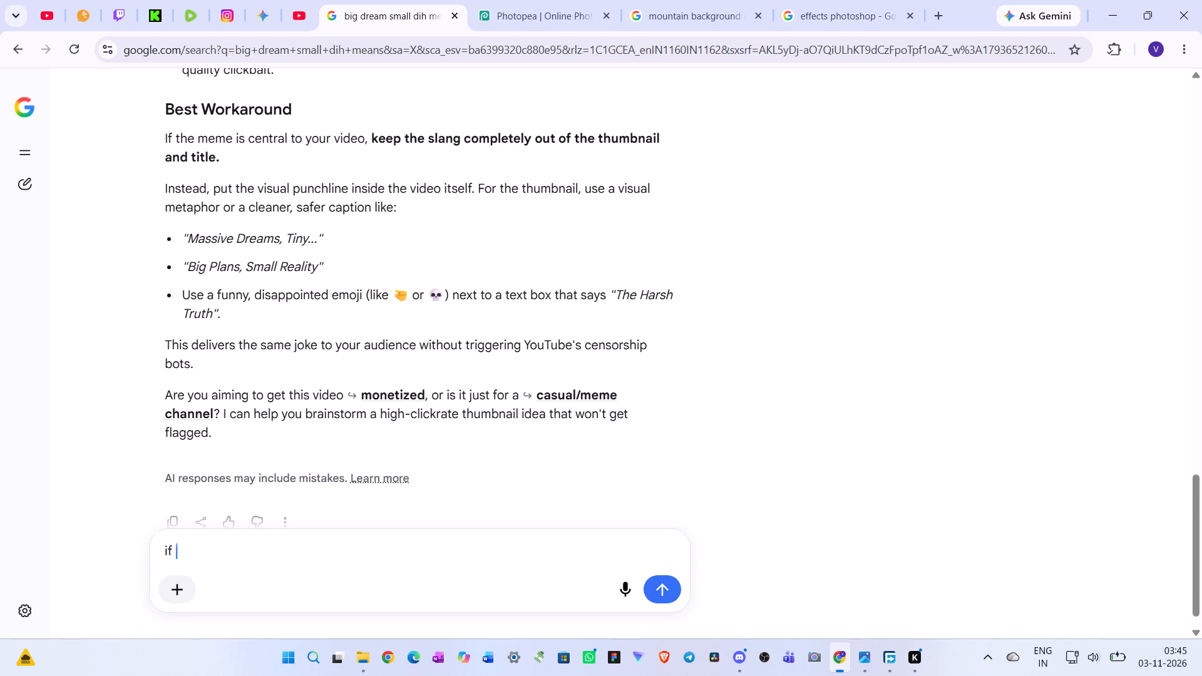
type("use")
key("space")
type("small")
key("space")
key("shift+d")
key("Return")
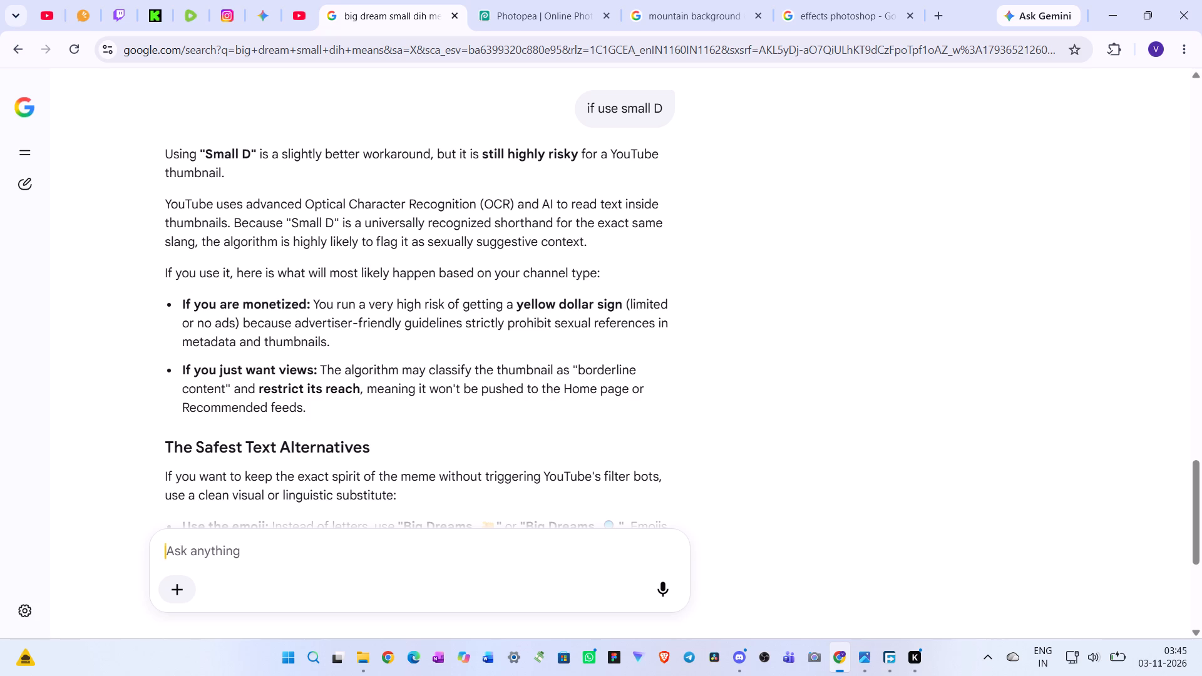
scroll(299, 195, "down", 5)
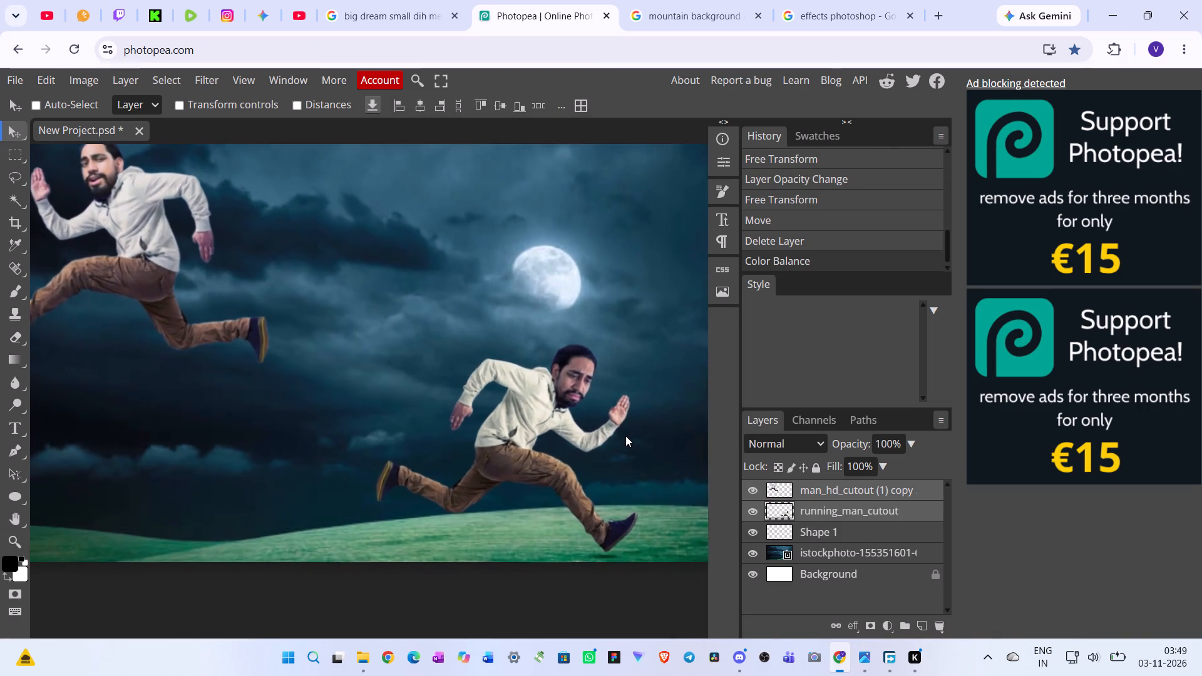
scroll(625, 436, "down", 1)
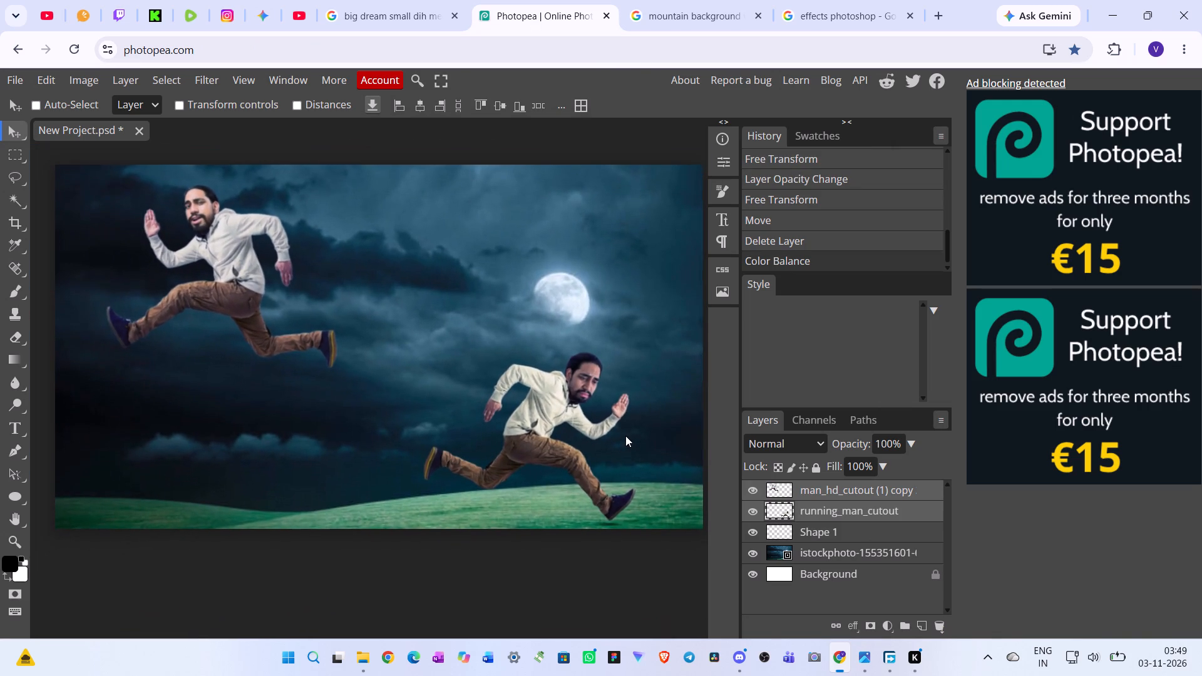
scroll(625, 436, "down", 1)
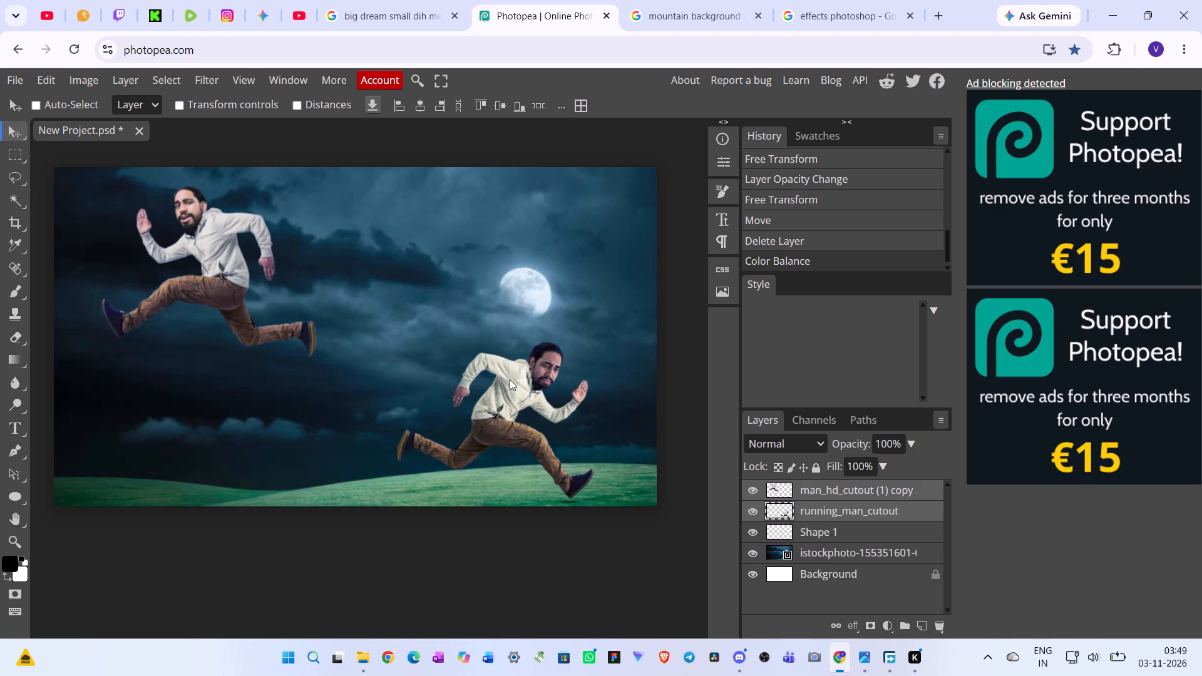
scroll(549, 378, "right", 1)
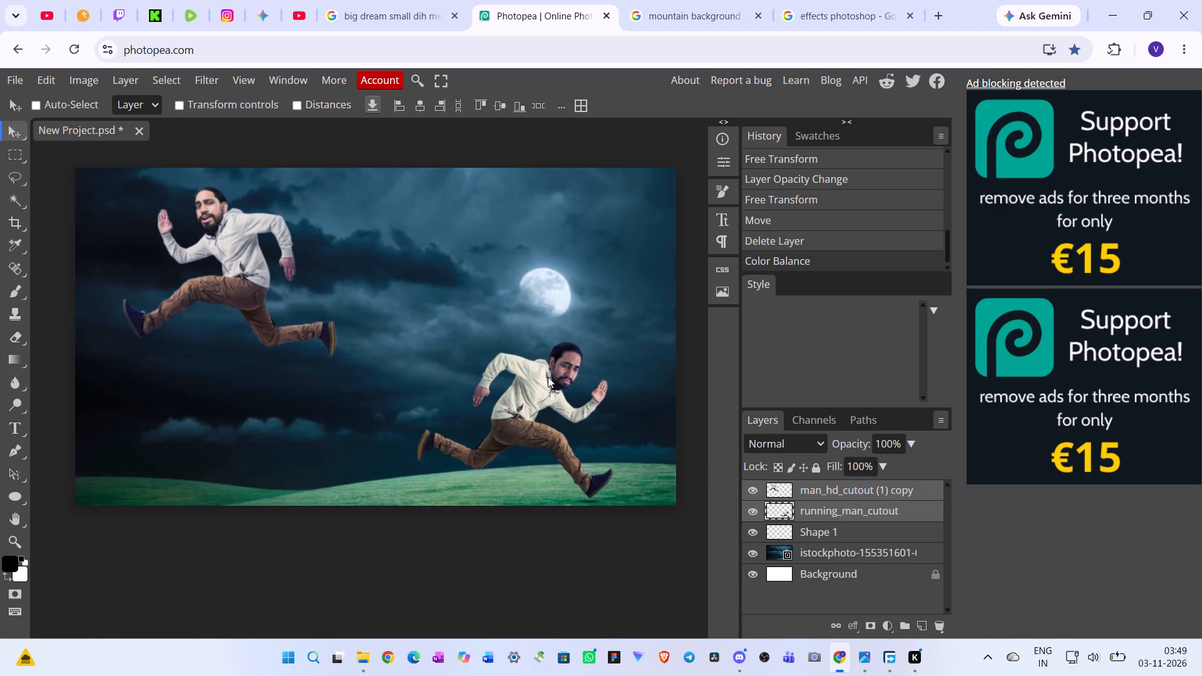
scroll(548, 377, "right", 1)
left_click(838, 489)
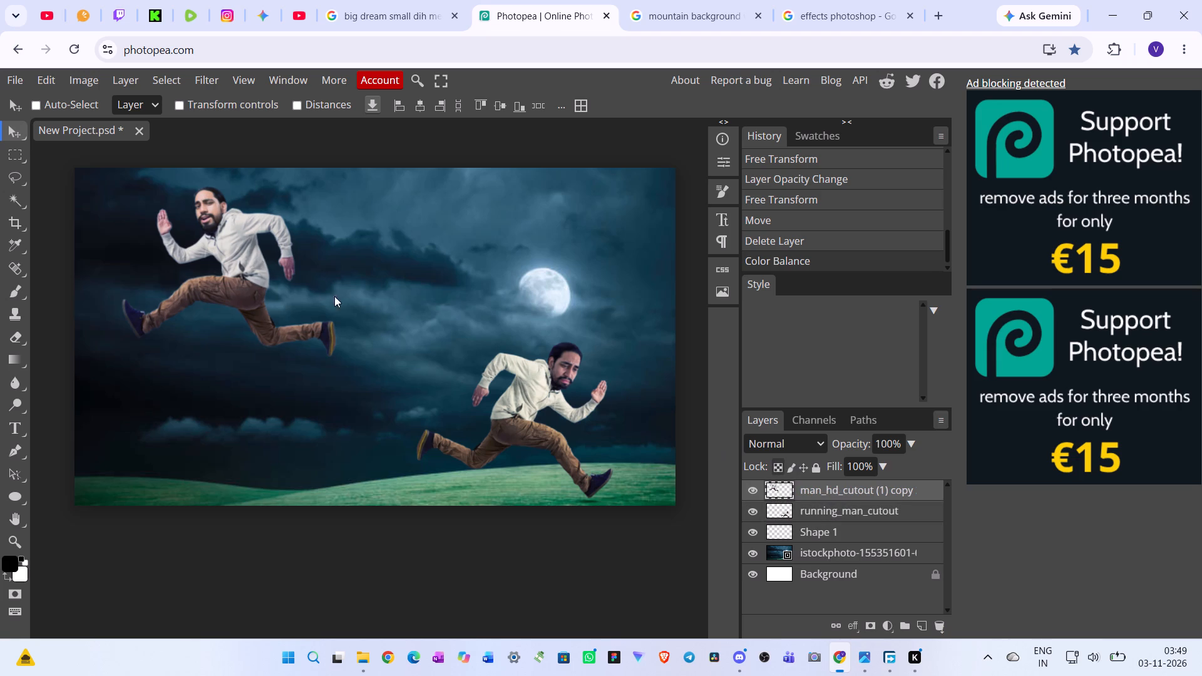
left_click_drag(257, 278, 247, 275)
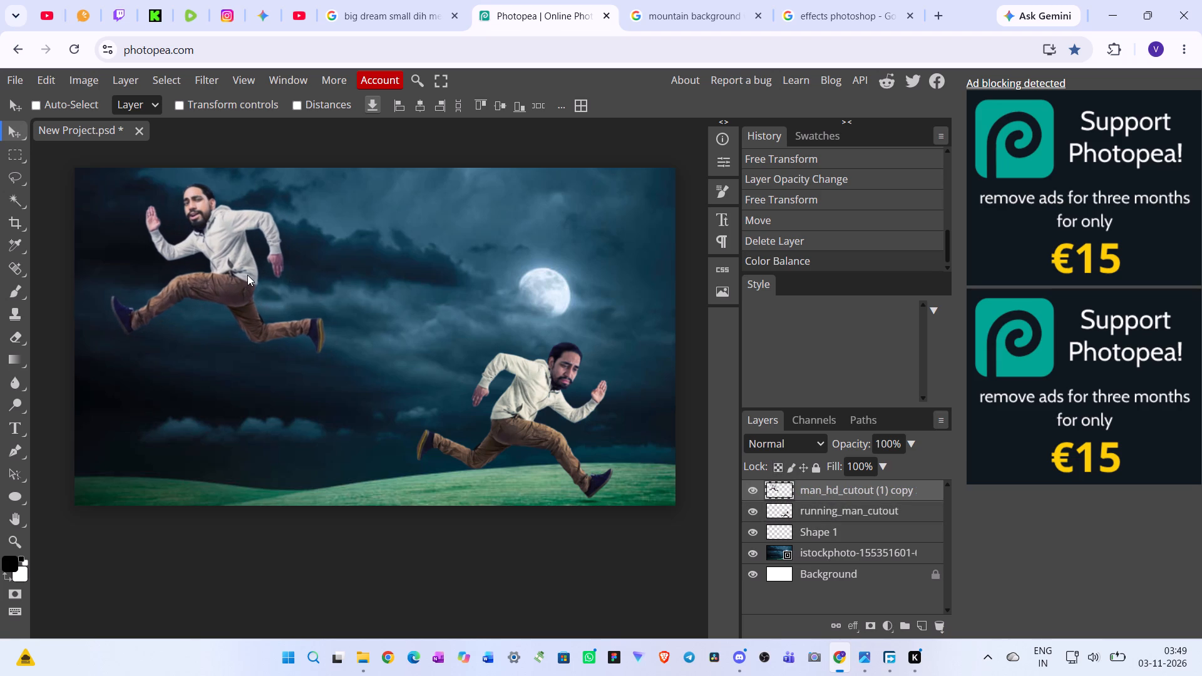
left_click_drag(247, 275, 249, 275)
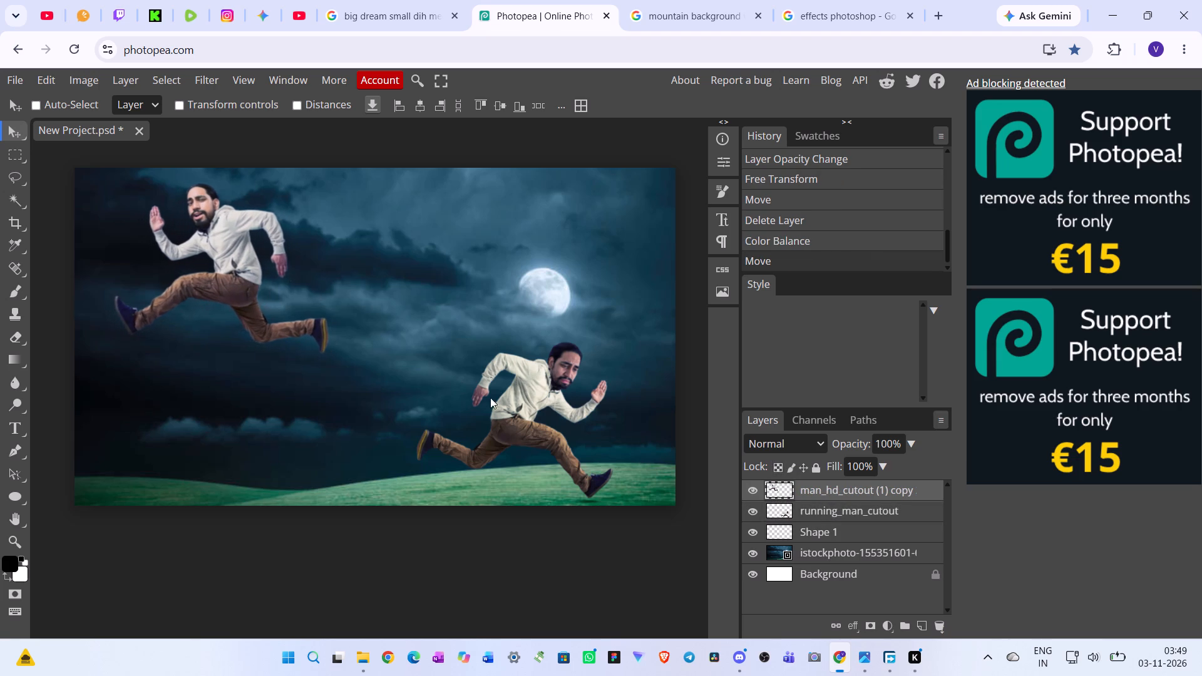
Show transform controls and enlarge the leaping runner proportionally to about 160%, keeping him inside the canvas.
left_click(175, 105)
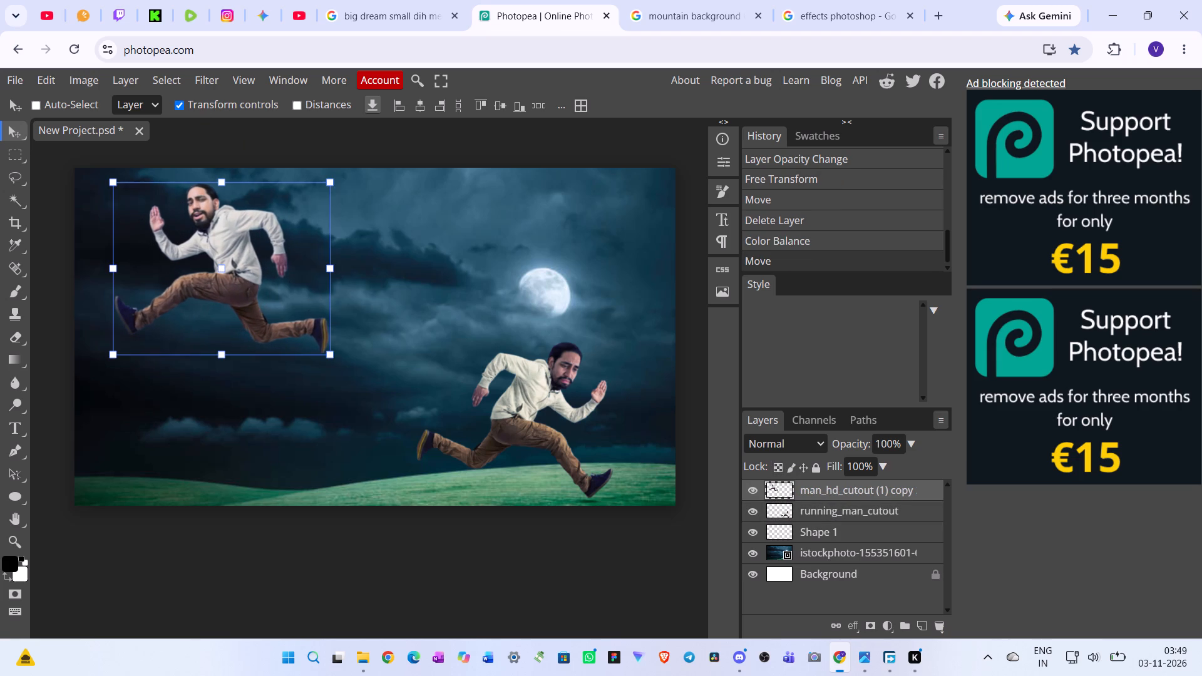
left_click_drag(330, 358, 375, 394)
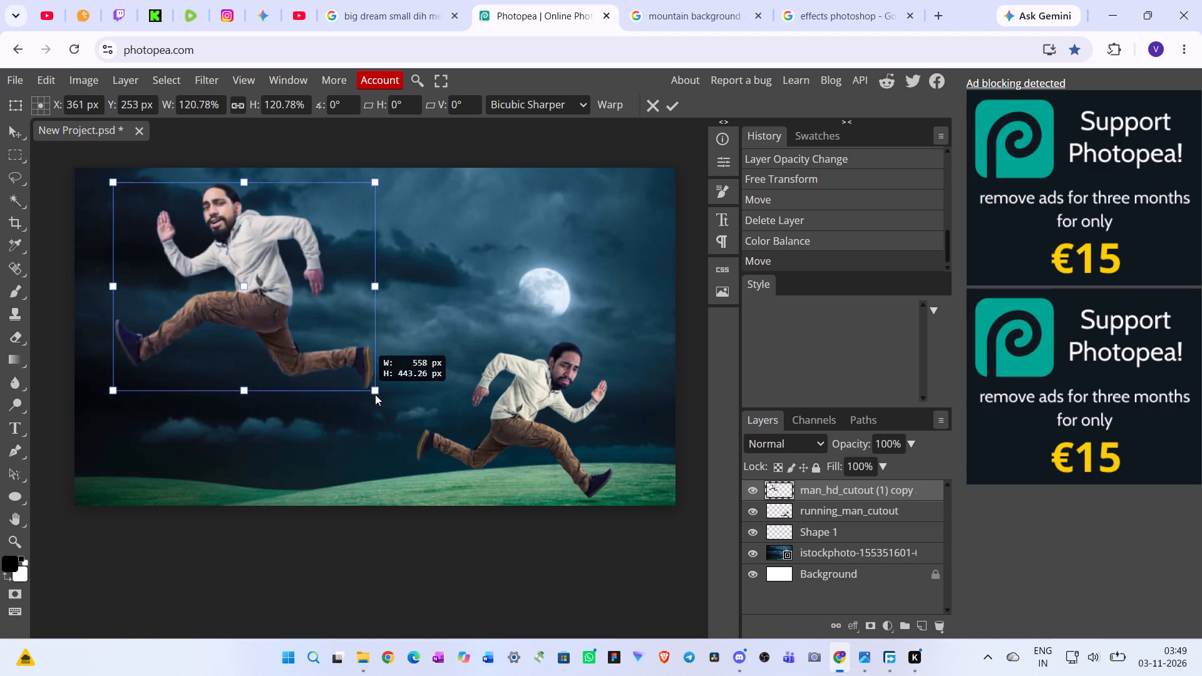
left_click_drag(375, 394, 536, 523)
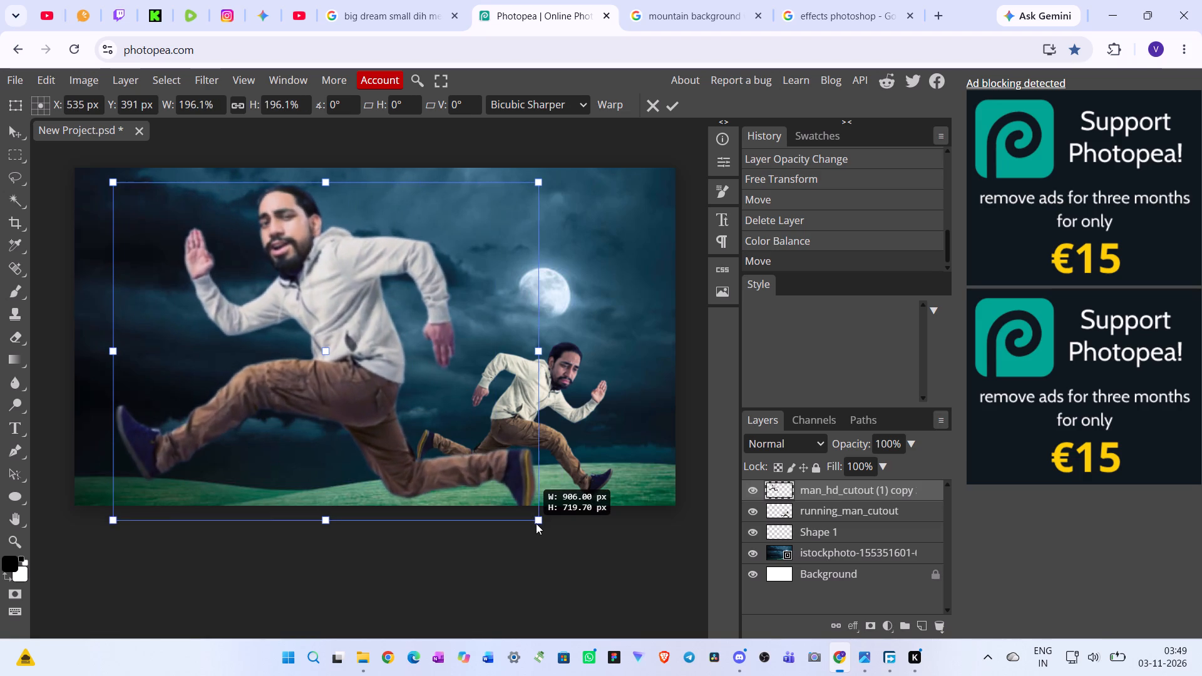
left_click_drag(536, 523, 527, 516)
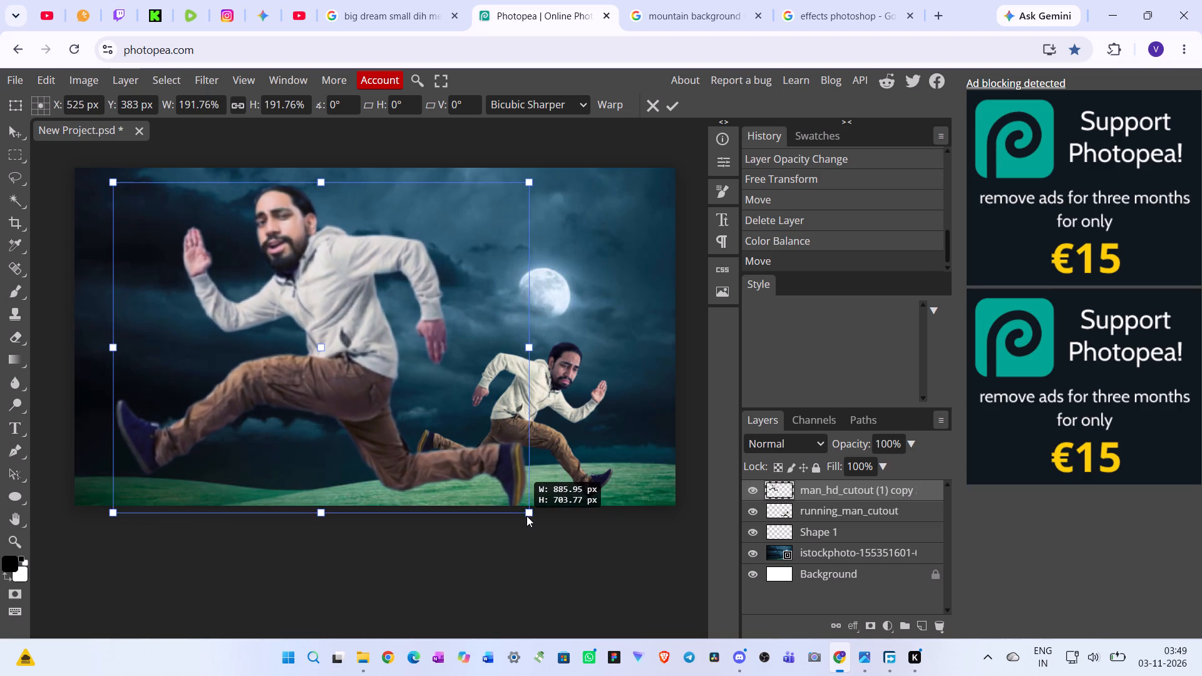
left_click_drag(527, 516, 521, 514)
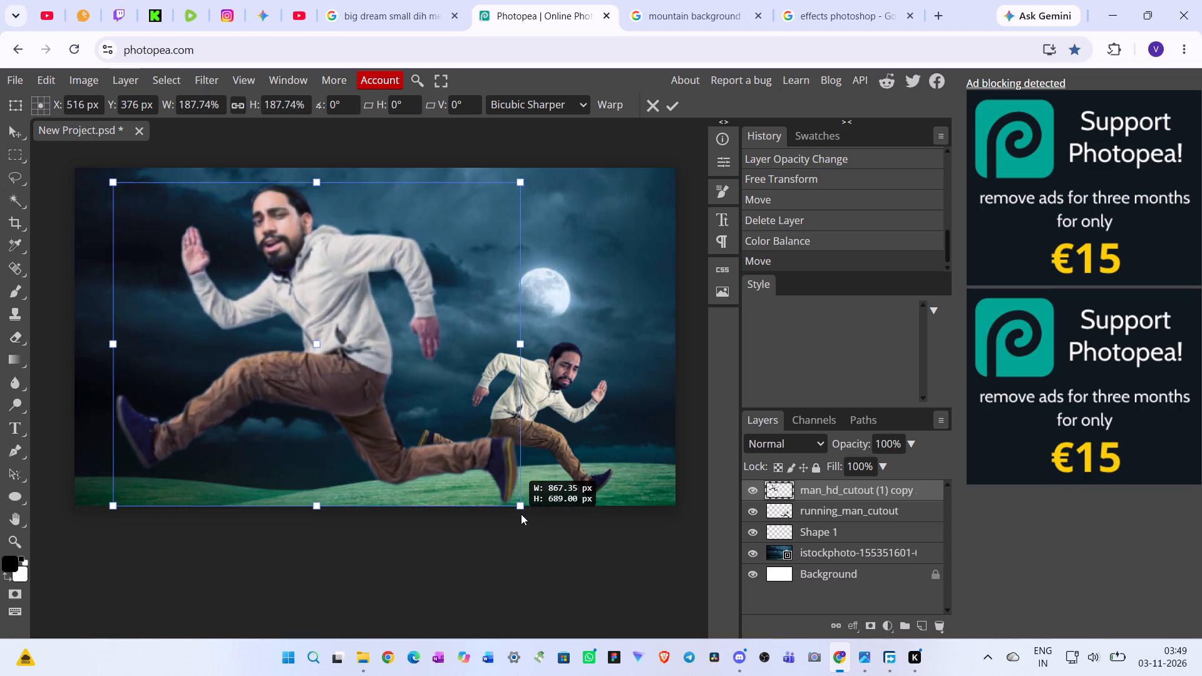
left_click_drag(521, 514, 521, 513)
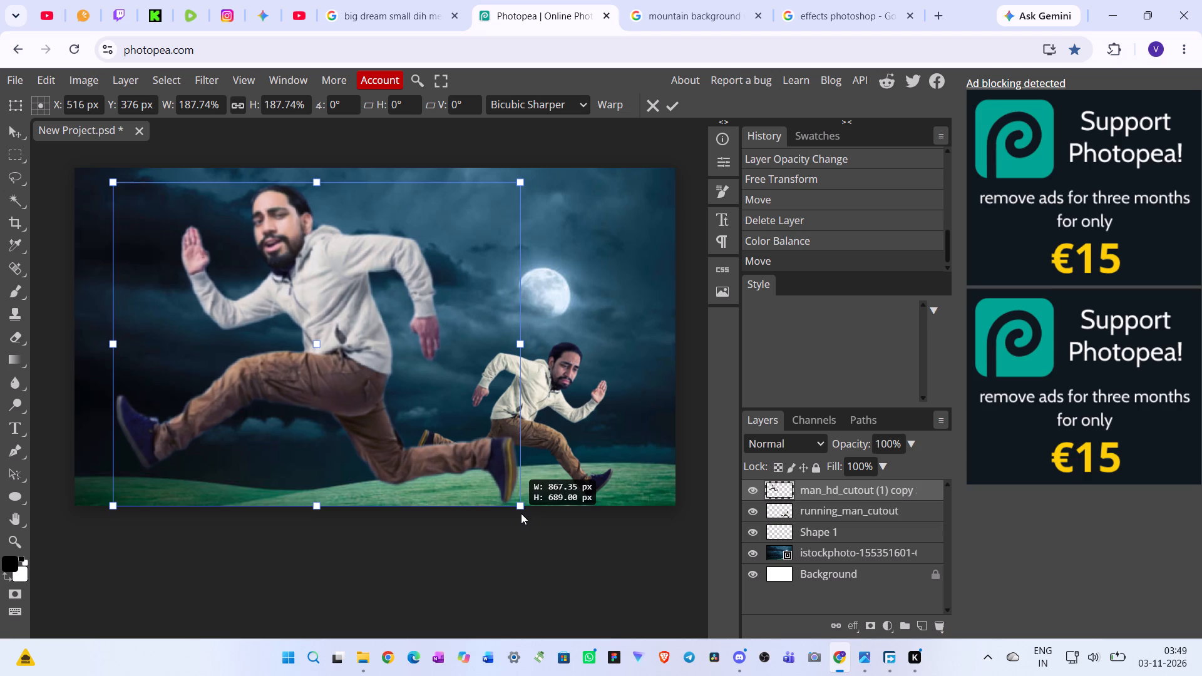
left_click_drag(521, 513, 515, 505)
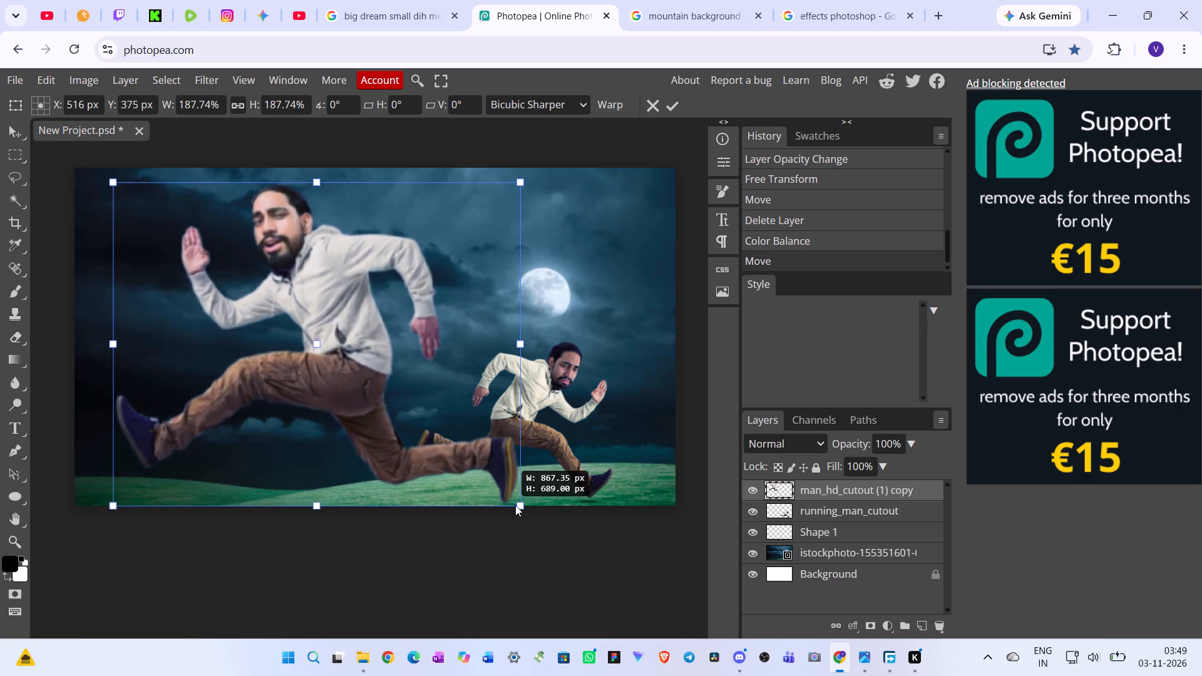
left_click_drag(515, 505, 516, 511)
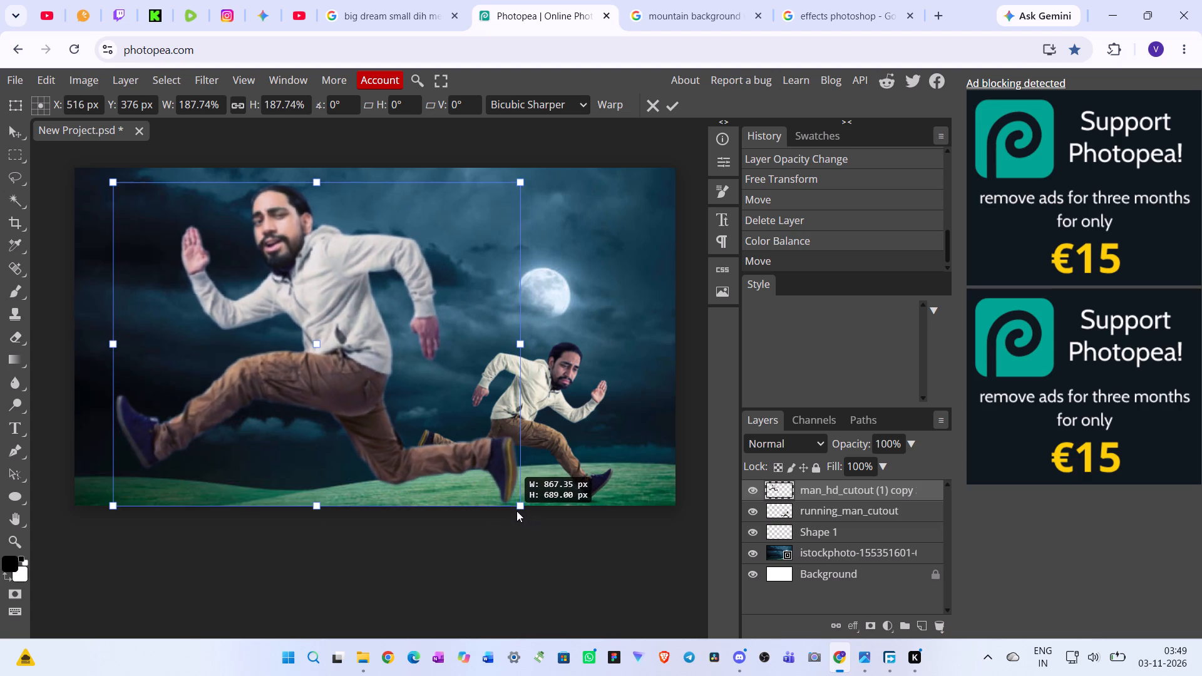
left_click_drag(516, 511, 516, 510)
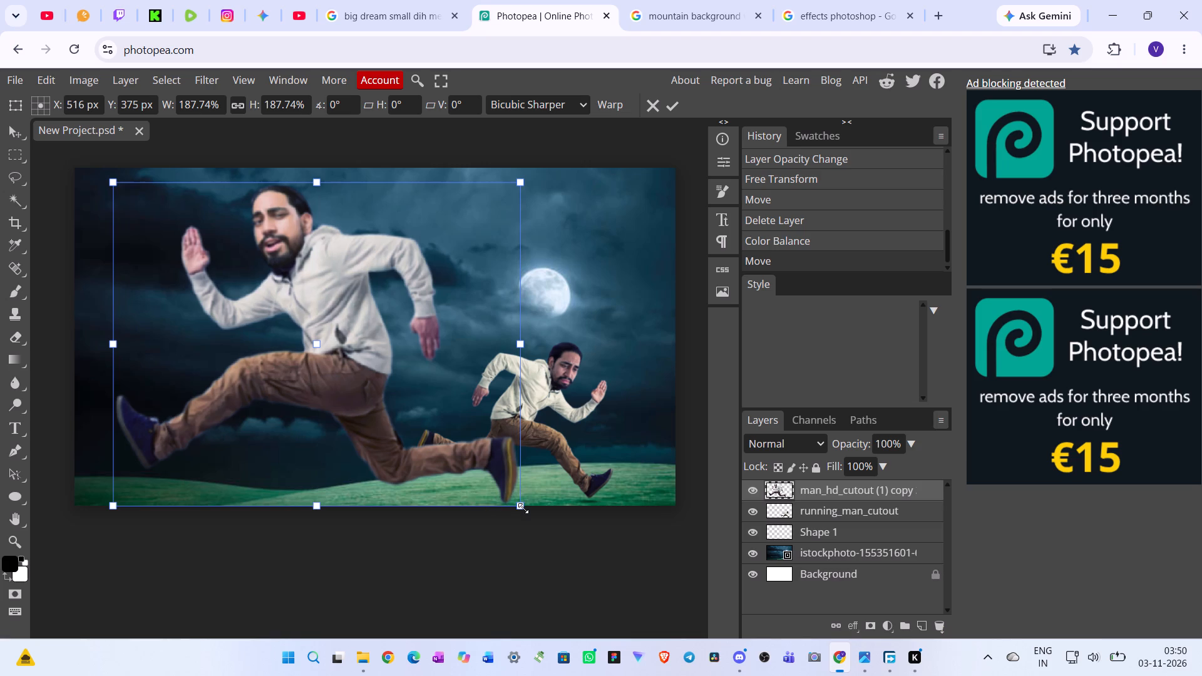
left_click_drag(523, 508, 453, 468)
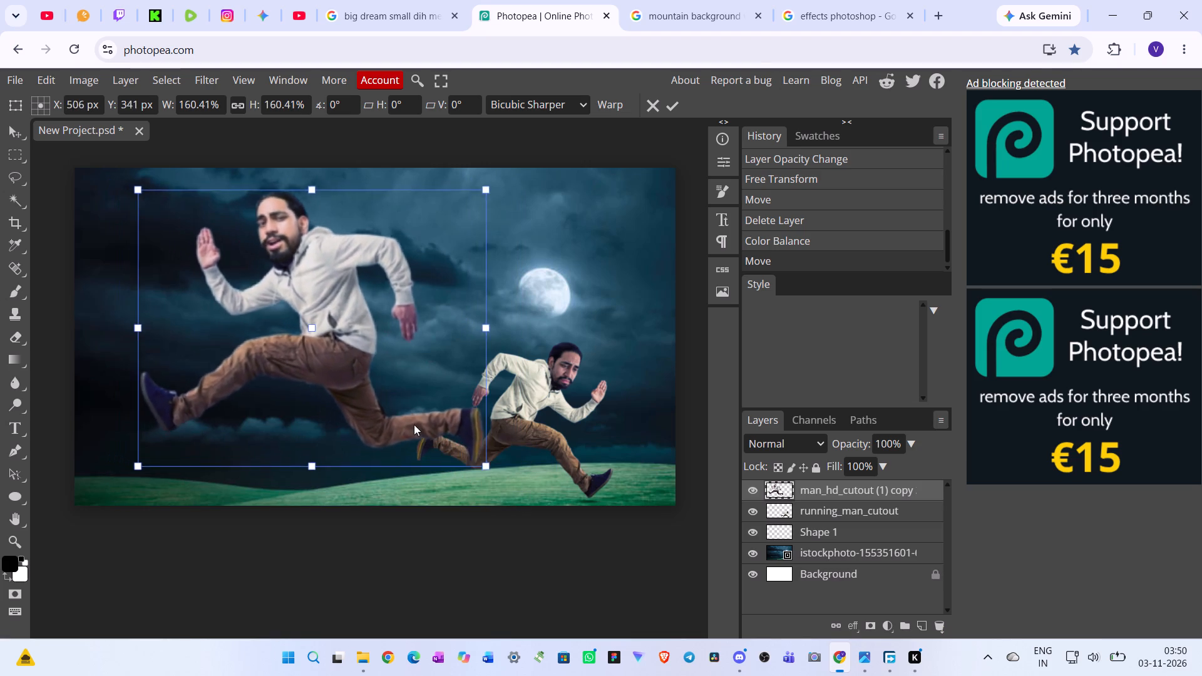
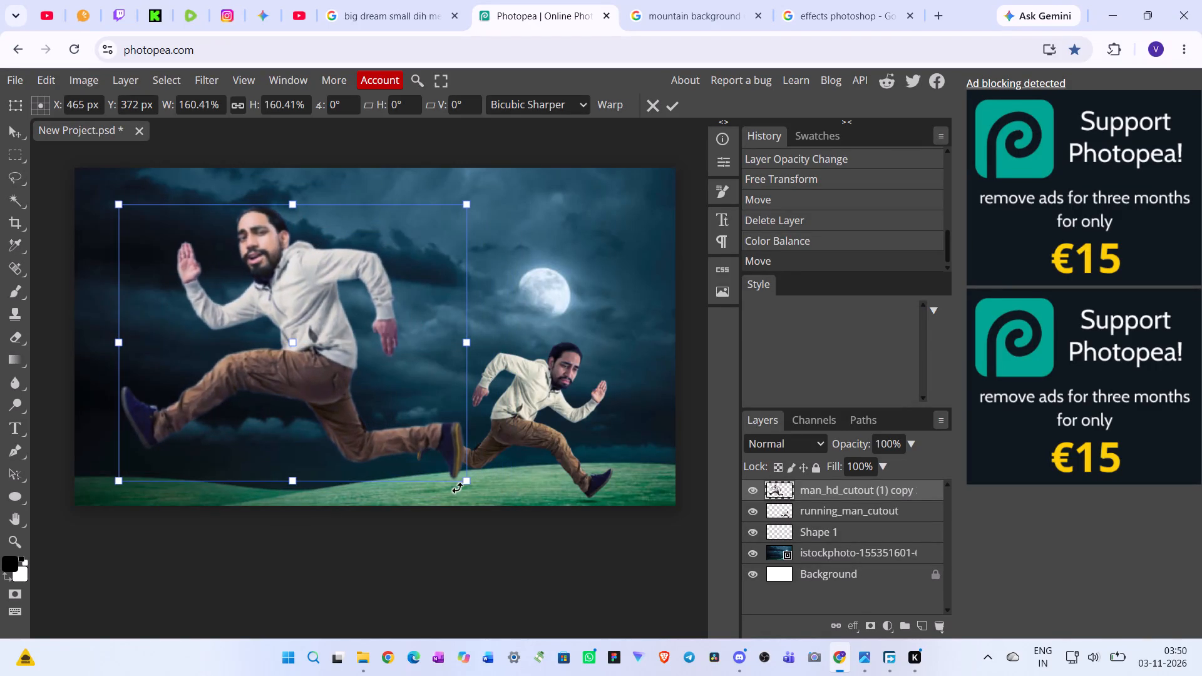
Enlarge the leaping runner proportionally to about 175% and nudge him slightly left.
left_click_drag(469, 481, 502, 511)
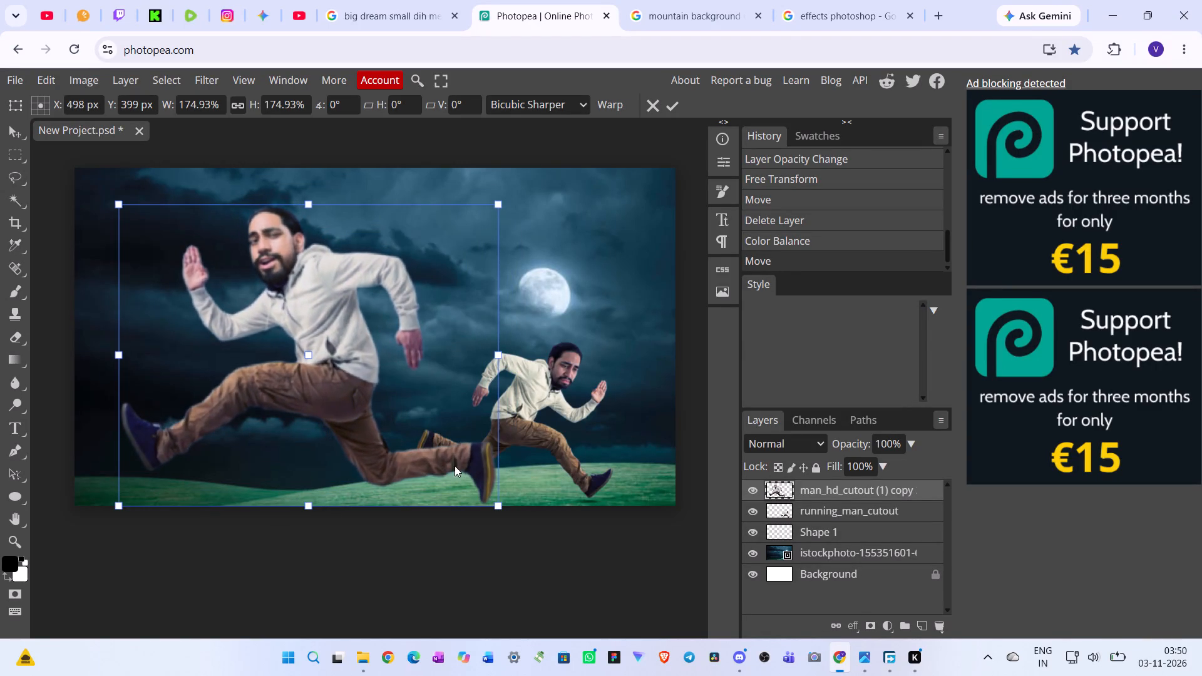
left_click(421, 434)
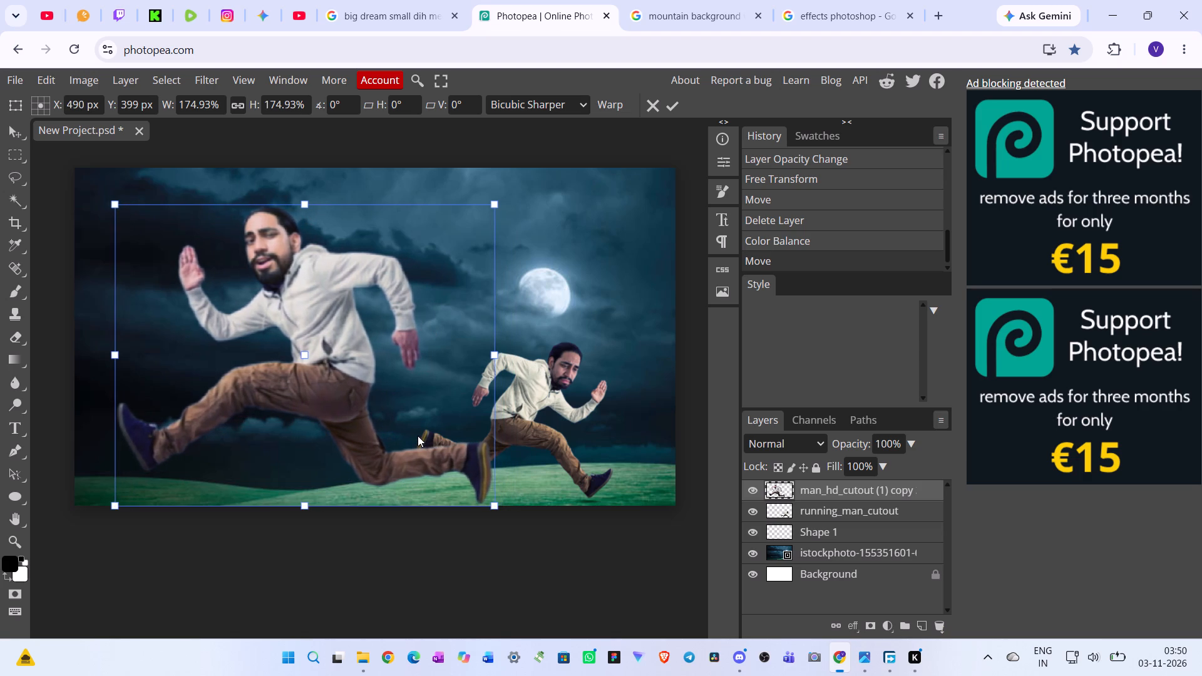
left_click(451, 441)
left_click(424, 441)
right_click_drag(479, 443, 587, 464)
left_click(816, 507)
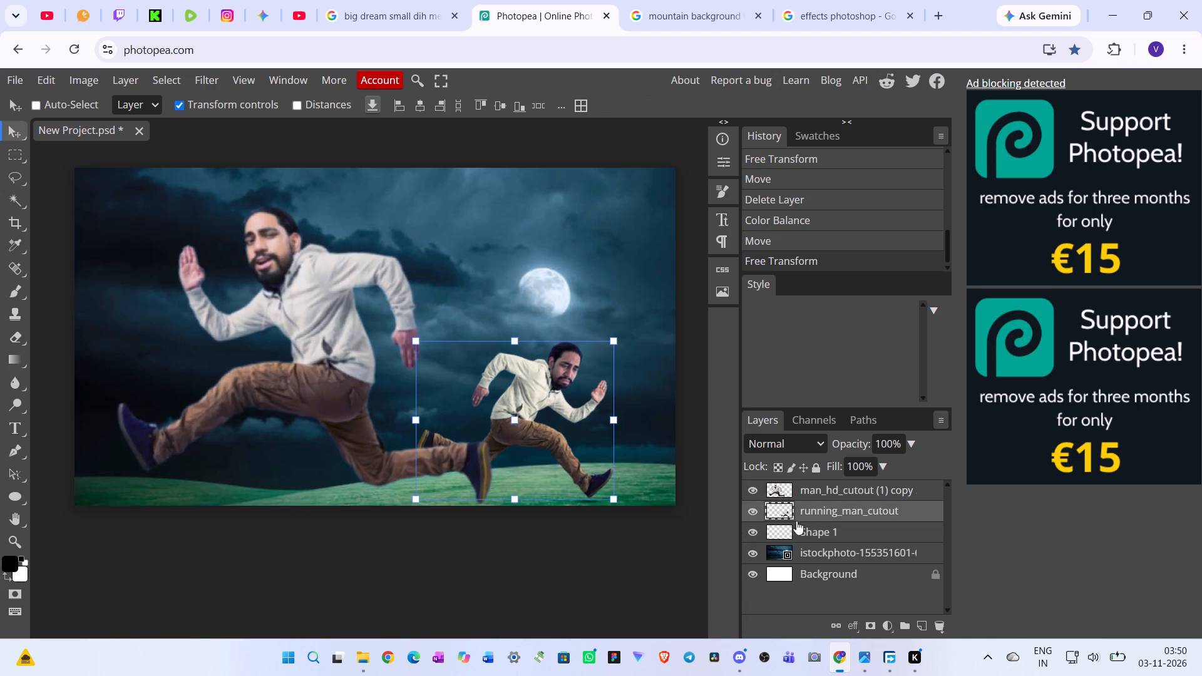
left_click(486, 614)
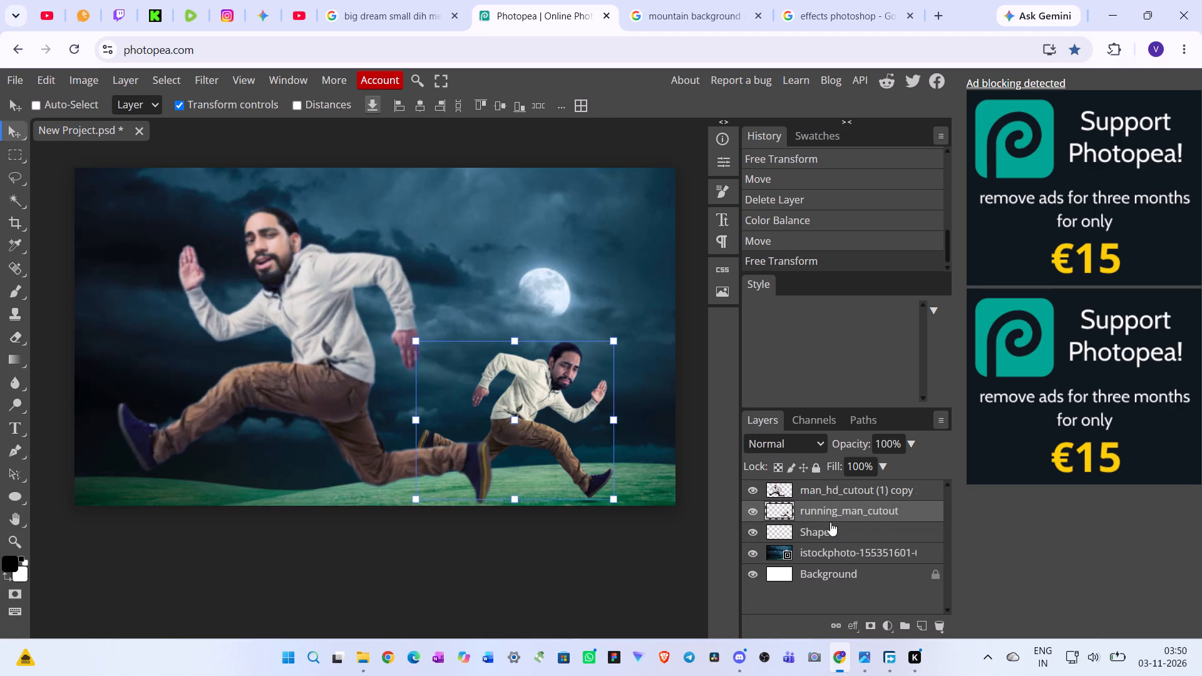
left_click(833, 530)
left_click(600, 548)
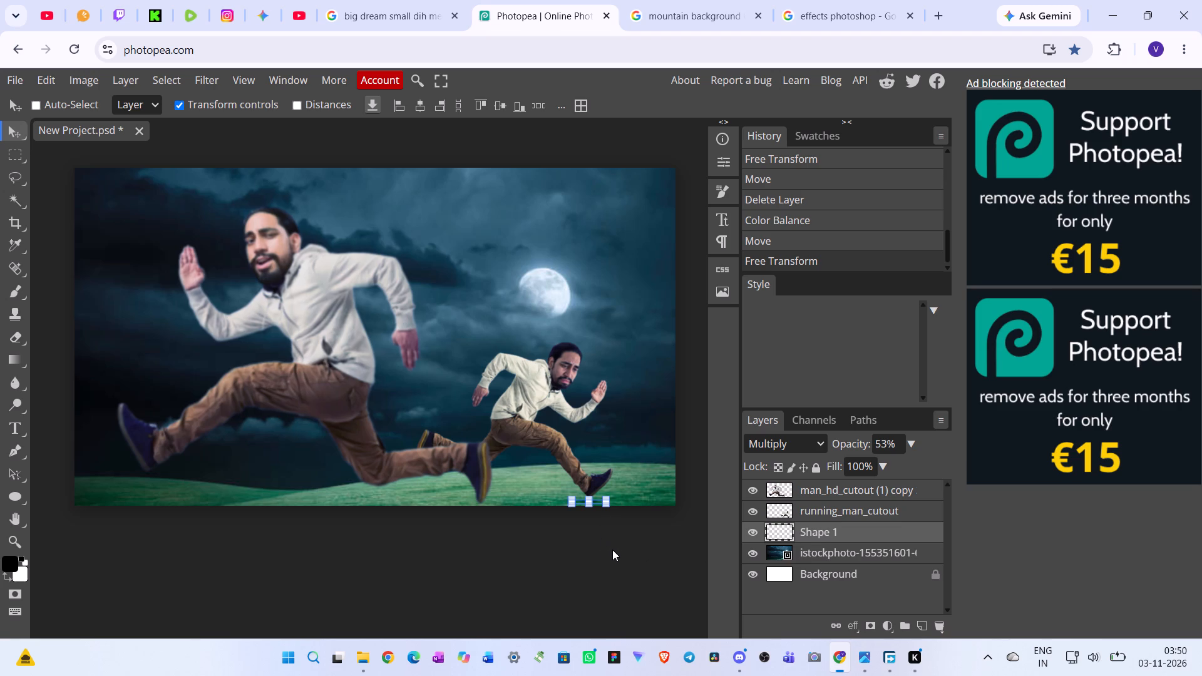
Shift the leaping runner on layer man_hd_cutout (1) copy slightly right and rotate him about -3.1°.
left_click(814, 488)
left_click(405, 467)
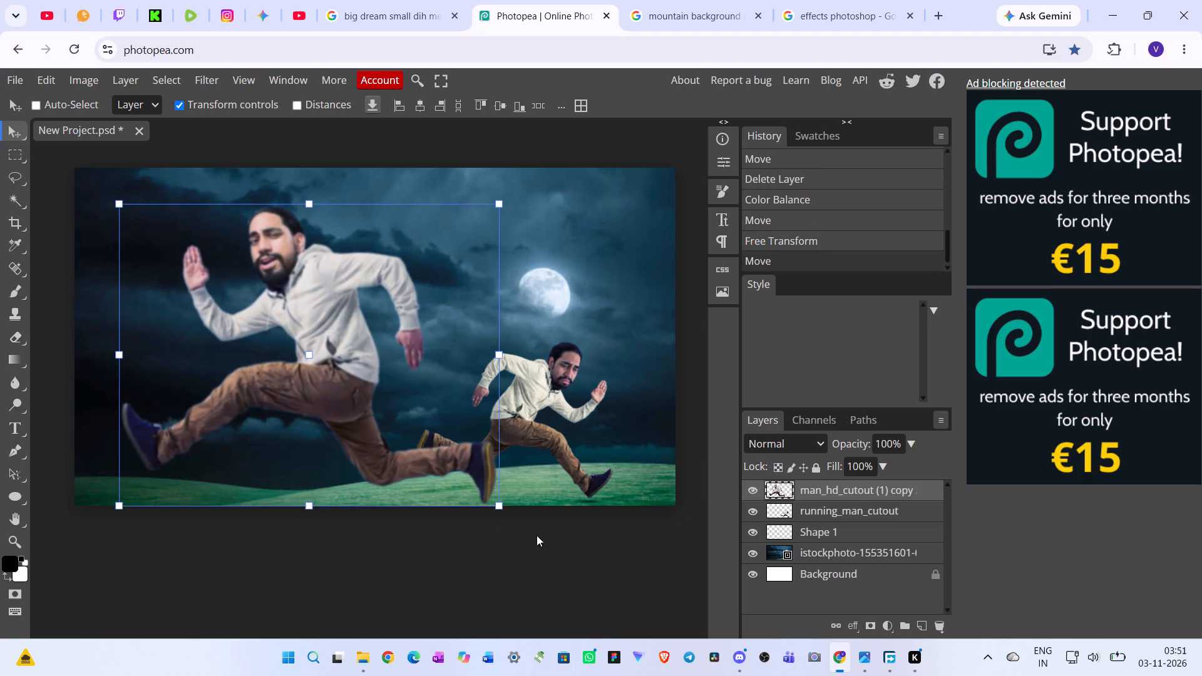
left_click_drag(501, 519, 516, 513)
left_click(435, 464)
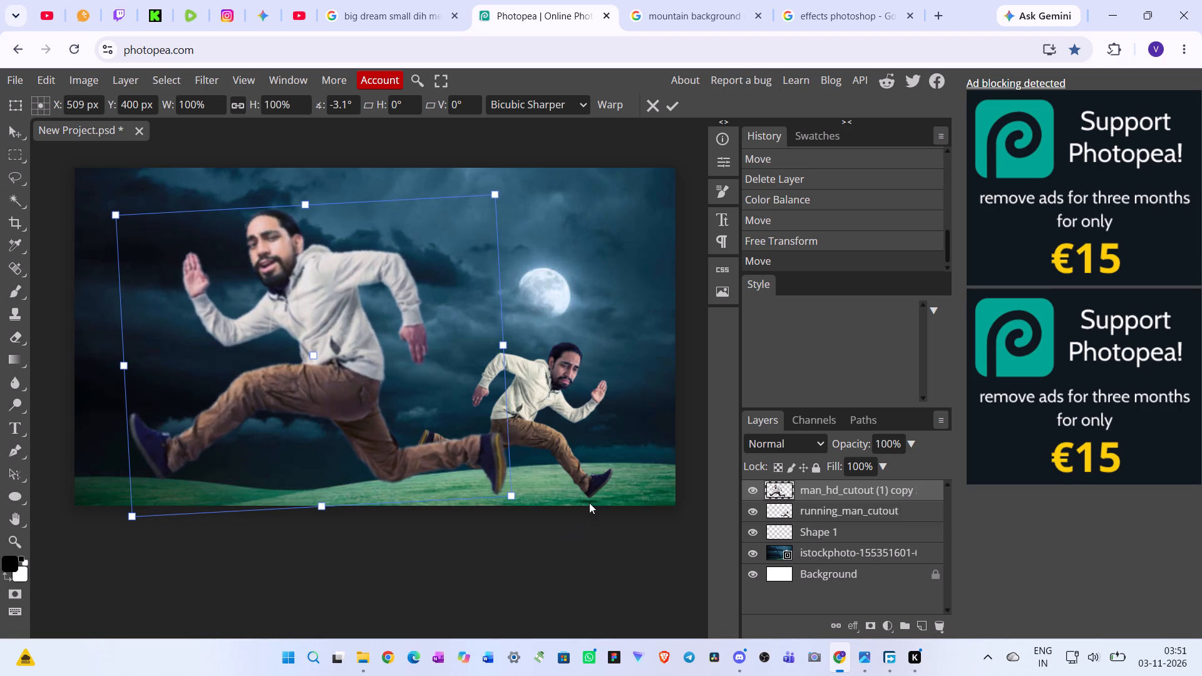
scroll(571, 520, "up", 1)
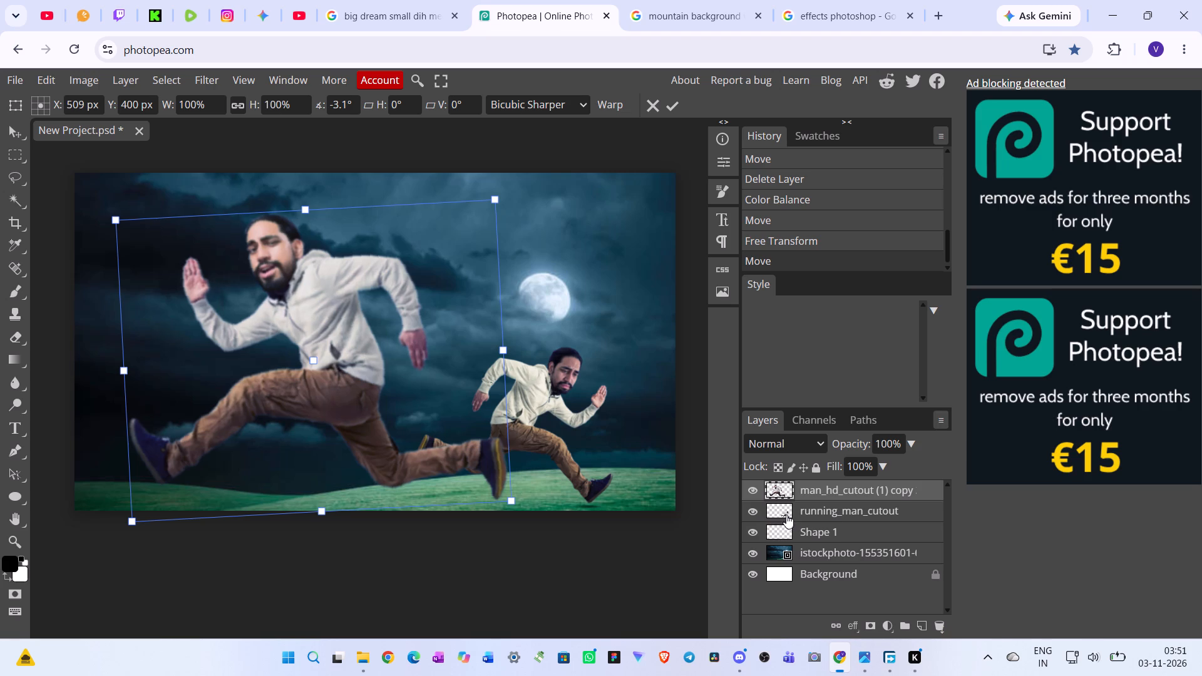
Duplicate the Shape 1 shadow layer.
left_click(807, 533)
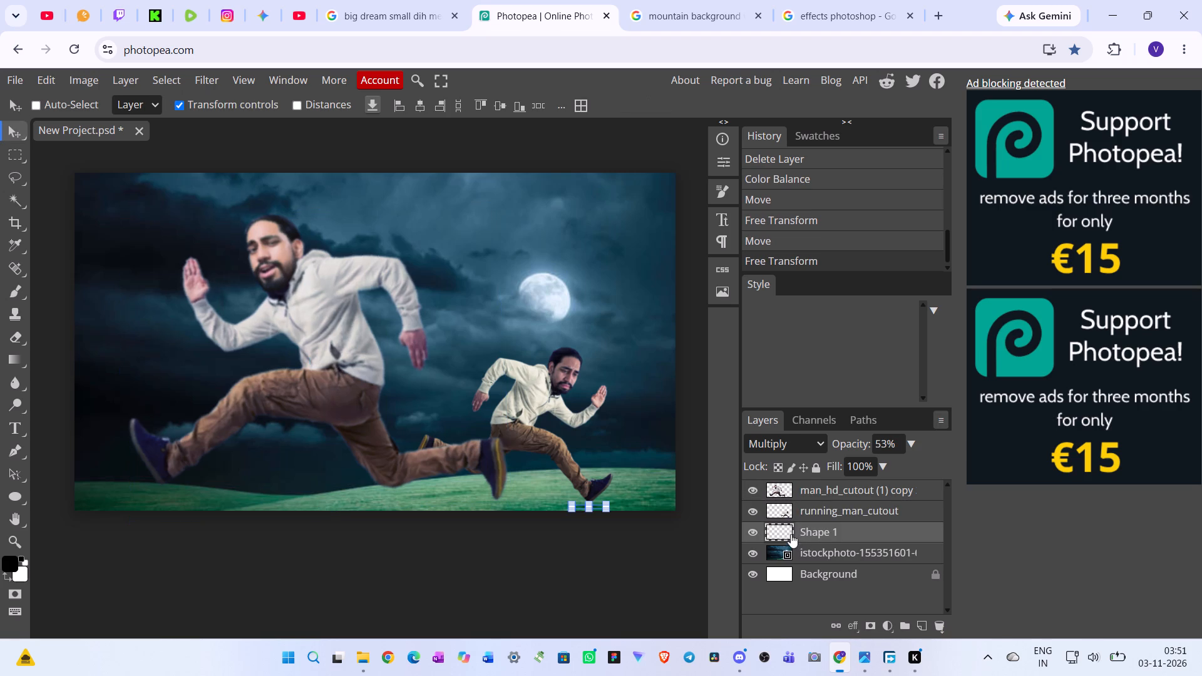
key("ctrl+d")
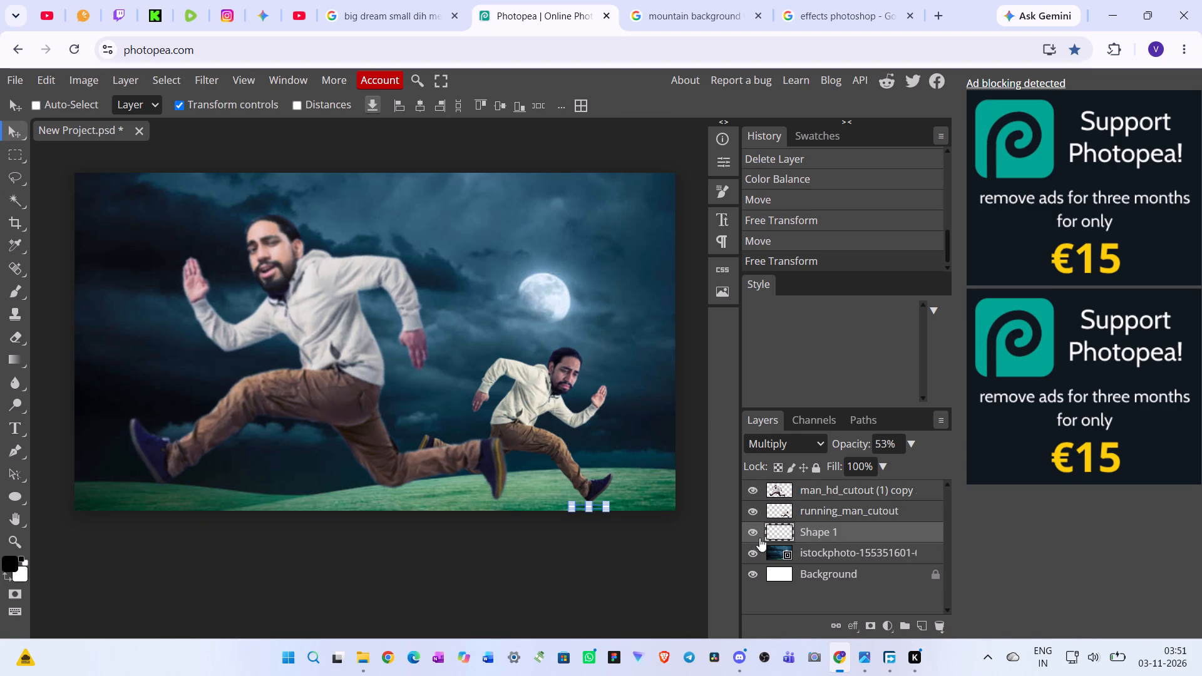
right_click(808, 535)
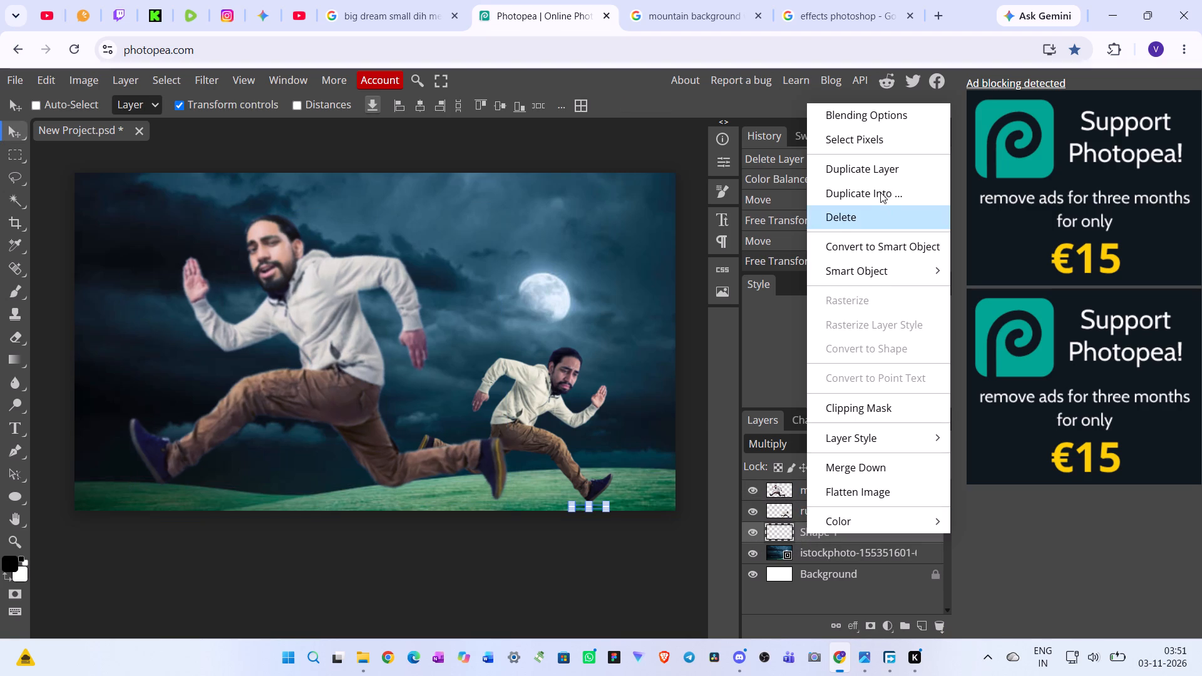
left_click(872, 170)
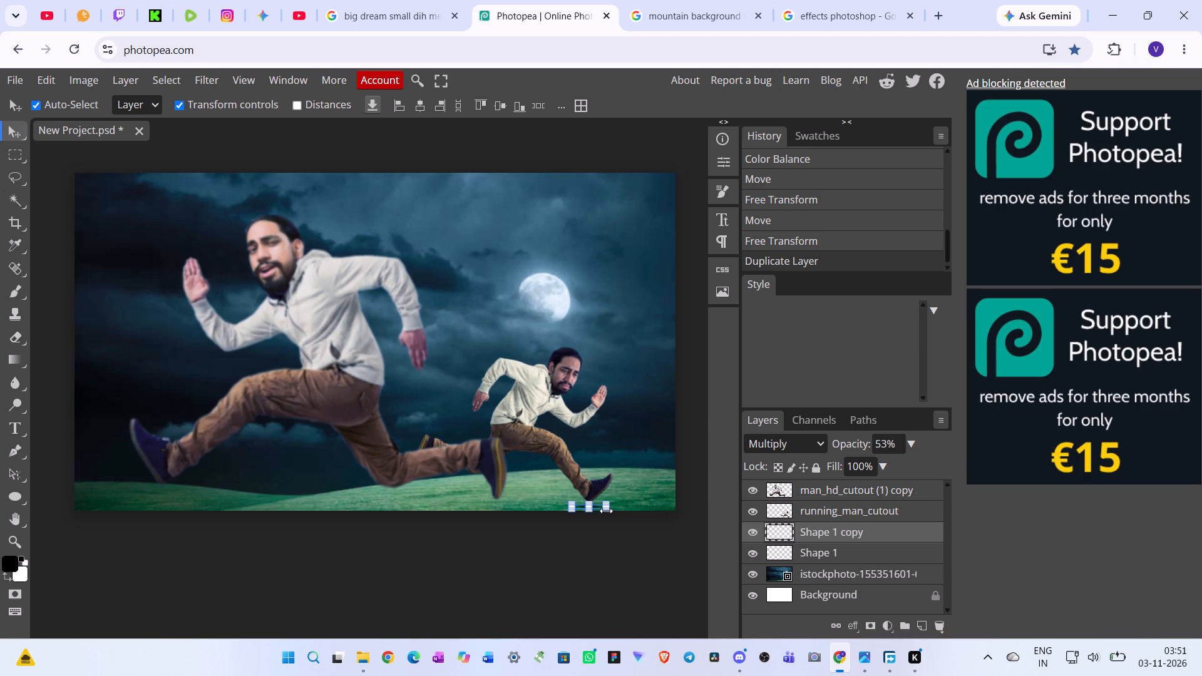
Move the duplicated shadow left along the grass until it lies under the leaping runner's rear shoe.
key("shift+Left")
key("shift+Left")
key("shift+Left")
key("shift+Left")
key("shift+Left")
key("shift+Left")
key("shift+Left")
key("shift+Left")
key("shift+Left")
key("shift+Left")
key("shift+Left")
key("shift+Left")
key("shift+Left")
key("shift+Left")
key("shift+Left")
key("shift+Left")
key("shift+Left")
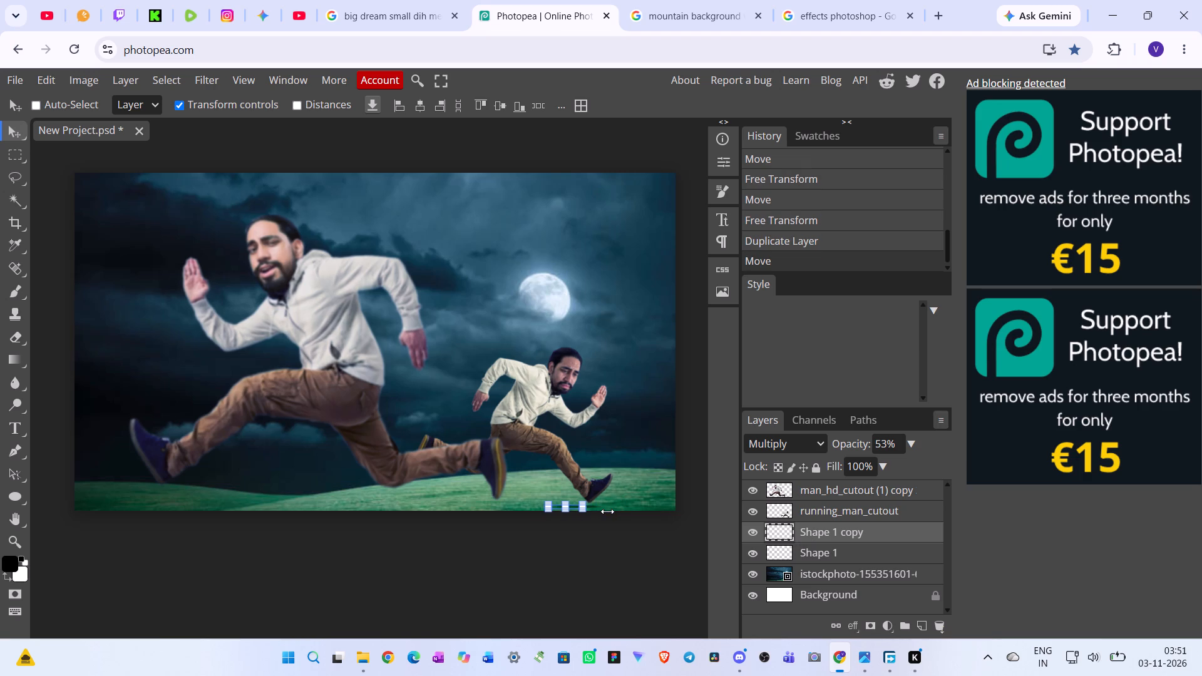
key("shift+Left")
key("shift+Left")
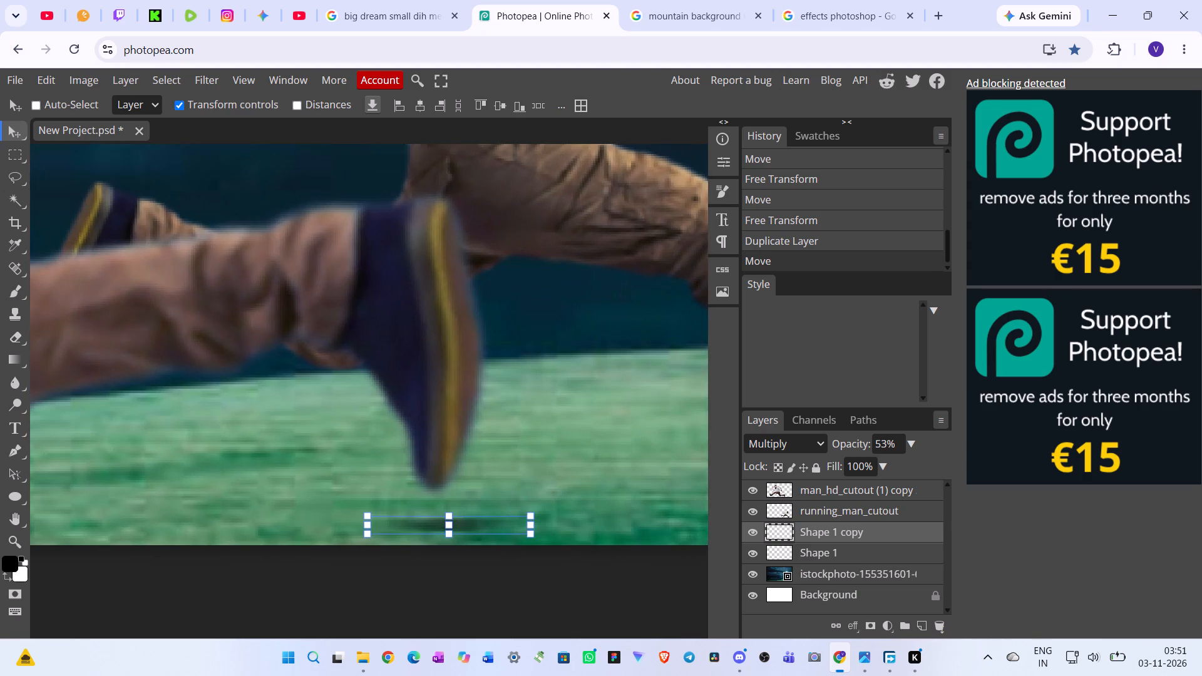
Enlarge the Shape 1 copy shadow proportionally to about 200% and center it directly beneath the leaping runner's rear shoe.
left_click_drag(531, 516, 649, 486)
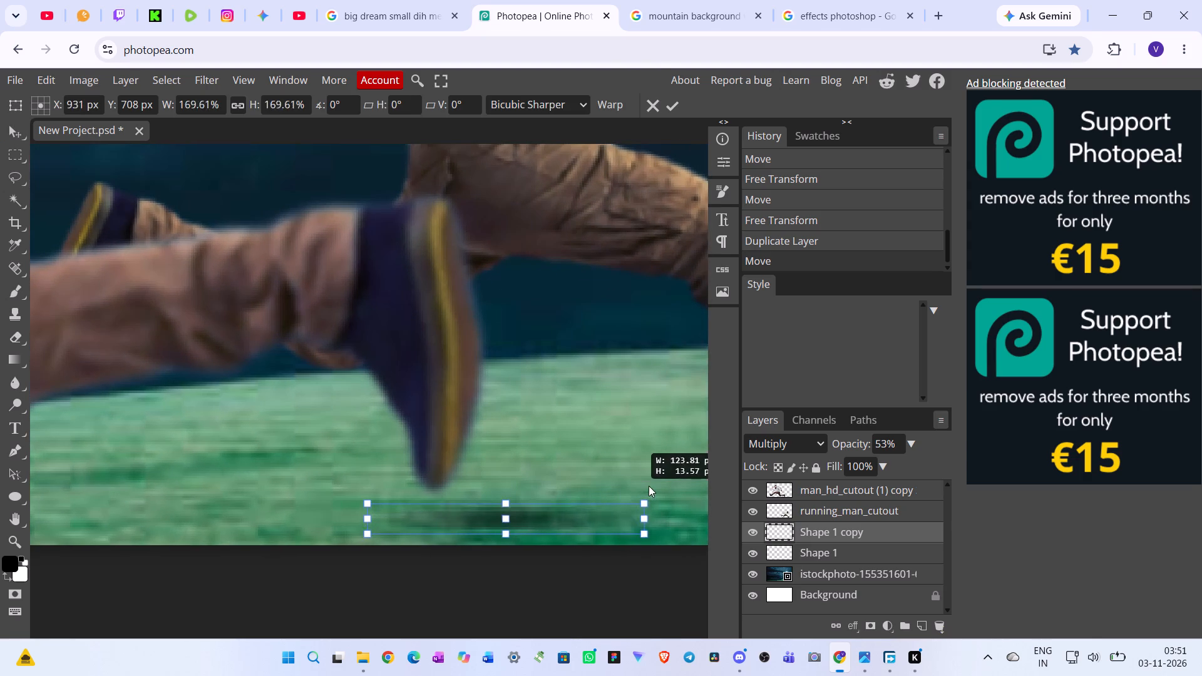
left_click_drag(649, 486, 691, 481)
left_click_drag(603, 519, 554, 525)
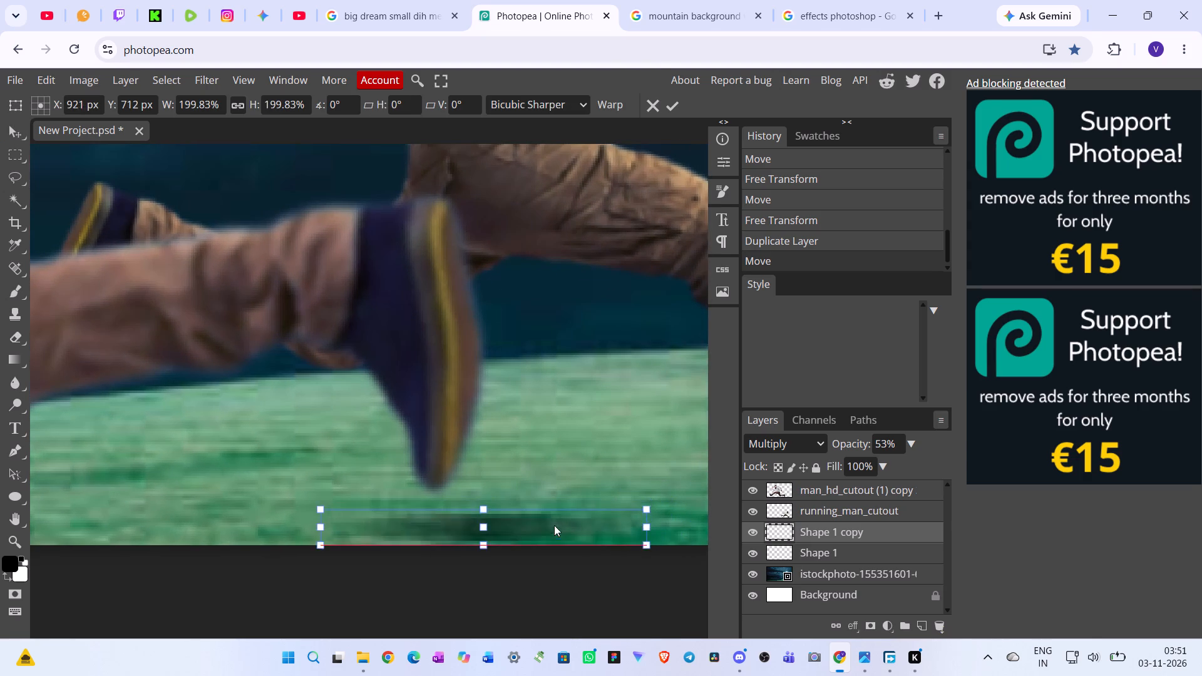
left_click_drag(554, 525, 511, 519)
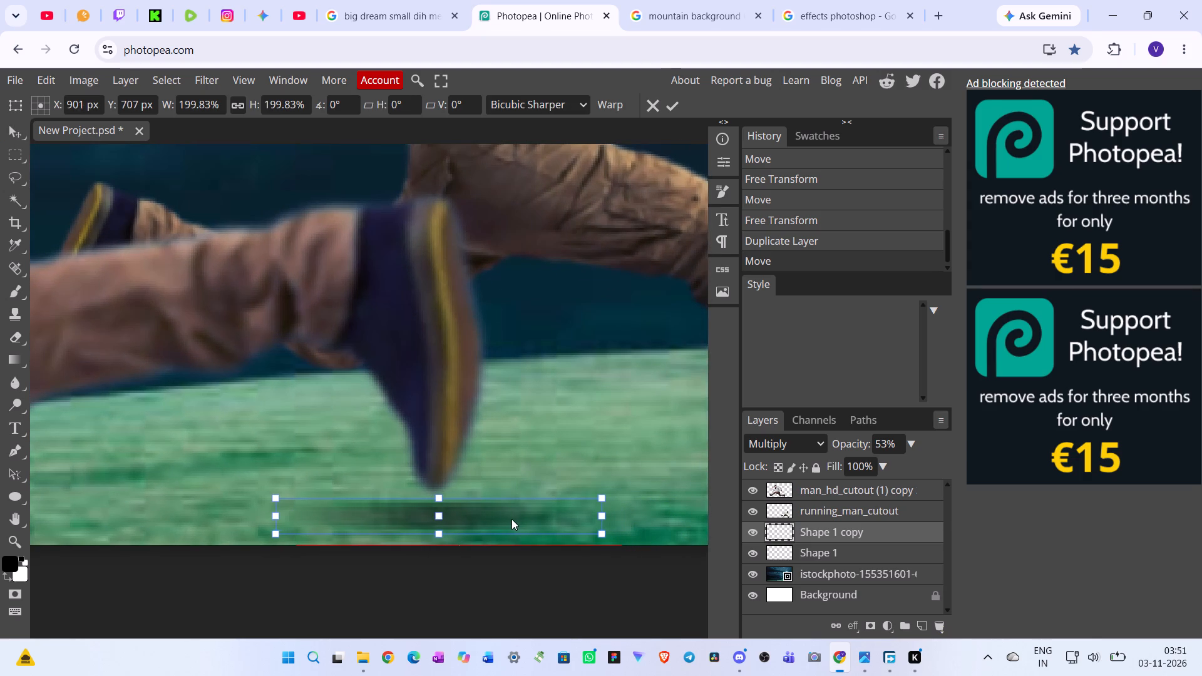
left_click_drag(511, 519, 506, 518)
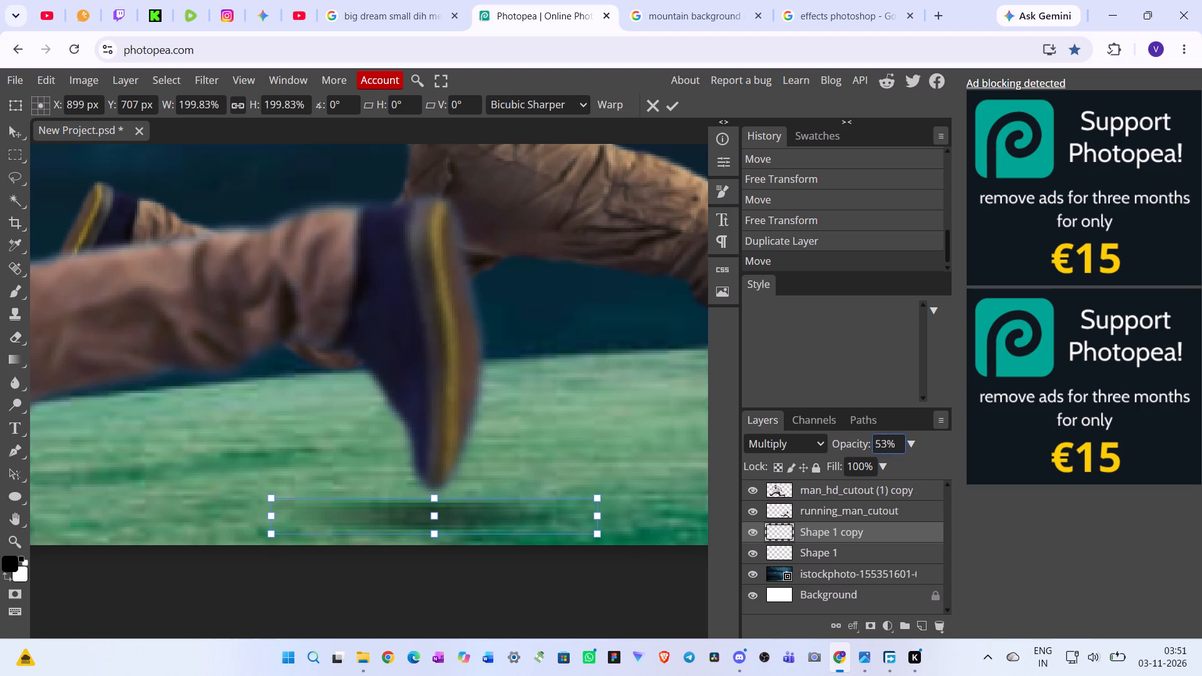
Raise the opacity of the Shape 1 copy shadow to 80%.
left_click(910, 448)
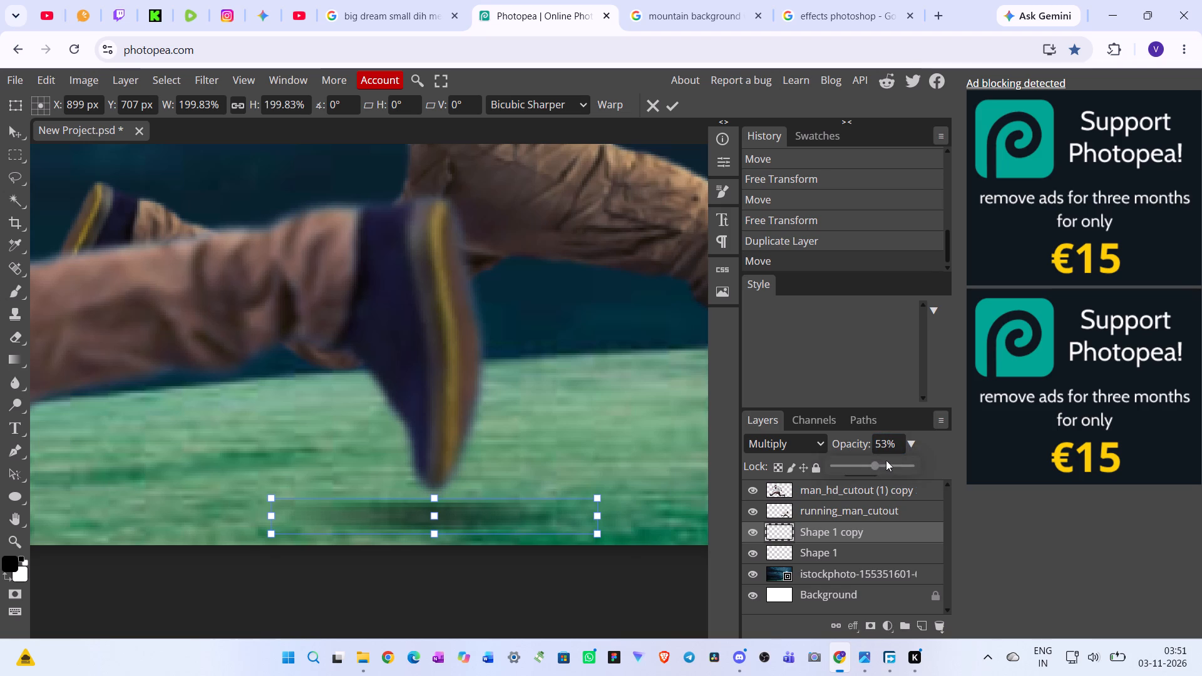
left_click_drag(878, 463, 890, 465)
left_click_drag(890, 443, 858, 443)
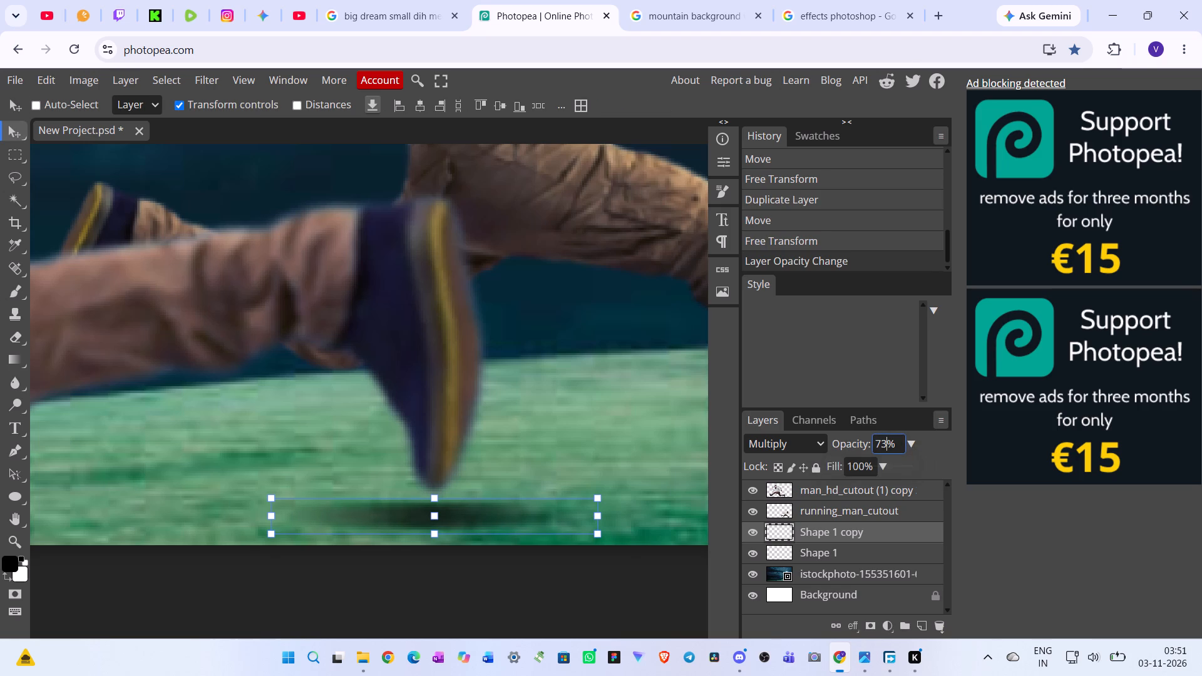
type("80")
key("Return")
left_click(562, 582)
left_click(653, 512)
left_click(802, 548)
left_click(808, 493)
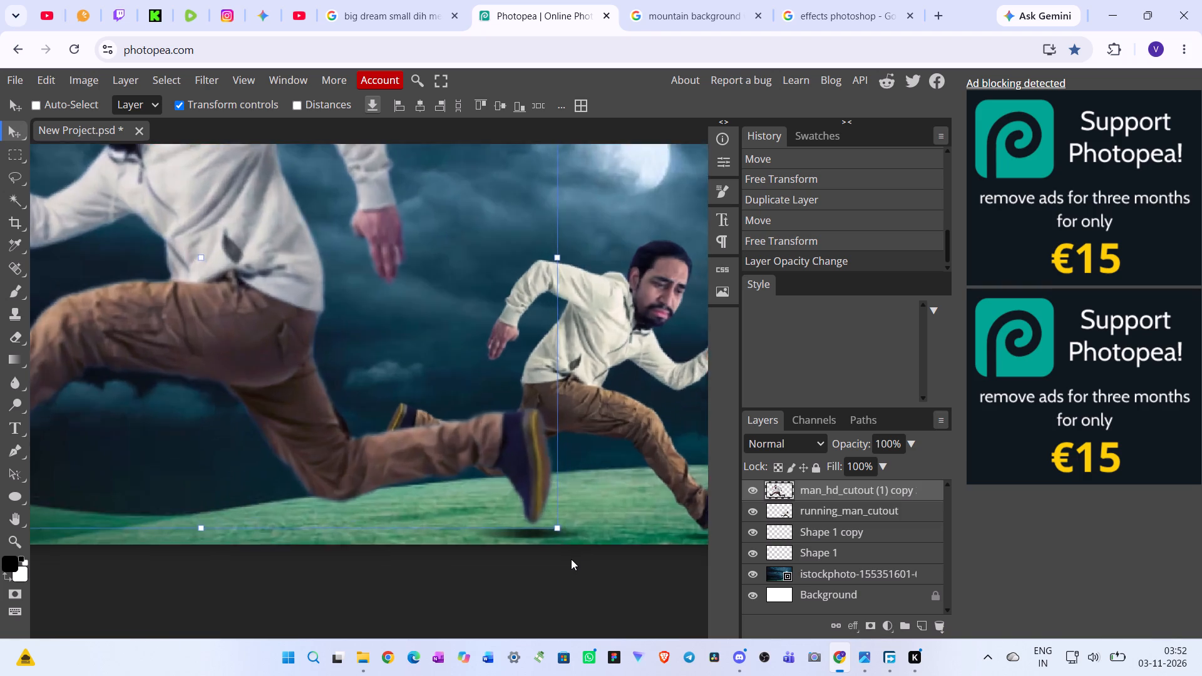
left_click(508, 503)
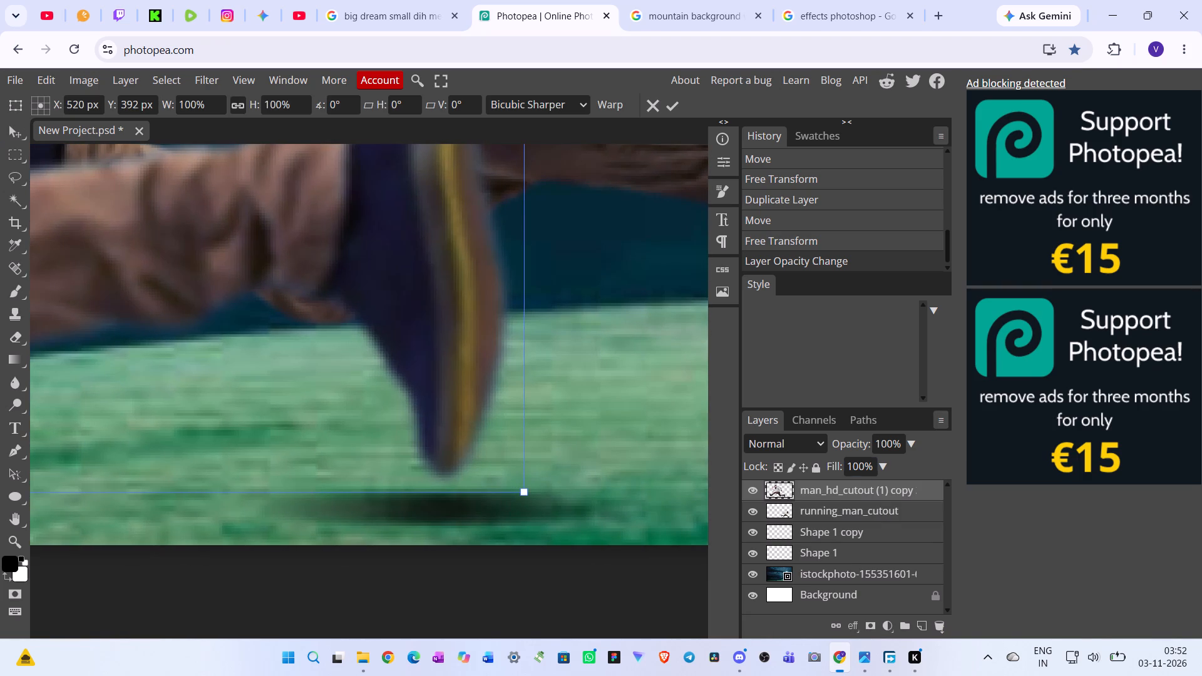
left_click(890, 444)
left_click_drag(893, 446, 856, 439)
Lower the opacity of the Shape 1 copy shadow, first to 60% and then to 50%.
left_click(853, 531)
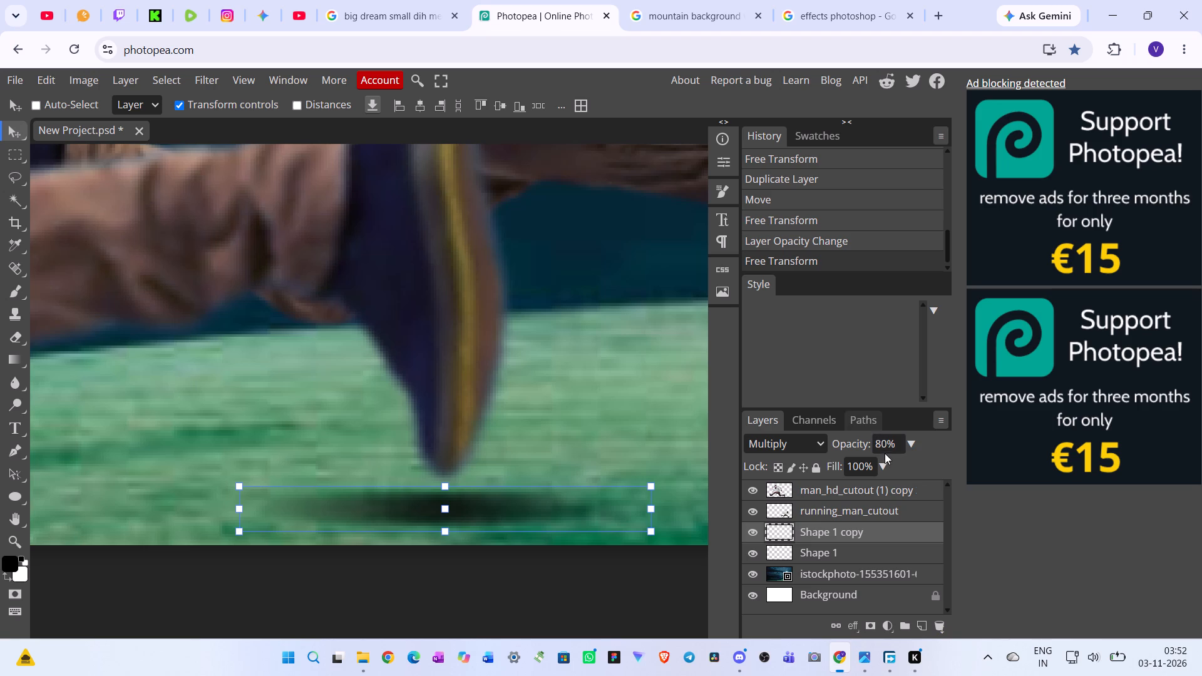
left_click_drag(896, 445, 853, 437)
type("60")
key("Return")
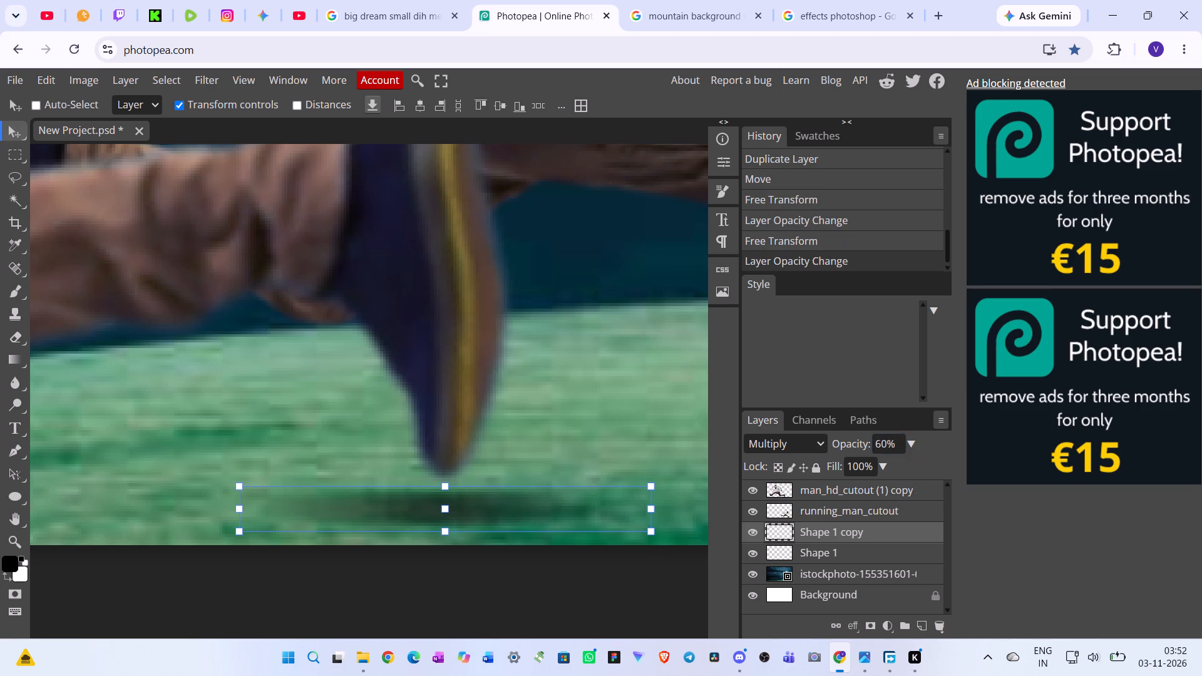
left_click_drag(898, 446, 831, 433)
type("50")
key("Return")
Move the Shape 1 copy shadow above running_man_cutout in the layer order, just below the leaping runner.
left_click(841, 551)
left_click(850, 510)
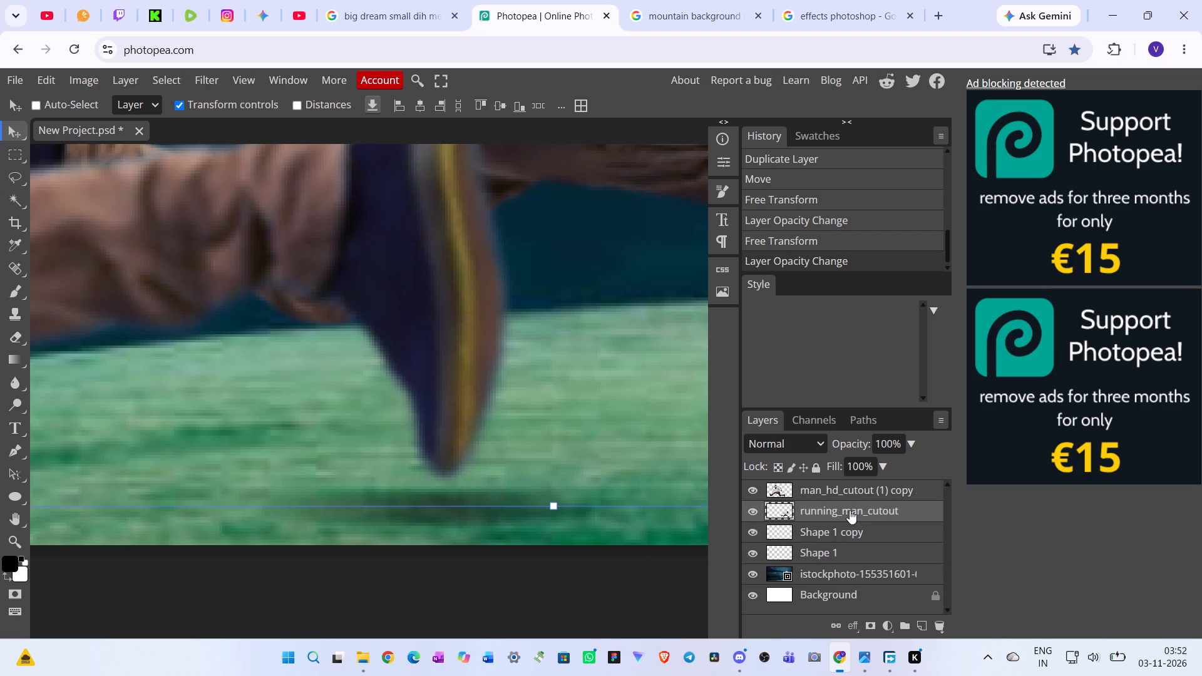
left_click_drag(850, 533, 846, 501)
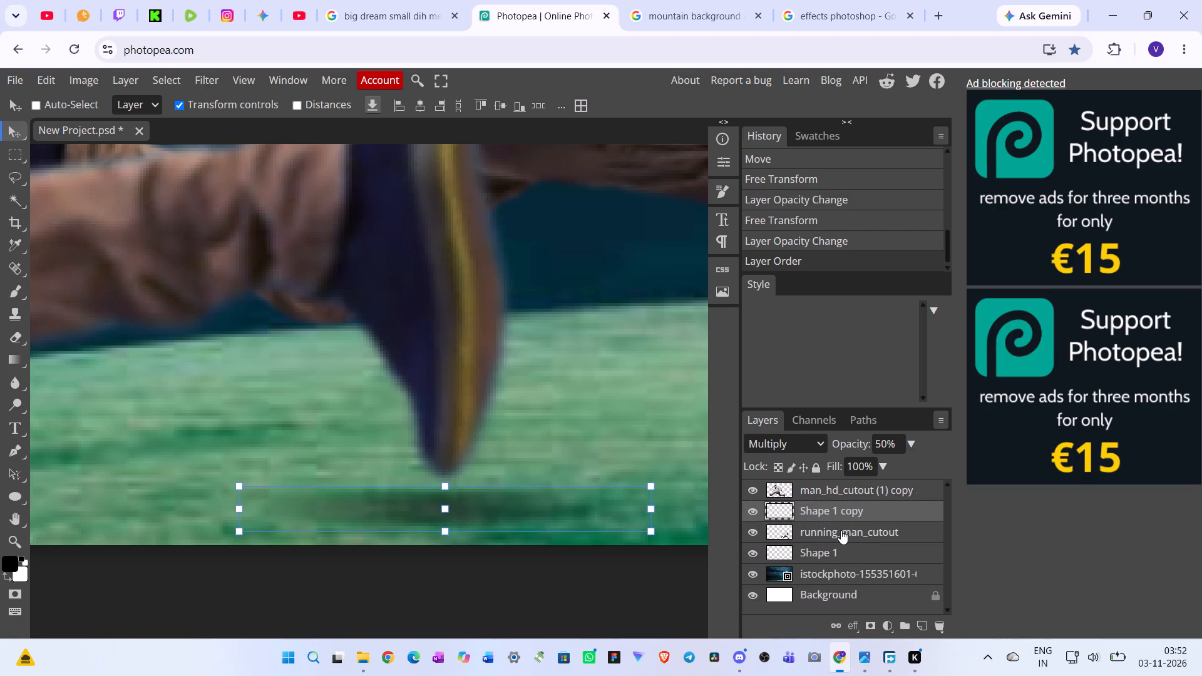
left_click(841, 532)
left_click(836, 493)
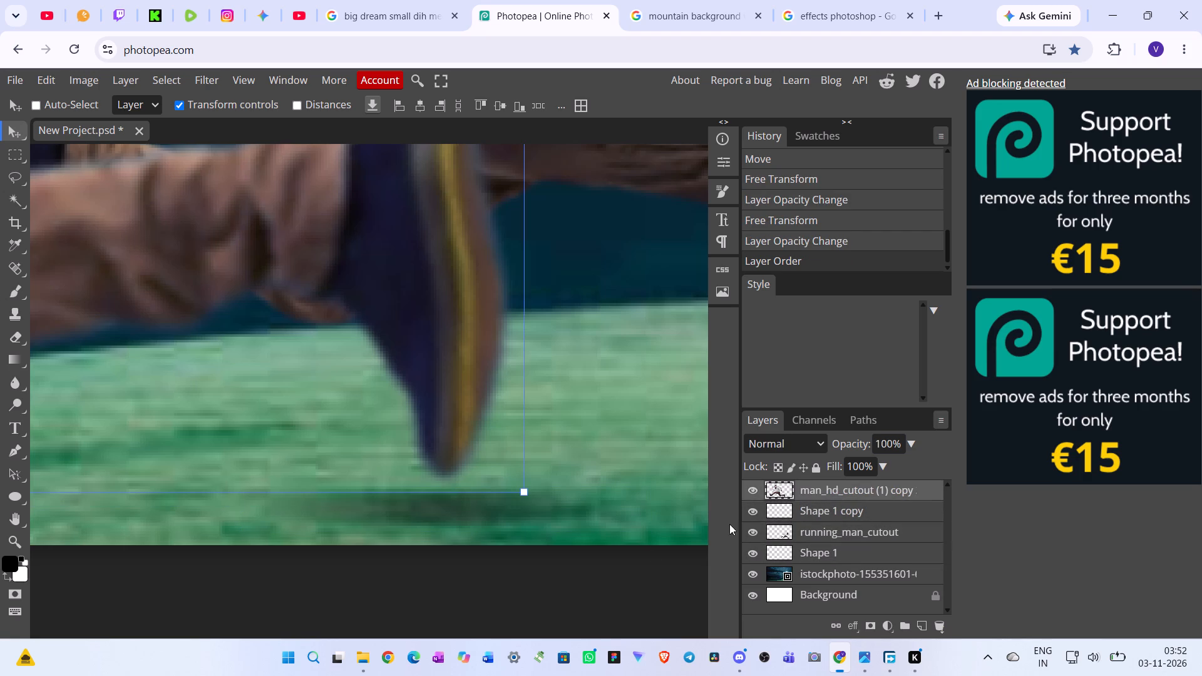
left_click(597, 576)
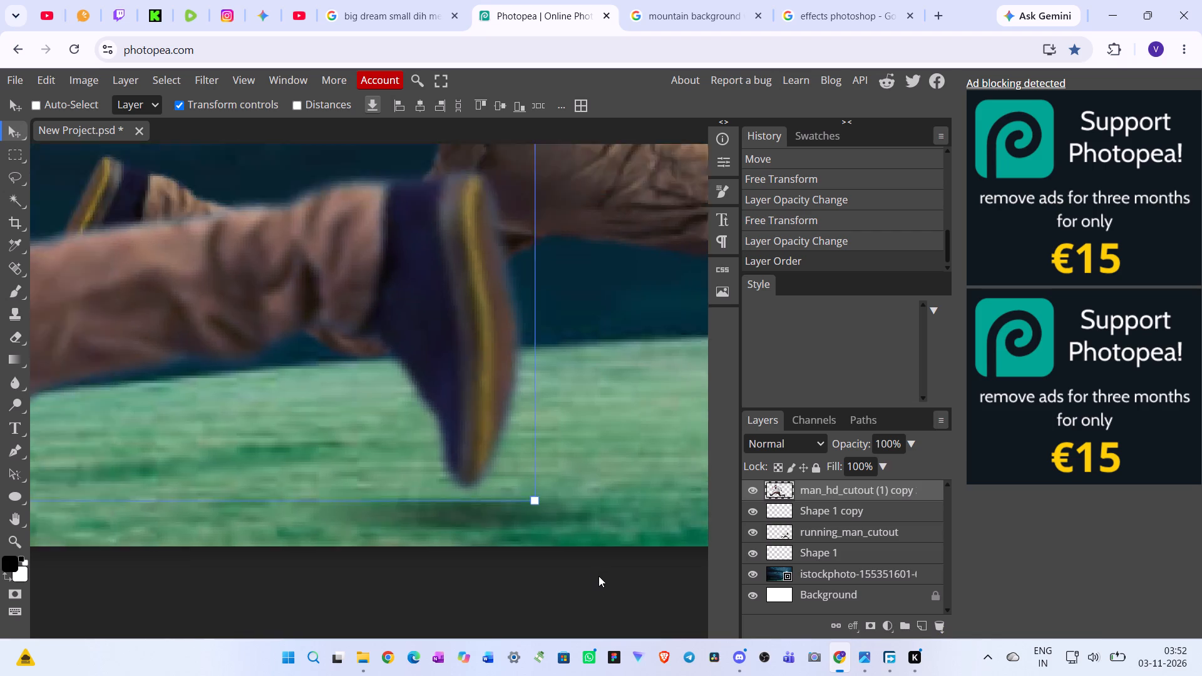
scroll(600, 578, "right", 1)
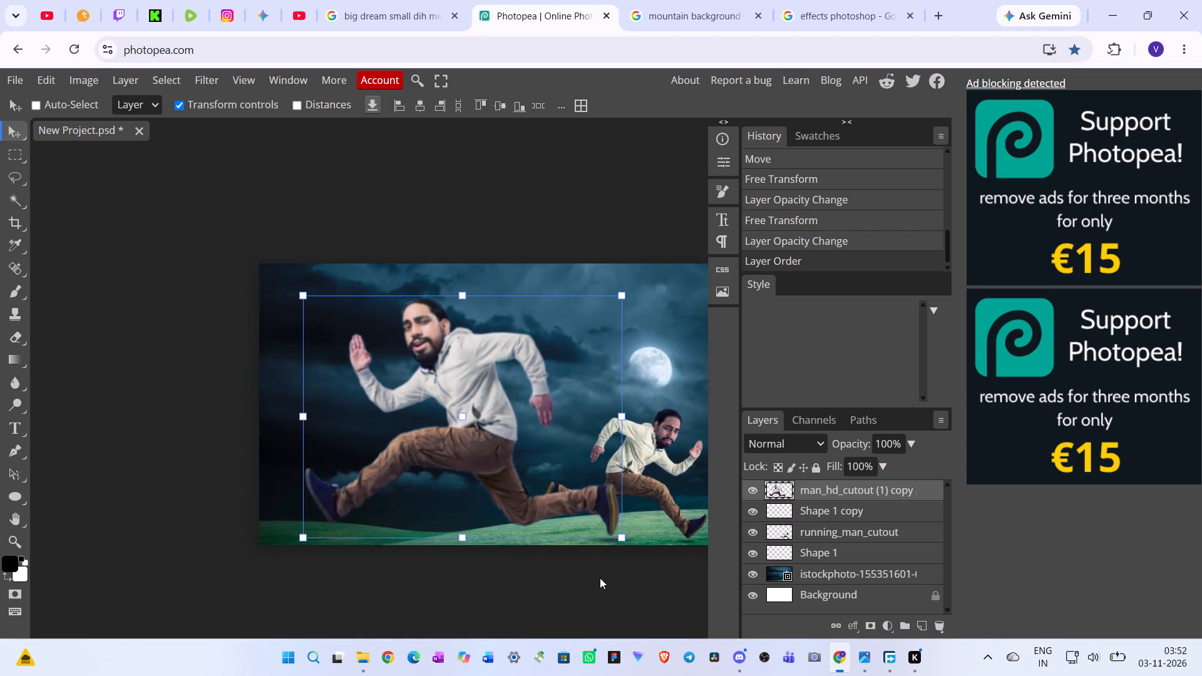
Place man_hd_cutout (1).png from Downloads into the project, directly above the Shape 1 copy layer.
scroll(600, 578, "right", 1)
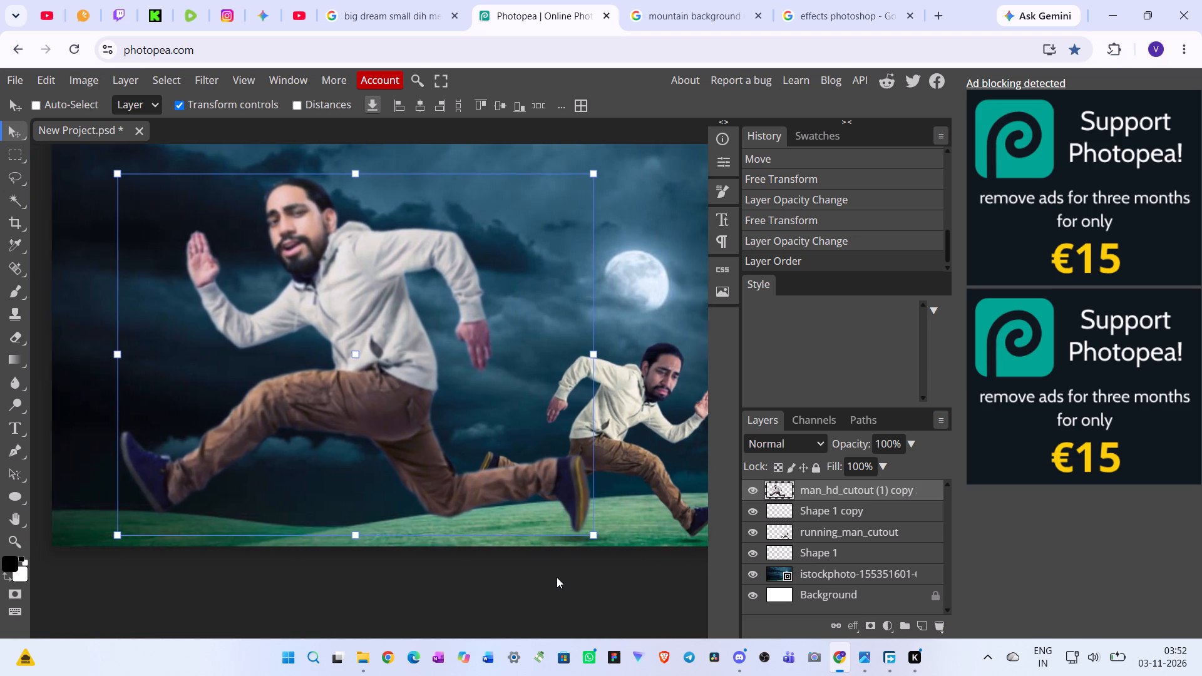
left_click(873, 505)
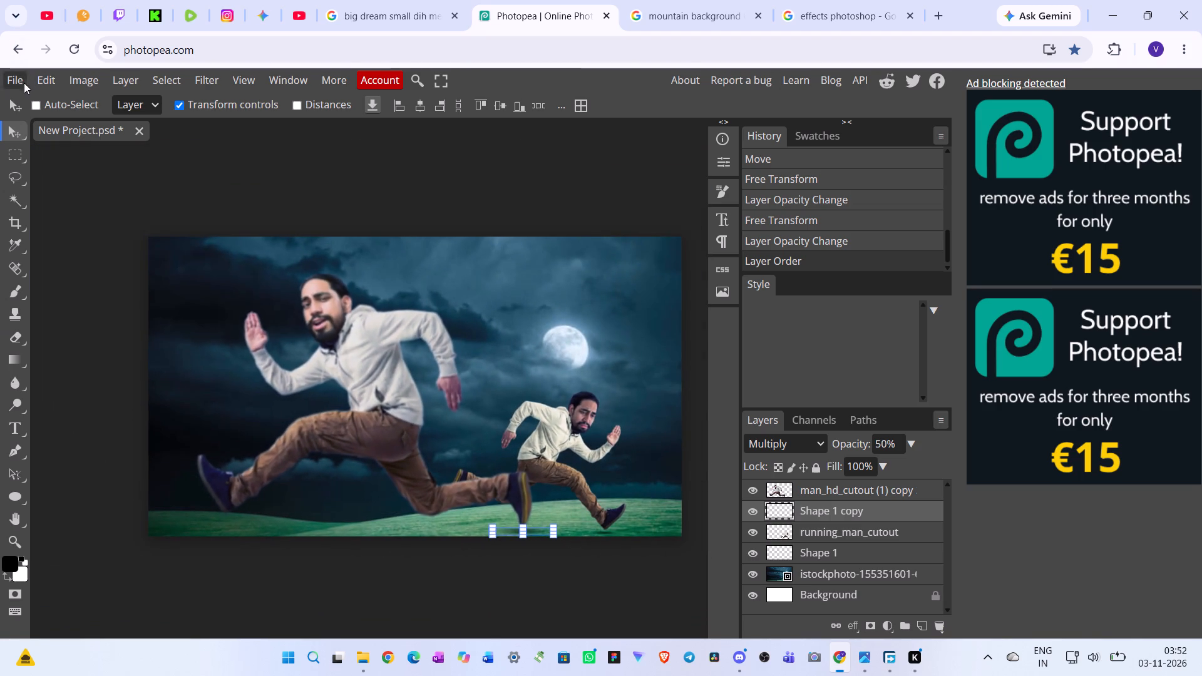
left_click(20, 83)
left_click(51, 155)
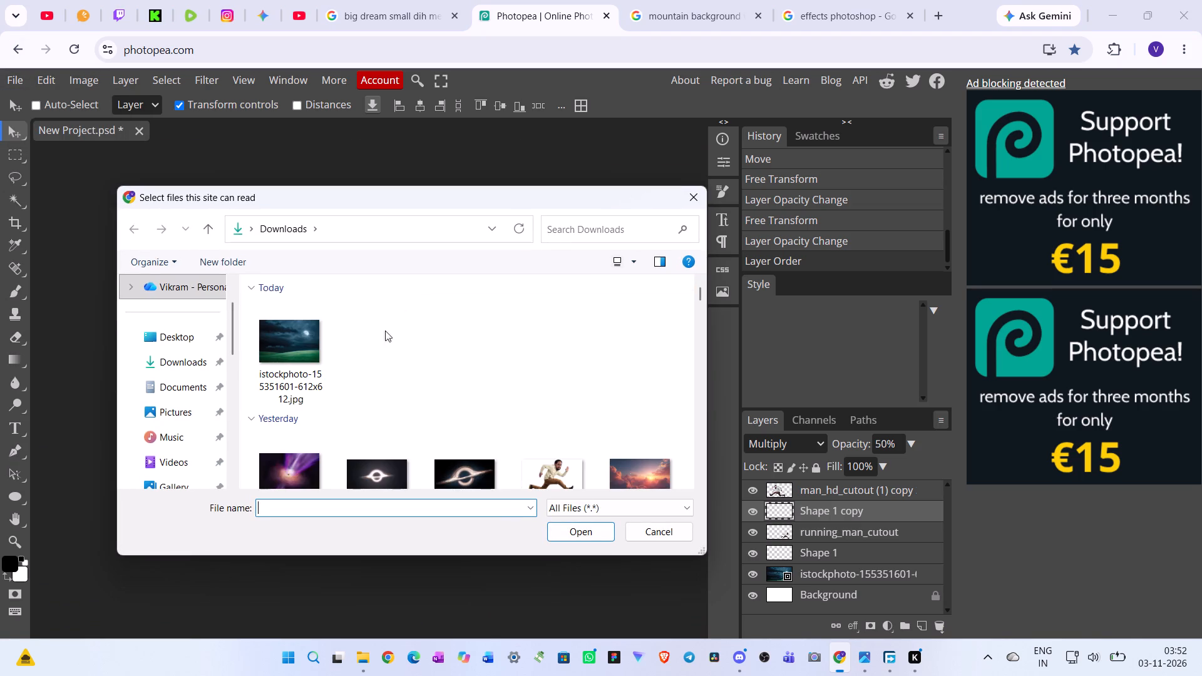
scroll(520, 437, "down", 4)
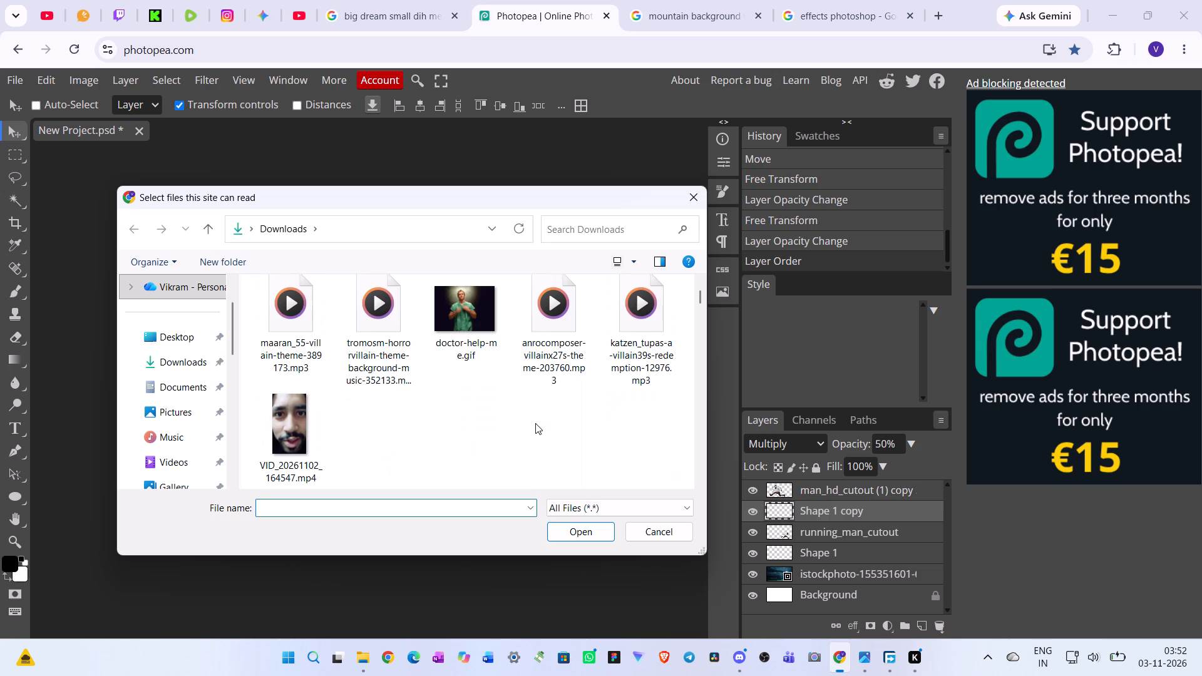
scroll(535, 423, "down", 3)
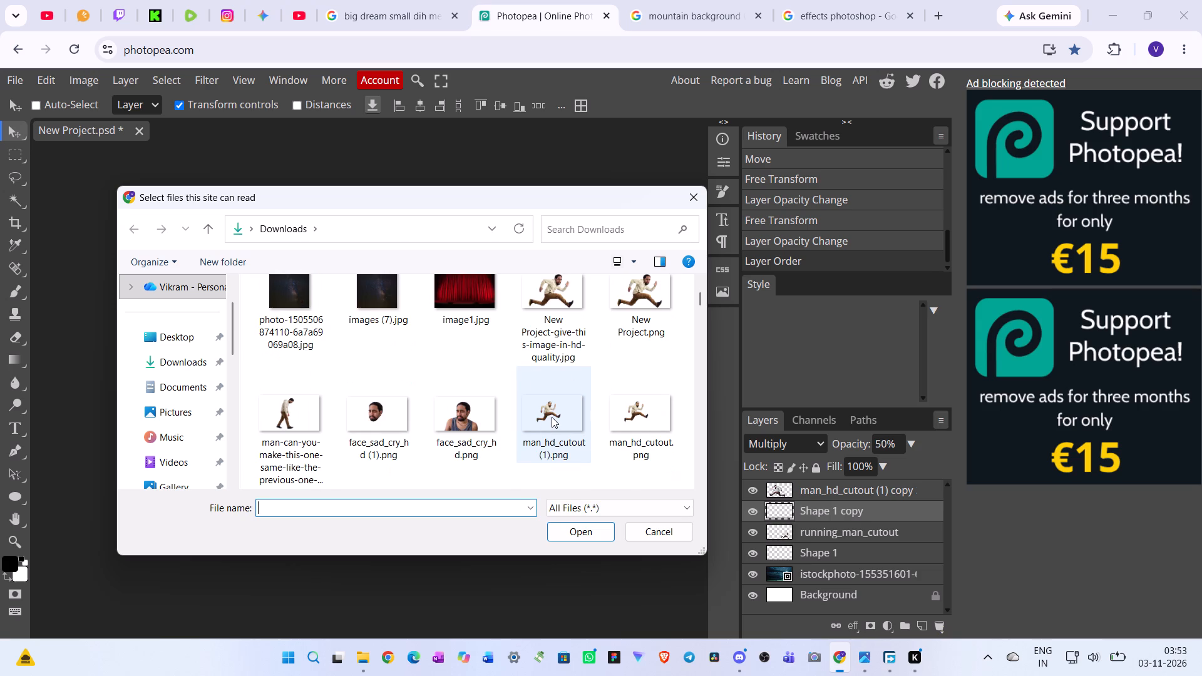
left_click(552, 414)
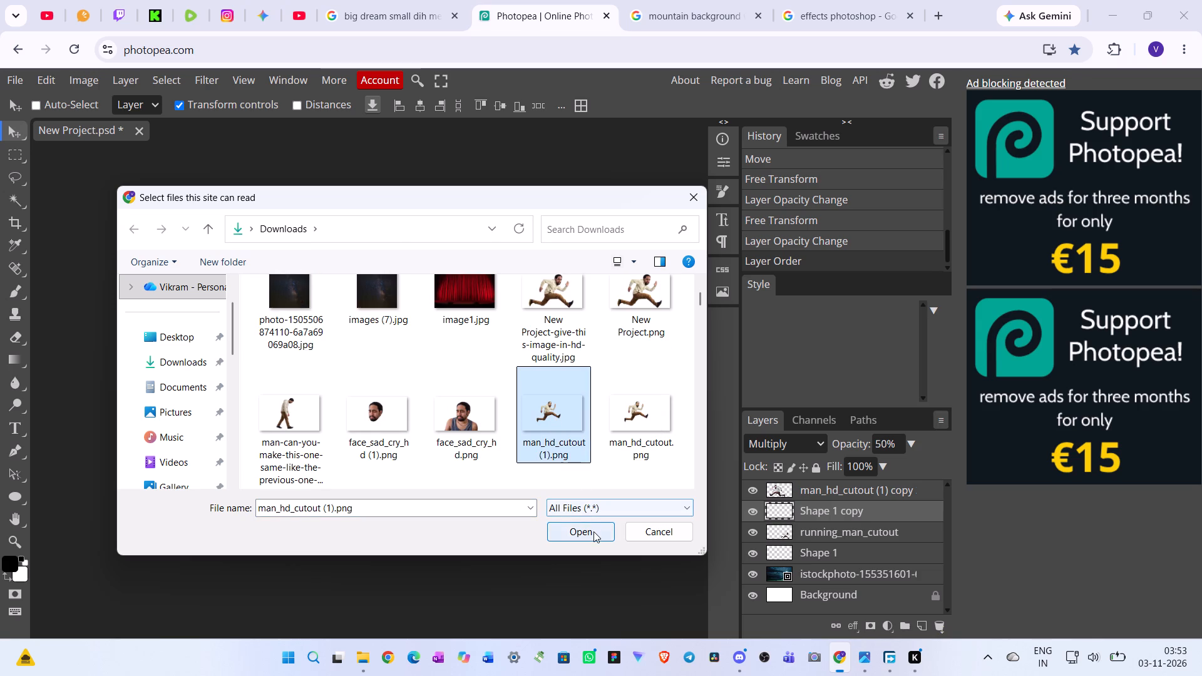
left_click(593, 531)
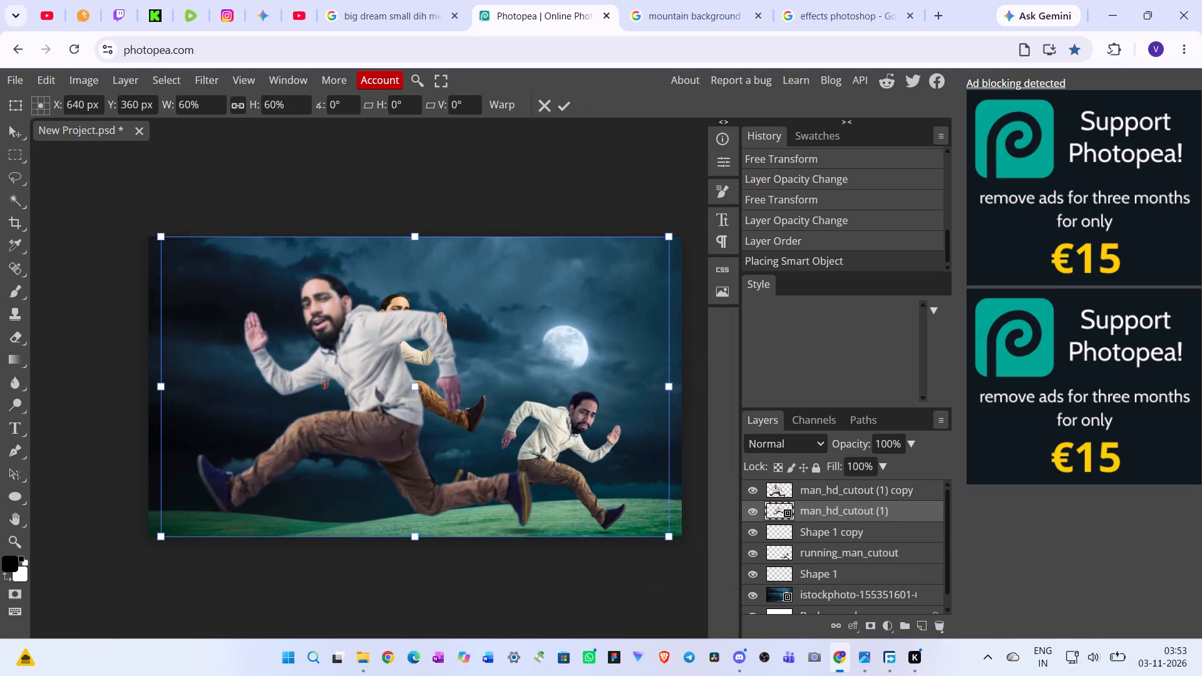
Enlarge the placed man_hd_cutout (1) proportionally to about 107% and move it behind the leaping runner.
left_click_drag(672, 539, 1062, 675)
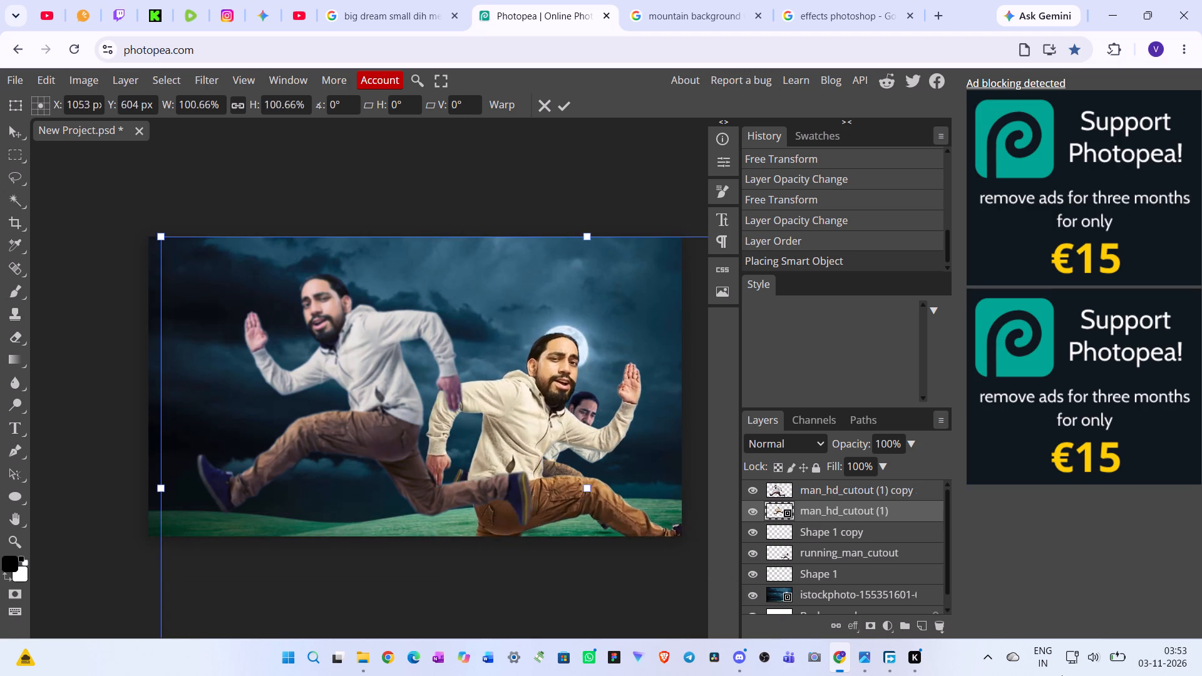
left_click_drag(1062, 675, 1086, 675)
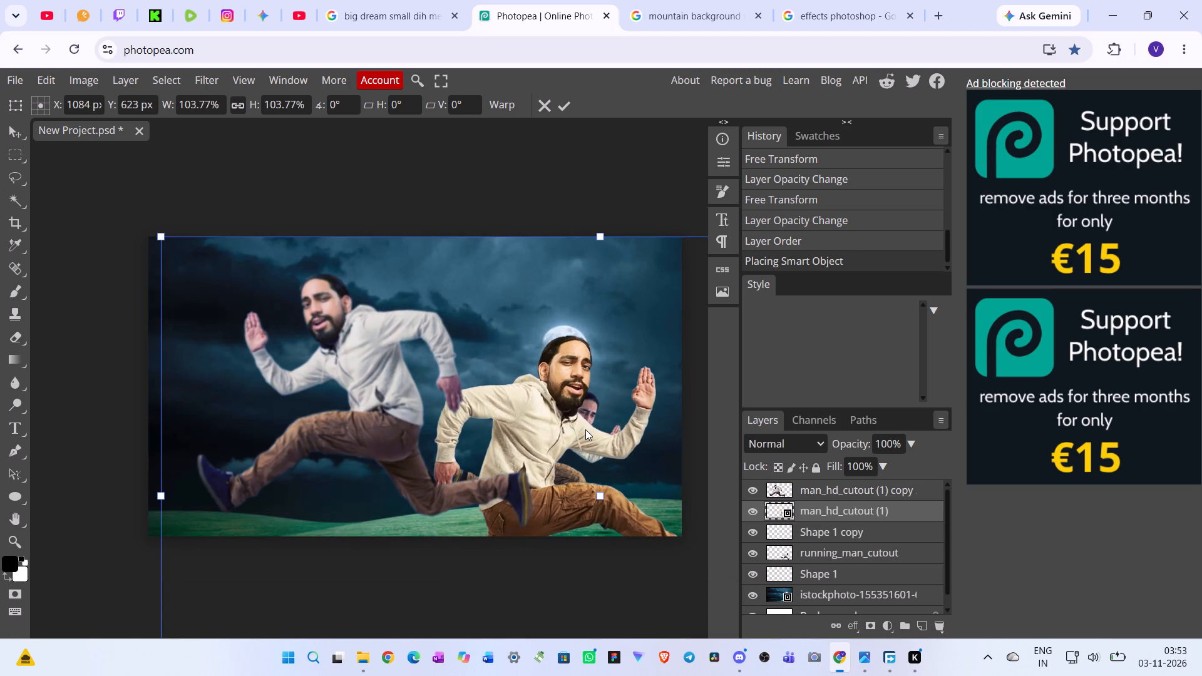
left_click_drag(575, 471, 434, 360)
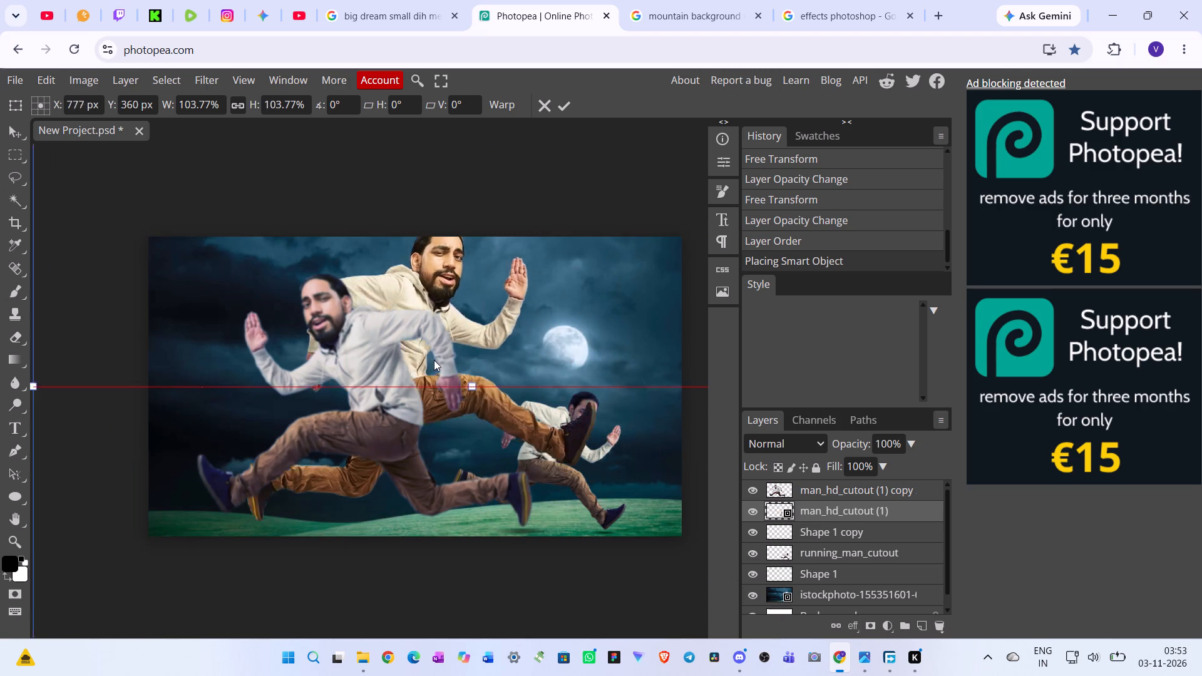
left_click_drag(434, 360, 453, 427)
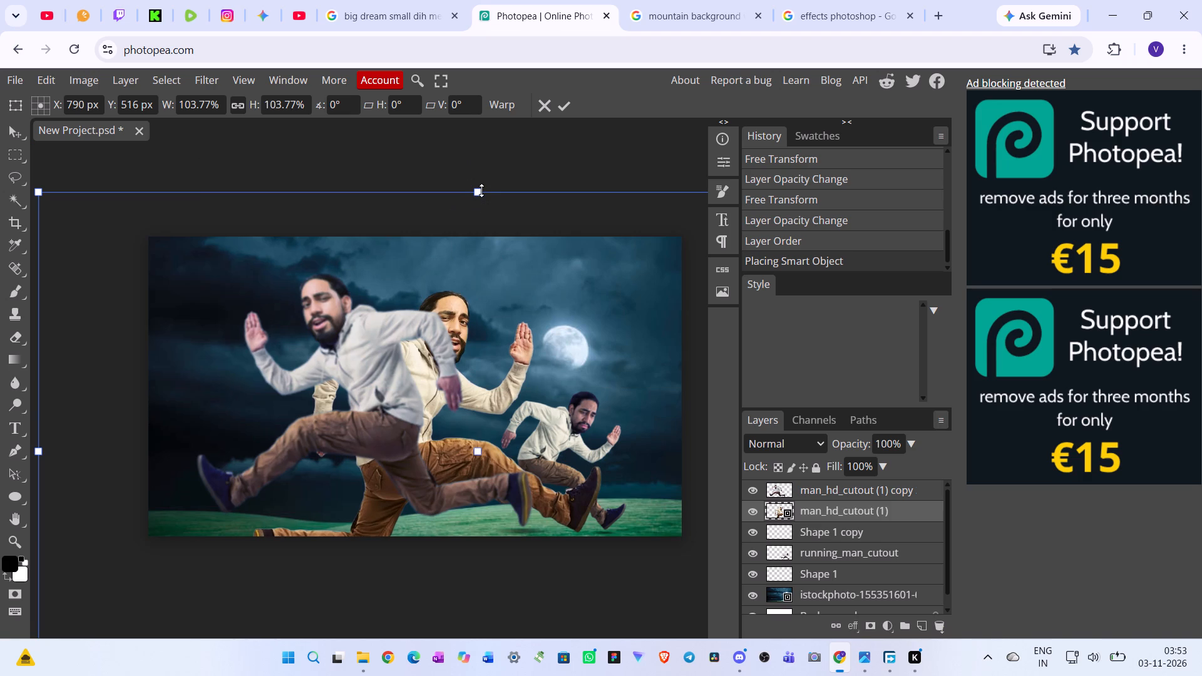
left_click_drag(481, 190, 499, 172)
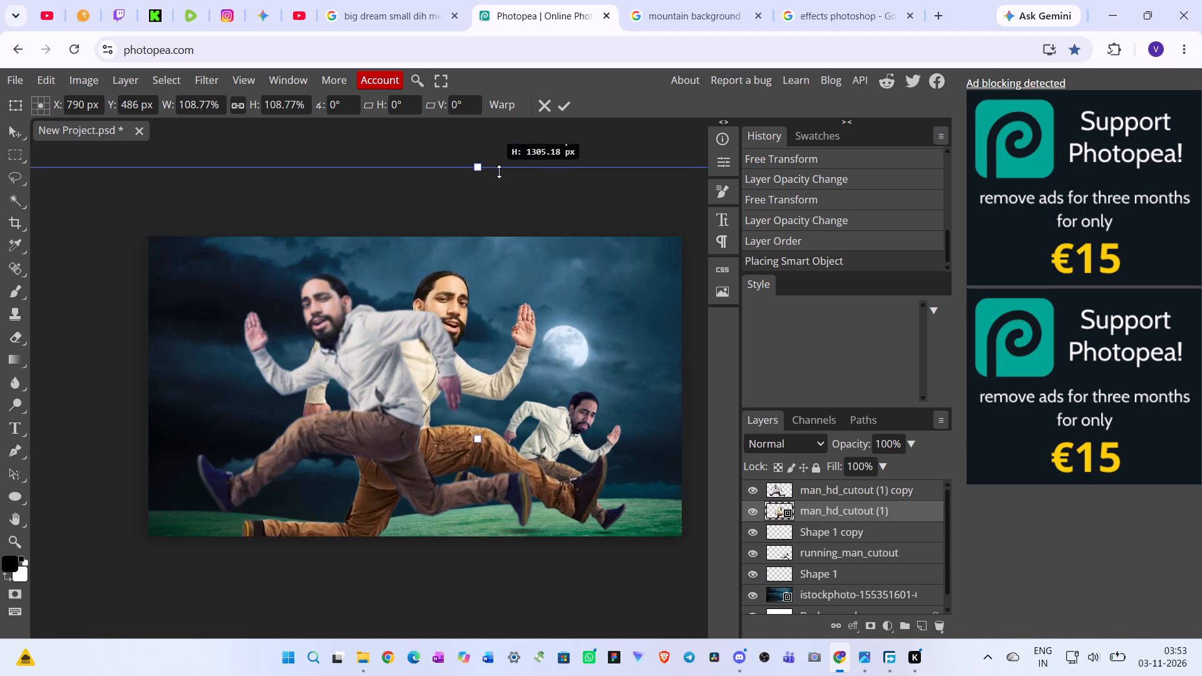
left_click_drag(499, 172, 499, 177)
left_click_drag(471, 399, 473, 352)
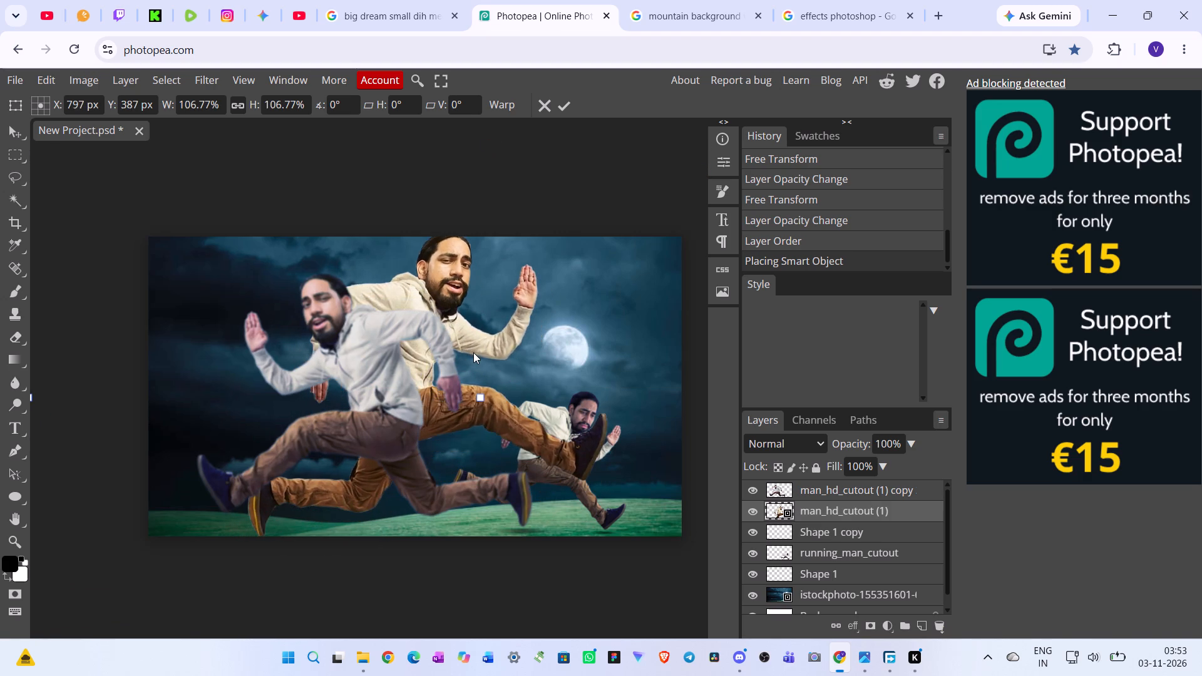
left_click_drag(473, 352, 444, 352)
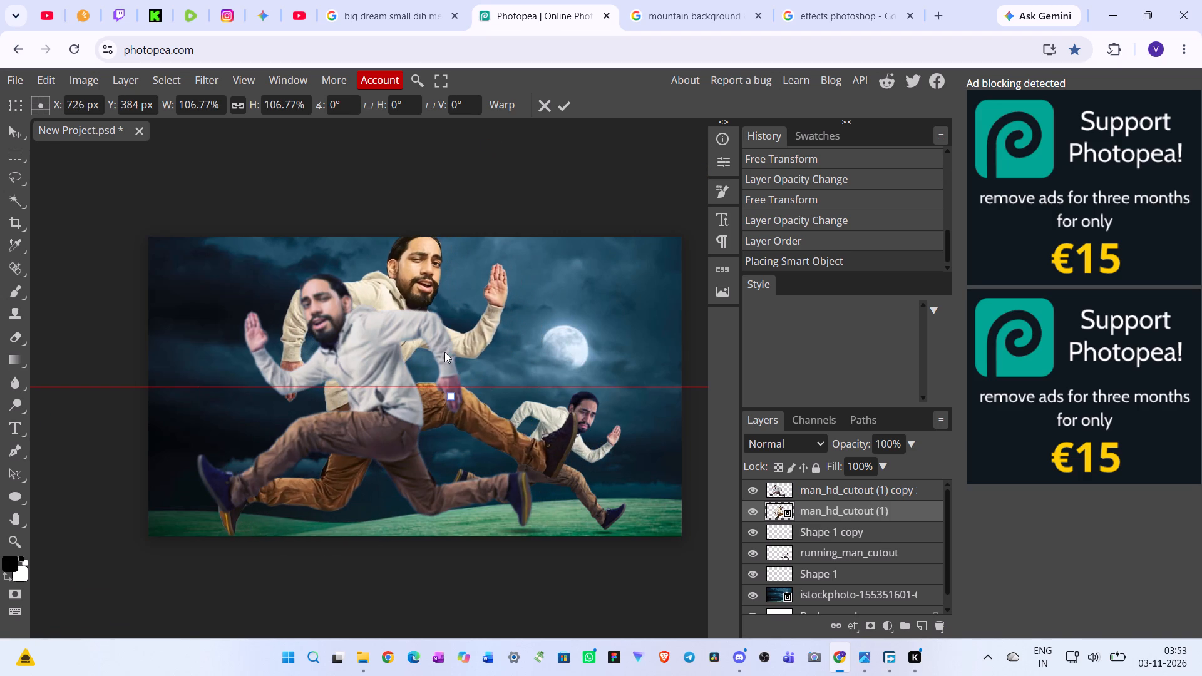
left_click_drag(444, 352, 443, 356)
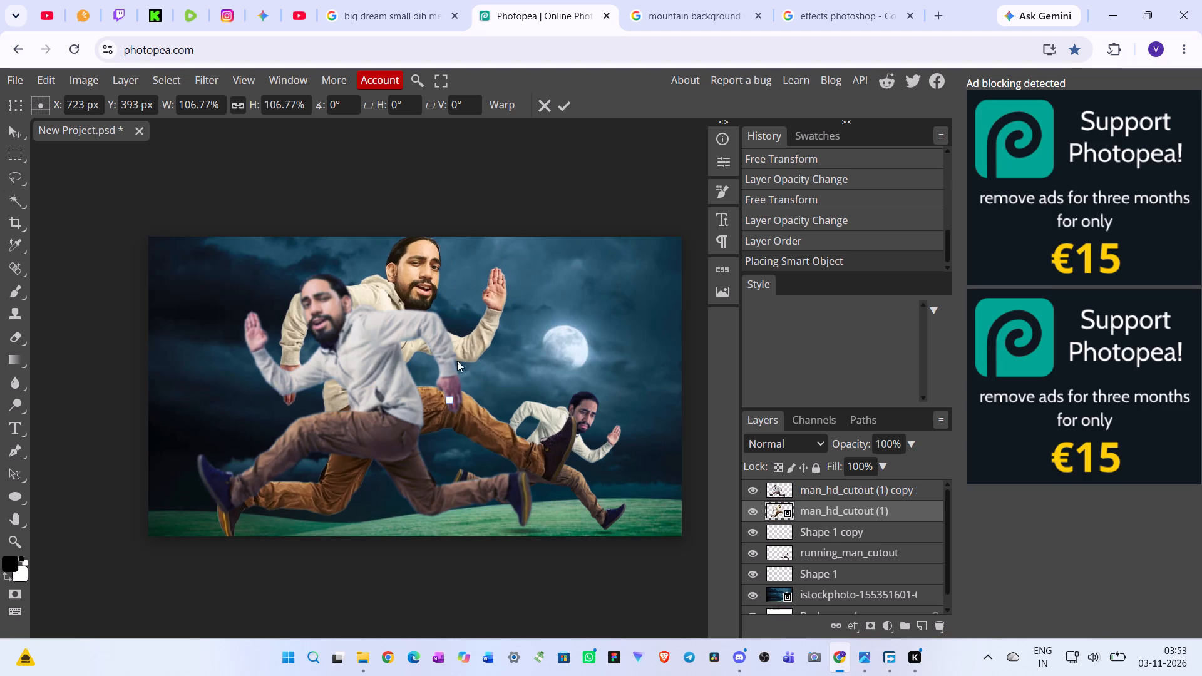
left_click_drag(473, 412, 505, 414)
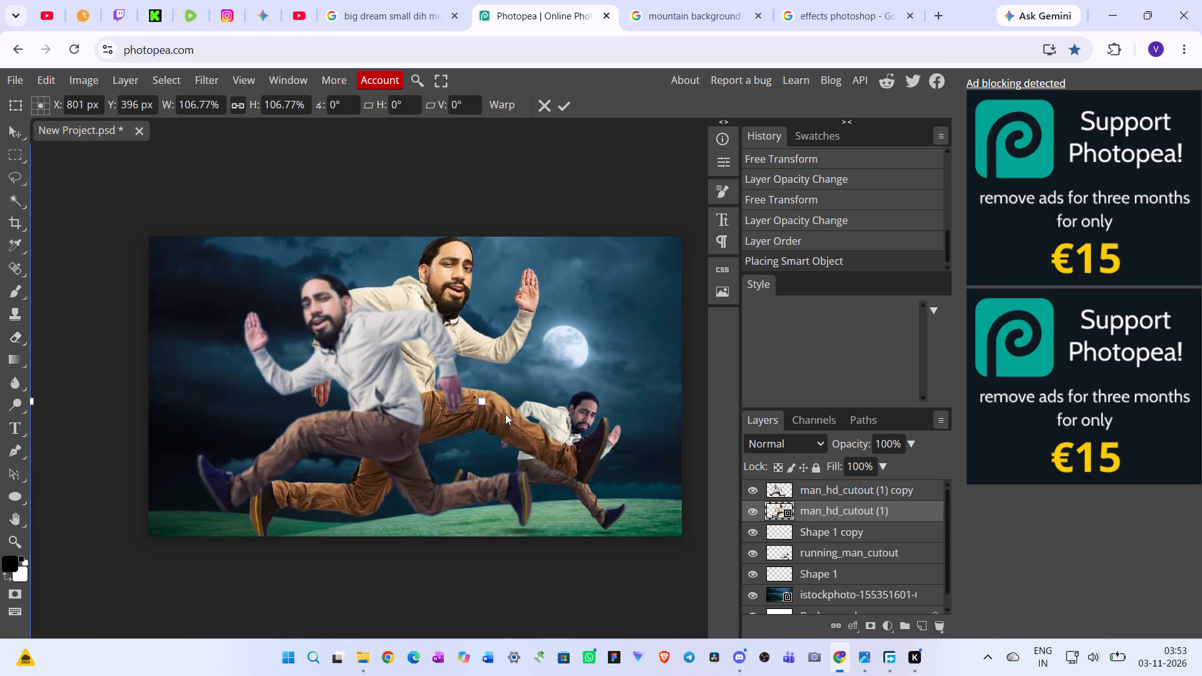
Flip the placed man_hd_cutout (1) horizontally so it faces the same way as the leaping runner.
right_click(505, 414)
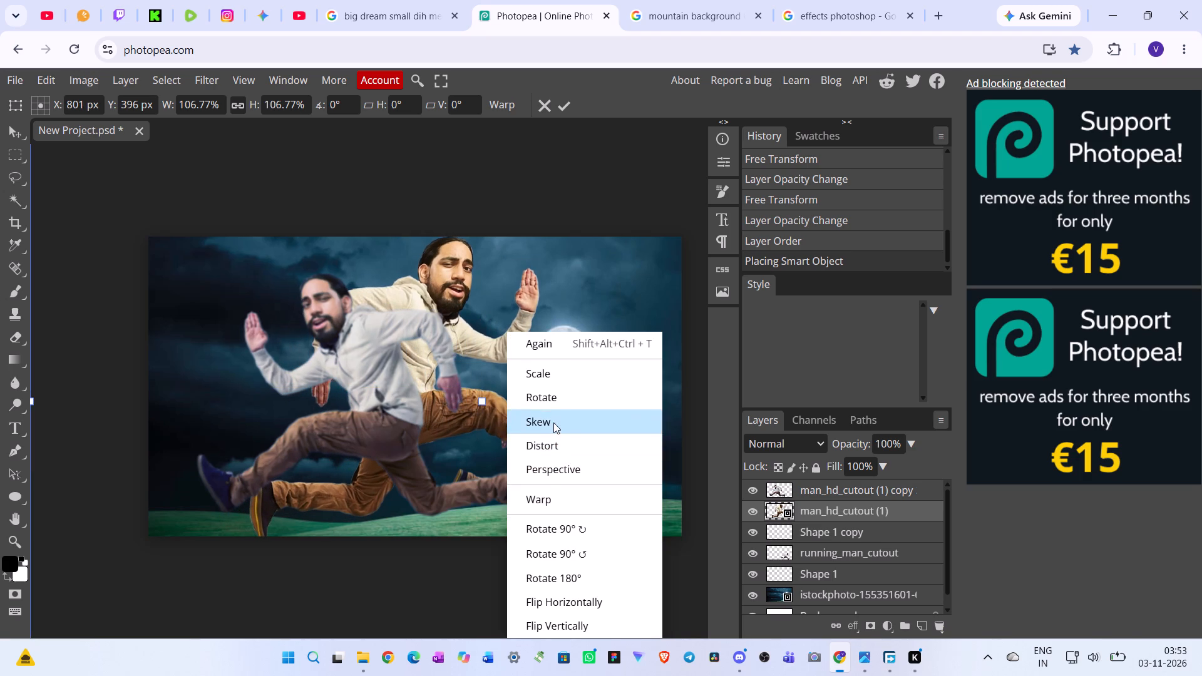
left_click(558, 600)
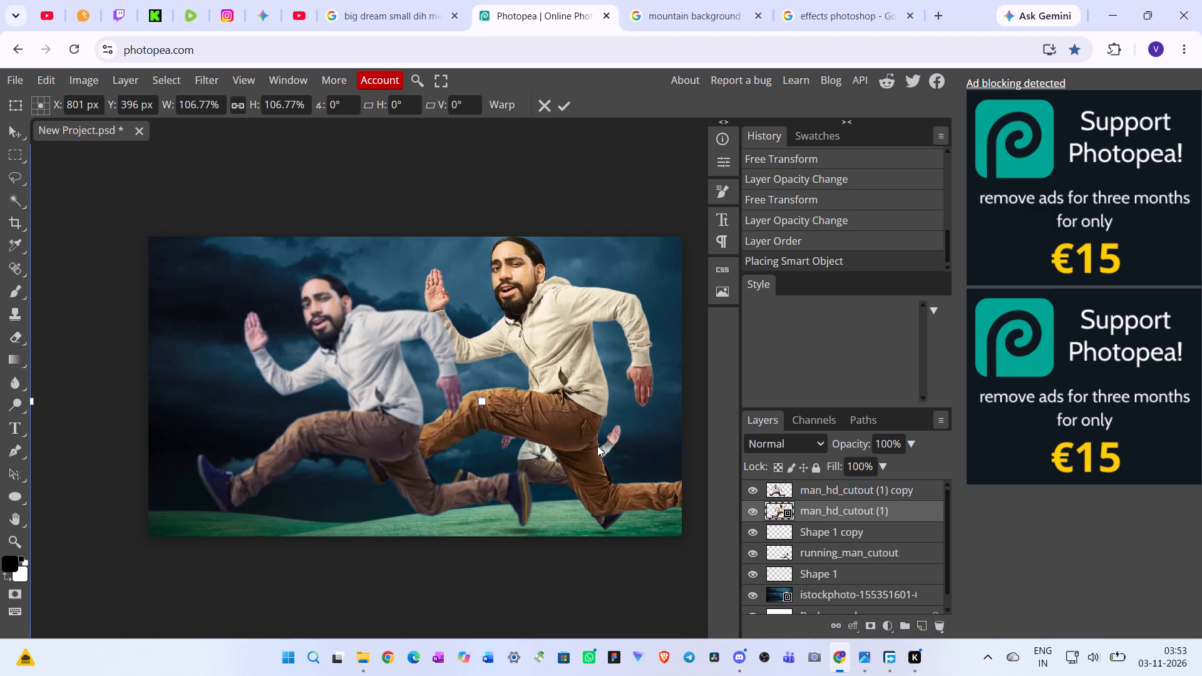
Resize the flipped man_hd_cutout (1) proportionally to about 93% and position it behind the leaping runner.
left_click_drag(587, 417, 429, 454)
left_click_drag(329, 167, 329, 168)
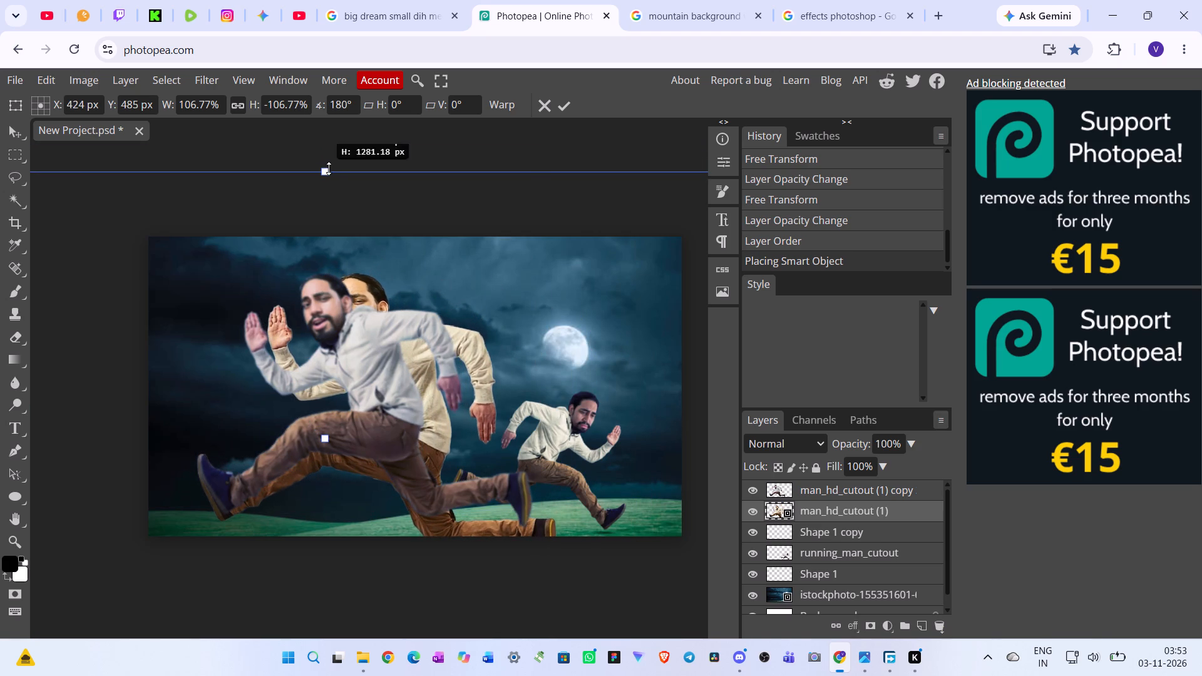
left_click_drag(329, 168, 320, 311)
left_click_drag(517, 407, 555, 307)
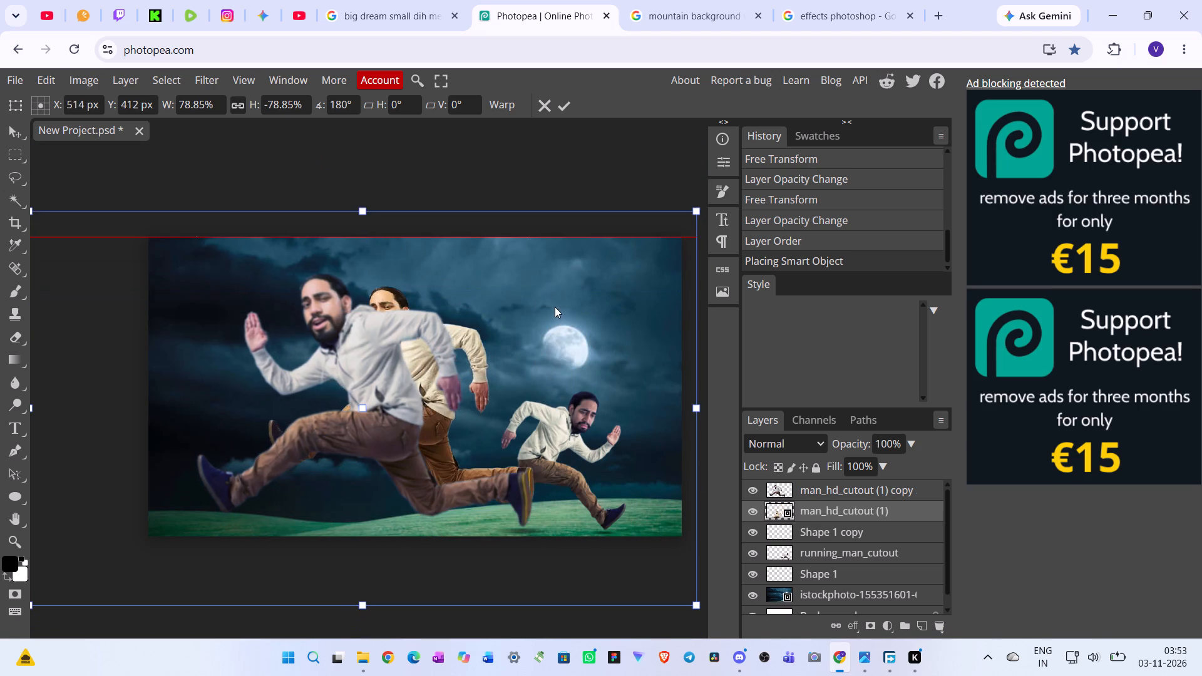
left_click_drag(555, 307, 486, 344)
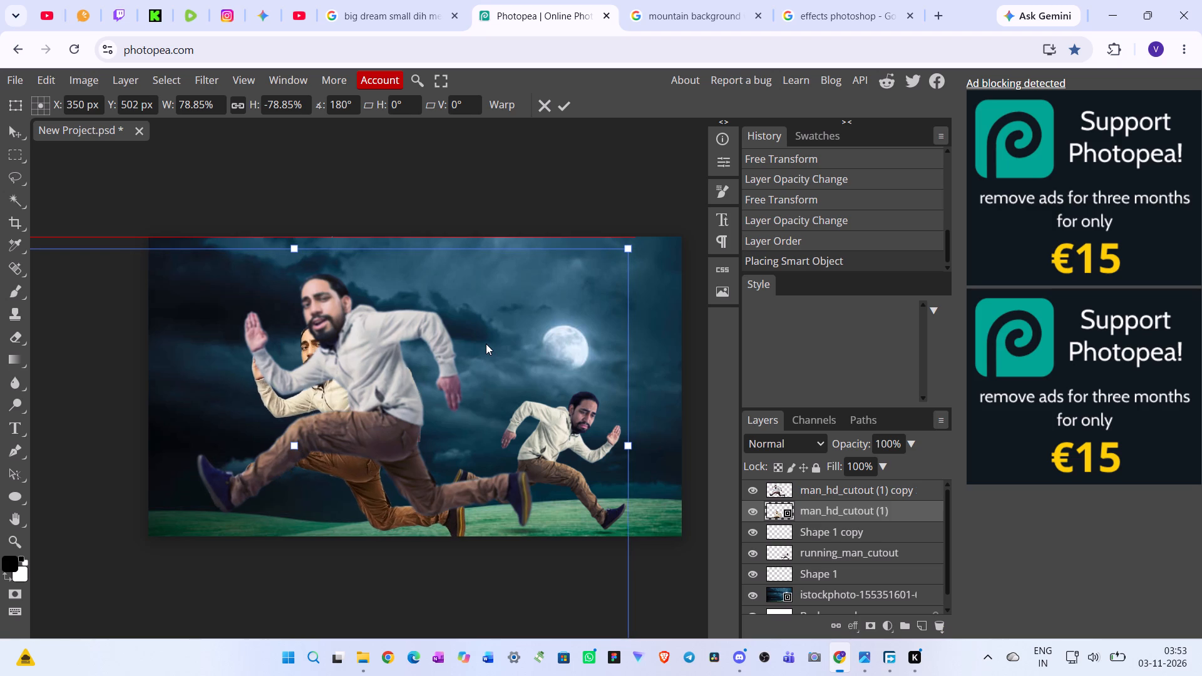
left_click_drag(486, 344, 494, 340)
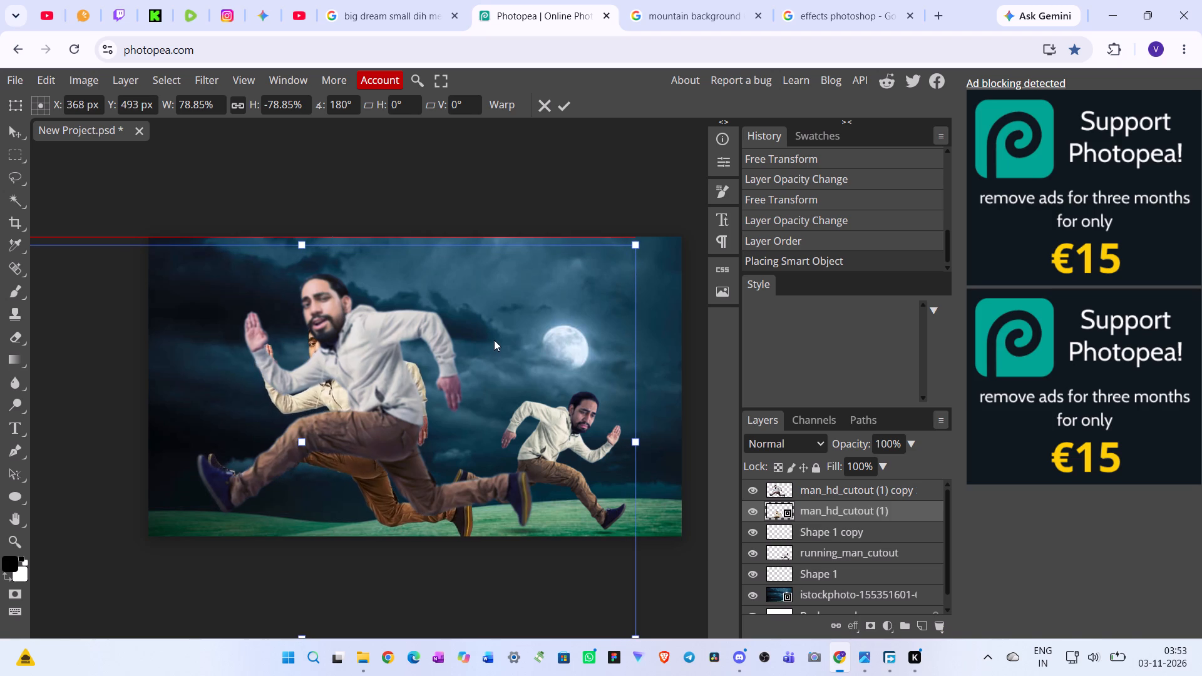
left_click_drag(494, 340, 495, 340)
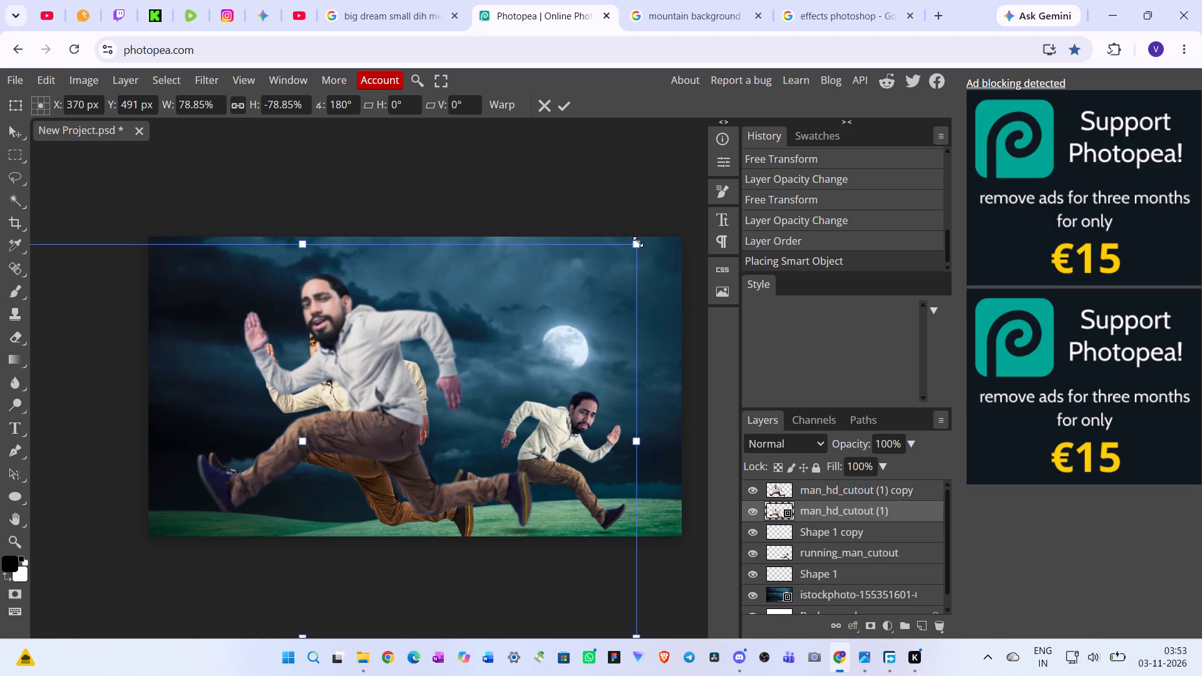
left_click_drag(632, 240, 746, 218)
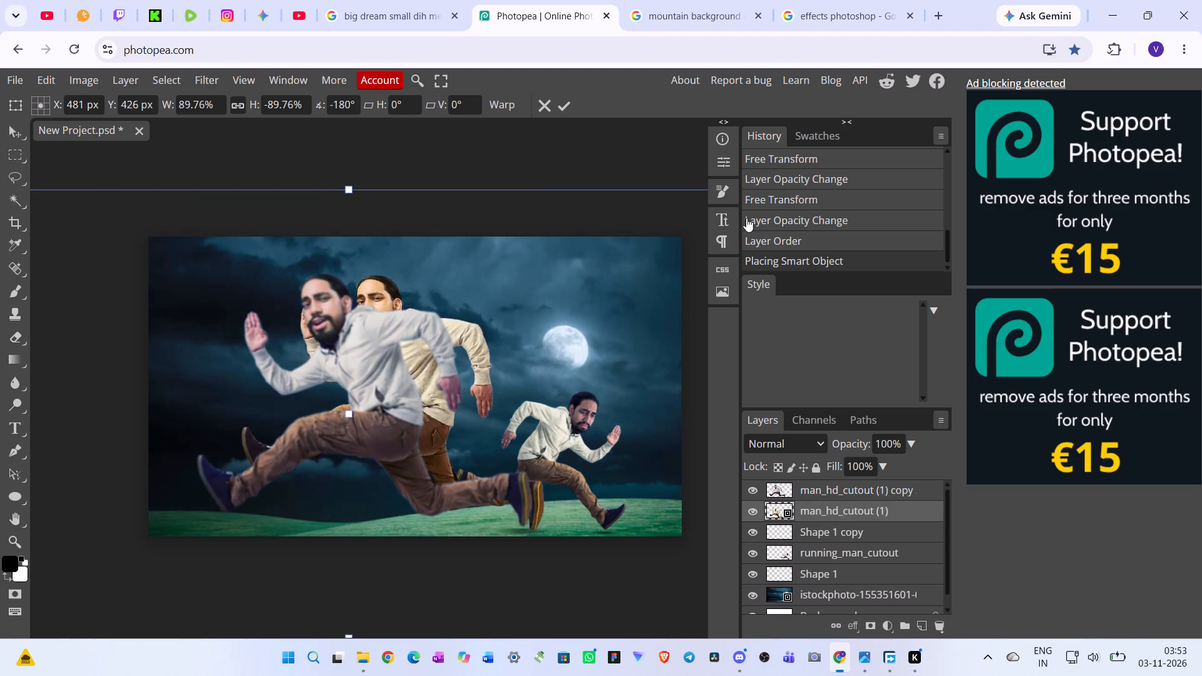
left_click_drag(746, 218, 778, 214)
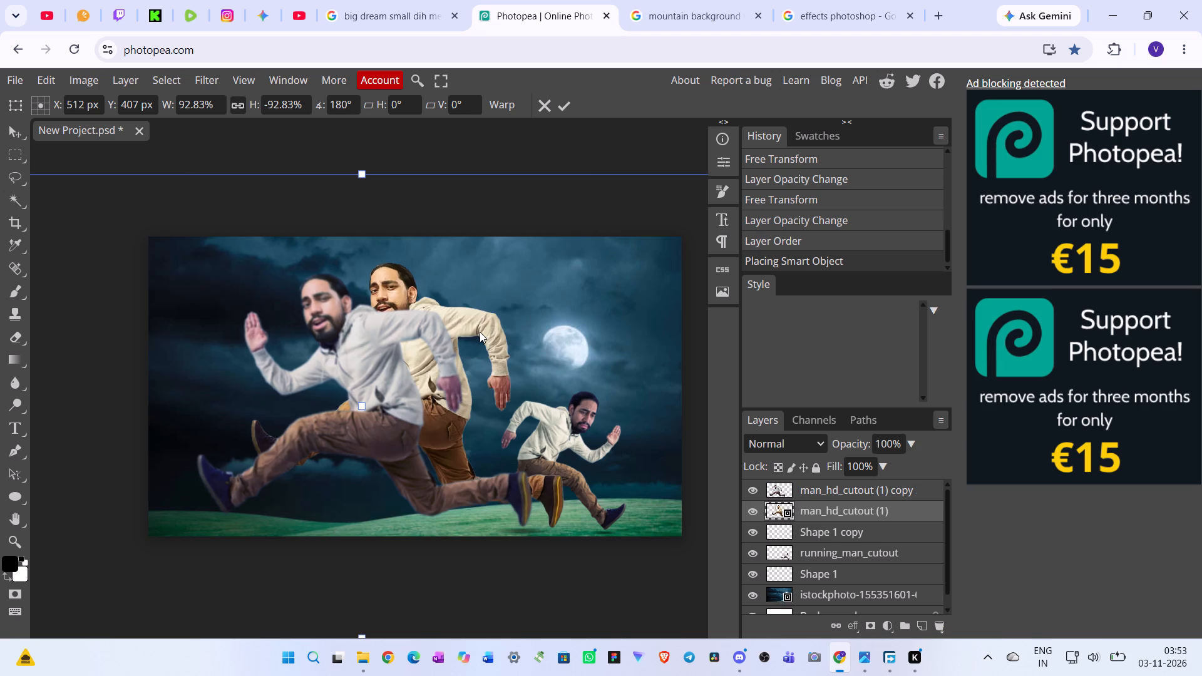
left_click_drag(480, 332, 412, 358)
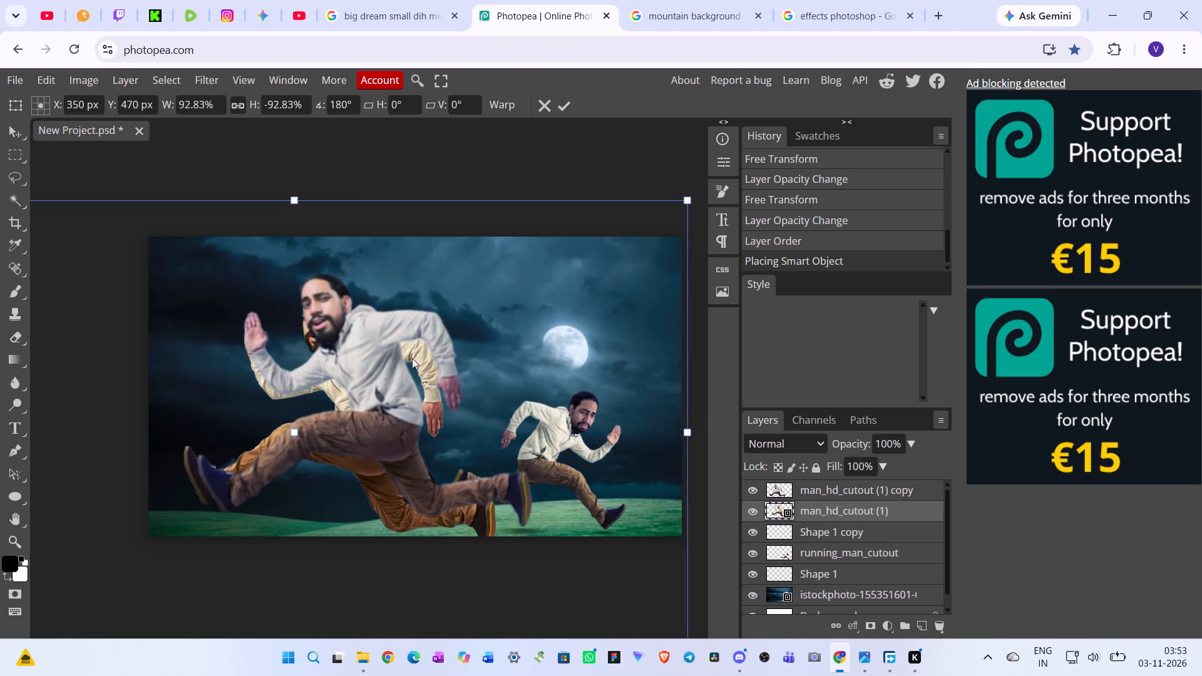
left_click_drag(412, 358, 416, 354)
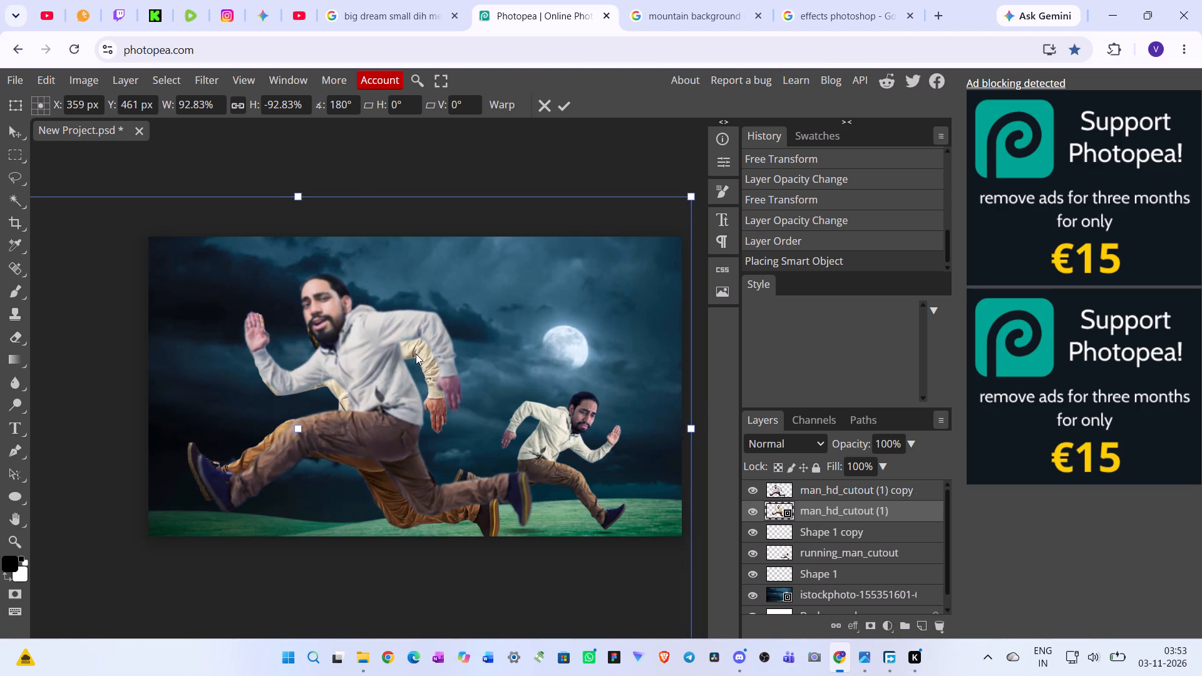
left_click_drag(416, 354, 434, 337)
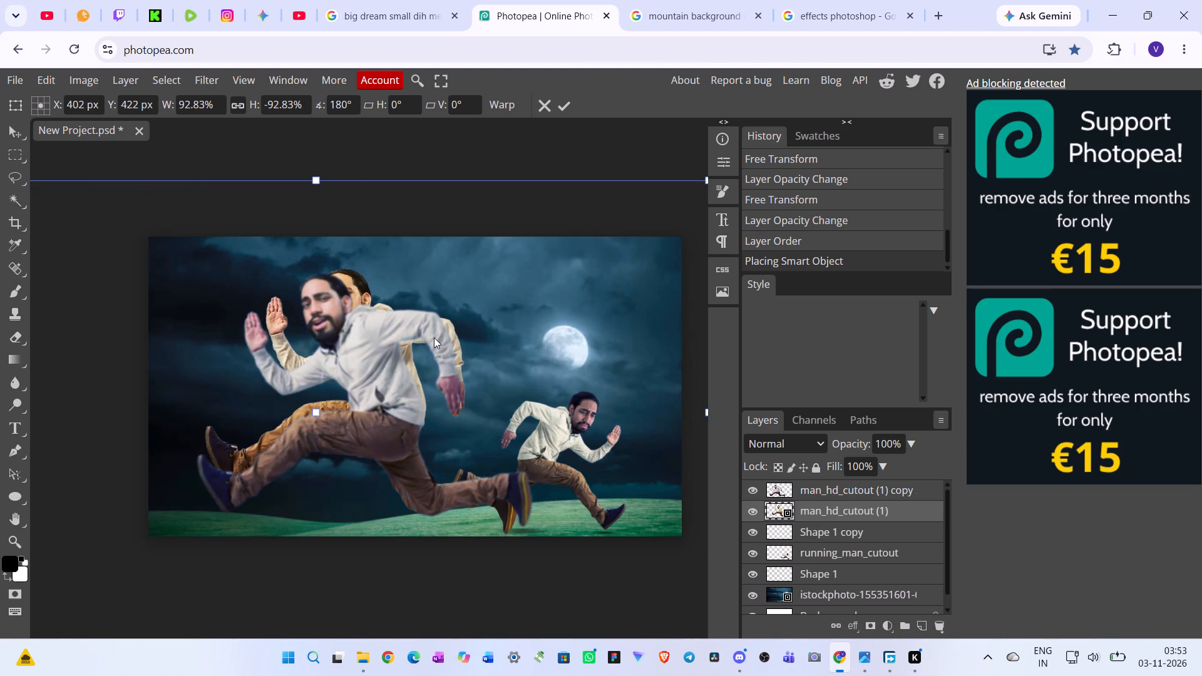
left_click_drag(434, 337, 402, 340)
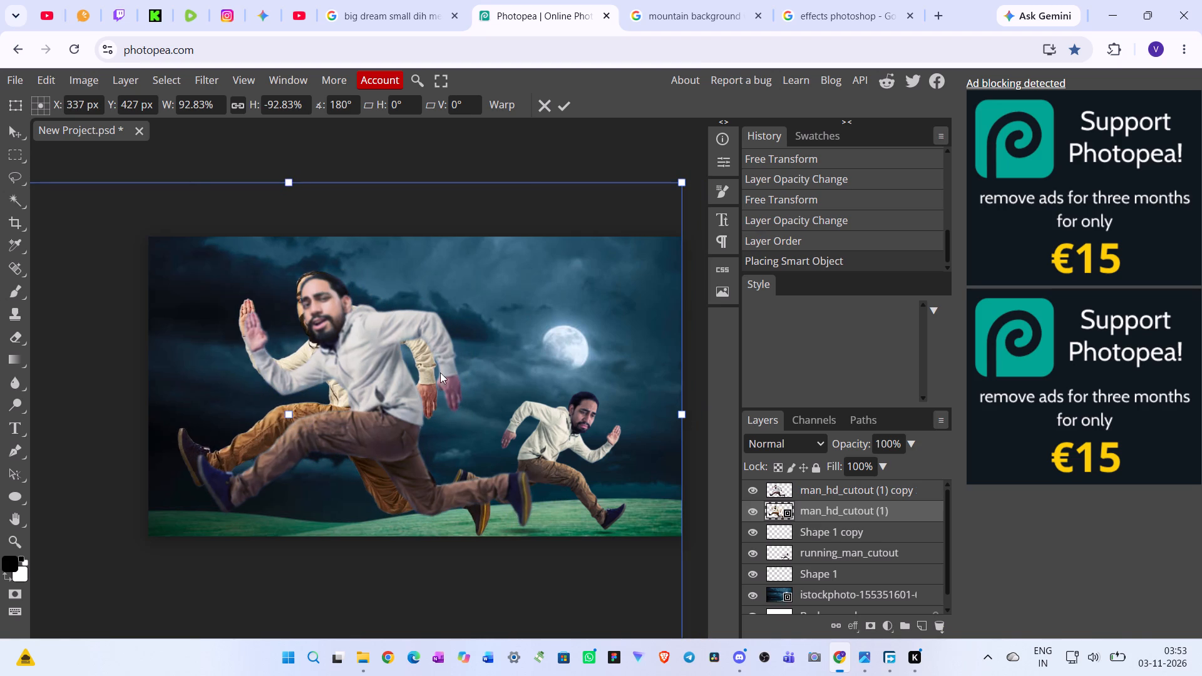
Rotate man_hd_cutout (1) counterclockwise to an angle of about 173.6° to match the leaping runner's tilt.
left_click_drag(691, 177, 659, 165)
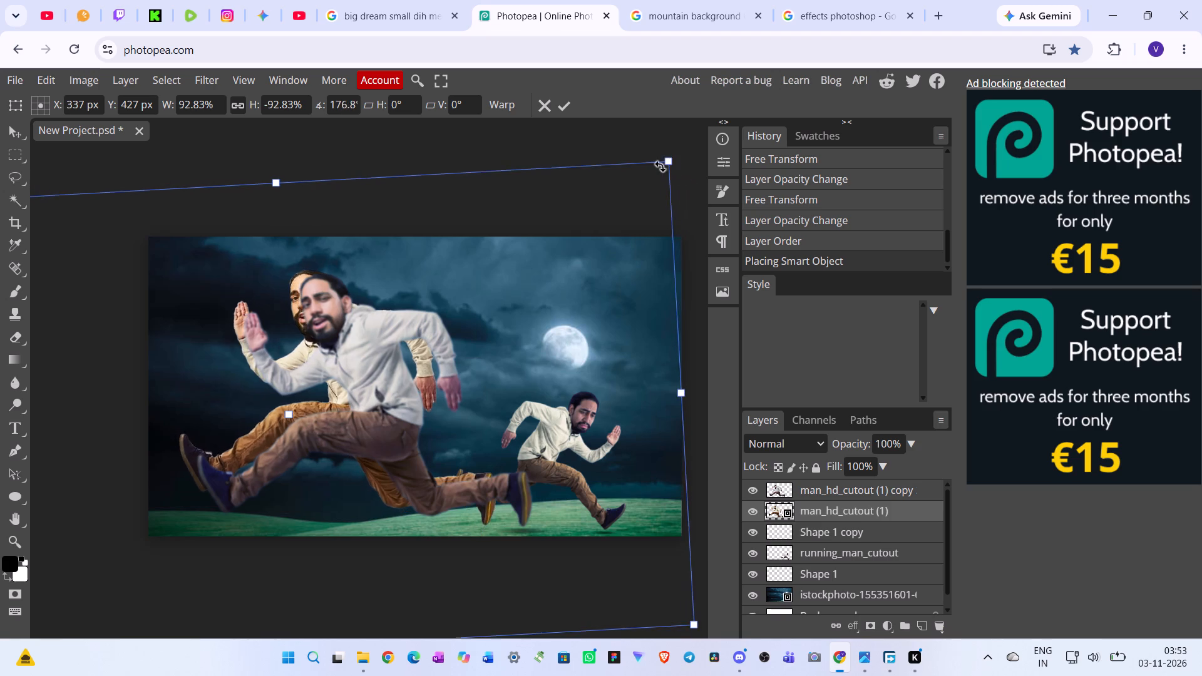
left_click_drag(659, 165, 629, 159)
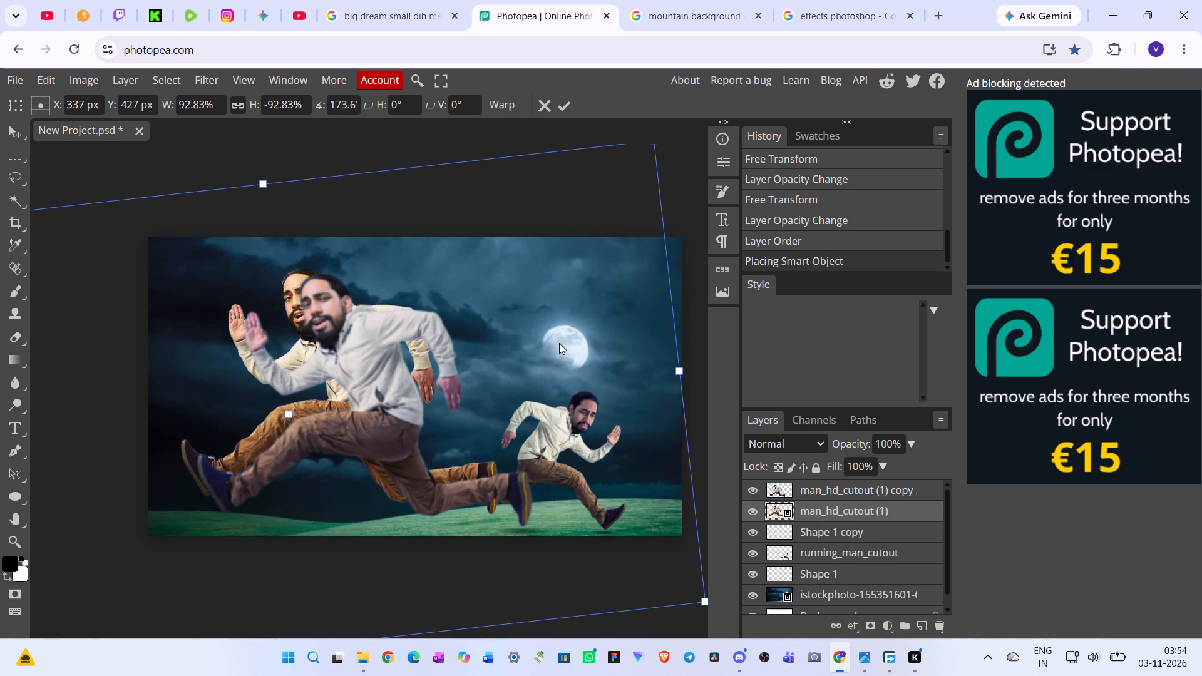
Move man_hd_cutout (1) behind the leaping runner and enlarge it proportionally to about 94% to match his outline.
left_click_drag(530, 371, 563, 383)
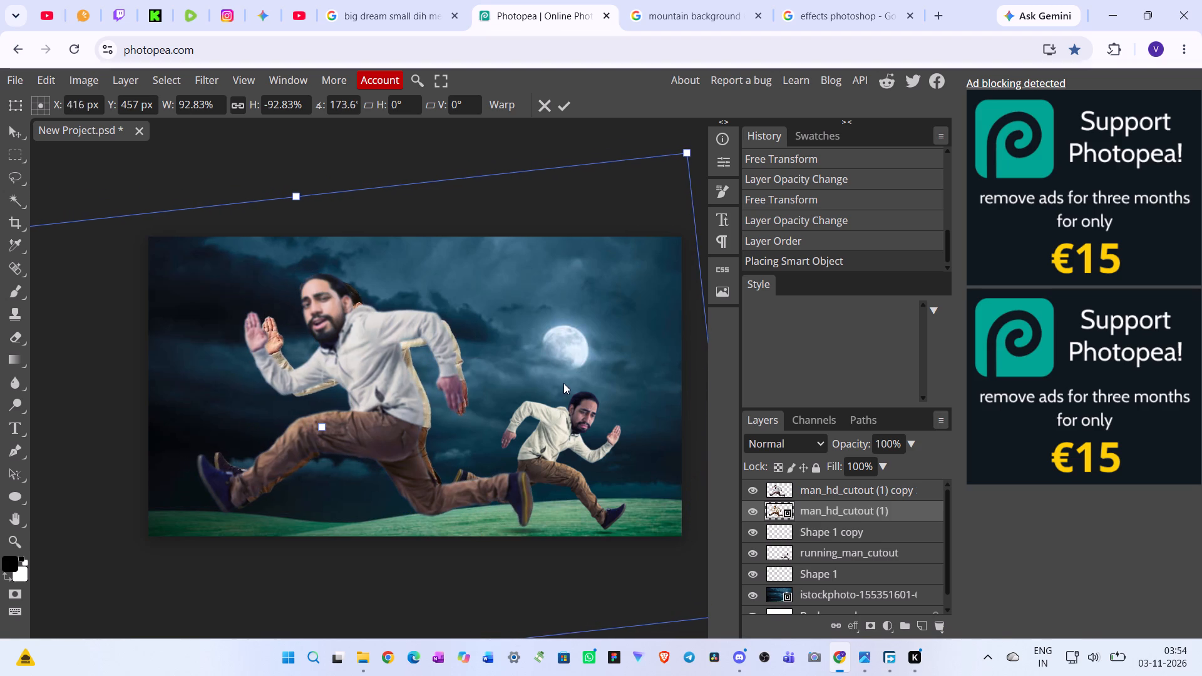
left_click_drag(563, 383, 552, 387)
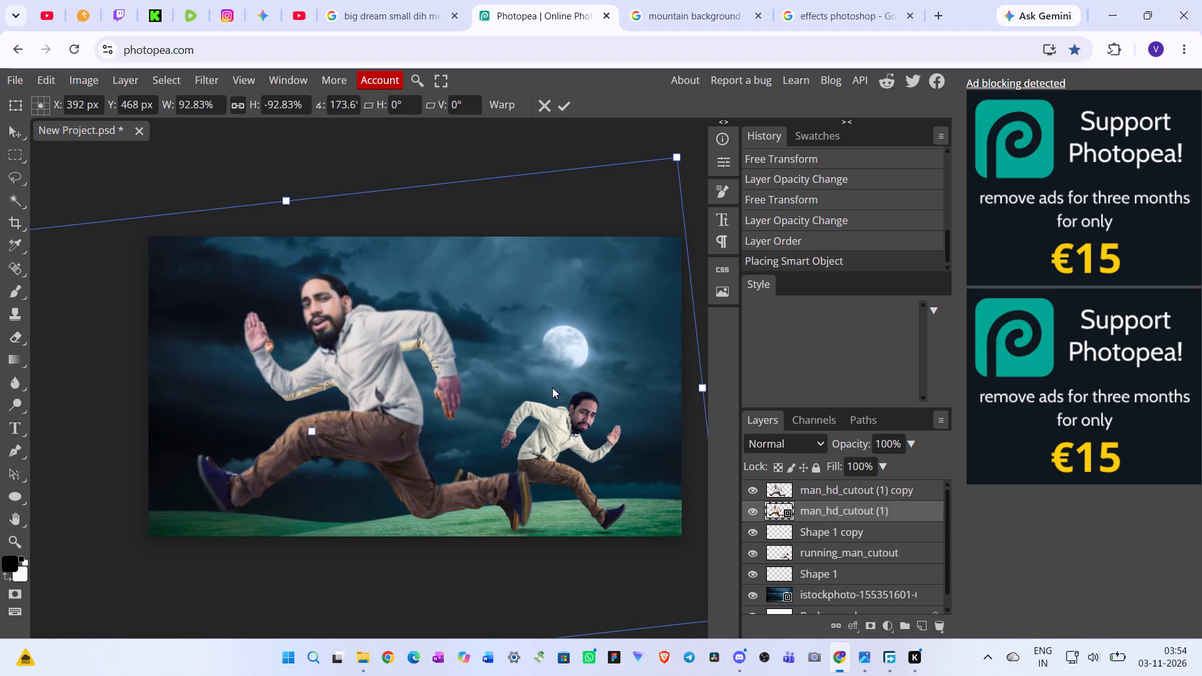
left_click_drag(552, 387, 548, 388)
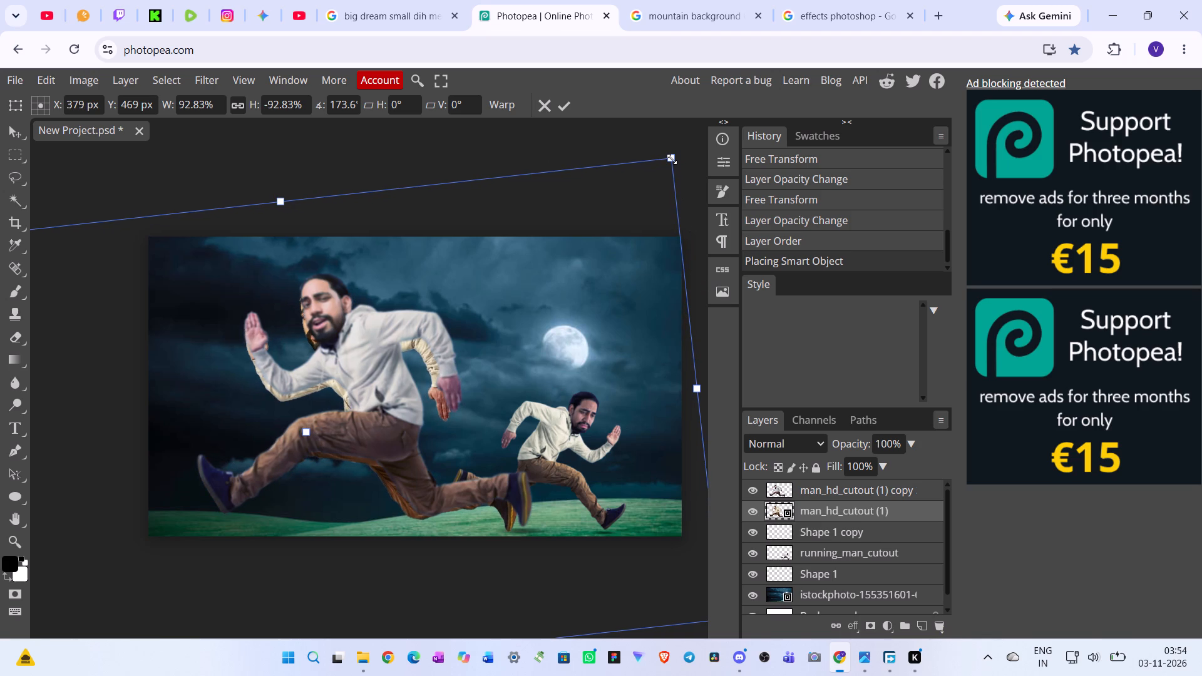
left_click_drag(672, 159, 678, 153)
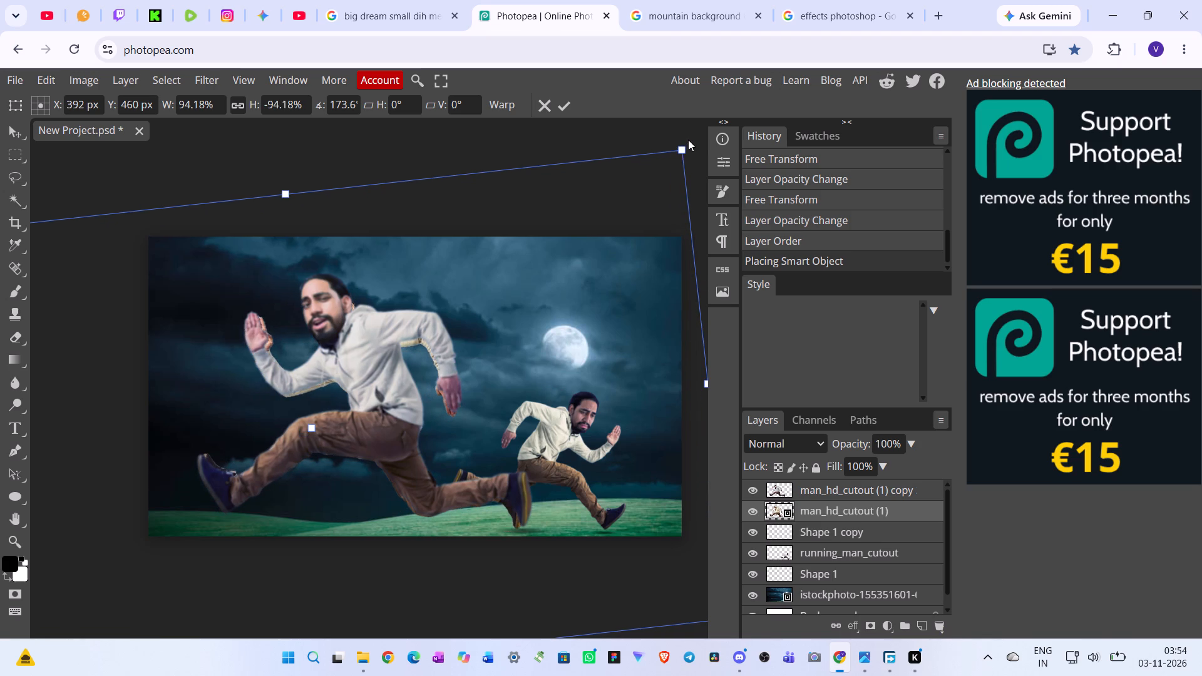
Rotate man_hd_cutout (1) to an angle of about 174.7° and position it at about X 408, Y 440 px.
left_click_drag(688, 144, 689, 143)
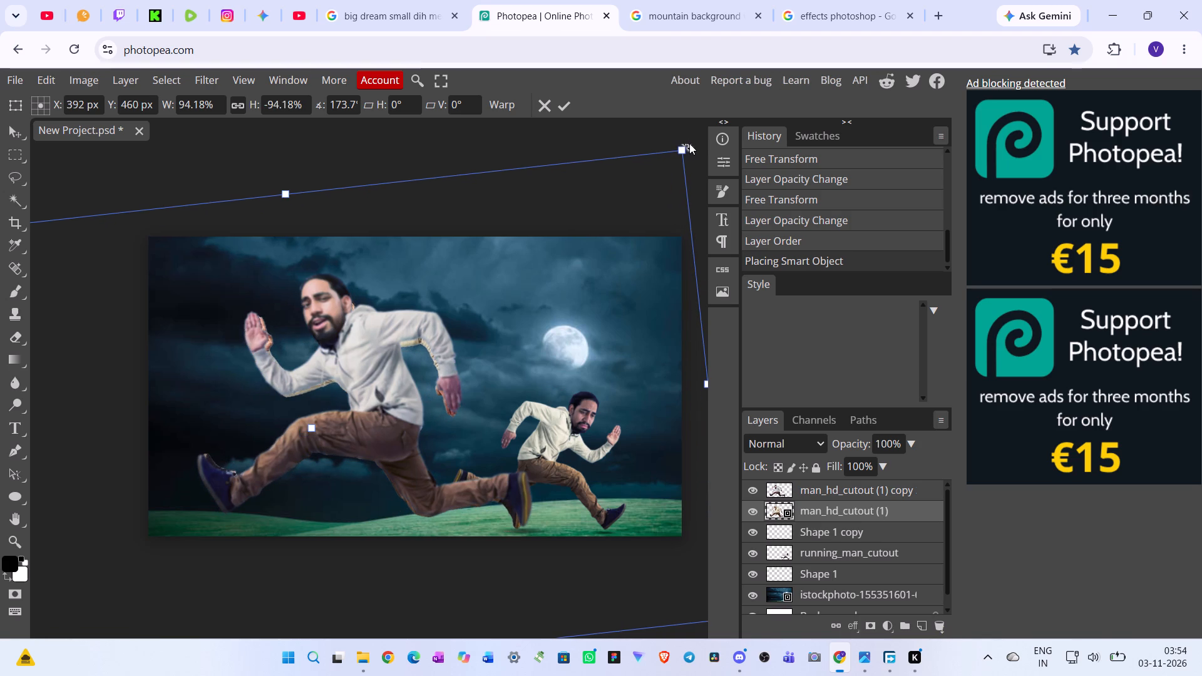
left_click_drag(689, 143, 694, 150)
left_click_drag(629, 238, 625, 238)
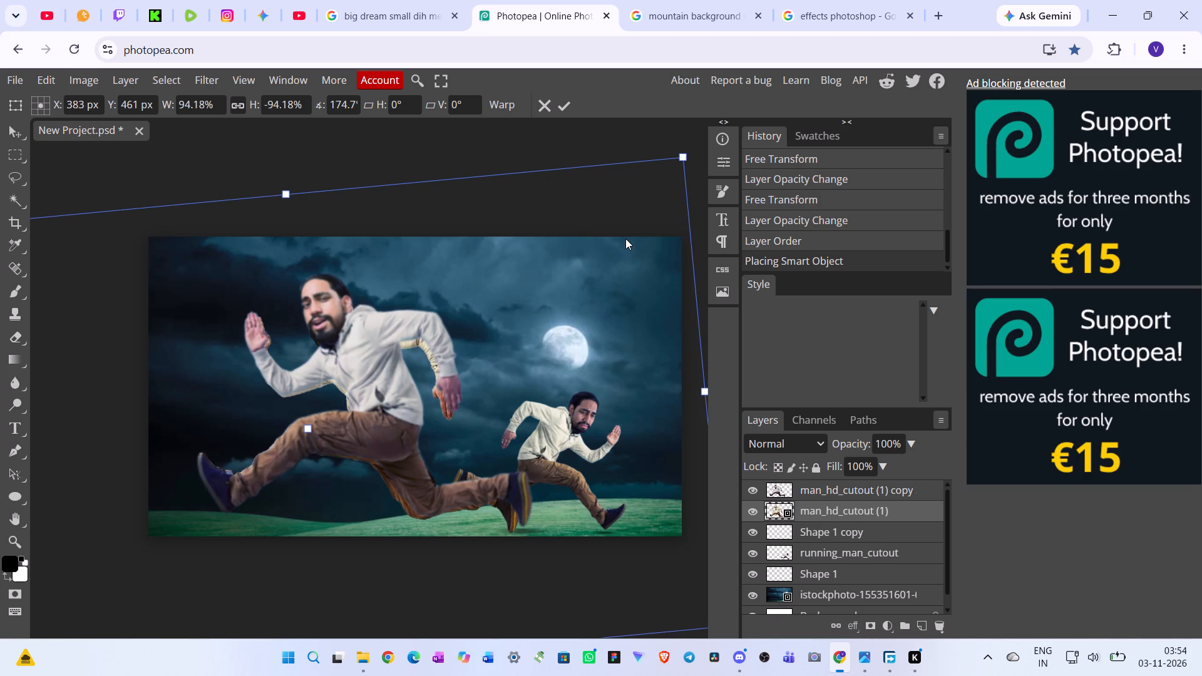
left_click_drag(625, 238, 625, 239)
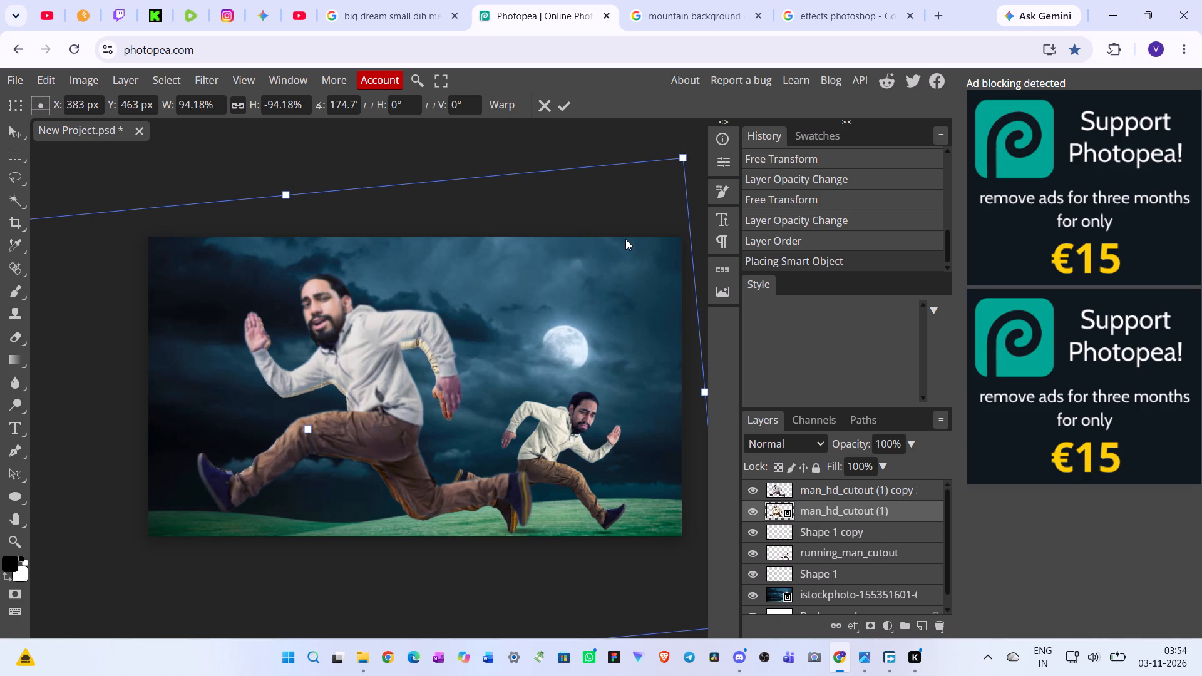
left_click_drag(625, 239, 636, 230)
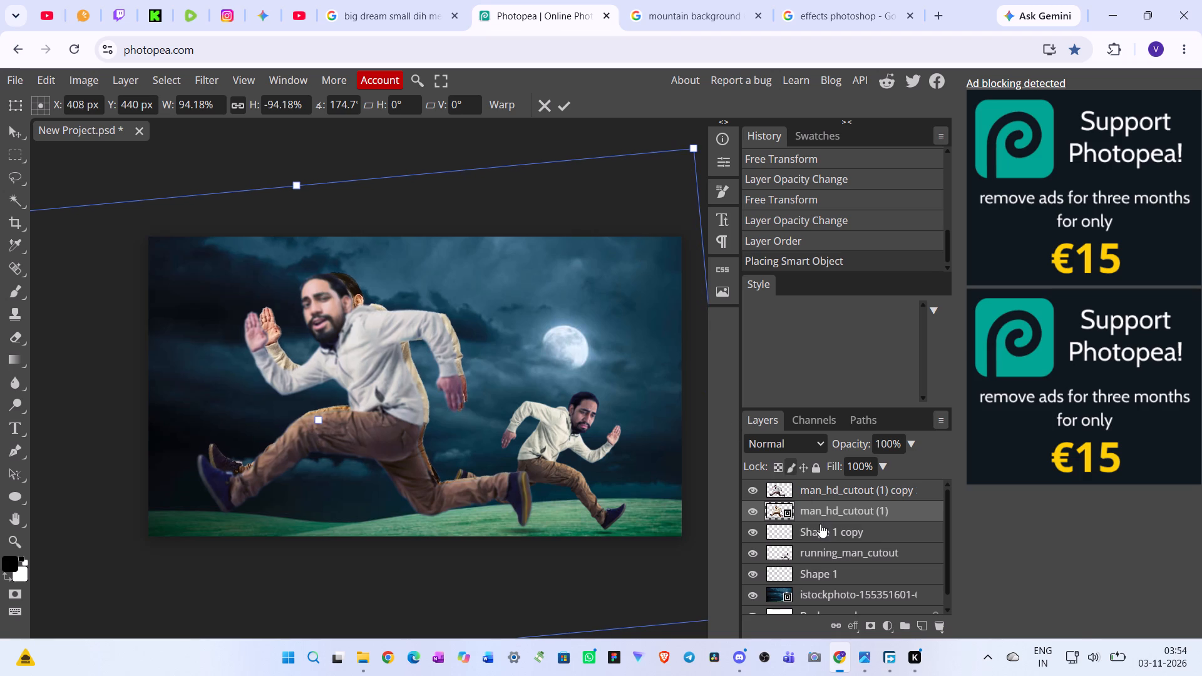
Delete the man_hd_cutout (1) copy layer so only the sharper cutout remains as the leaping runner.
left_click(845, 484)
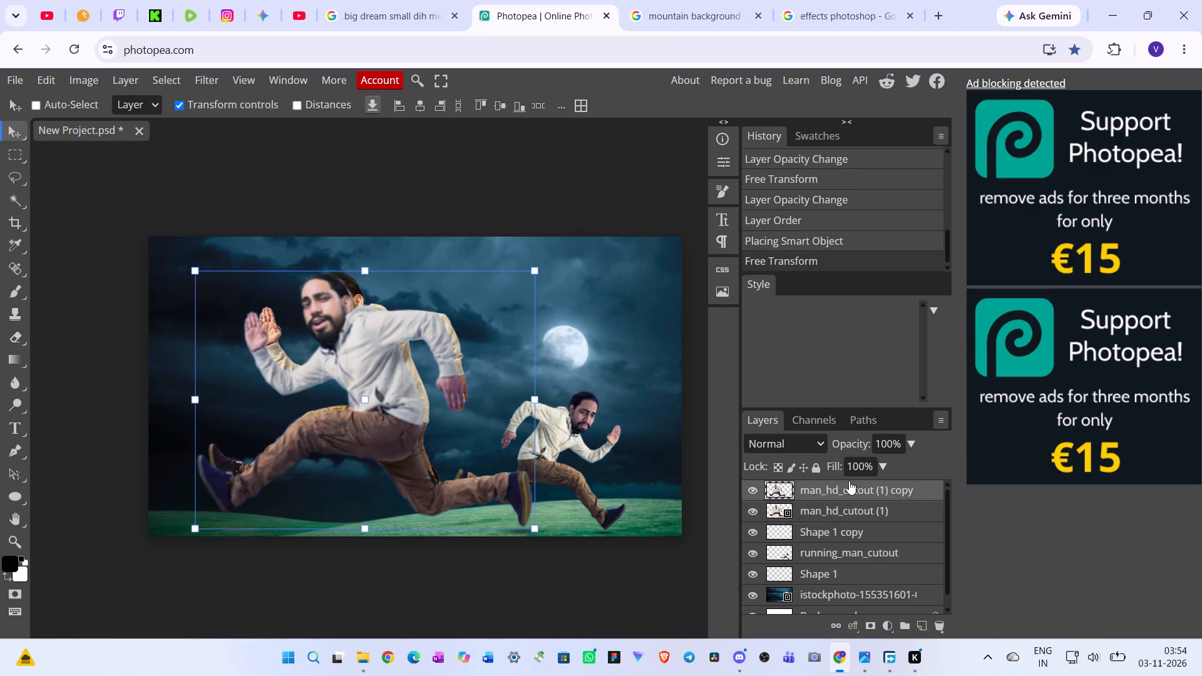
key("Delete")
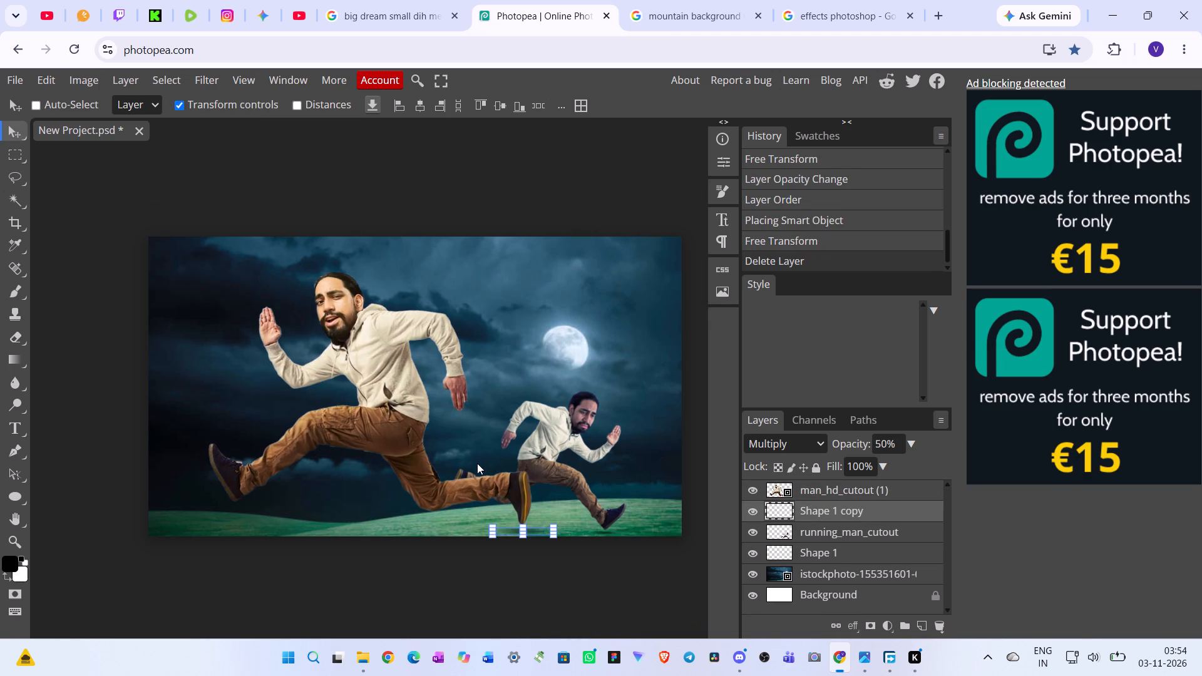
Shift man_hd_cutout (1) slightly to about X 401, Y 435 px.
left_click(856, 484)
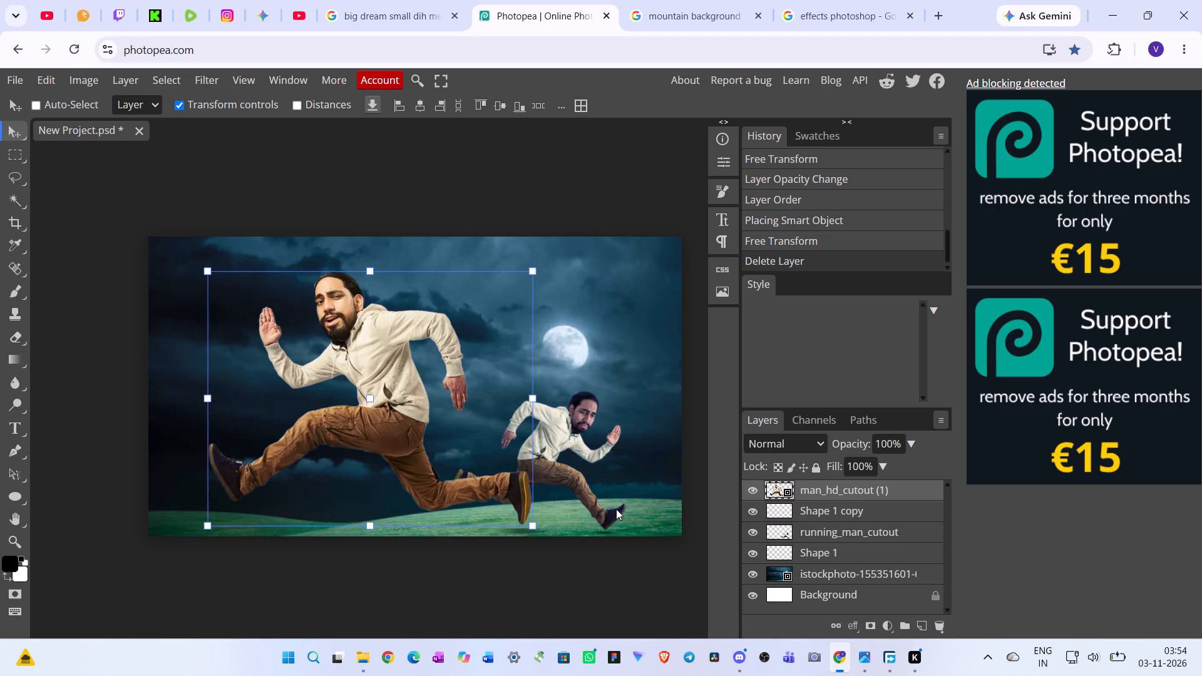
left_click(540, 535)
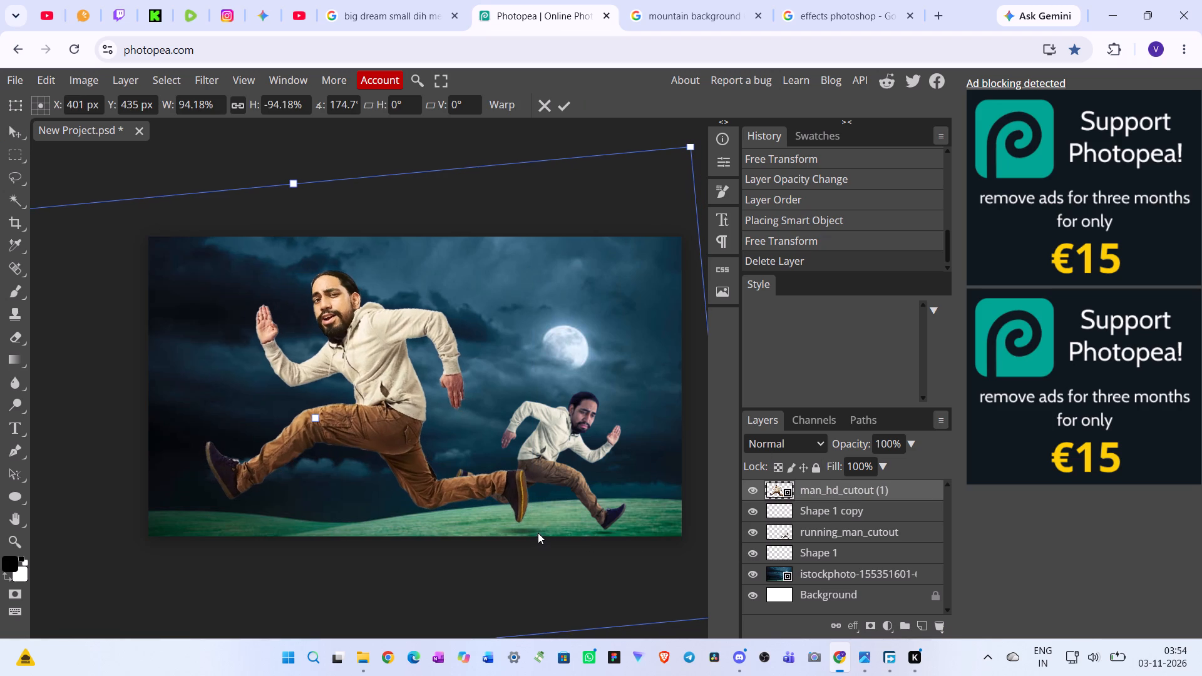
Place running_man_cutout.png from the Downloads folder directly above the existing running_man_cutout layer.
left_click(840, 533)
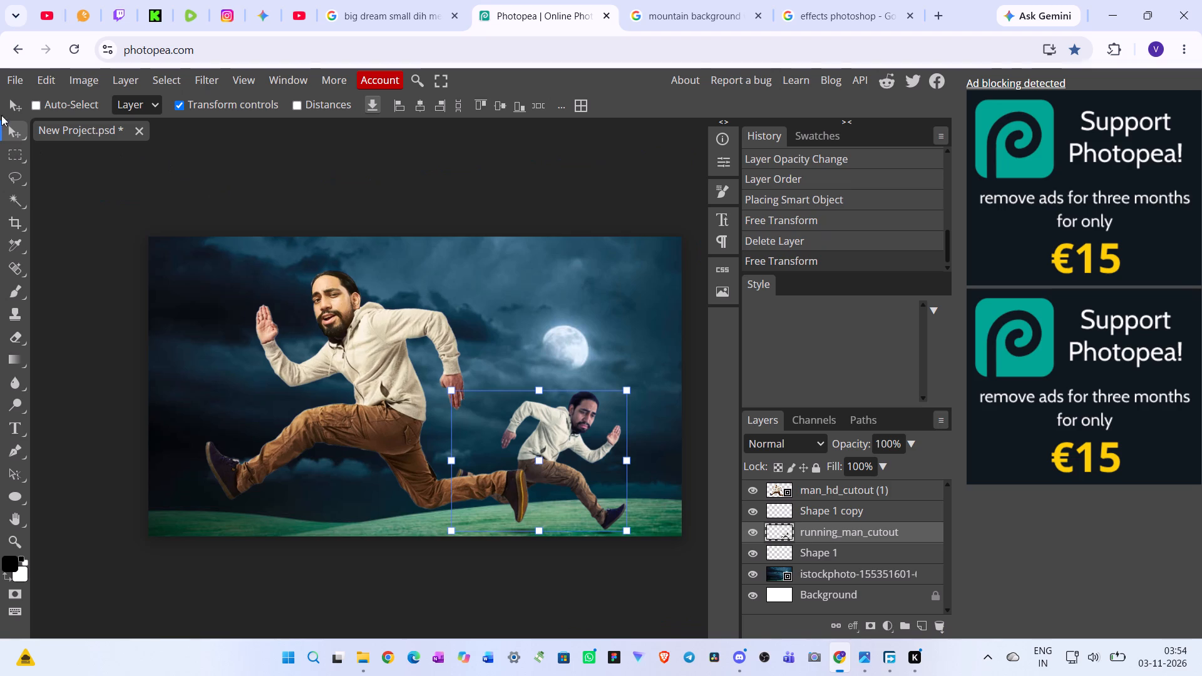
left_click(16, 74)
left_click(58, 151)
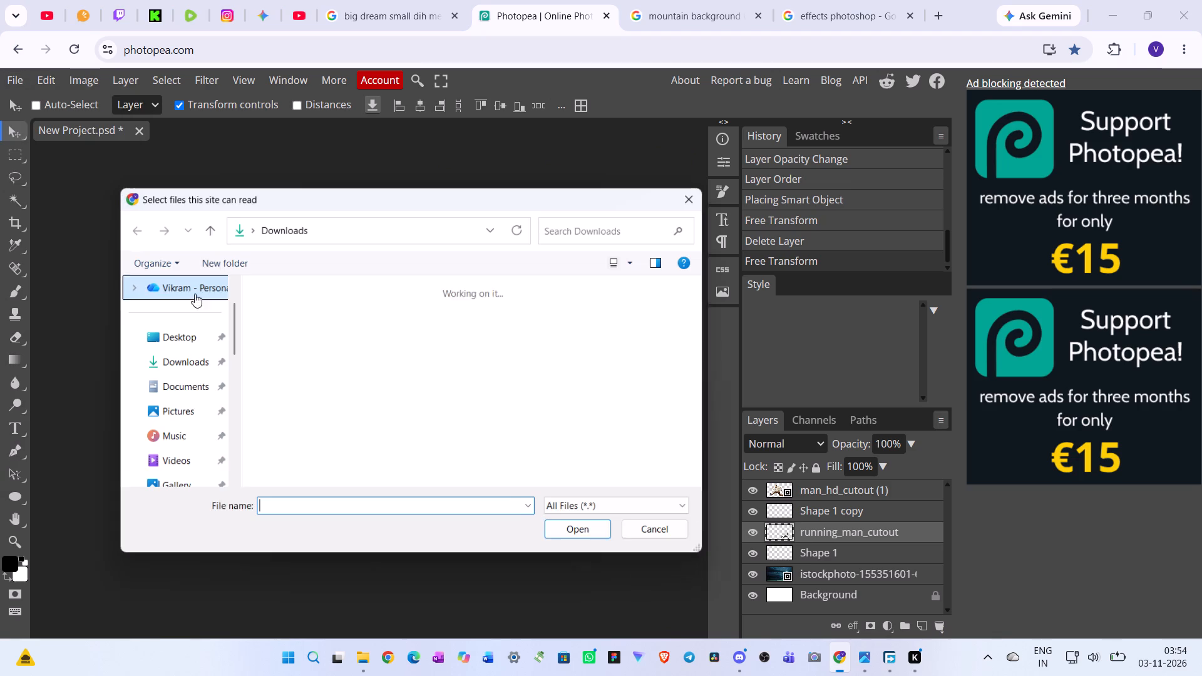
scroll(357, 398, "down", 3)
scroll(514, 421, "up", 2)
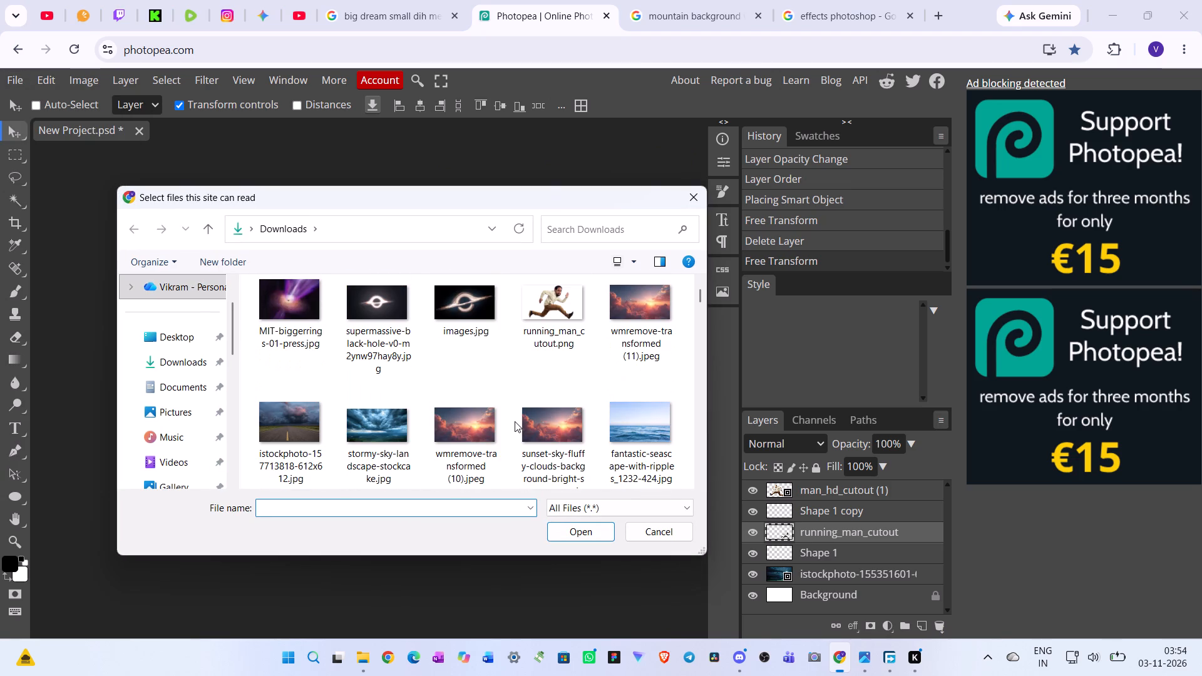
scroll(515, 421, "down", 3)
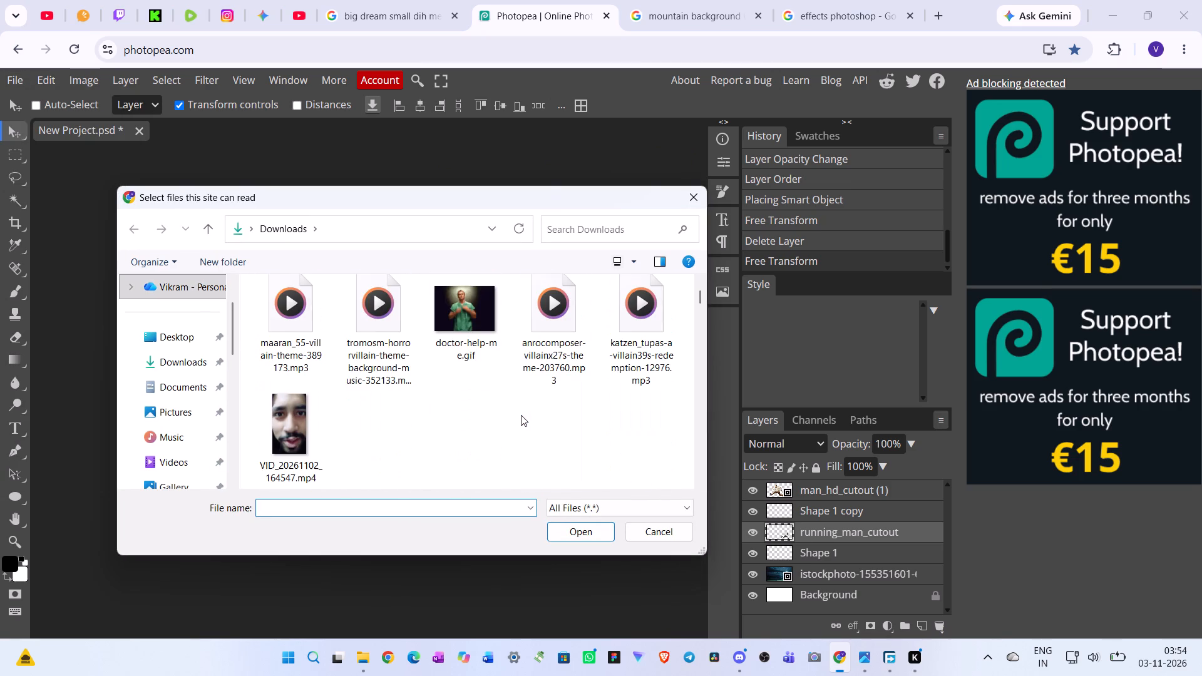
scroll(521, 415, "up", 5)
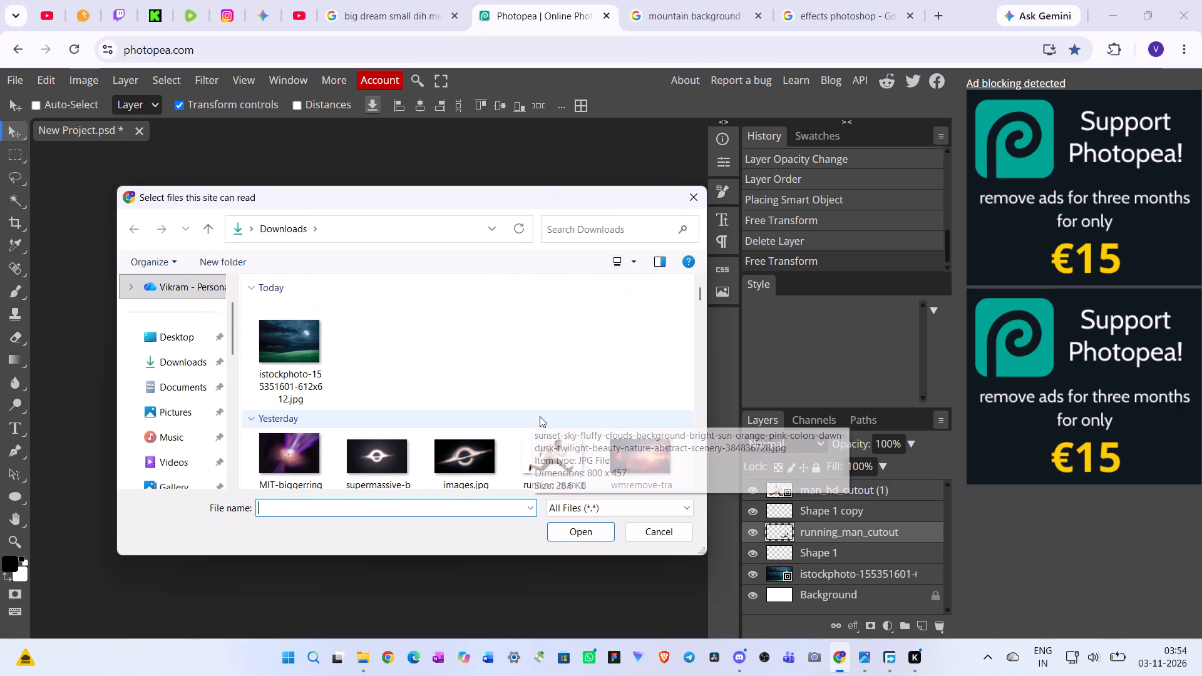
scroll(540, 416, "down", 1)
left_click(566, 419)
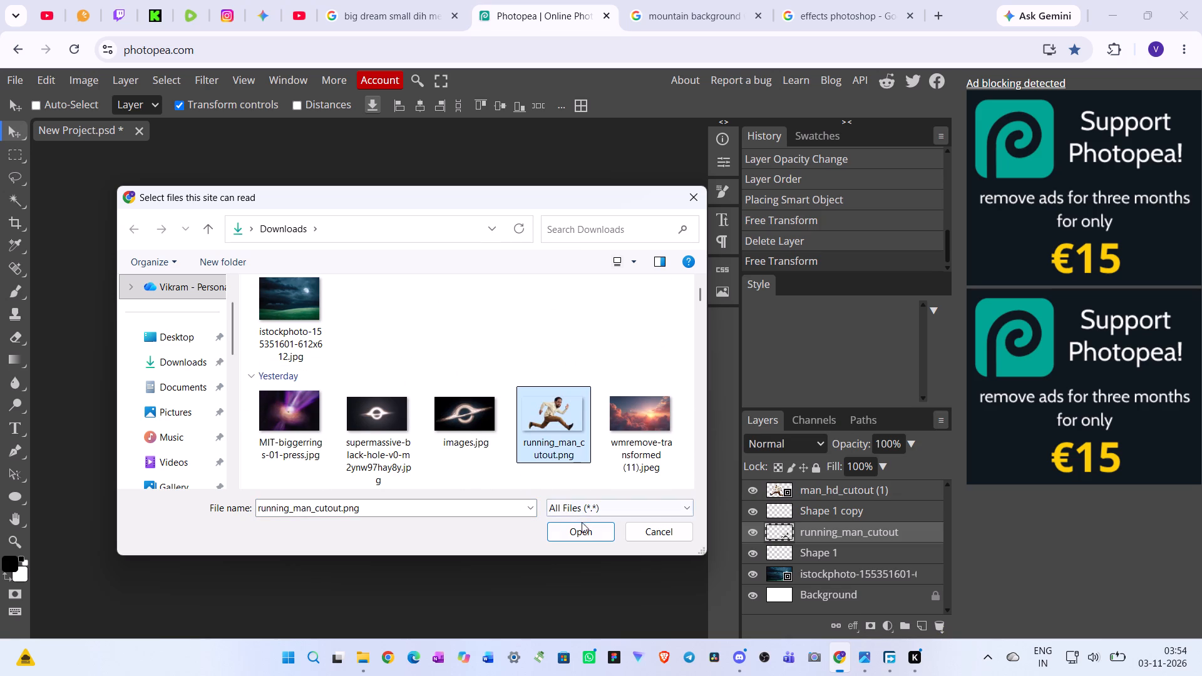
left_click(582, 531)
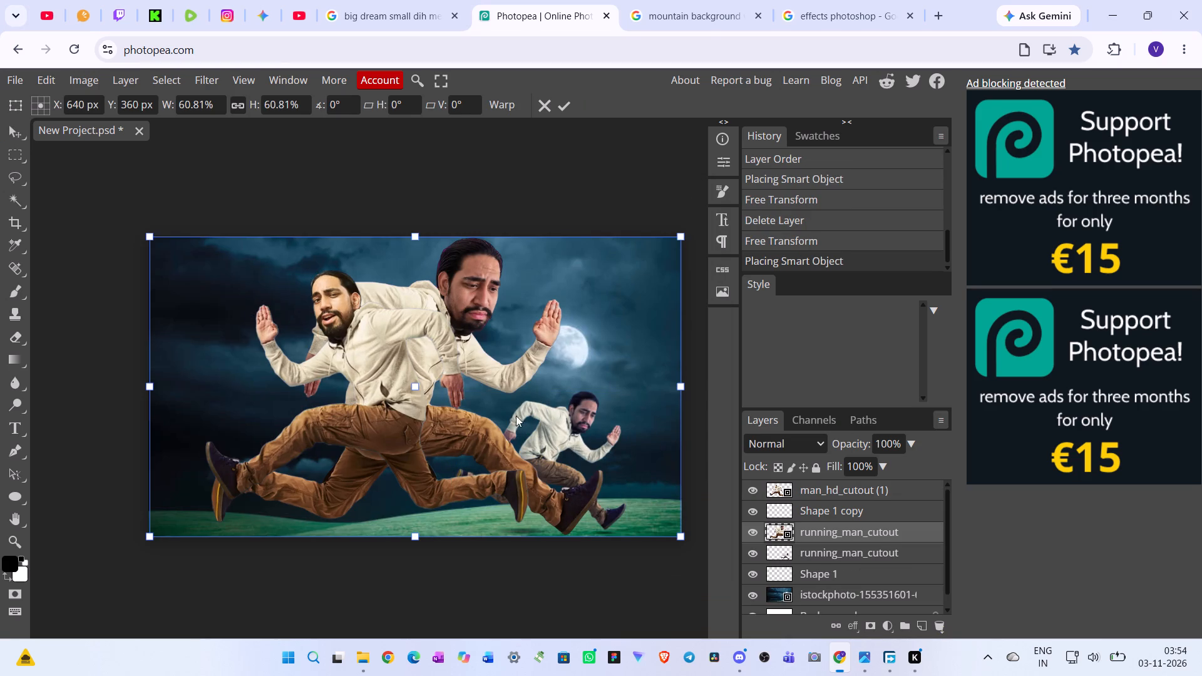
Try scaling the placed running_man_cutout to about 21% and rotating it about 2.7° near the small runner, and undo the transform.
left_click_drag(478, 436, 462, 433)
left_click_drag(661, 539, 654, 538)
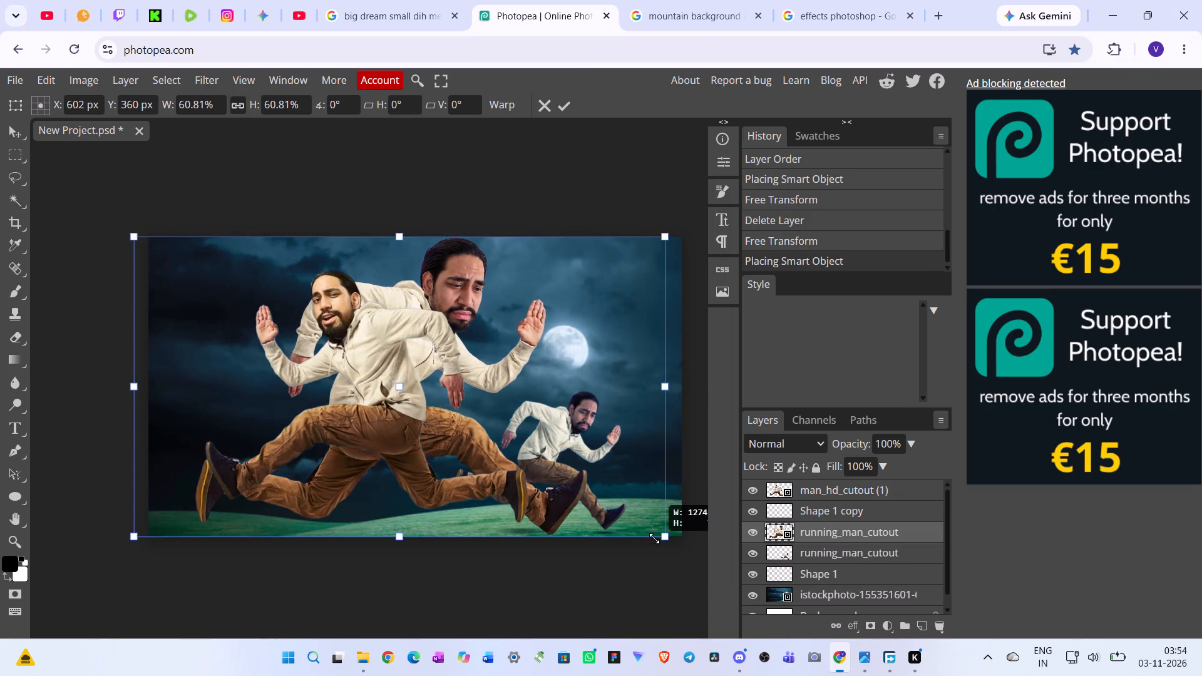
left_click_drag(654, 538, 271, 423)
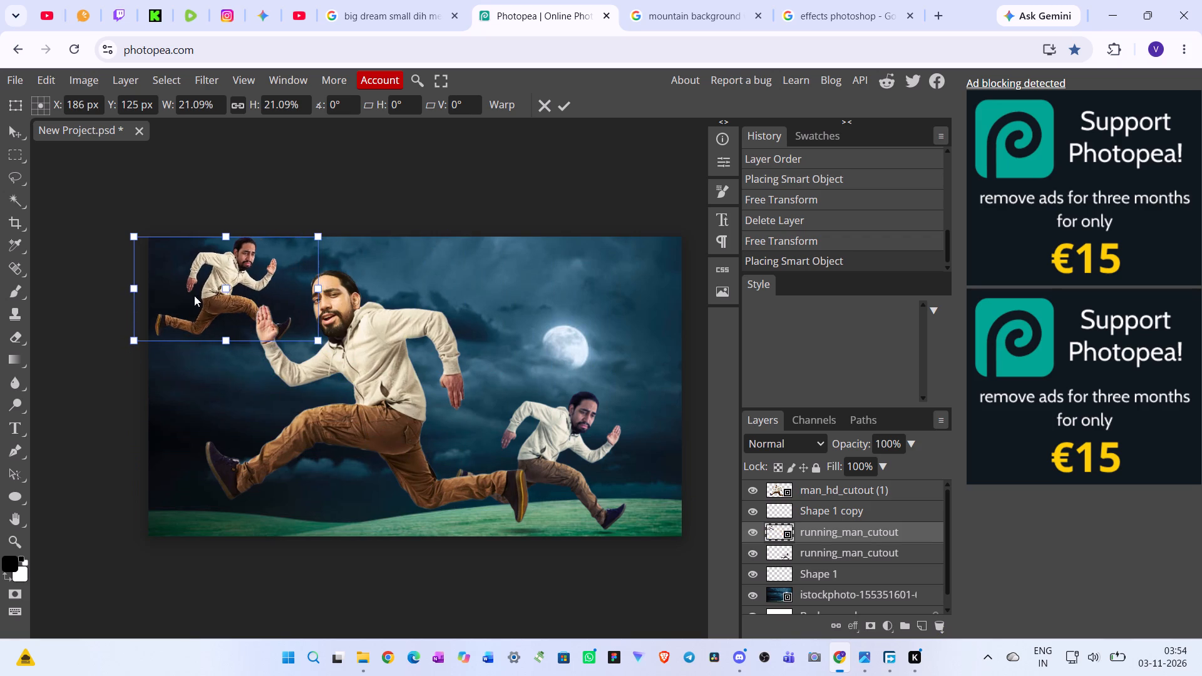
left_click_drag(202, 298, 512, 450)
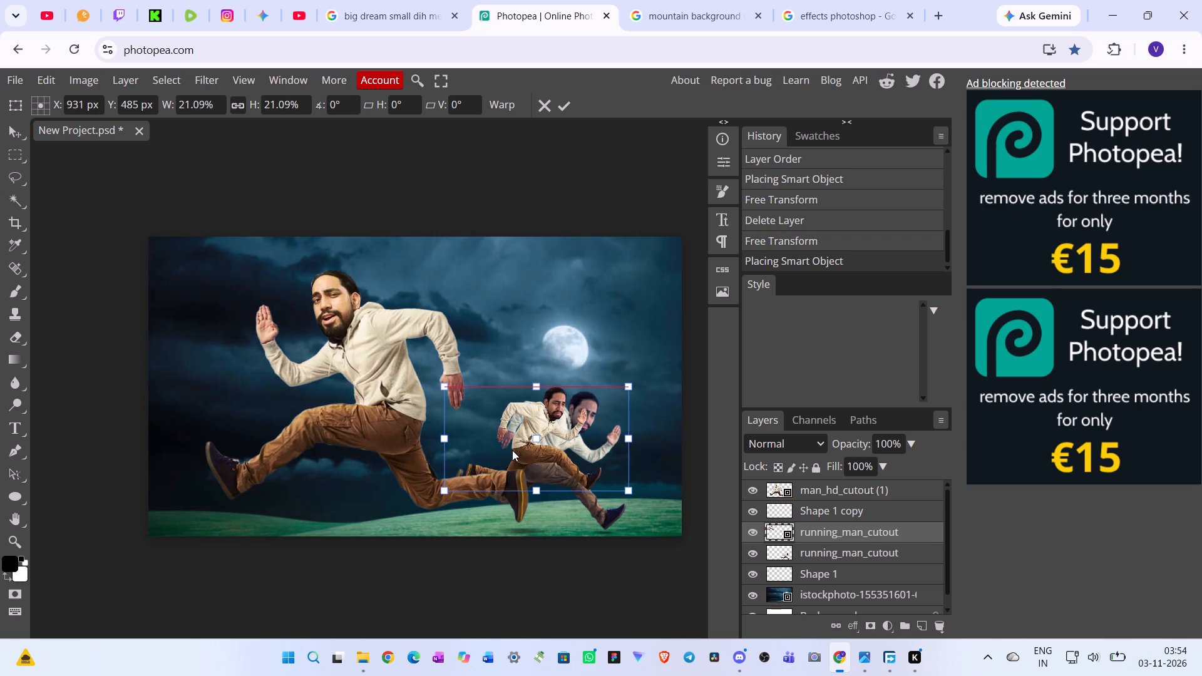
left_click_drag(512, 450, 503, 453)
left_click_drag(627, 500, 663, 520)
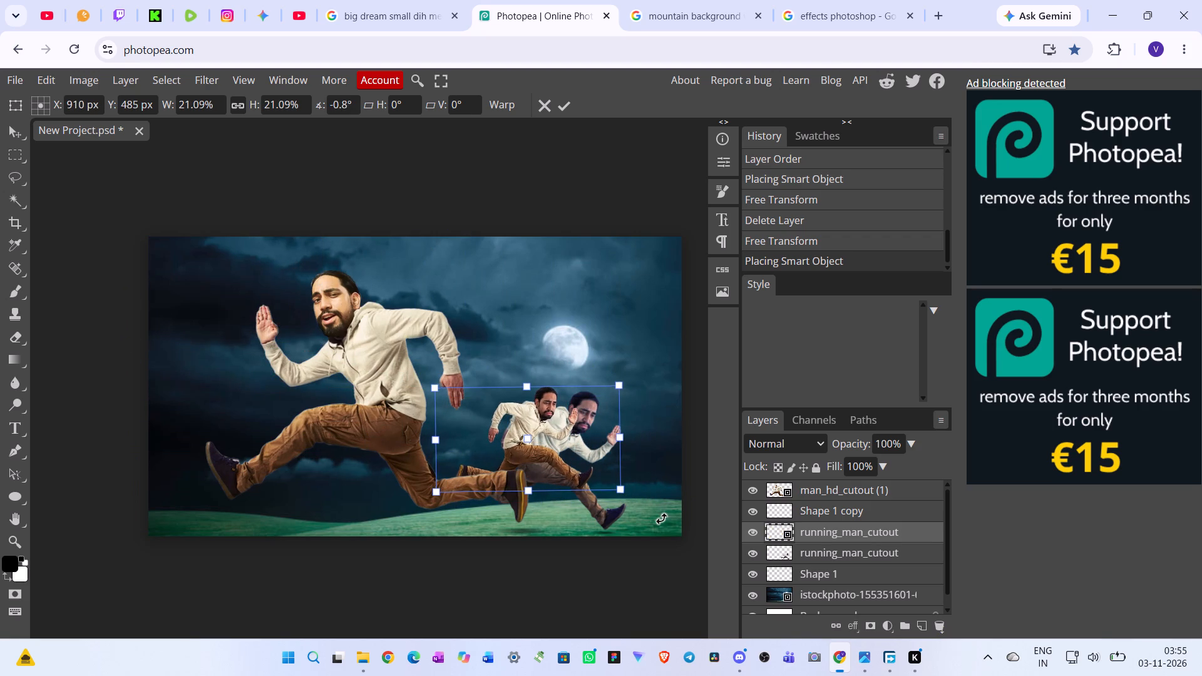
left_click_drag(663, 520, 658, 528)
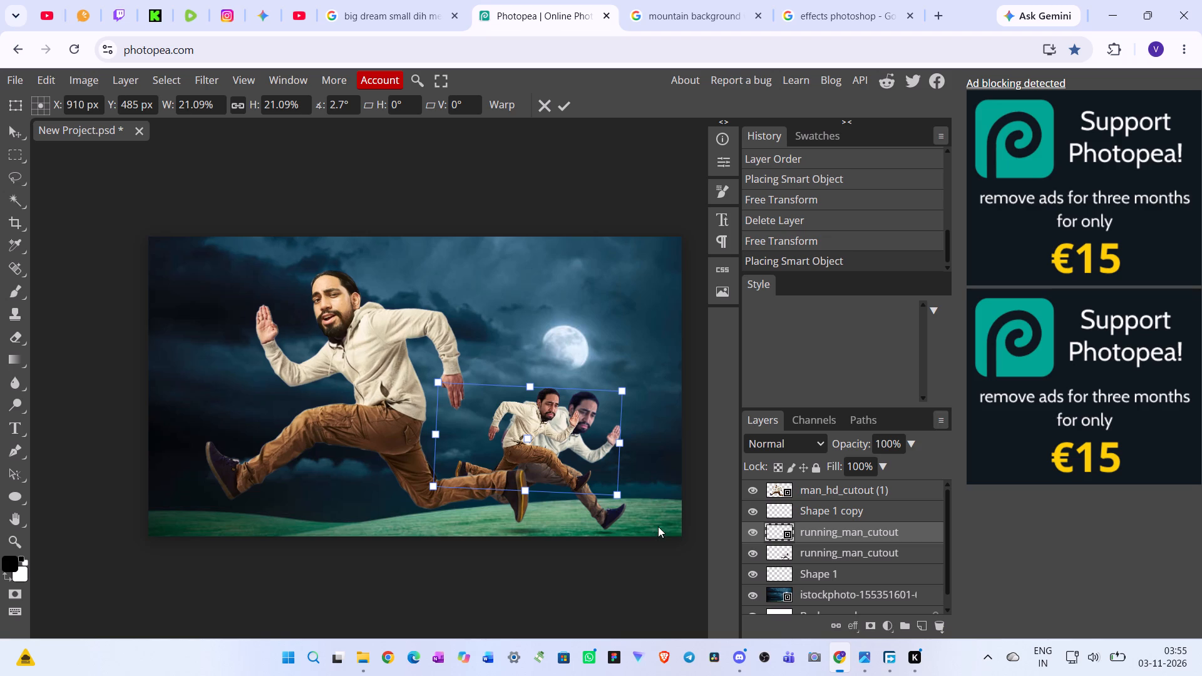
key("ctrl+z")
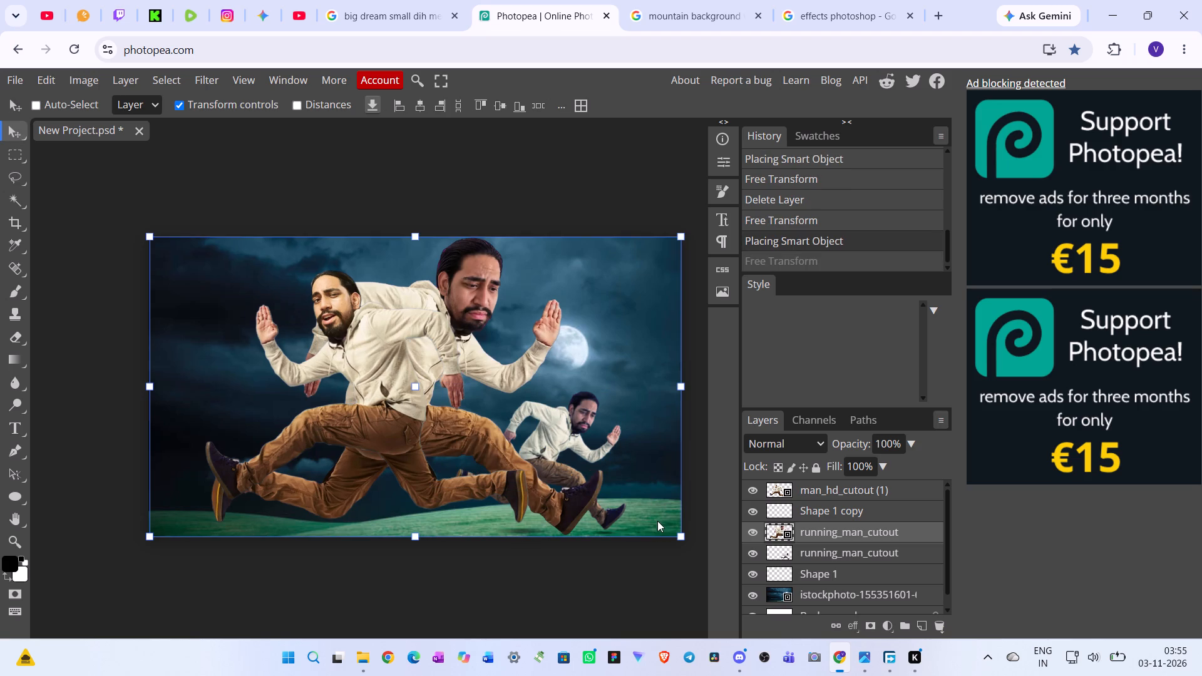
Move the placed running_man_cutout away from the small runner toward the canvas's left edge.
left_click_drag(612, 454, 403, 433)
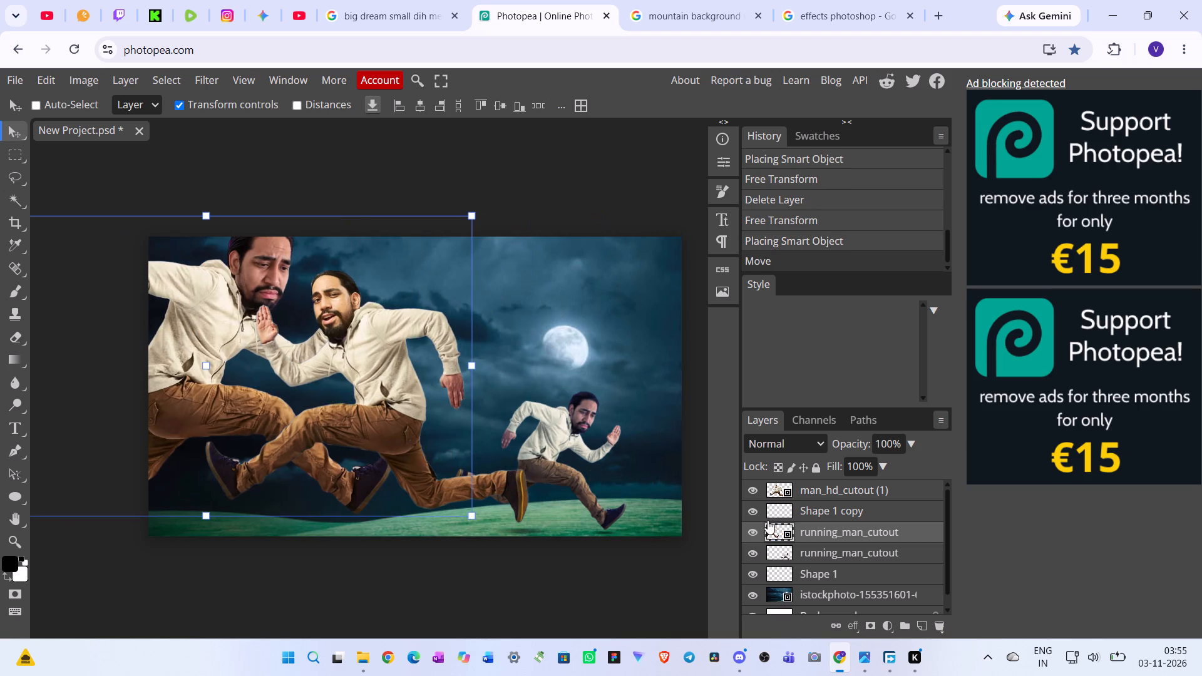
Scale the original small runner on the lower running_man_cutout layer proportionally to about 99%.
left_click(828, 551)
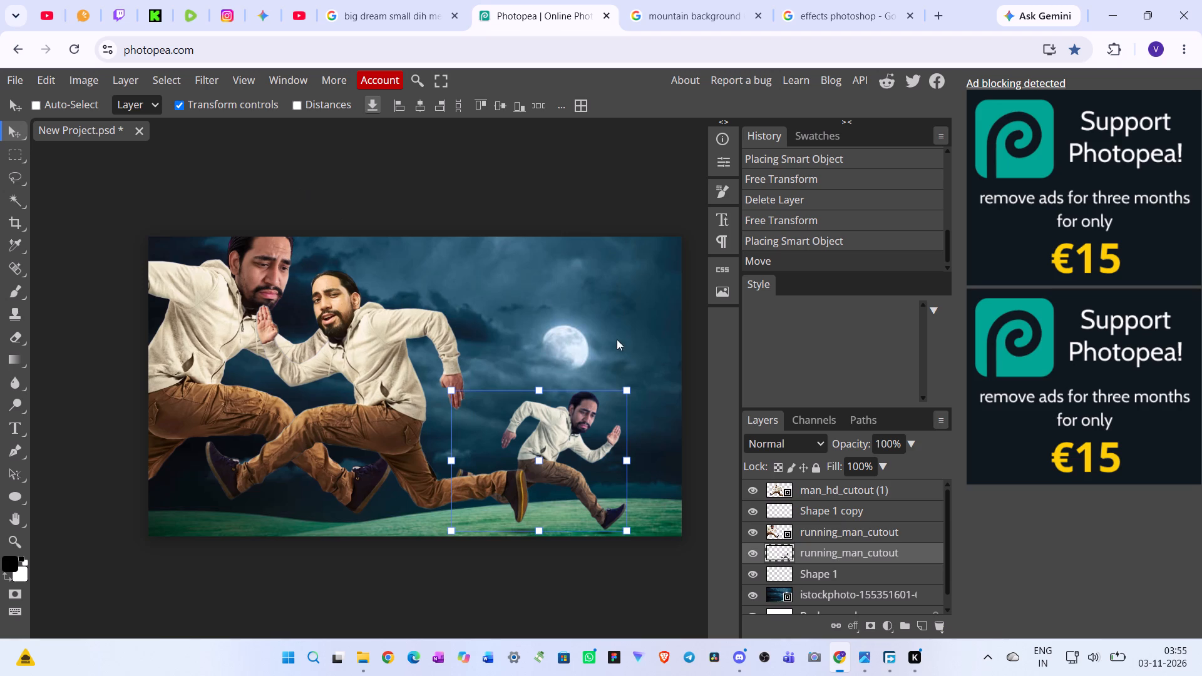
left_click_drag(627, 389, 627, 388)
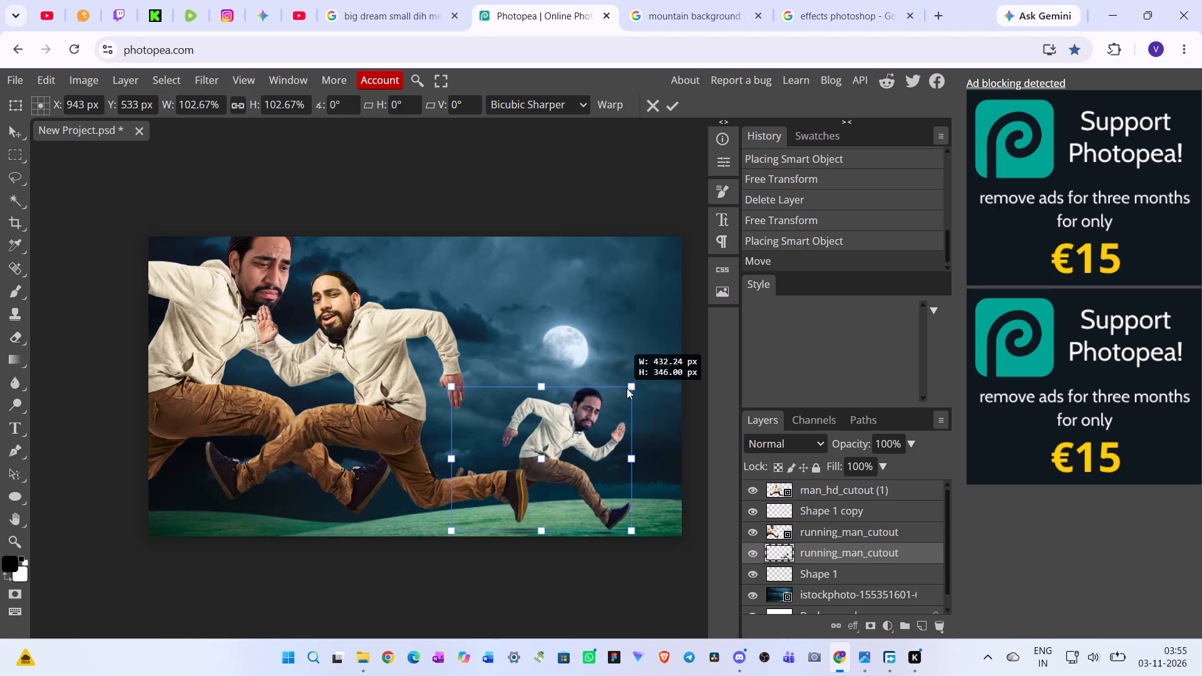
left_click_drag(627, 388, 620, 389)
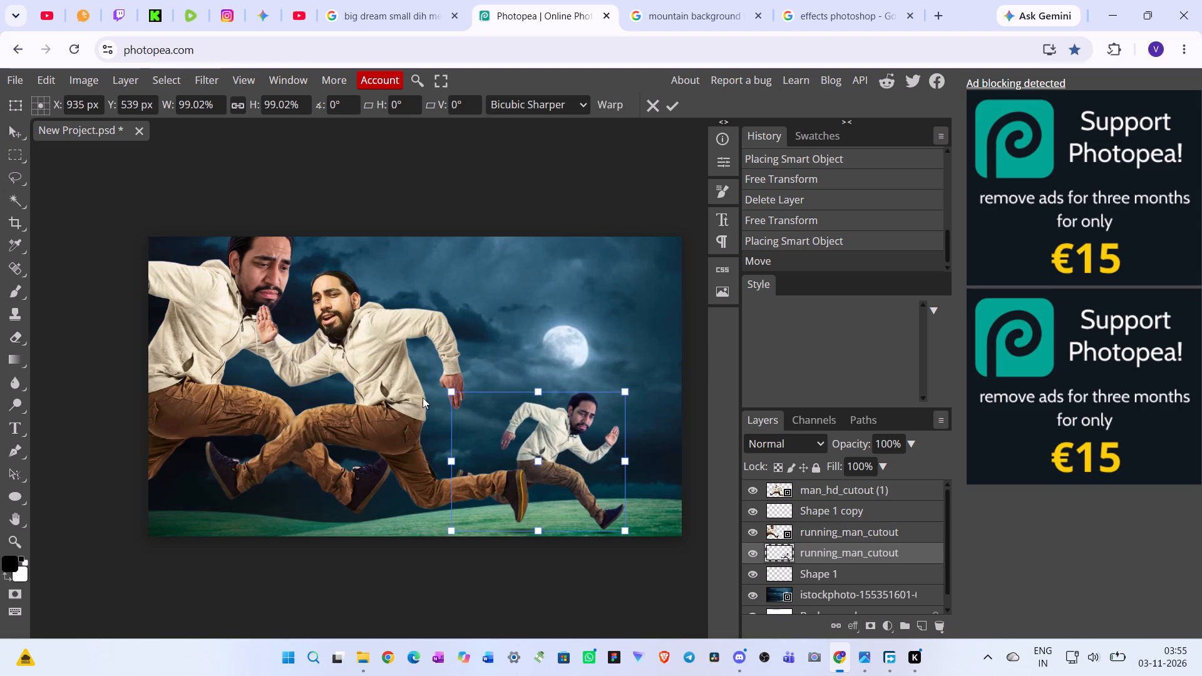
left_click(833, 488)
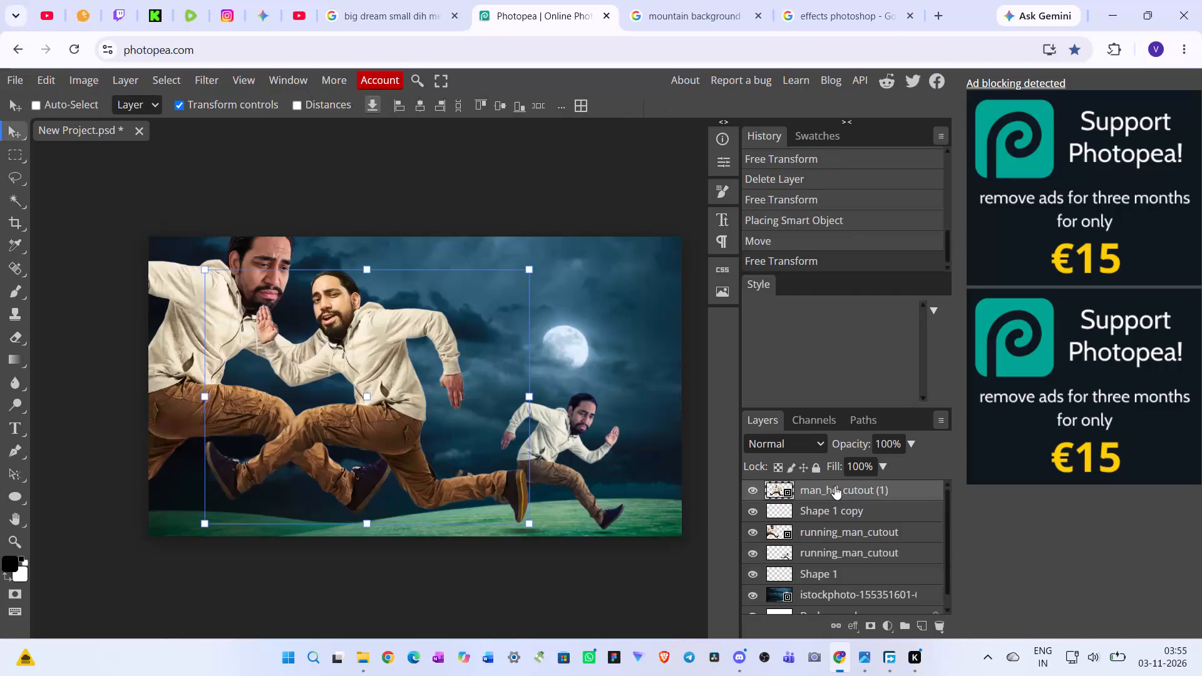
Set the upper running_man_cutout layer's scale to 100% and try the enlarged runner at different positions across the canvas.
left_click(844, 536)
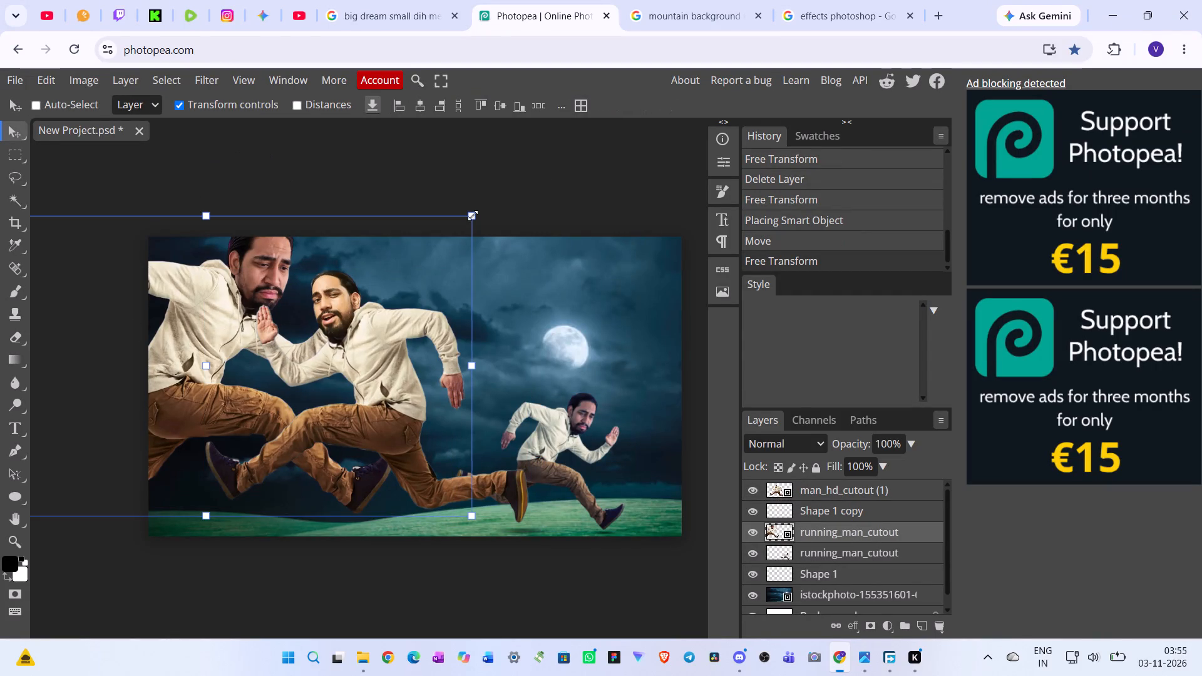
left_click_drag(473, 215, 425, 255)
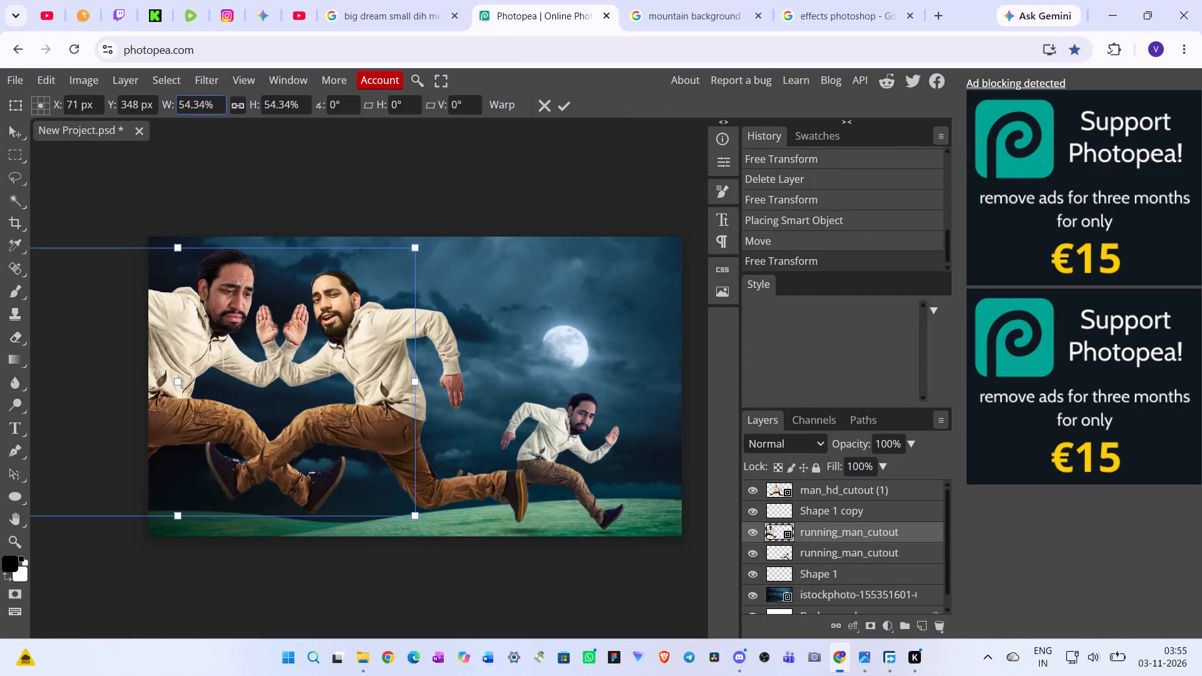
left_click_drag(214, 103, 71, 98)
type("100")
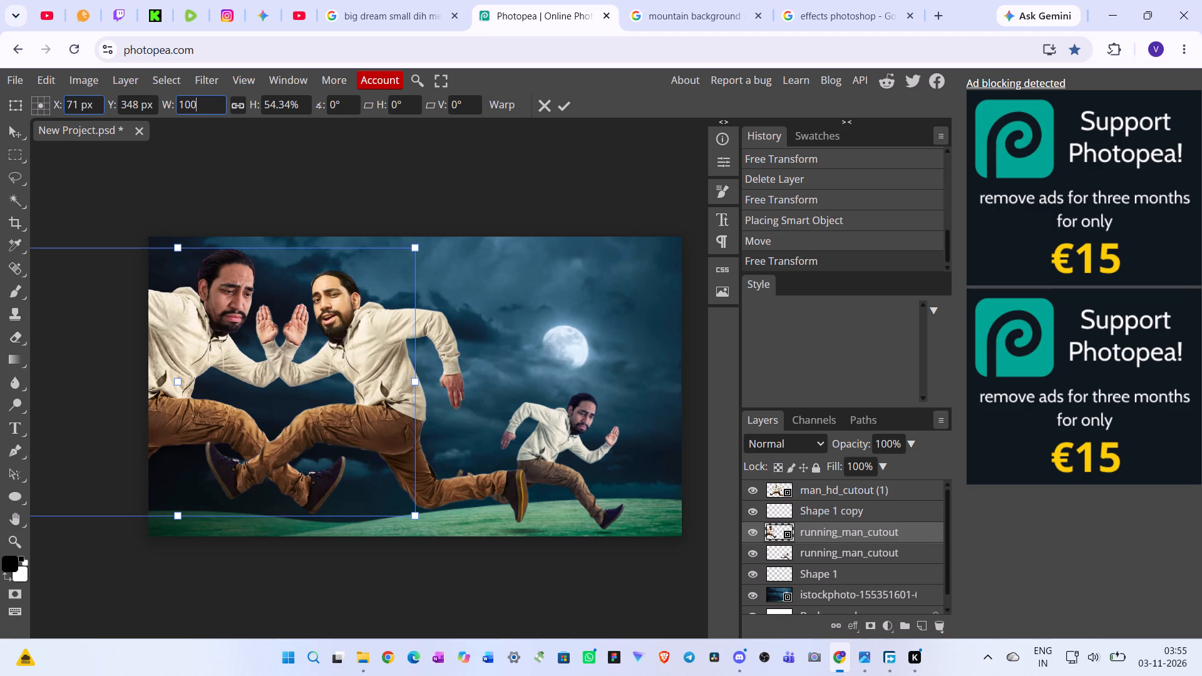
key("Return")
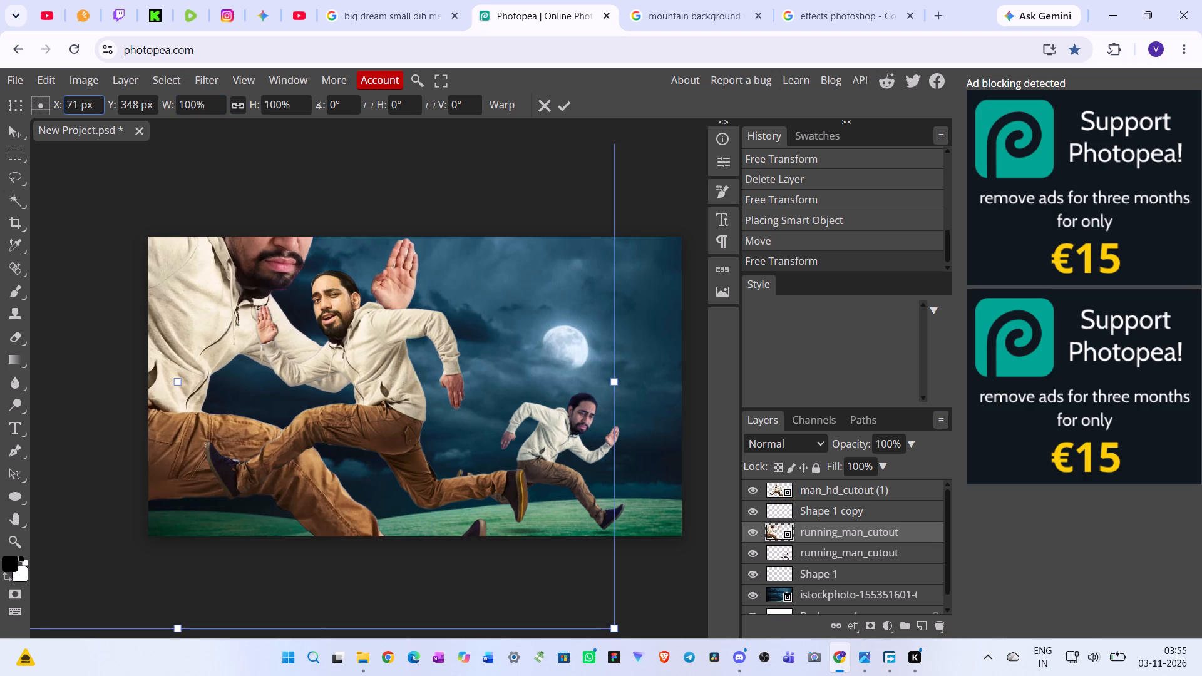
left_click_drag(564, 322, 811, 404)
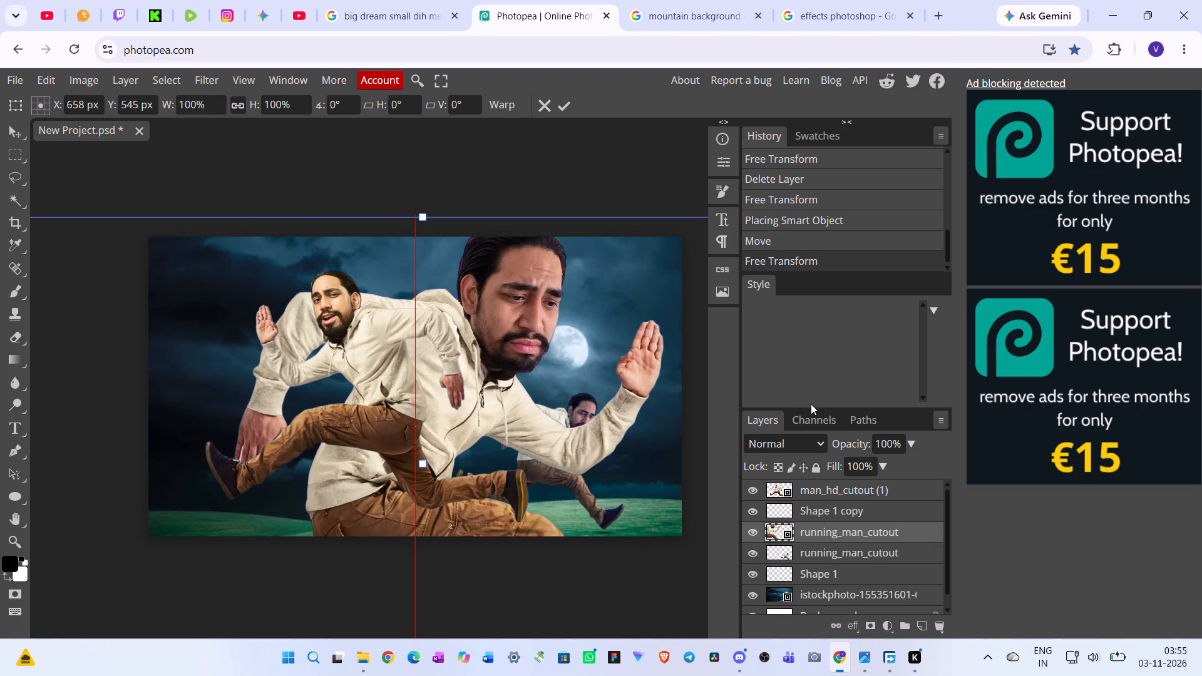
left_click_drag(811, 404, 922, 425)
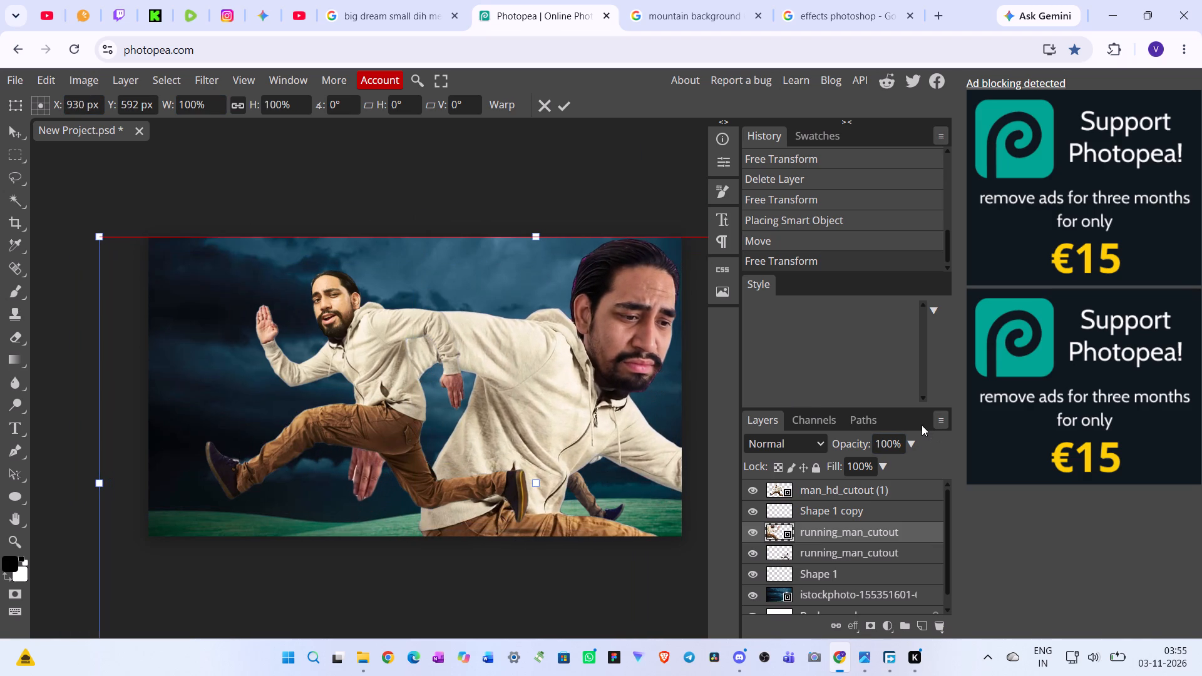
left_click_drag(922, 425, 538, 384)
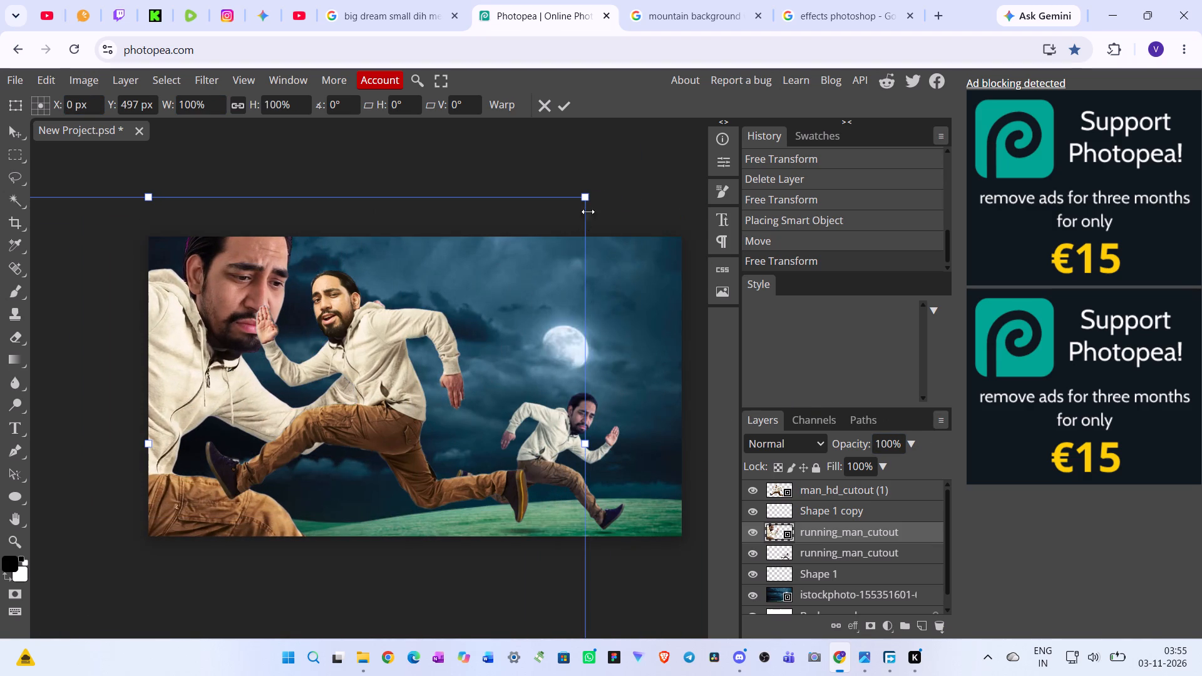
Scale the upper running_man_cutout layer to 50%, move it toward the small runner, and apply the transform.
left_click_drag(581, 203, 166, 430)
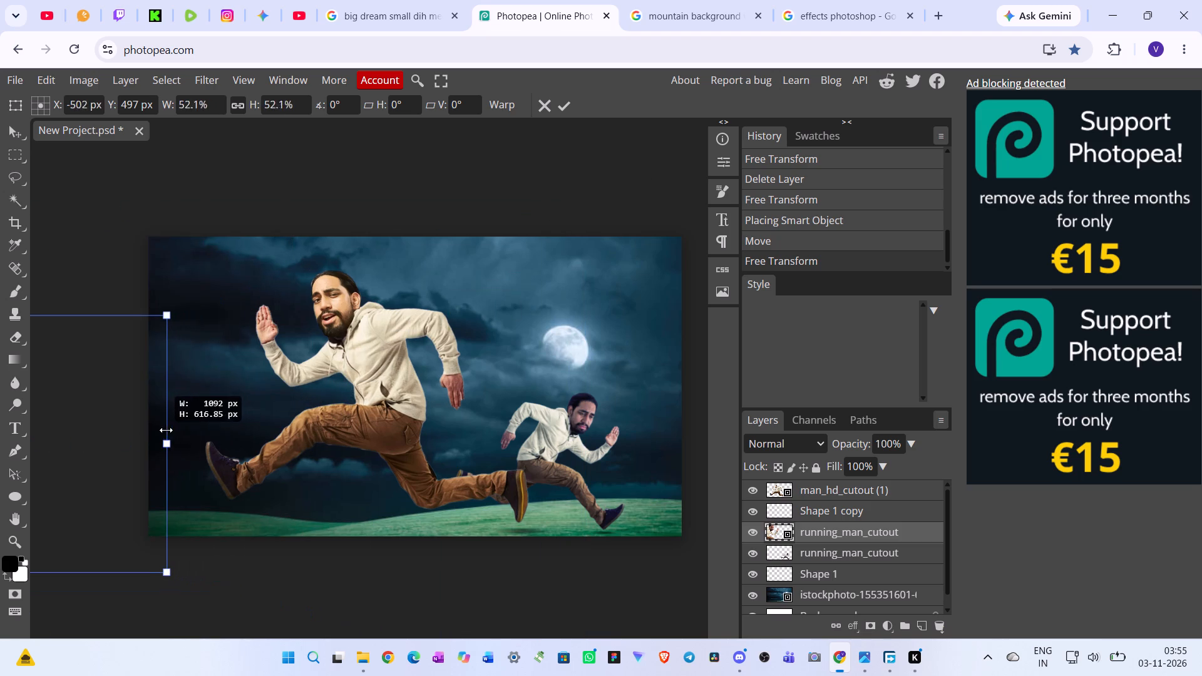
left_click_drag(166, 430, 149, 434)
left_click_drag(72, 438, 640, 417)
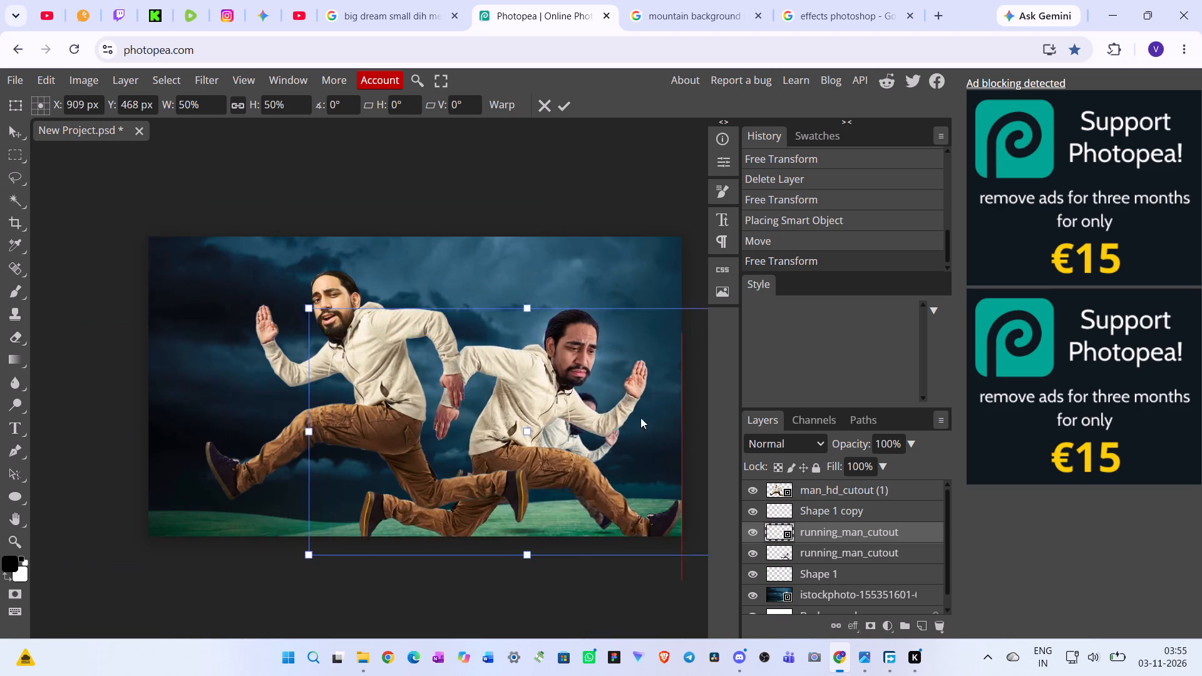
left_click_drag(640, 417, 612, 415)
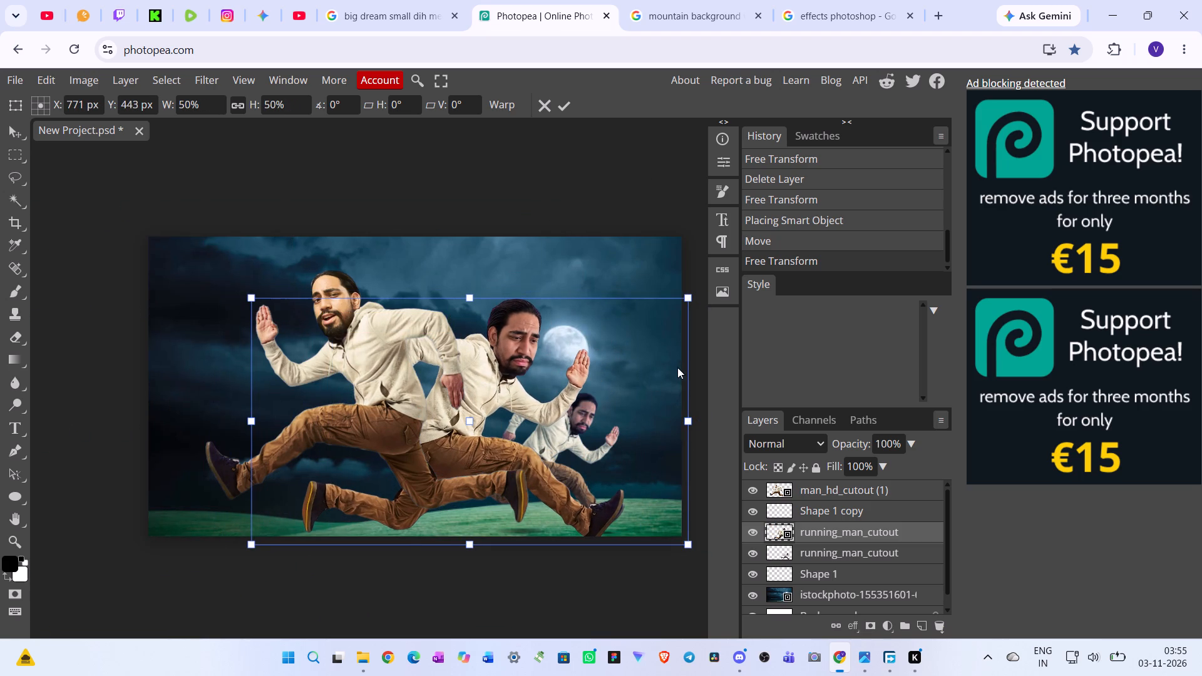
double_click(624, 382)
Move the upper running_man_cutout closer to the small runner and scale it proportionally to about 33%.
left_click_drag(568, 389, 603, 387)
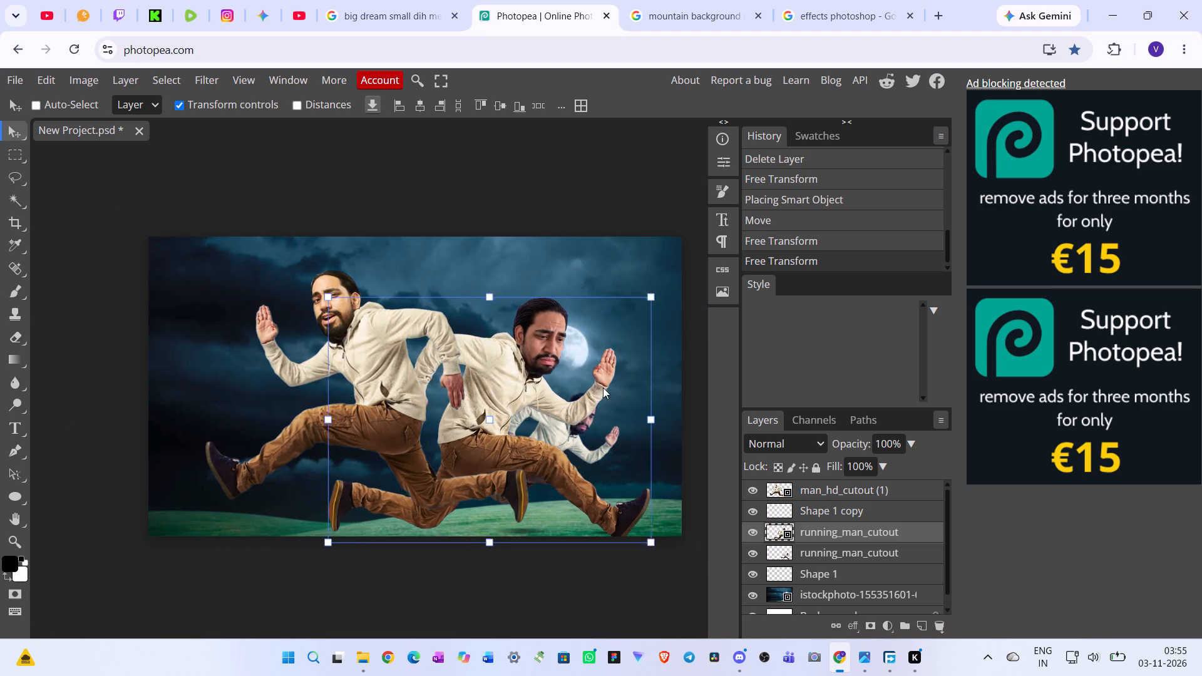
left_click_drag(603, 387, 622, 387)
left_click_drag(681, 298, 673, 299)
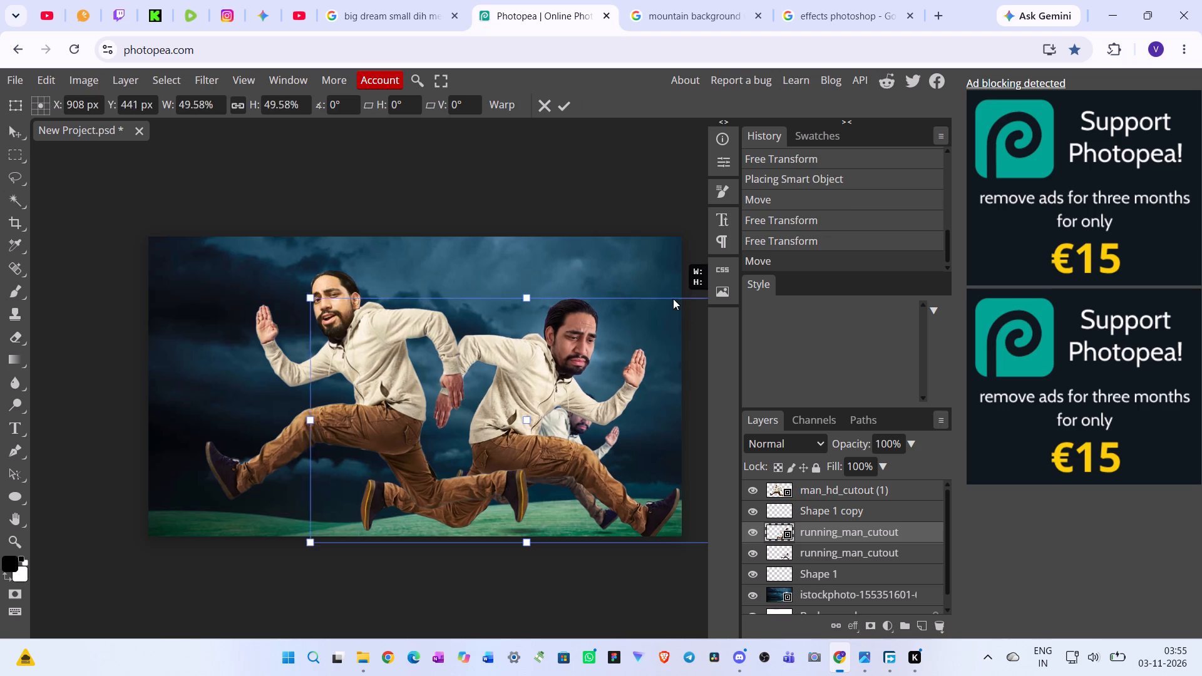
left_click_drag(673, 299, 602, 370)
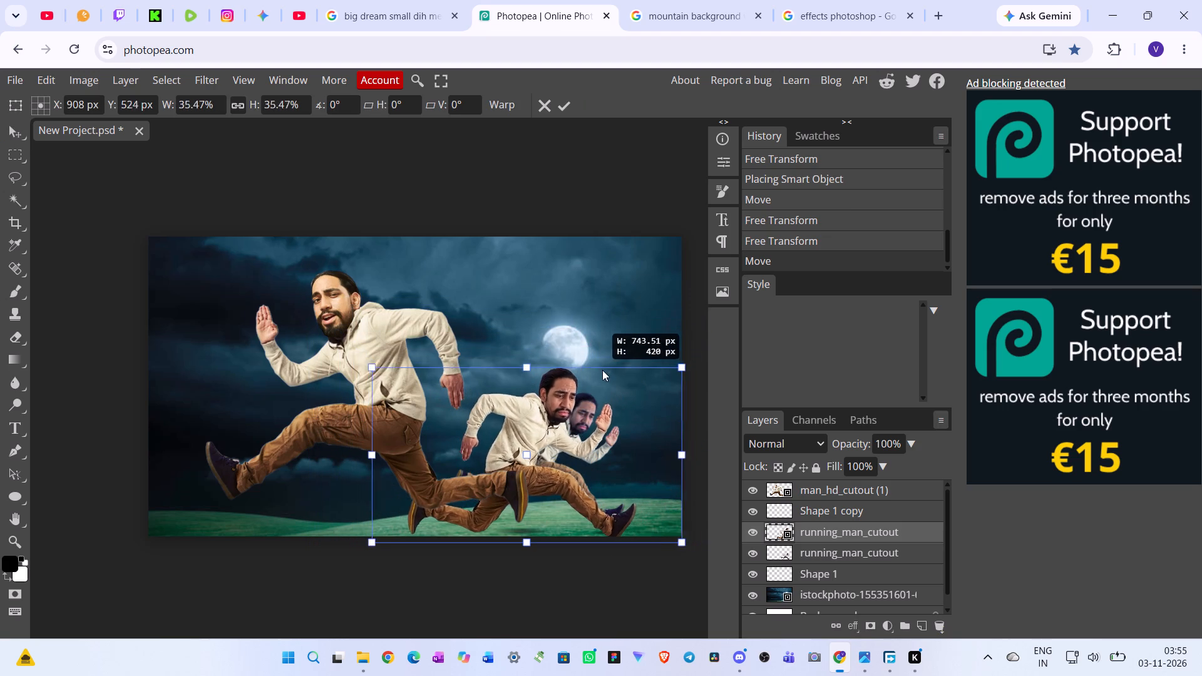
left_click_drag(602, 370, 595, 381)
left_click_drag(612, 453, 621, 436)
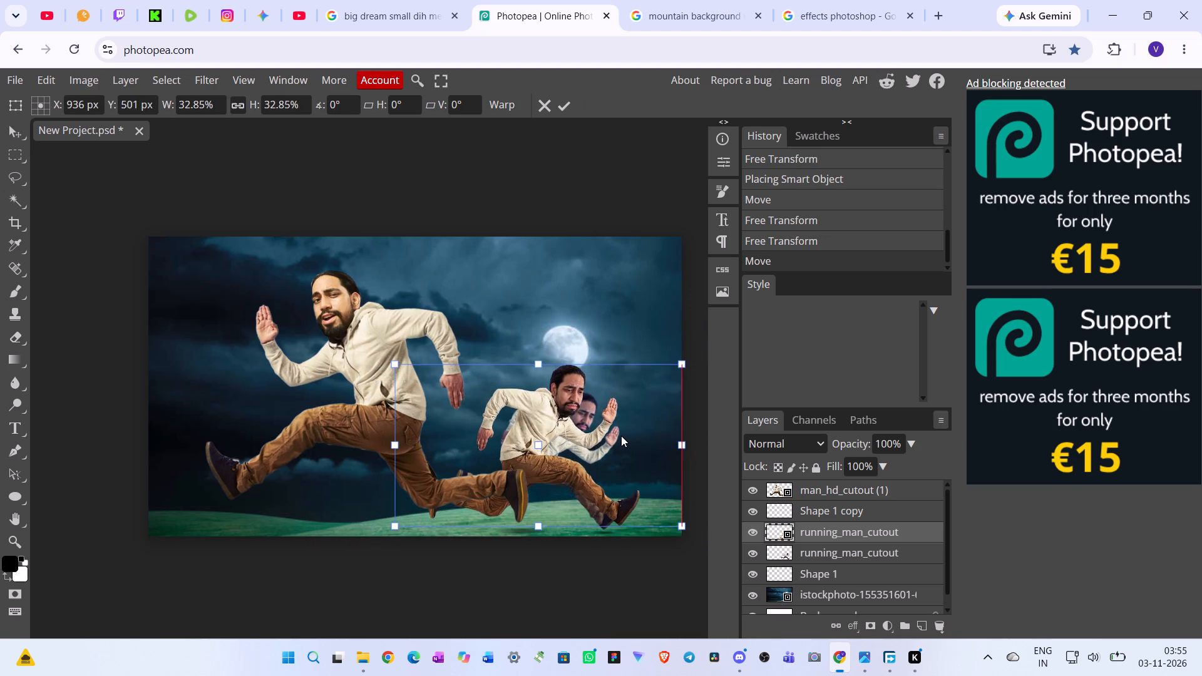
left_click_drag(621, 436, 617, 427)
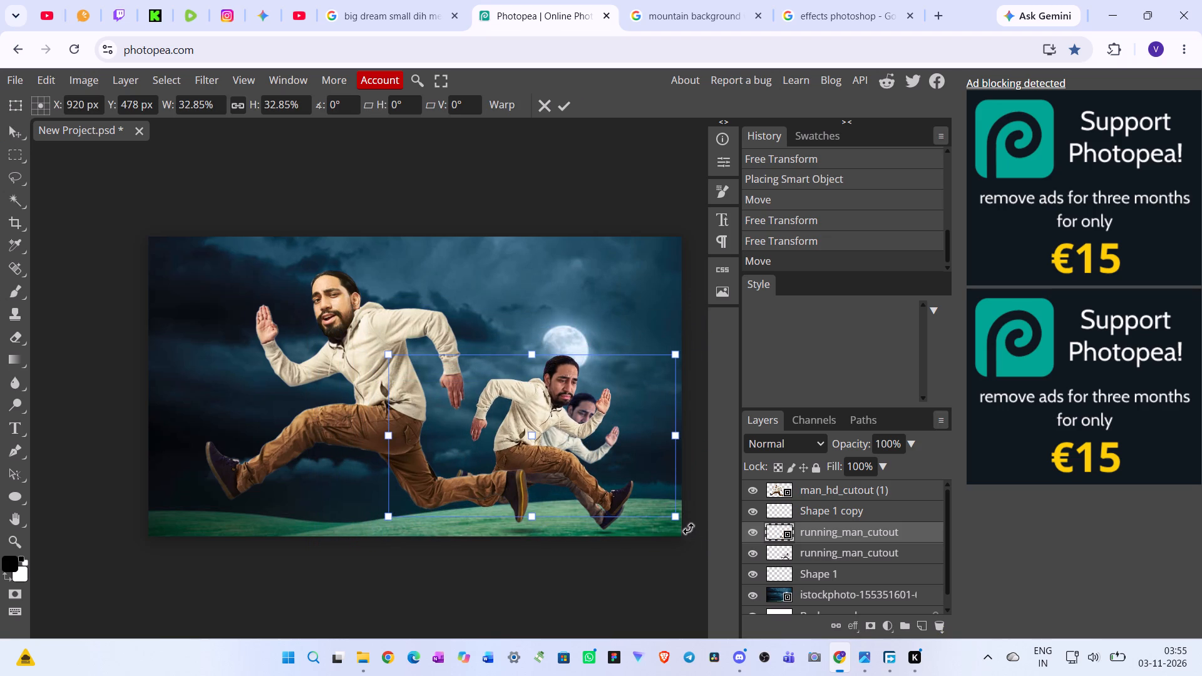
Rotate the upper running_man_cutout about 4°, scale it to about 29%, and position it over the small runner.
left_click_drag(683, 523, 678, 535)
left_click_drag(592, 482, 595, 483)
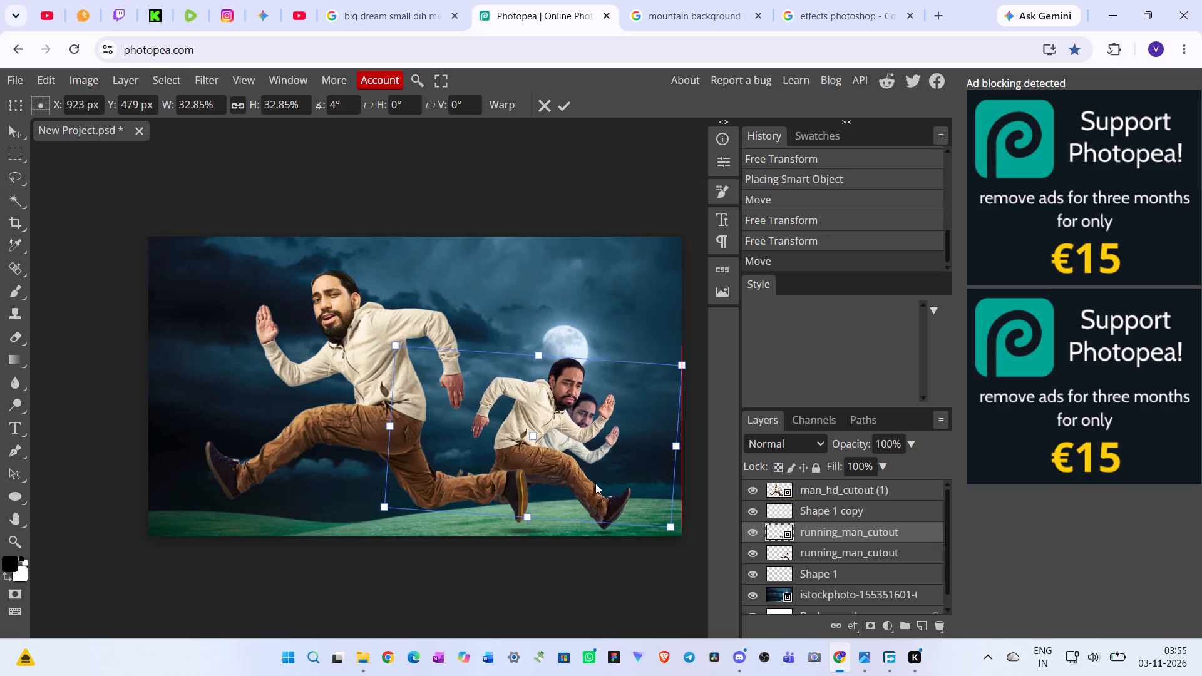
left_click_drag(595, 483, 591, 488)
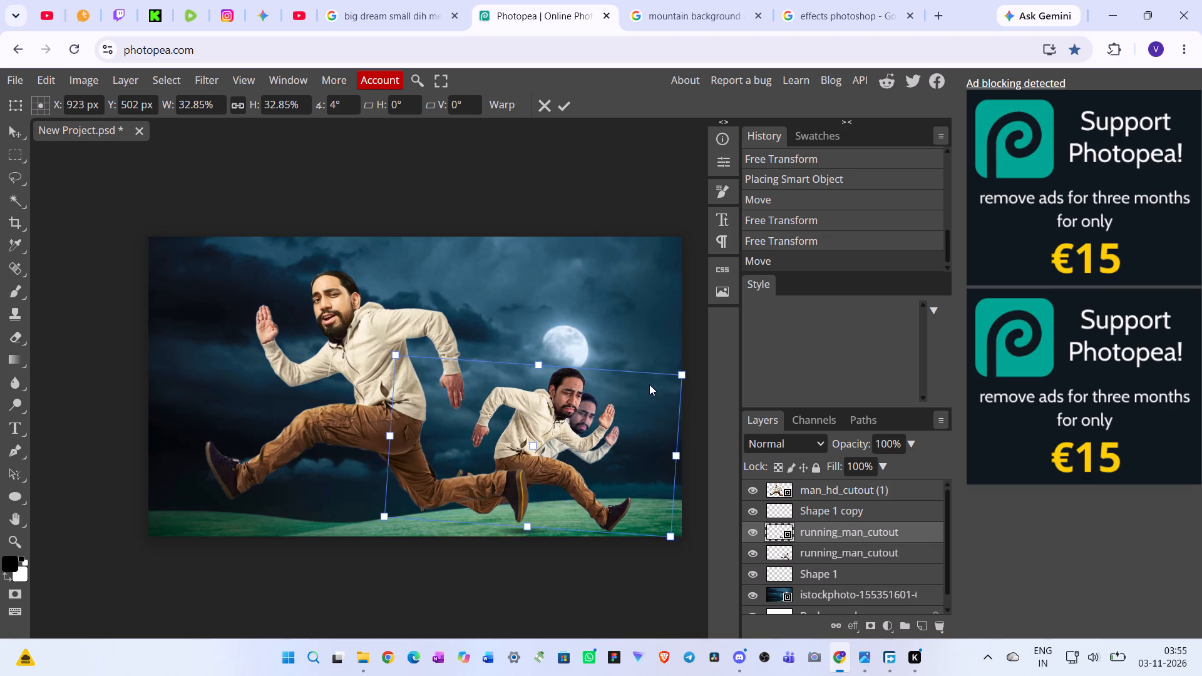
left_click_drag(685, 377, 659, 395)
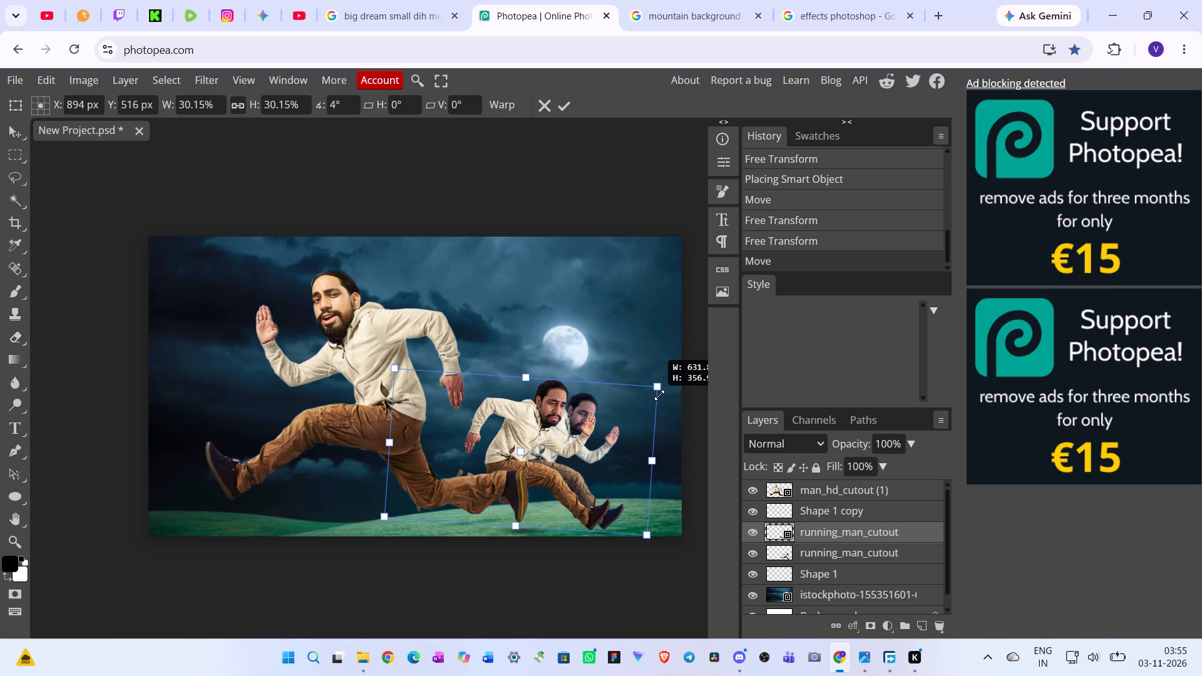
left_click_drag(659, 395, 652, 404)
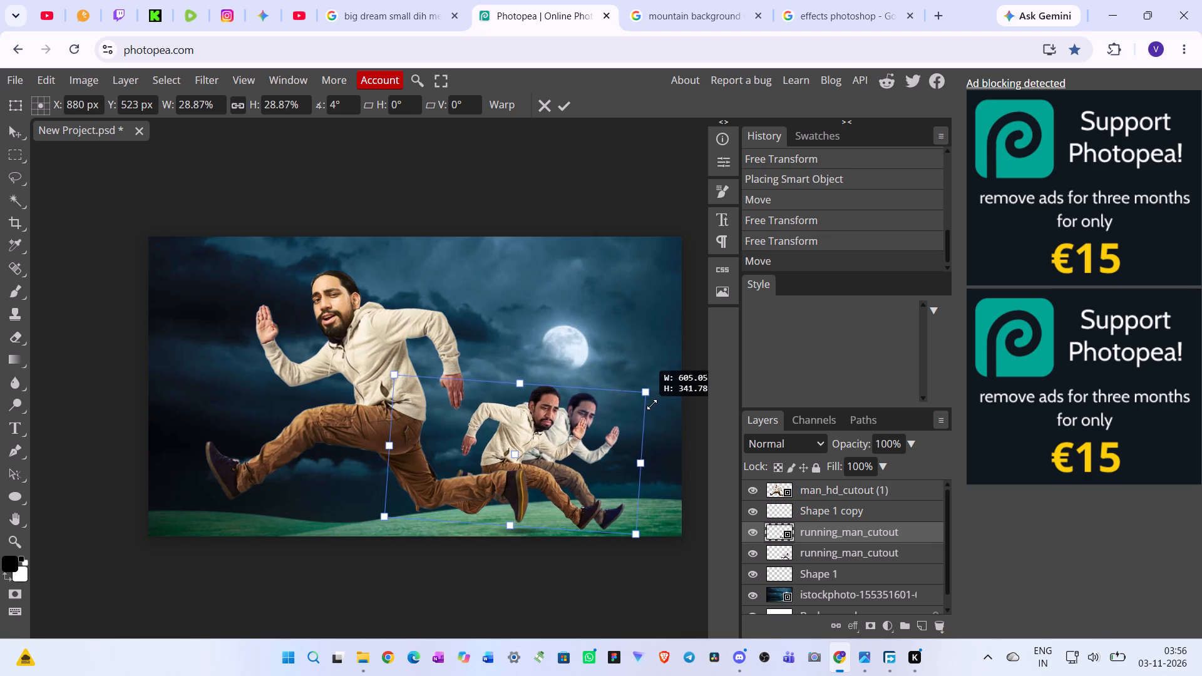
left_click_drag(652, 404, 659, 404)
left_click_drag(548, 445, 576, 443)
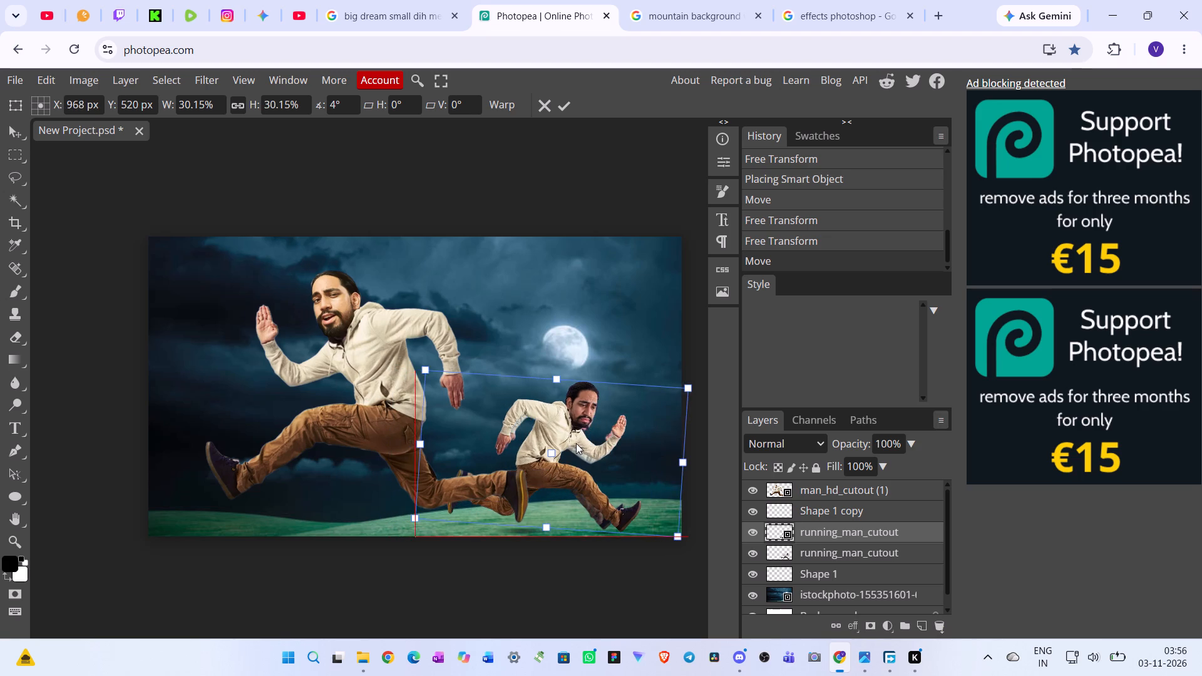
left_click_drag(576, 443, 573, 443)
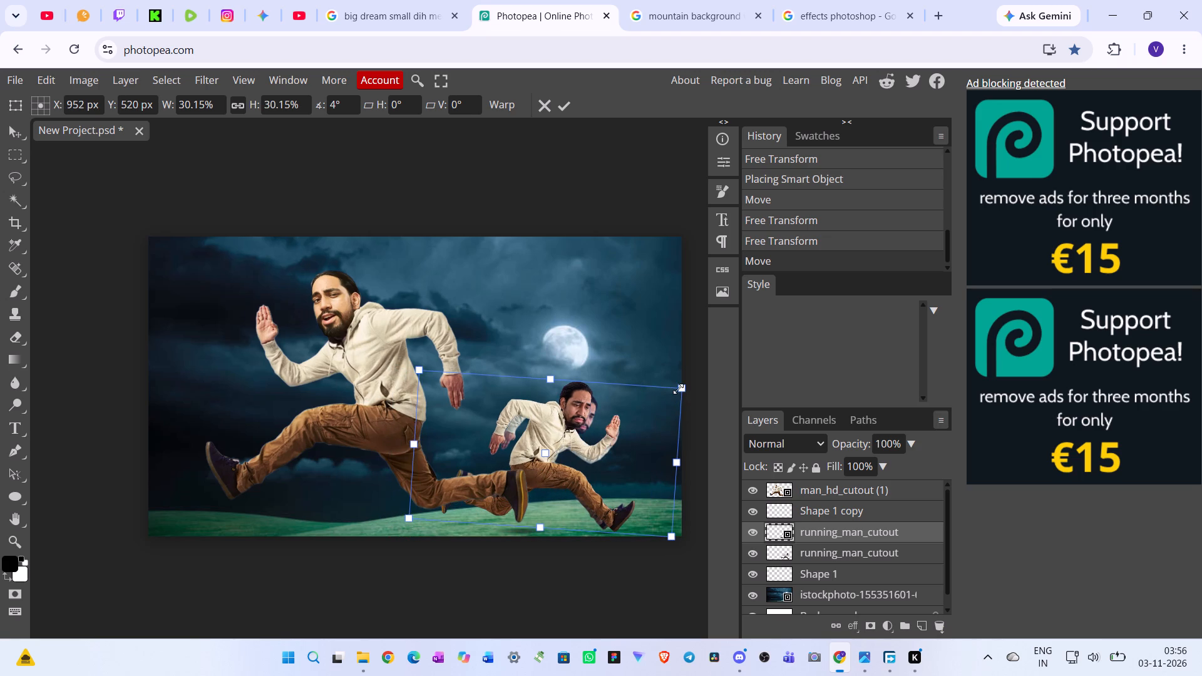
left_click_drag(678, 389, 668, 394)
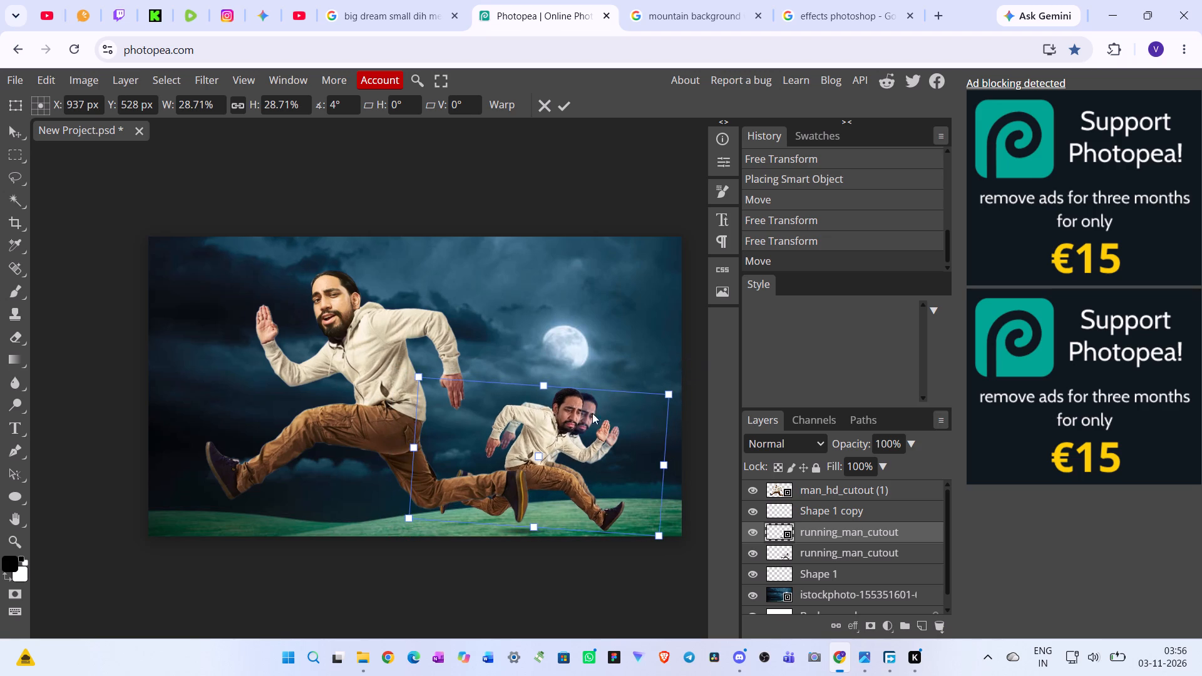
left_click_drag(563, 427, 571, 423)
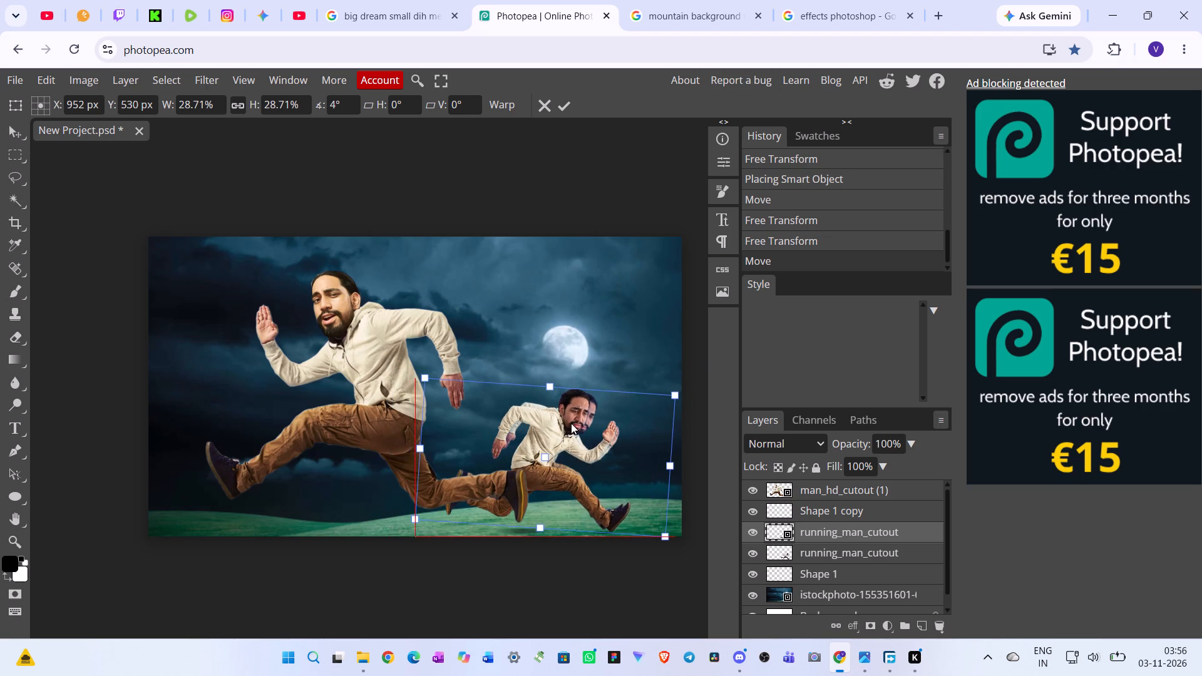
left_click_drag(571, 423, 576, 421)
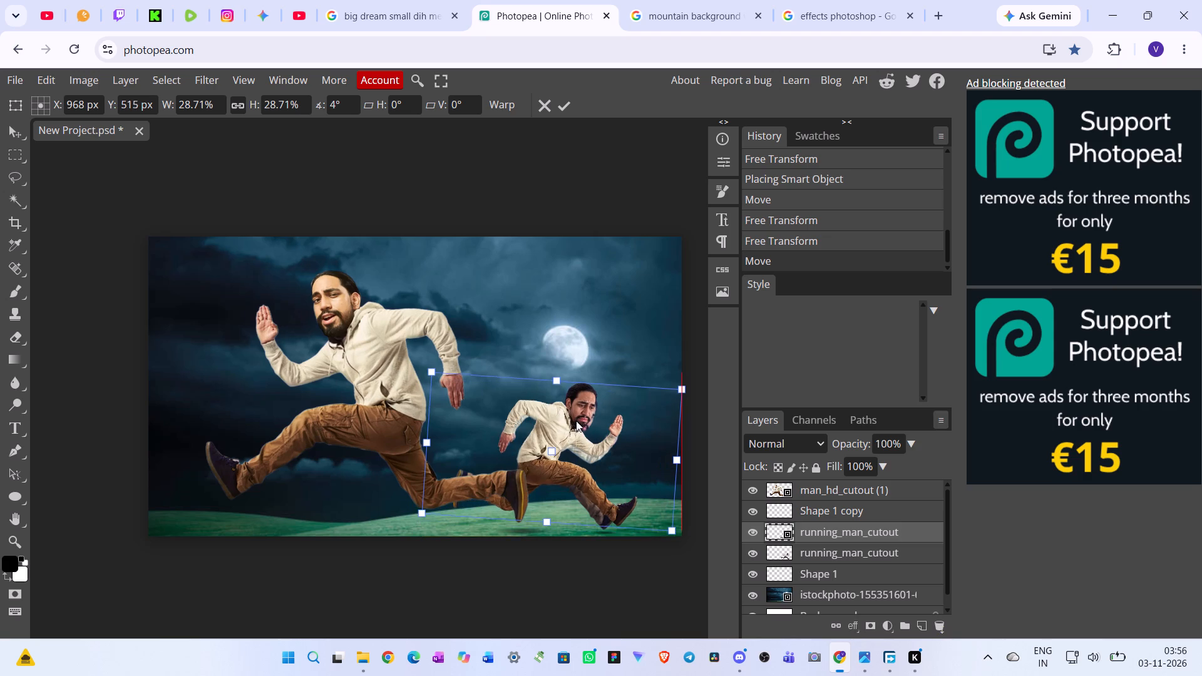
left_click_drag(576, 421, 576, 420)
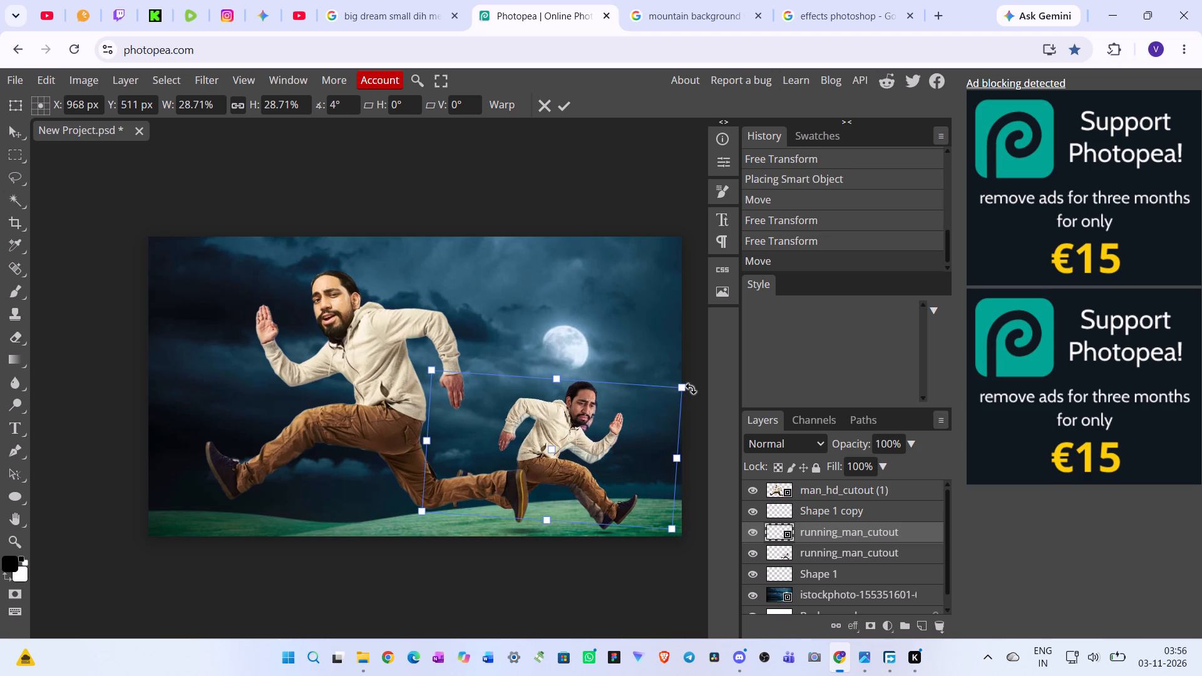
Increase the upper running_man_cutout's rotation to about 11.3° and realign it over the small runner.
left_click_drag(691, 386, 689, 392)
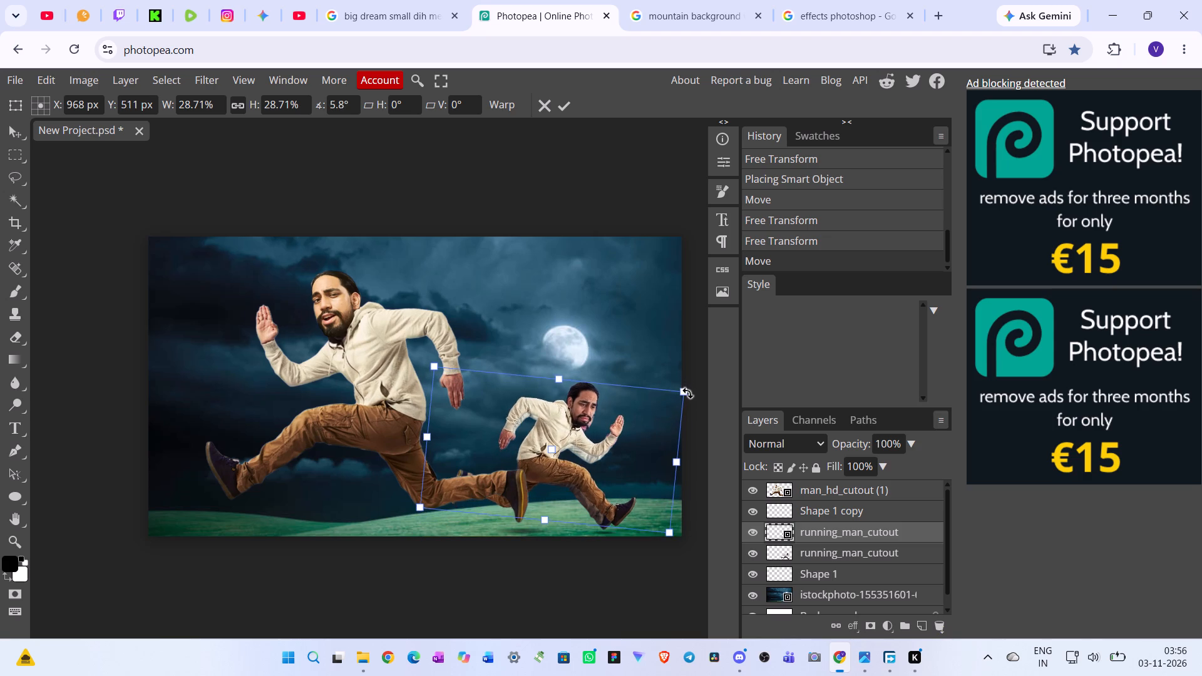
left_click_drag(689, 392, 684, 409)
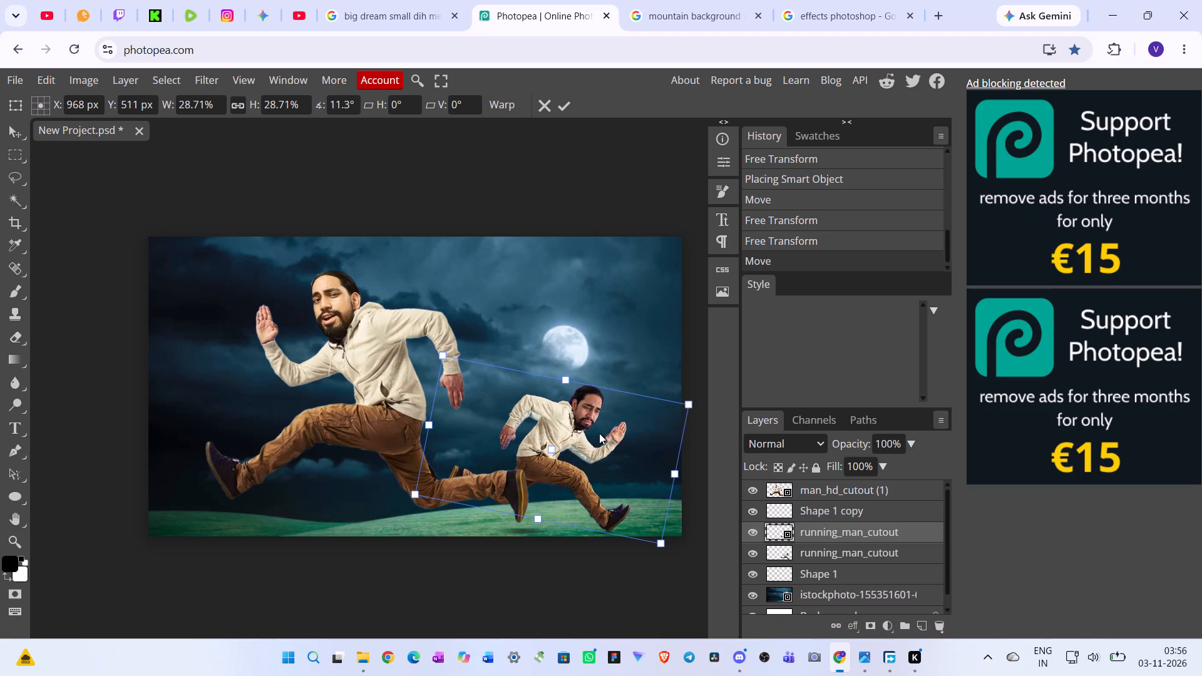
left_click_drag(599, 433, 592, 436)
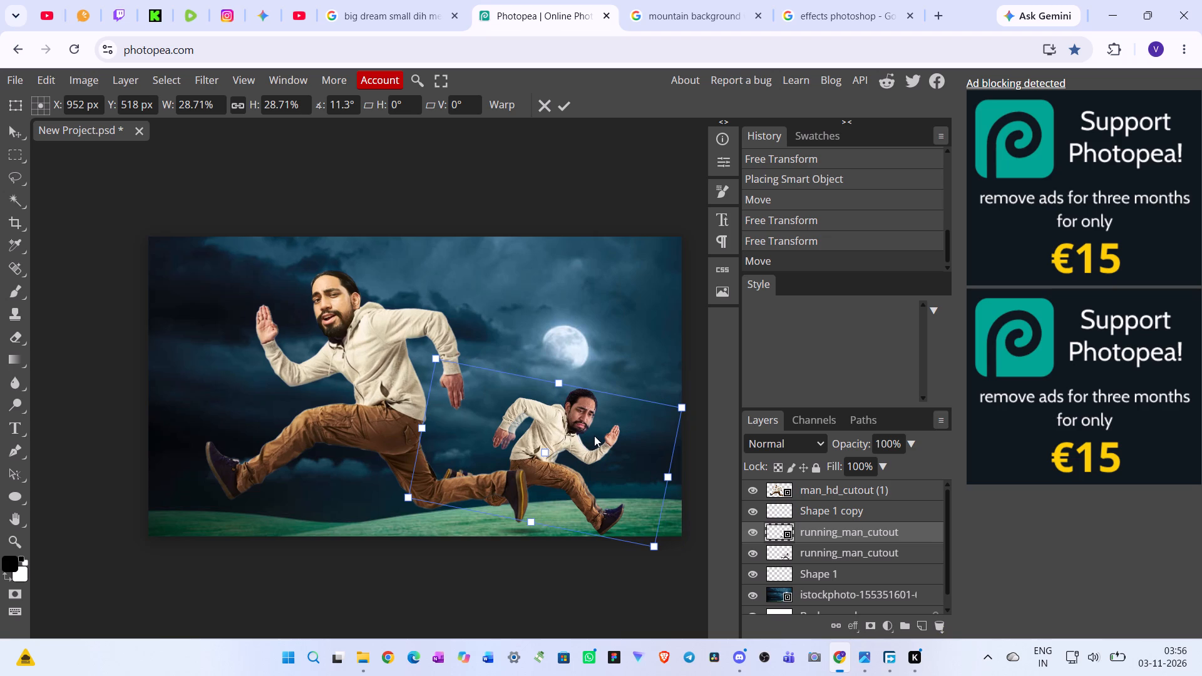
left_click_drag(593, 455, 593, 446)
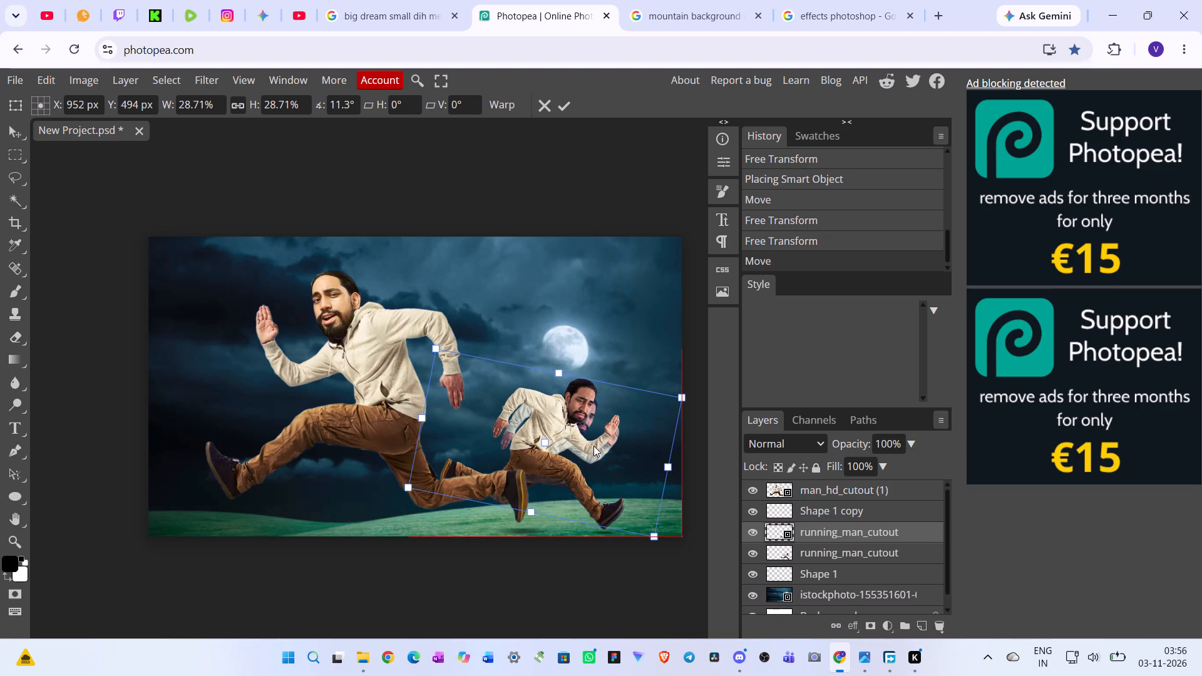
left_click_drag(593, 446, 595, 447)
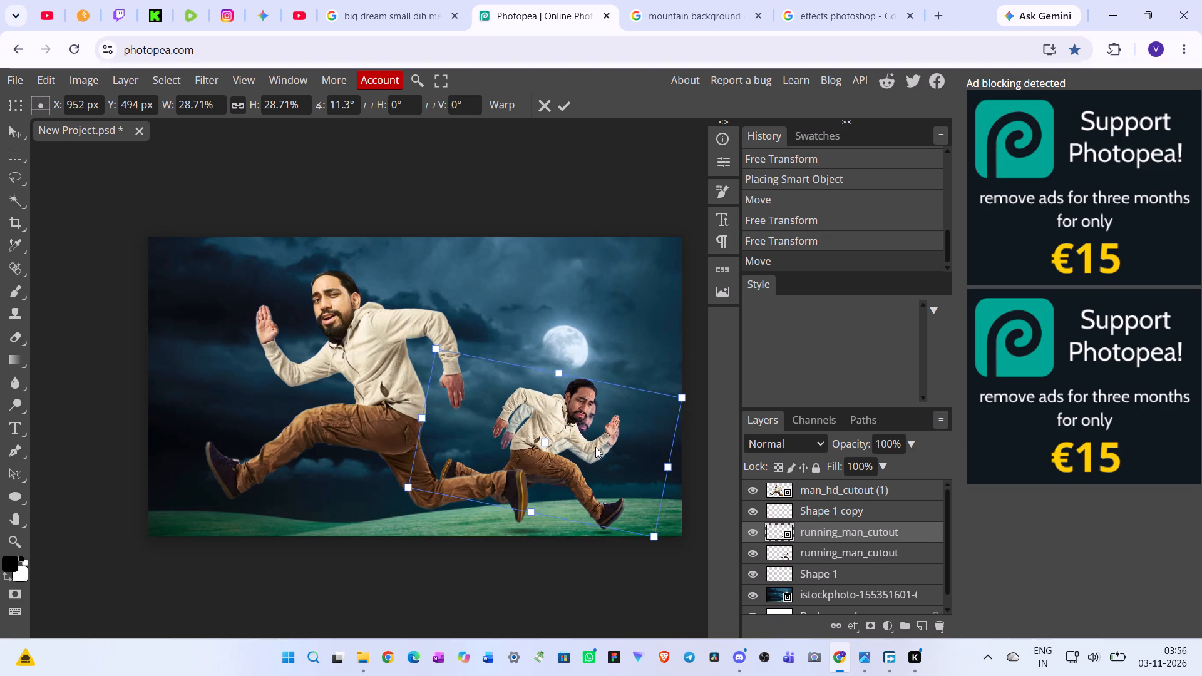
Nudge the upper running_man_cutout 9 px down and 3 px right over the small runner, and apply the transform.
key("Down")
key("Down")
key("Down")
key("Down")
key("Down")
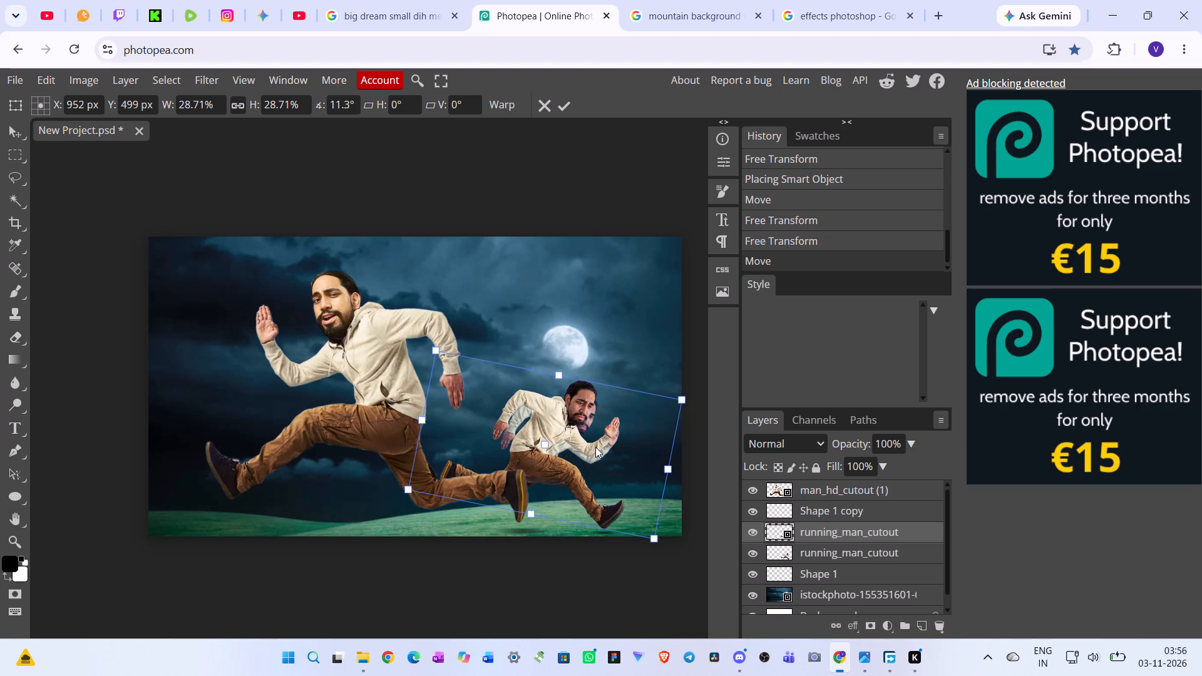
key("Down")
key("Down")
key("Down")
key("Right")
key("Right")
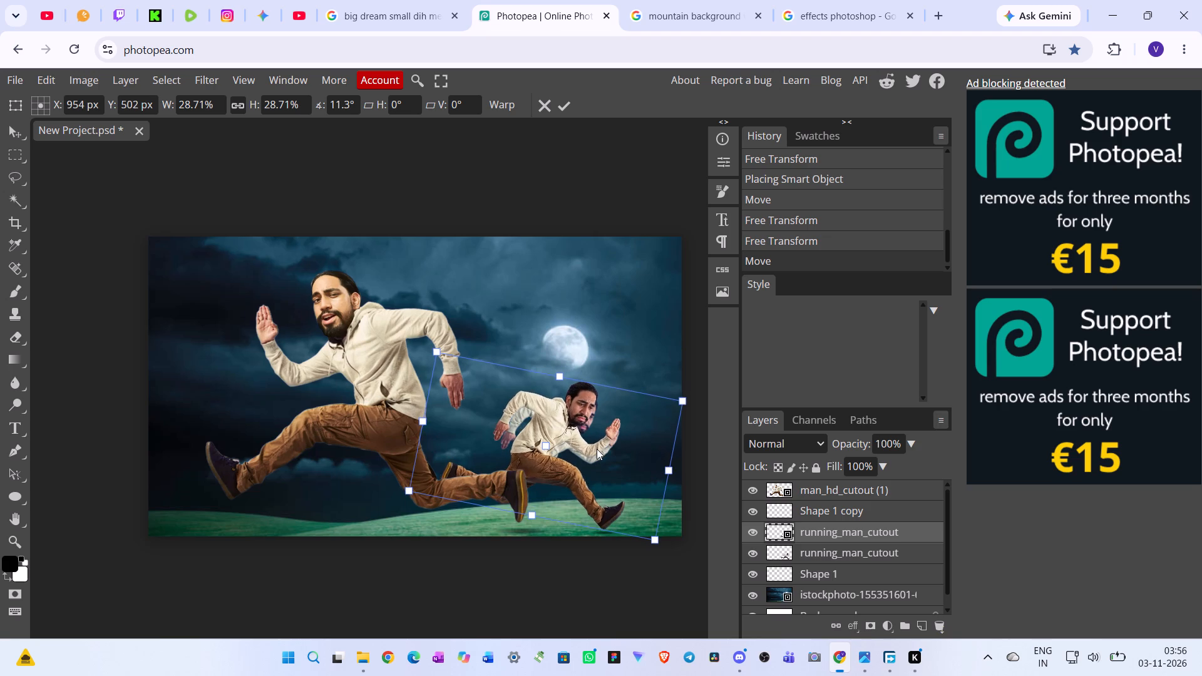
key("Right")
key("Down")
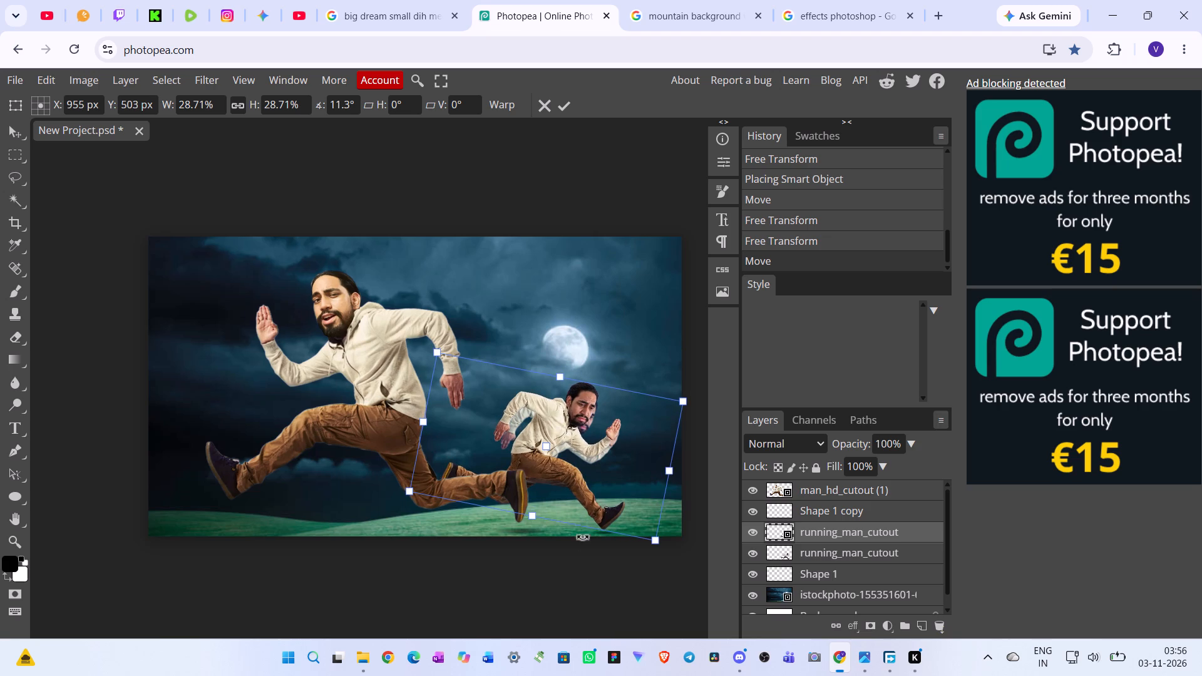
left_click(598, 571)
Delete the lower of the two running_man_cutout layers, keeping the newer smart object copy above it.
left_click(809, 549)
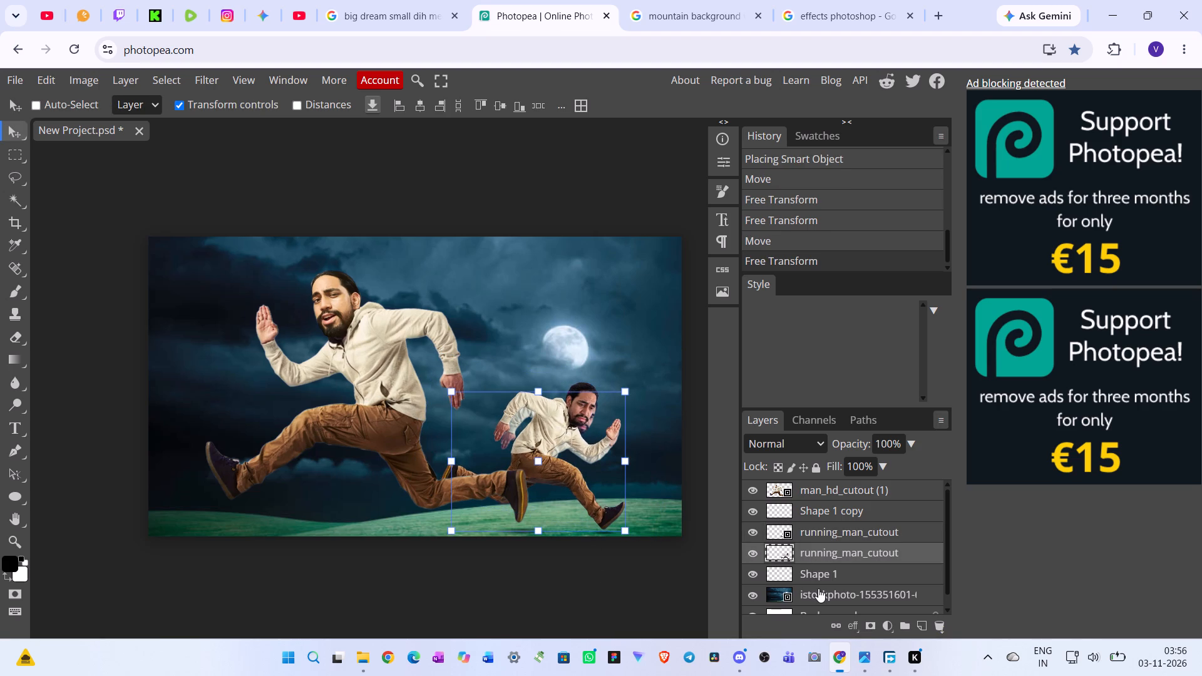
left_click(848, 531)
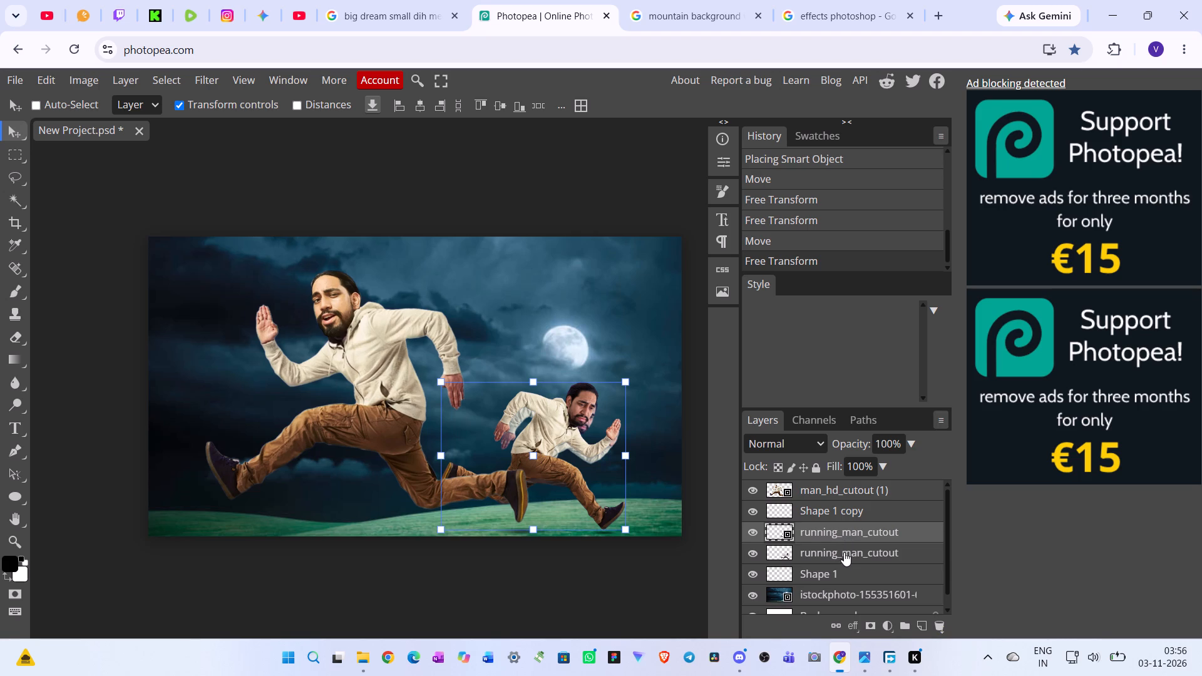
left_click(844, 553)
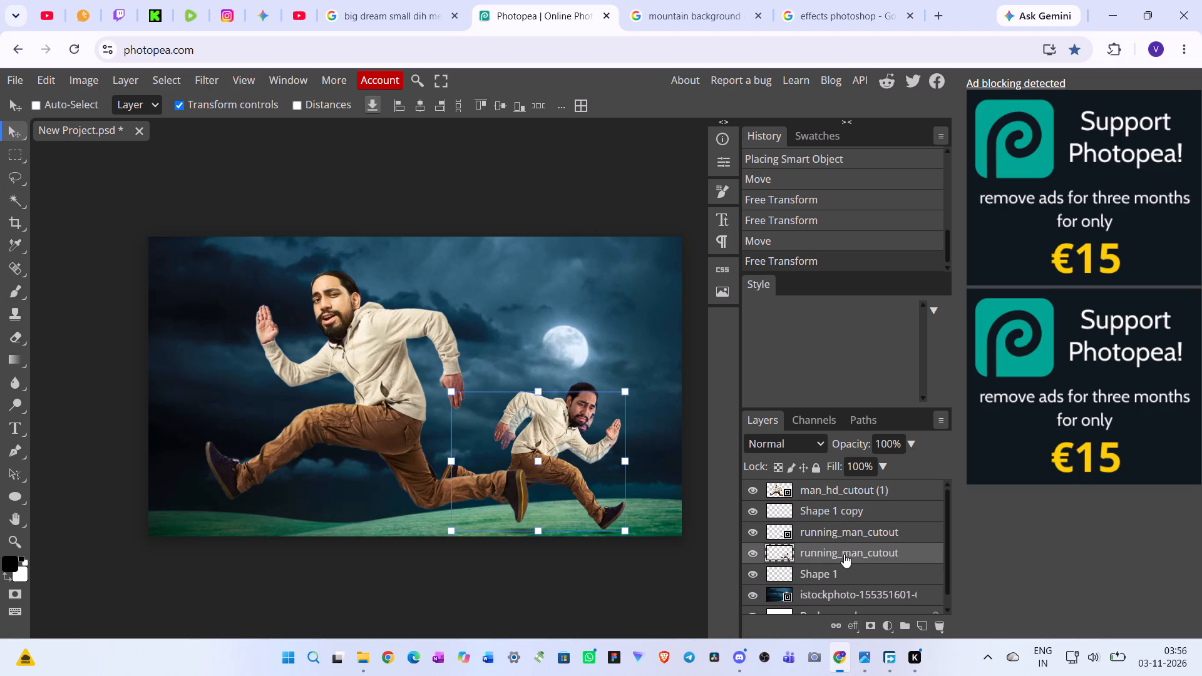
key("Delete")
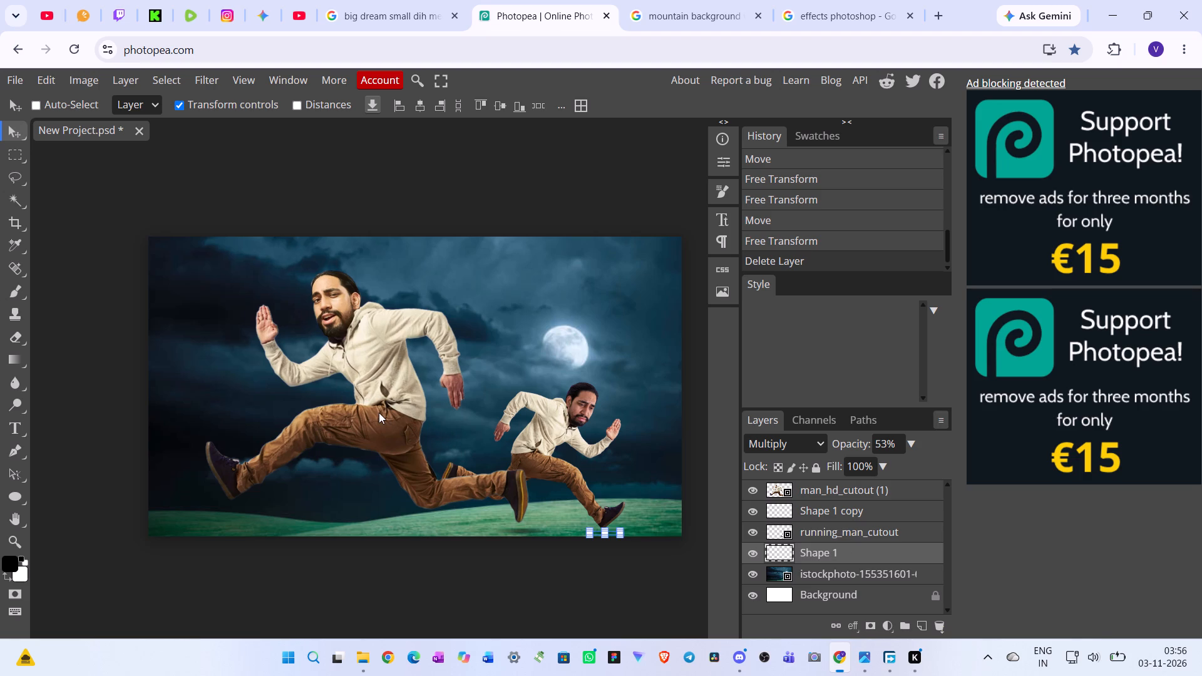
Shift man_hd_cutout (1) slightly down and to the right, then fine-tune it 4 px upward with transform controls turned off.
left_click(830, 487)
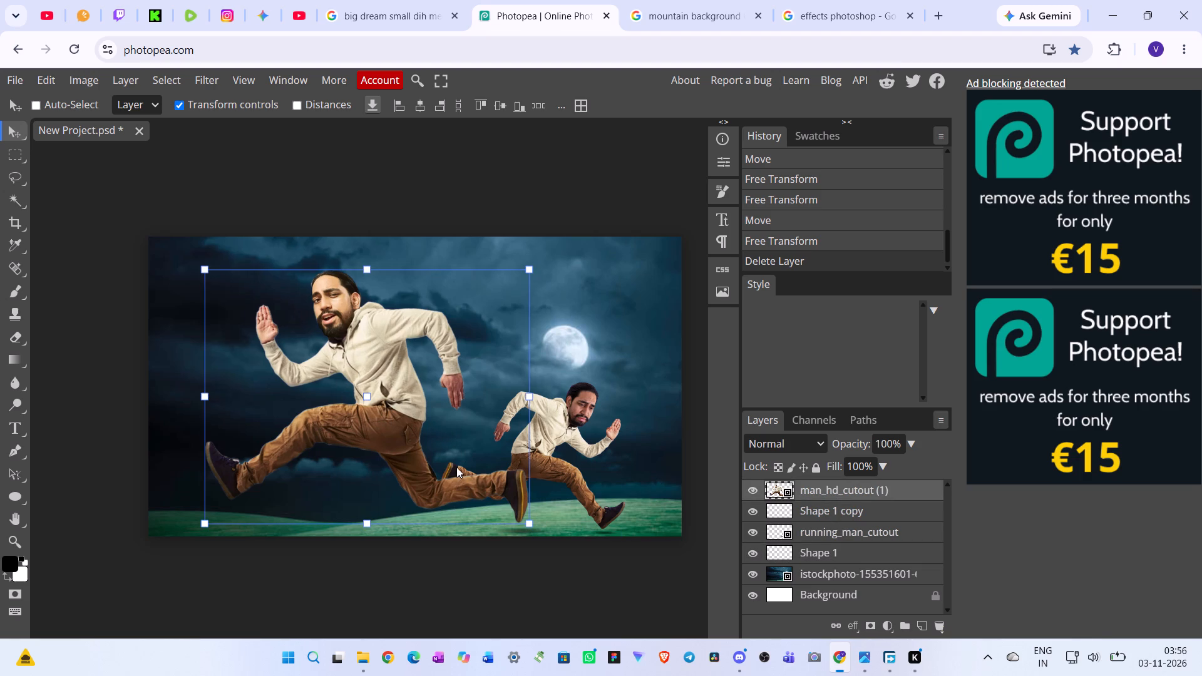
left_click(456, 465)
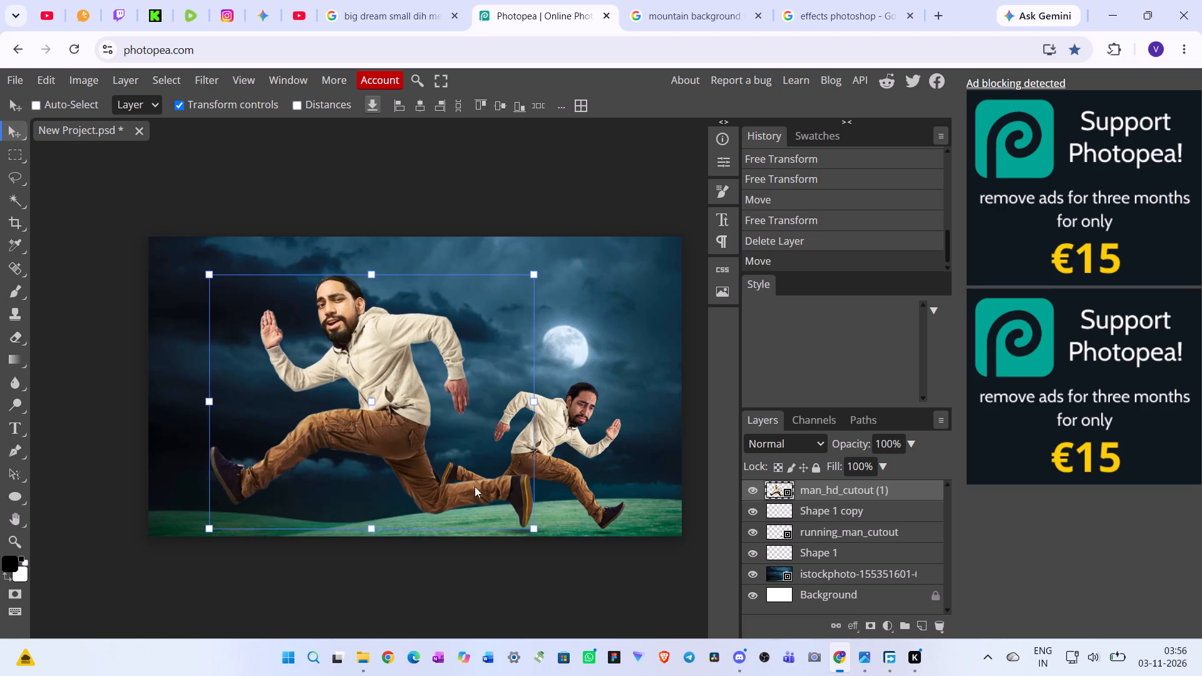
key("Up")
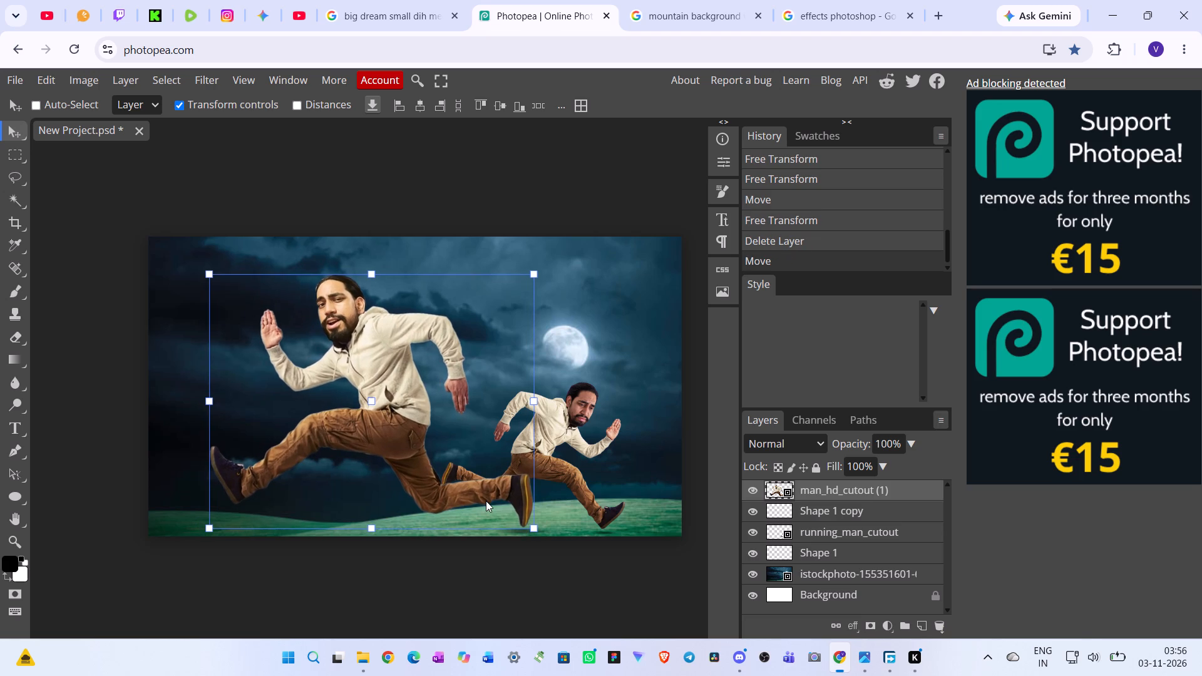
left_click(178, 105)
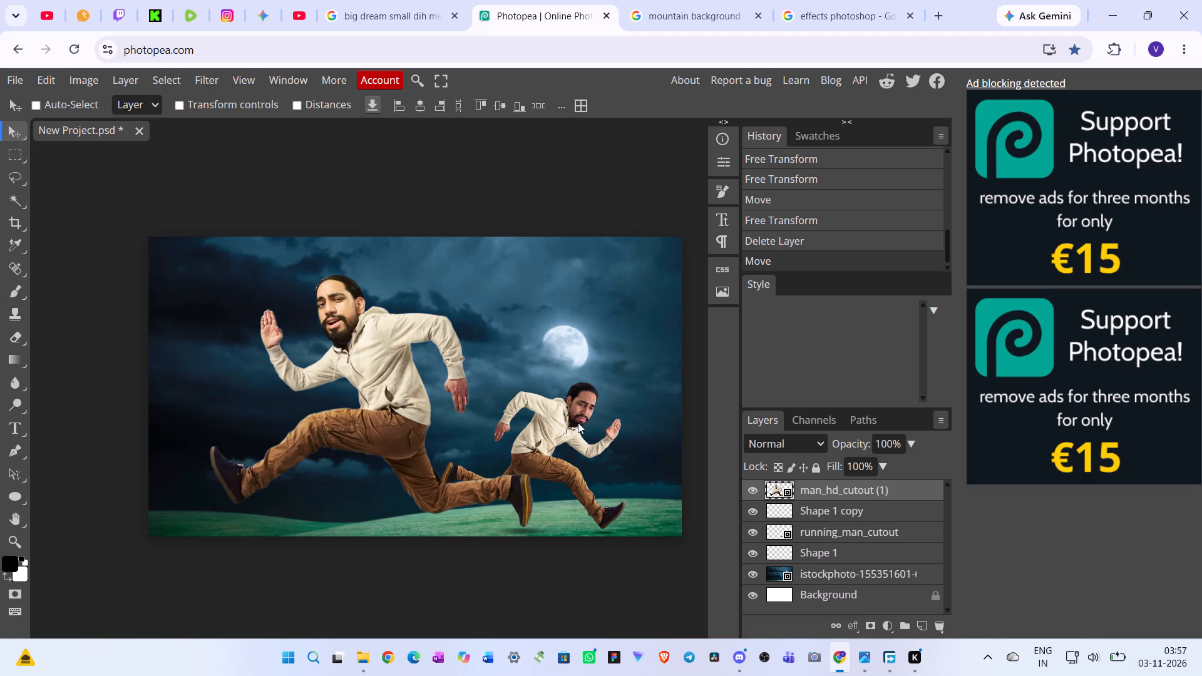
key("Up")
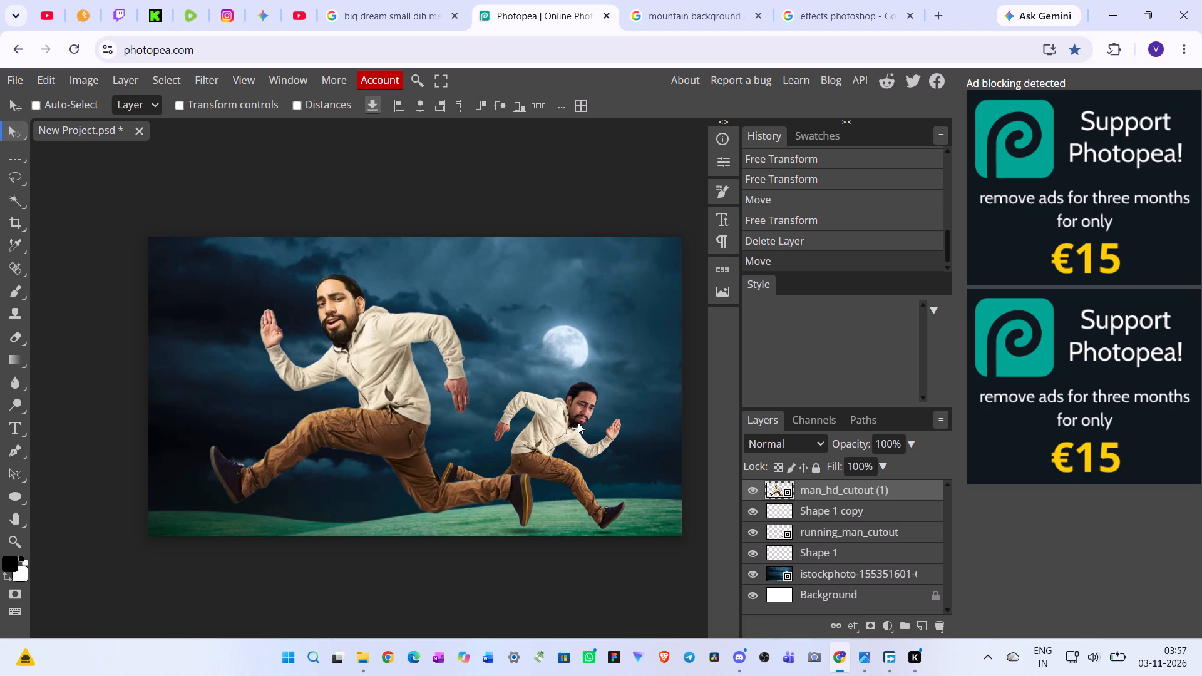
key("Up")
key("Down")
key("Up")
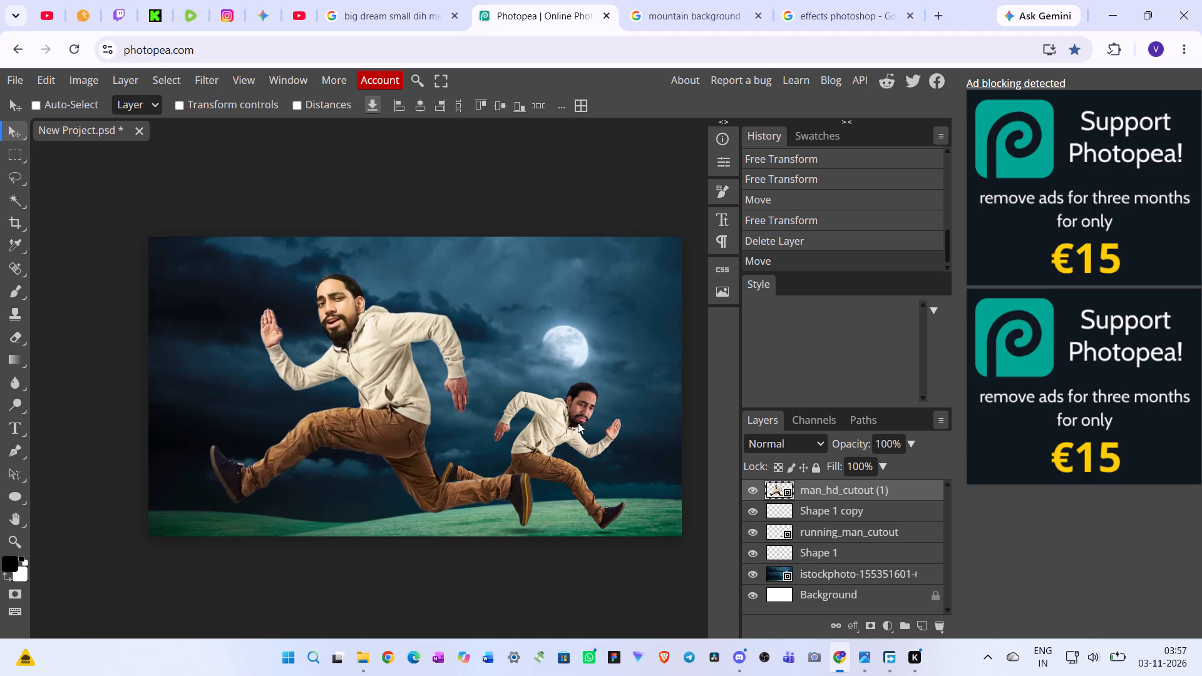
key("Up")
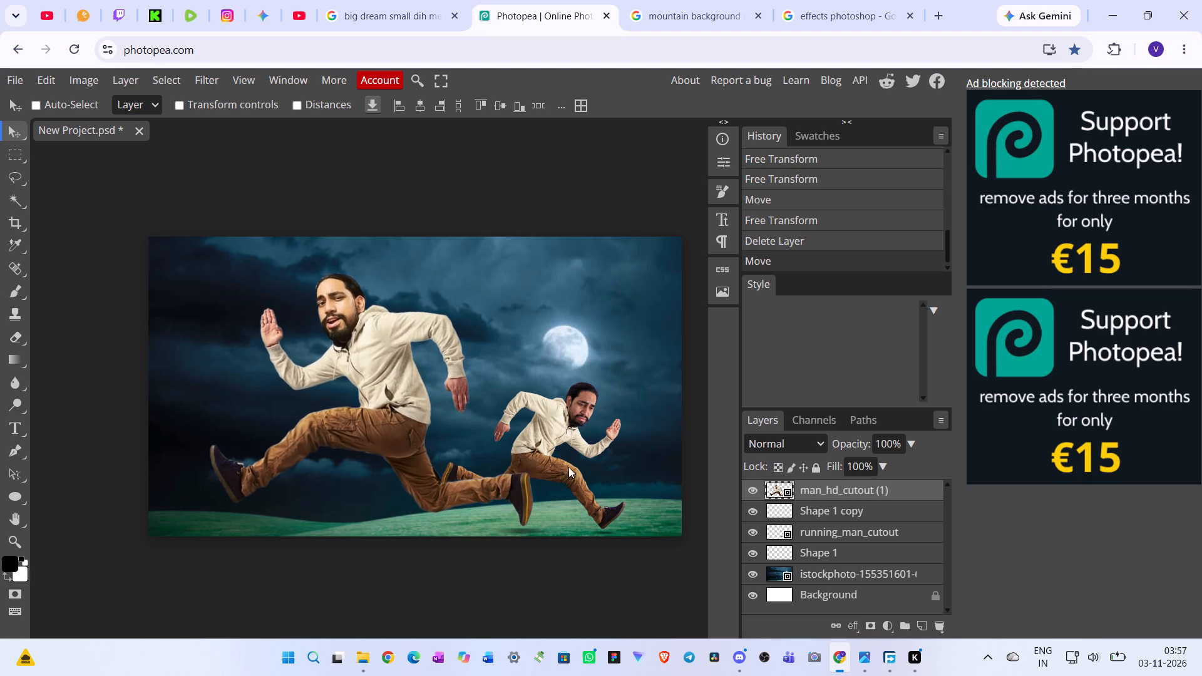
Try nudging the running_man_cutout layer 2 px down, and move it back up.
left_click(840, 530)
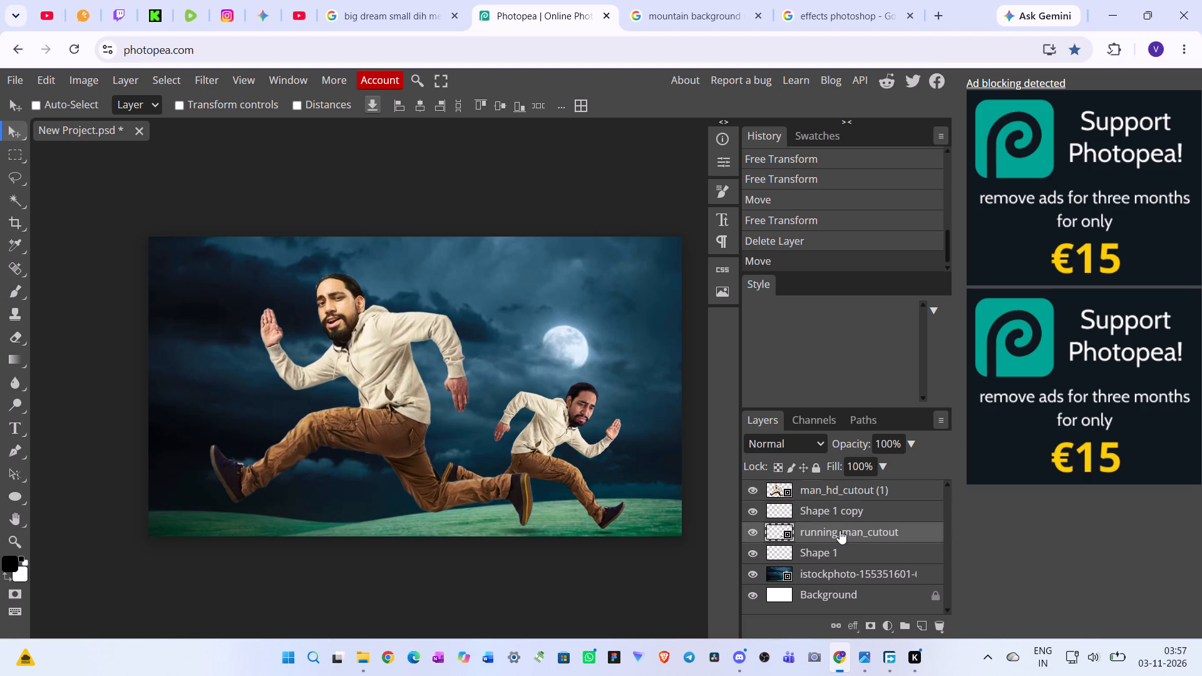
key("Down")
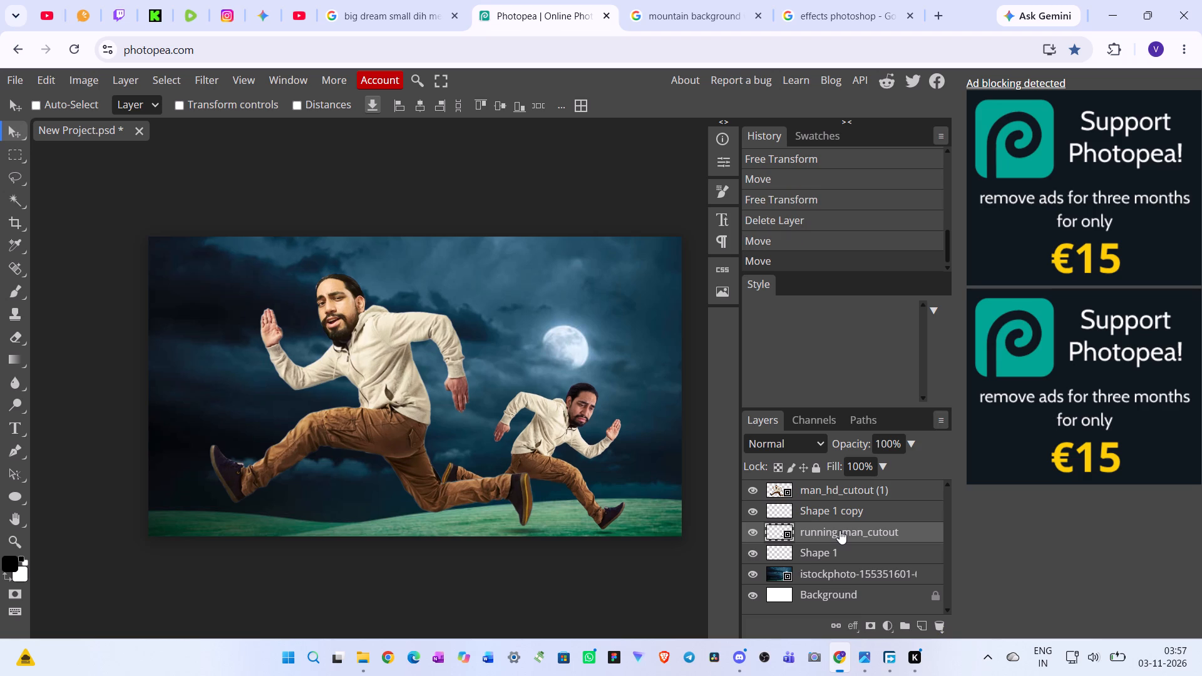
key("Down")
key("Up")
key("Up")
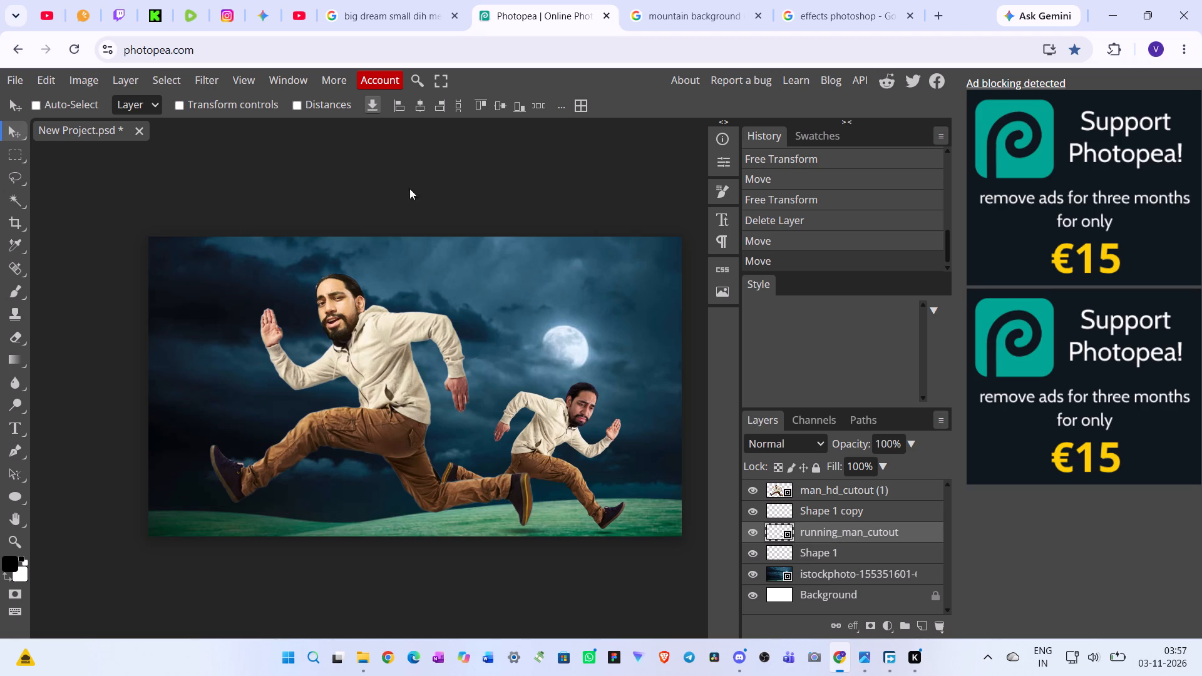
Reorder the layers so running_man_cutout sits directly below man_hd_cutout (1), with Shape 1 and Shape 1 copy beneath it.
left_click_drag(852, 553, 857, 500)
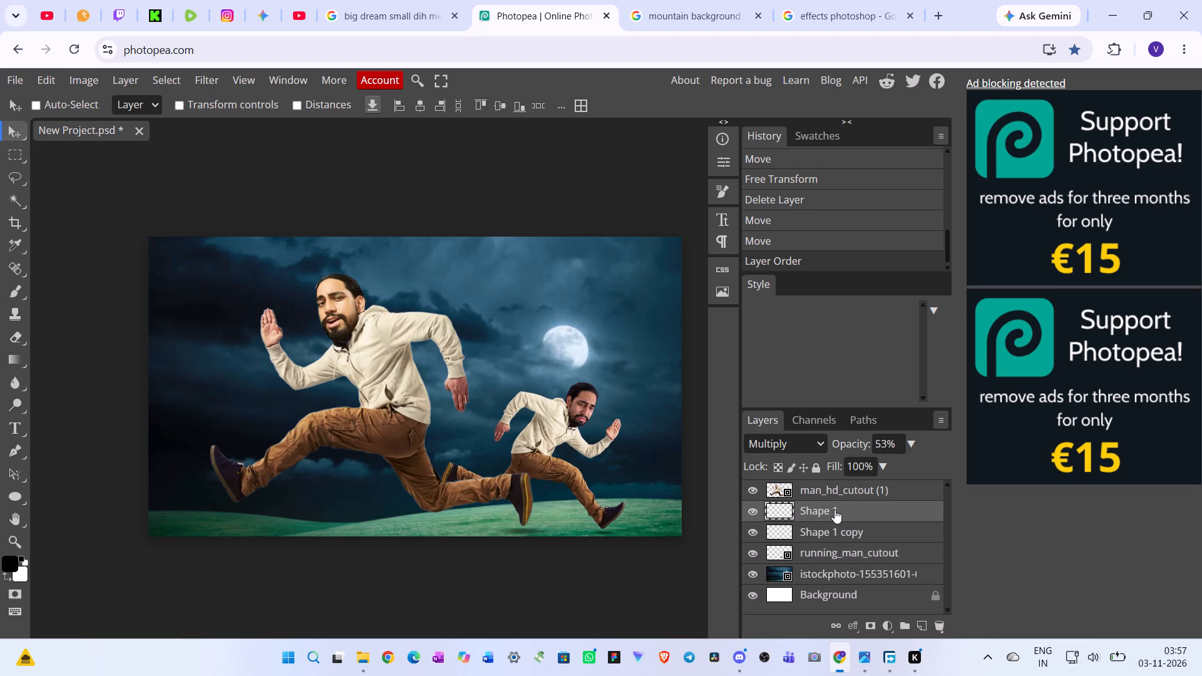
left_click(845, 491)
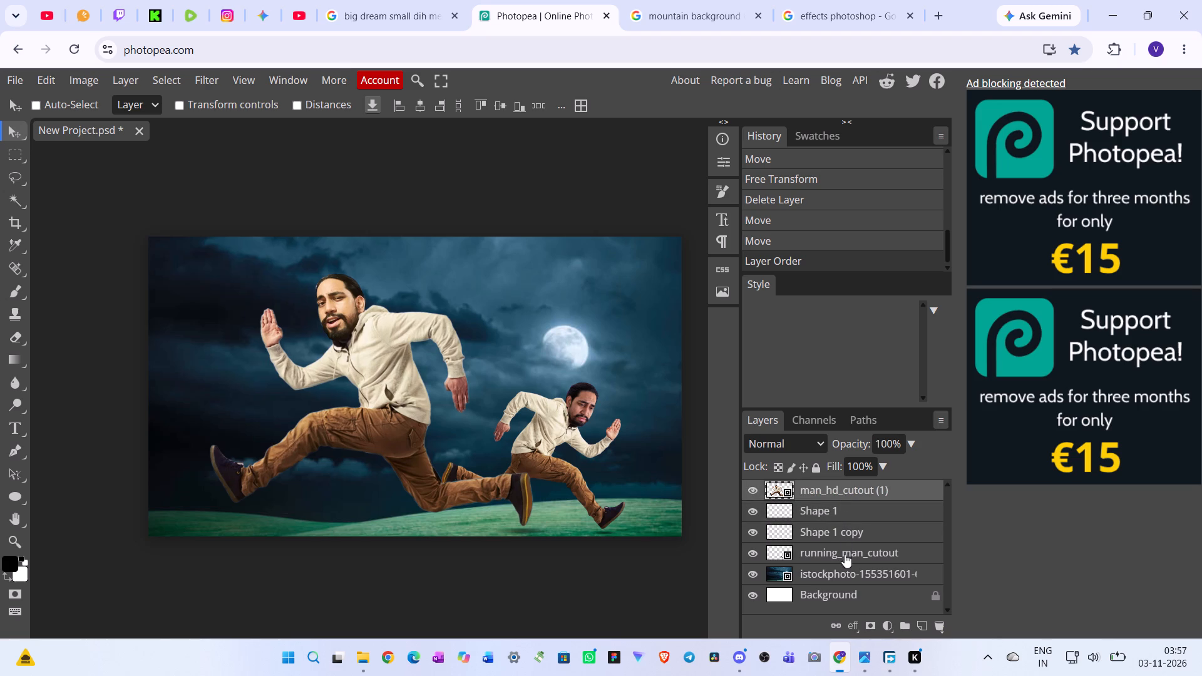
left_click_drag(845, 555, 849, 505)
Select the running_man_cutout and man_hd_cutout (1) layers together.
left_click(845, 509)
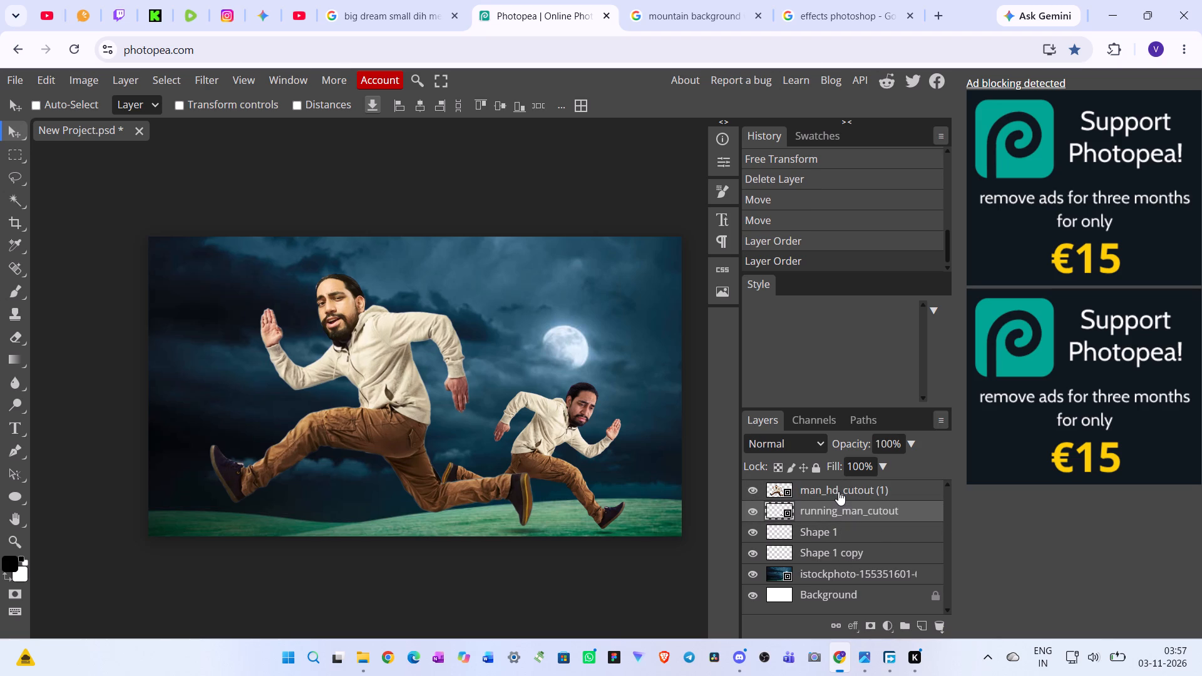
left_click(838, 491, "shift")
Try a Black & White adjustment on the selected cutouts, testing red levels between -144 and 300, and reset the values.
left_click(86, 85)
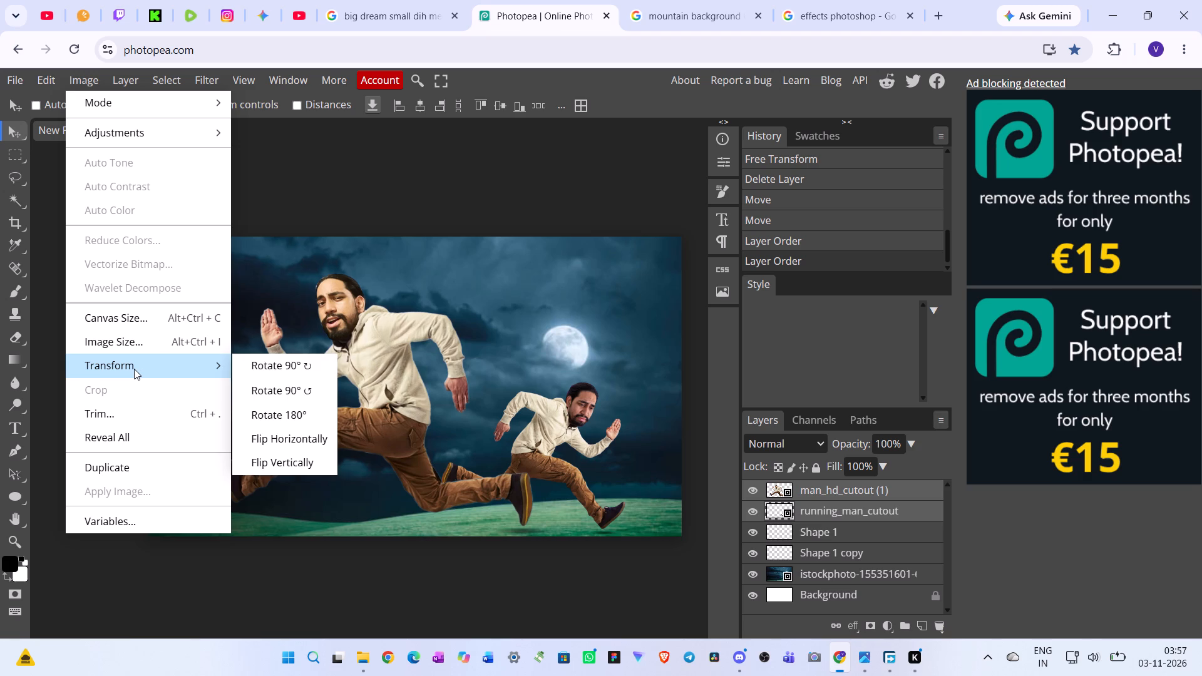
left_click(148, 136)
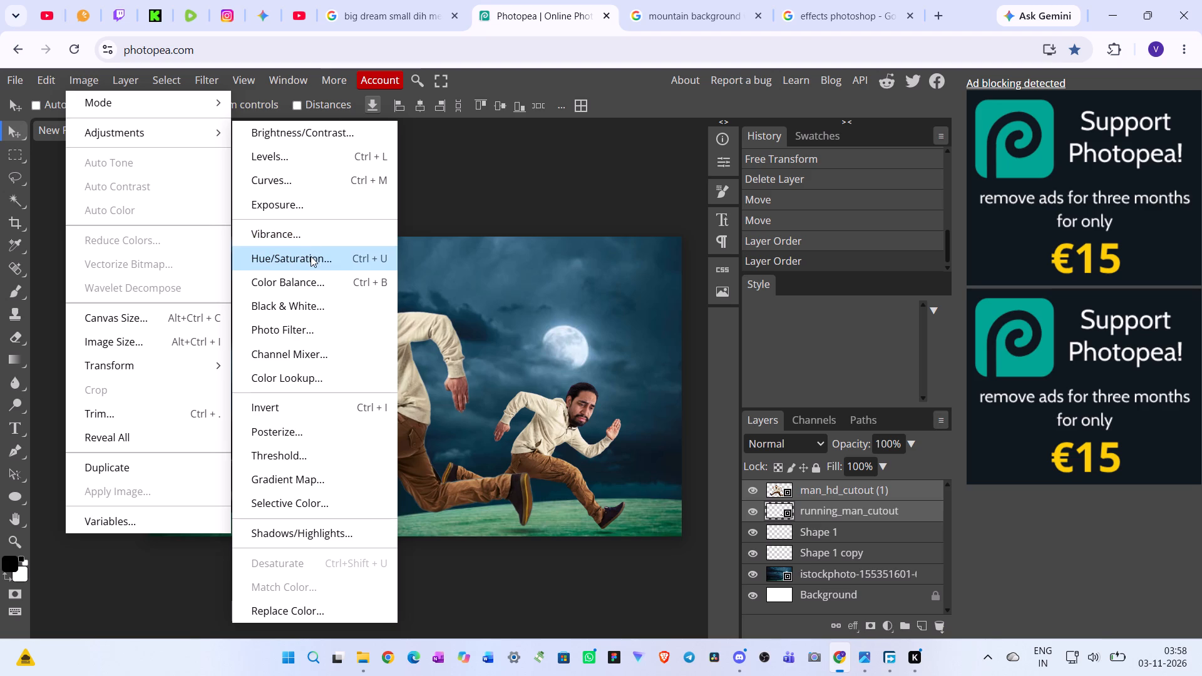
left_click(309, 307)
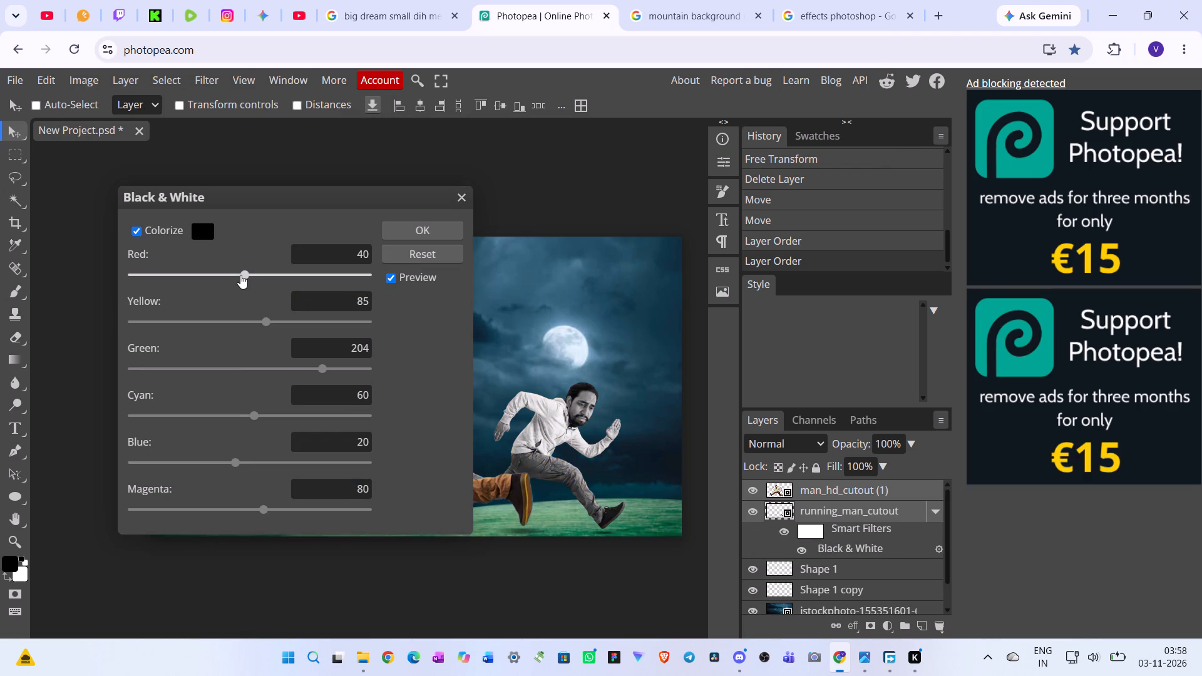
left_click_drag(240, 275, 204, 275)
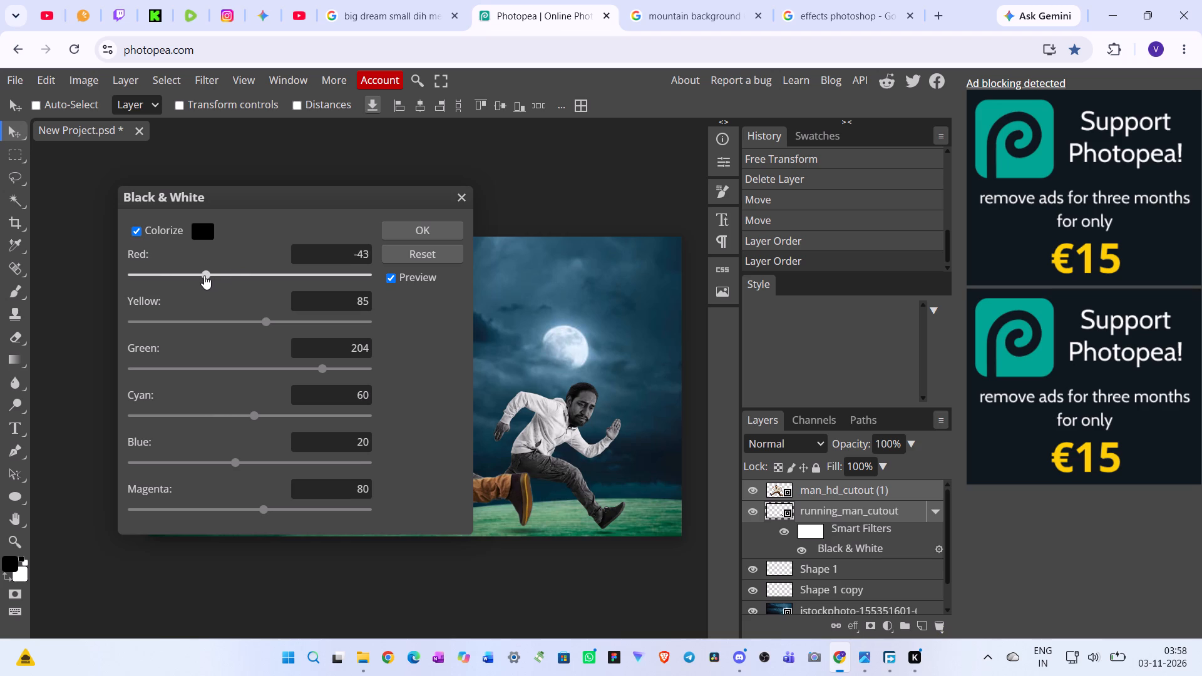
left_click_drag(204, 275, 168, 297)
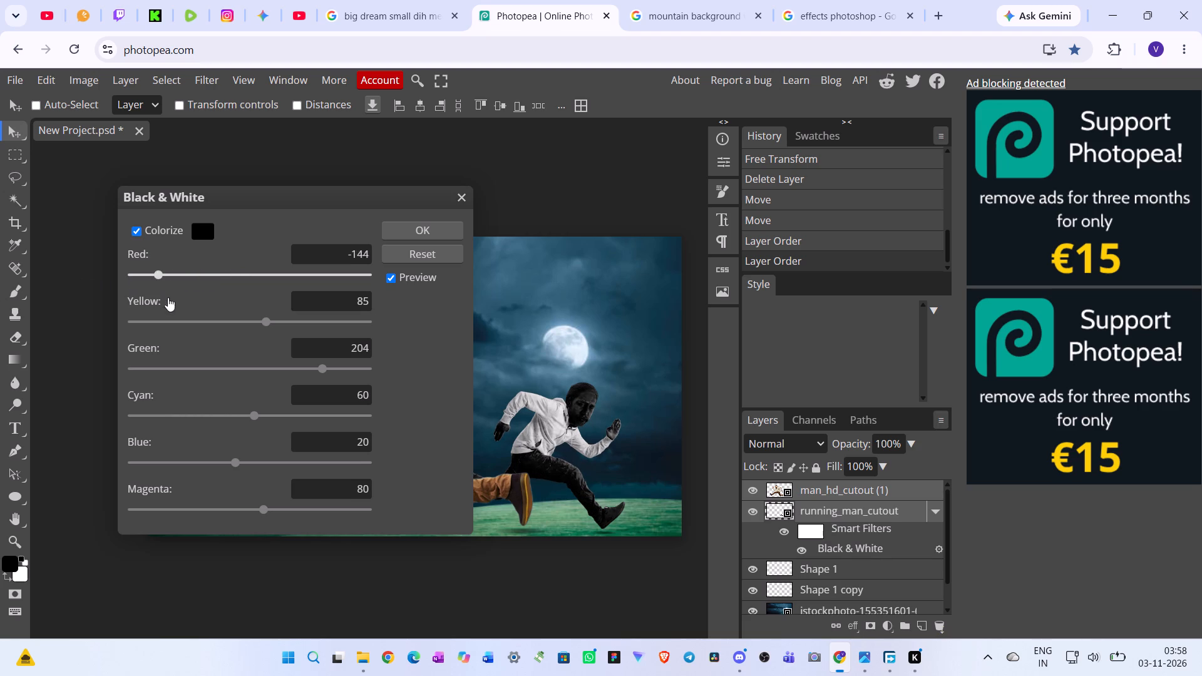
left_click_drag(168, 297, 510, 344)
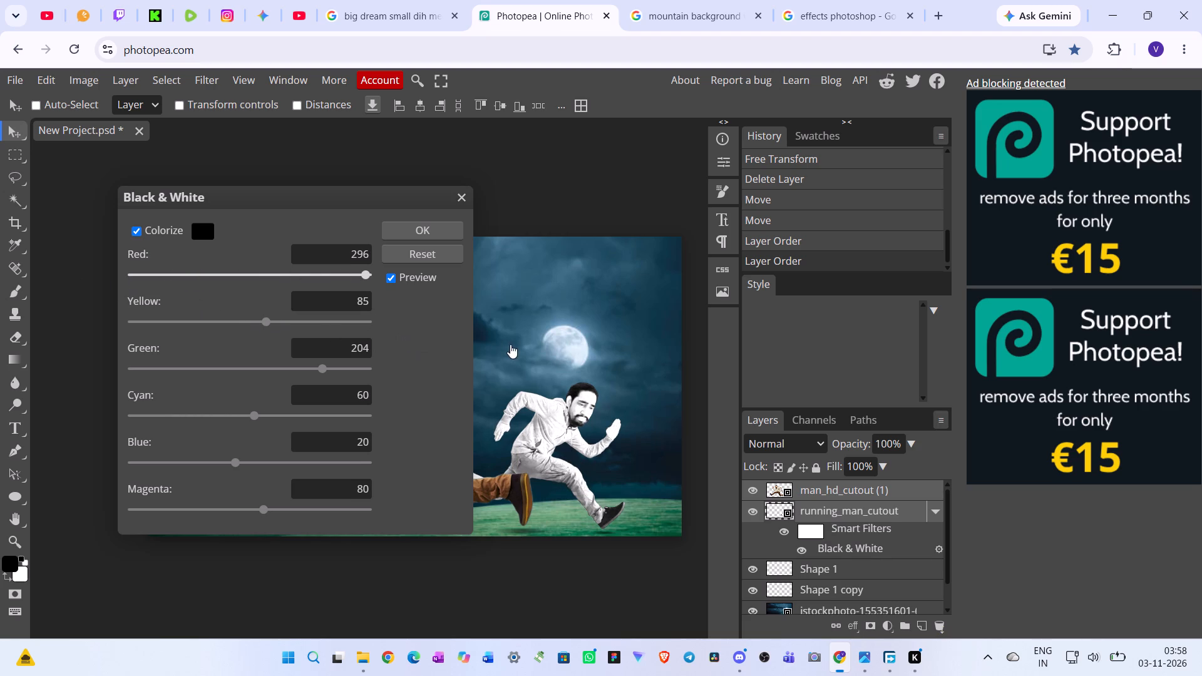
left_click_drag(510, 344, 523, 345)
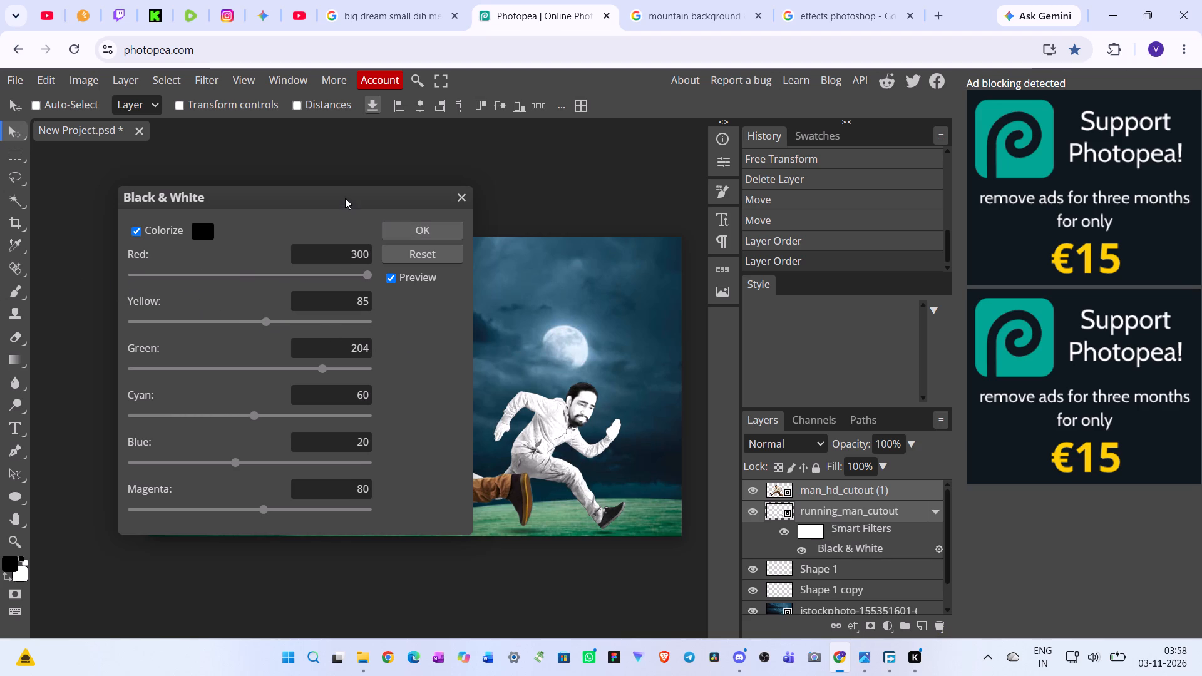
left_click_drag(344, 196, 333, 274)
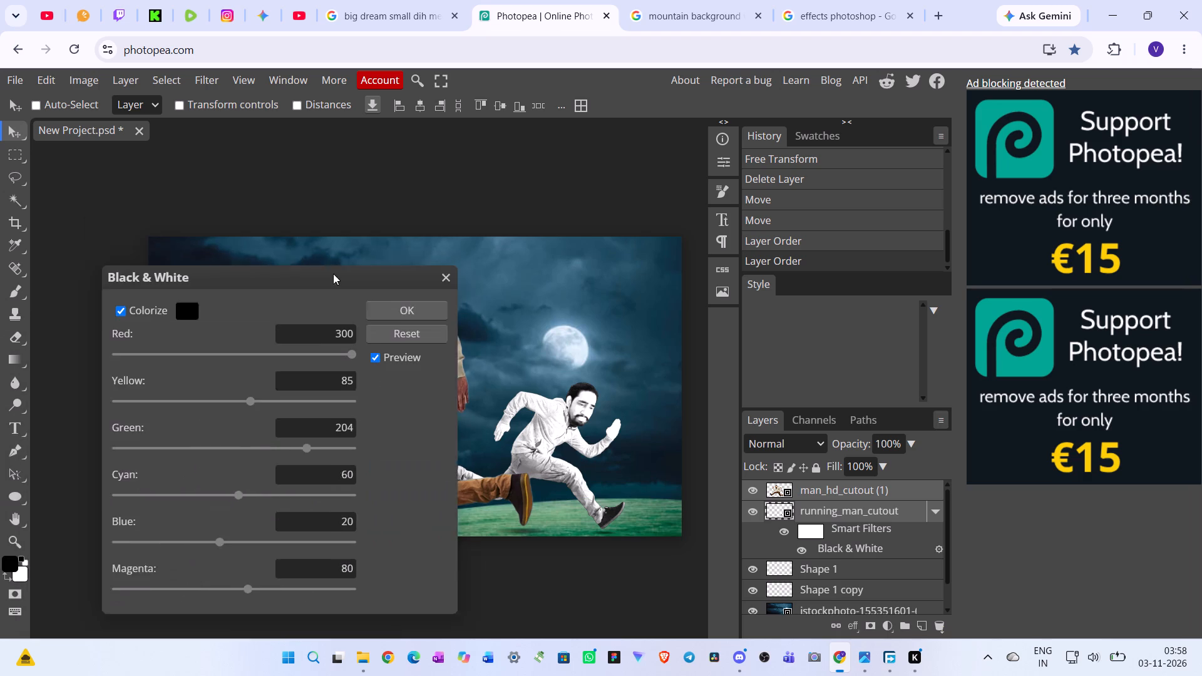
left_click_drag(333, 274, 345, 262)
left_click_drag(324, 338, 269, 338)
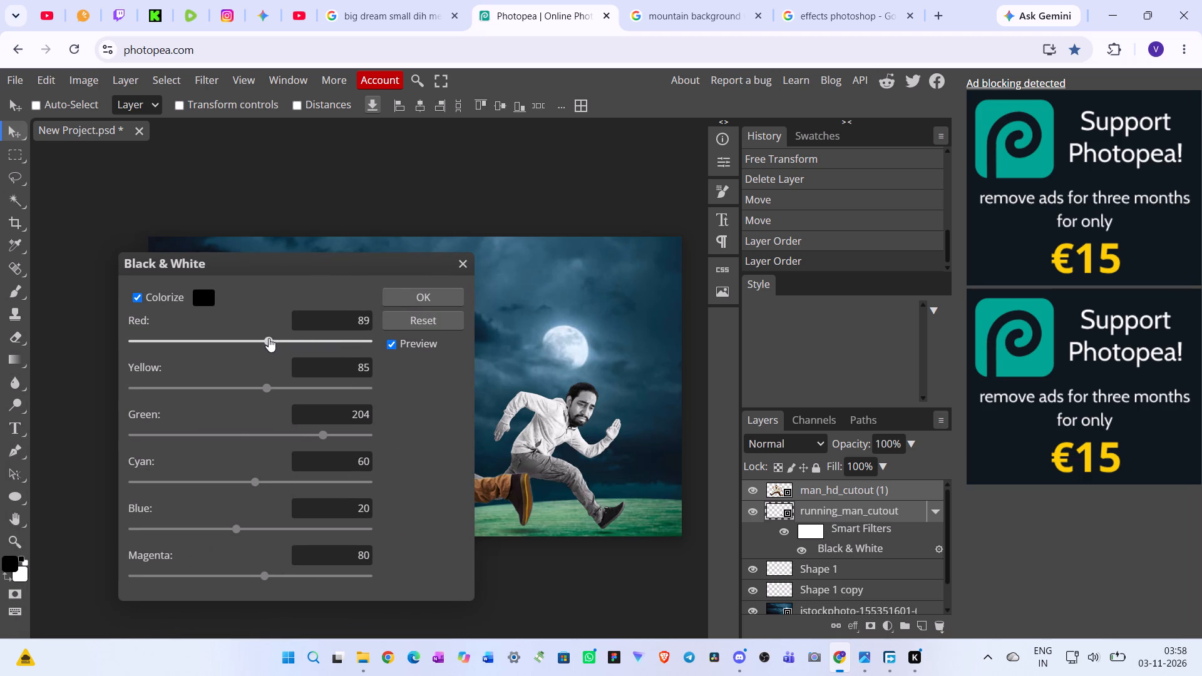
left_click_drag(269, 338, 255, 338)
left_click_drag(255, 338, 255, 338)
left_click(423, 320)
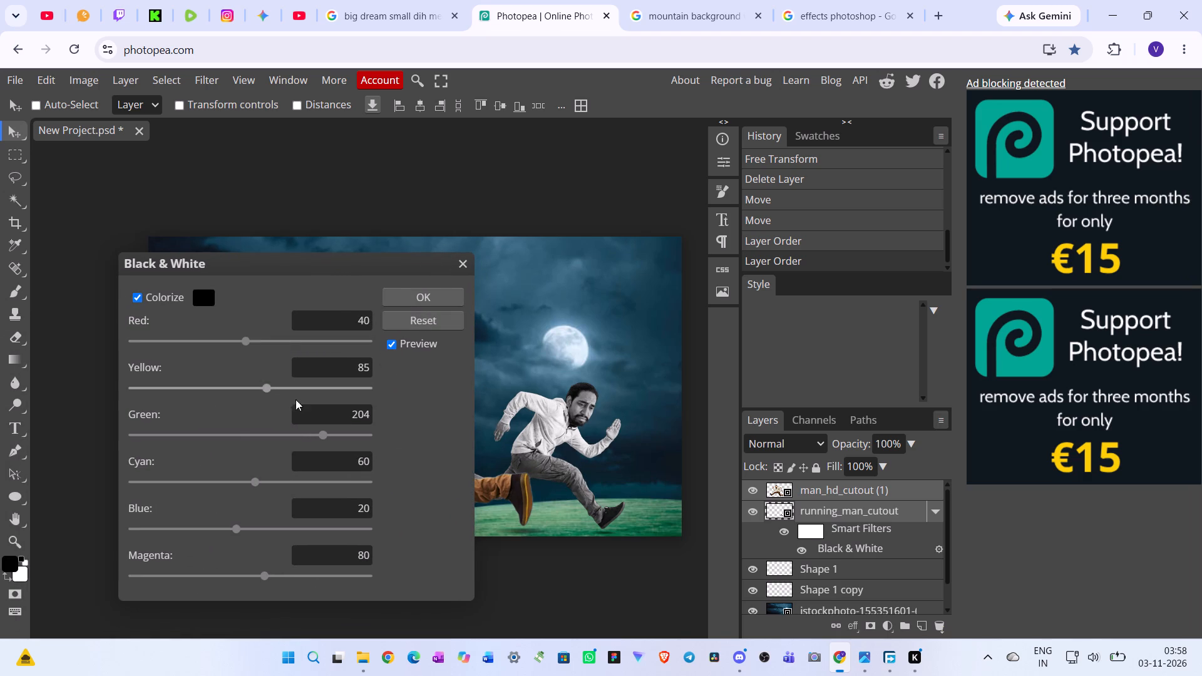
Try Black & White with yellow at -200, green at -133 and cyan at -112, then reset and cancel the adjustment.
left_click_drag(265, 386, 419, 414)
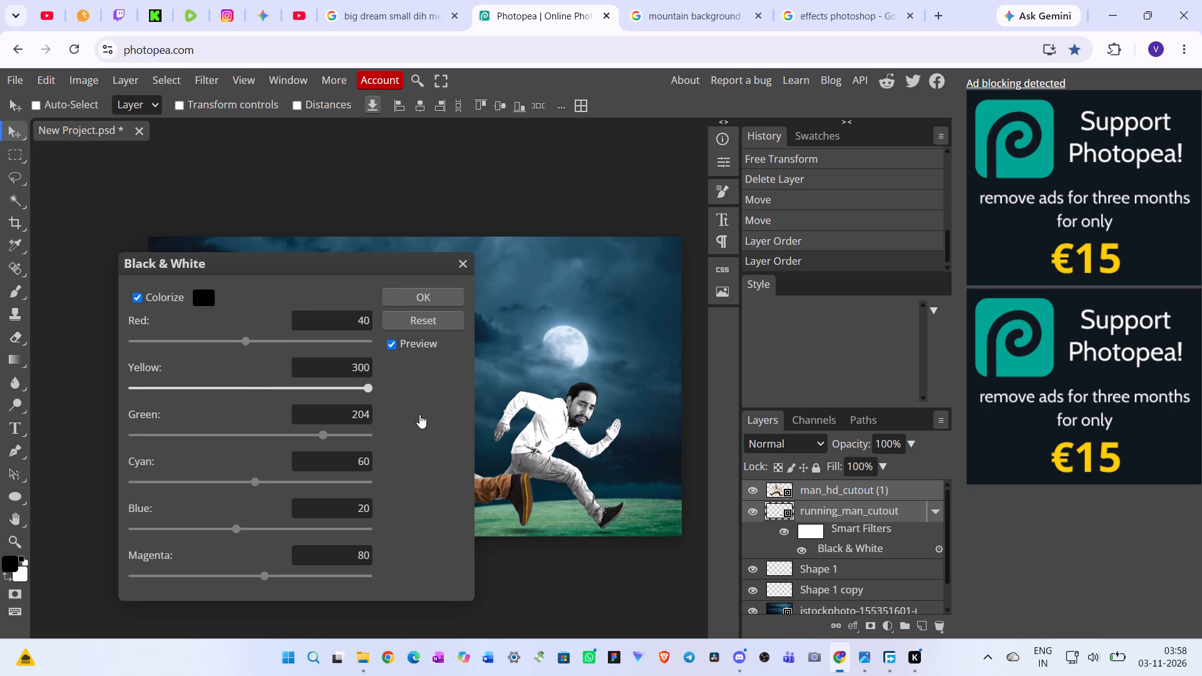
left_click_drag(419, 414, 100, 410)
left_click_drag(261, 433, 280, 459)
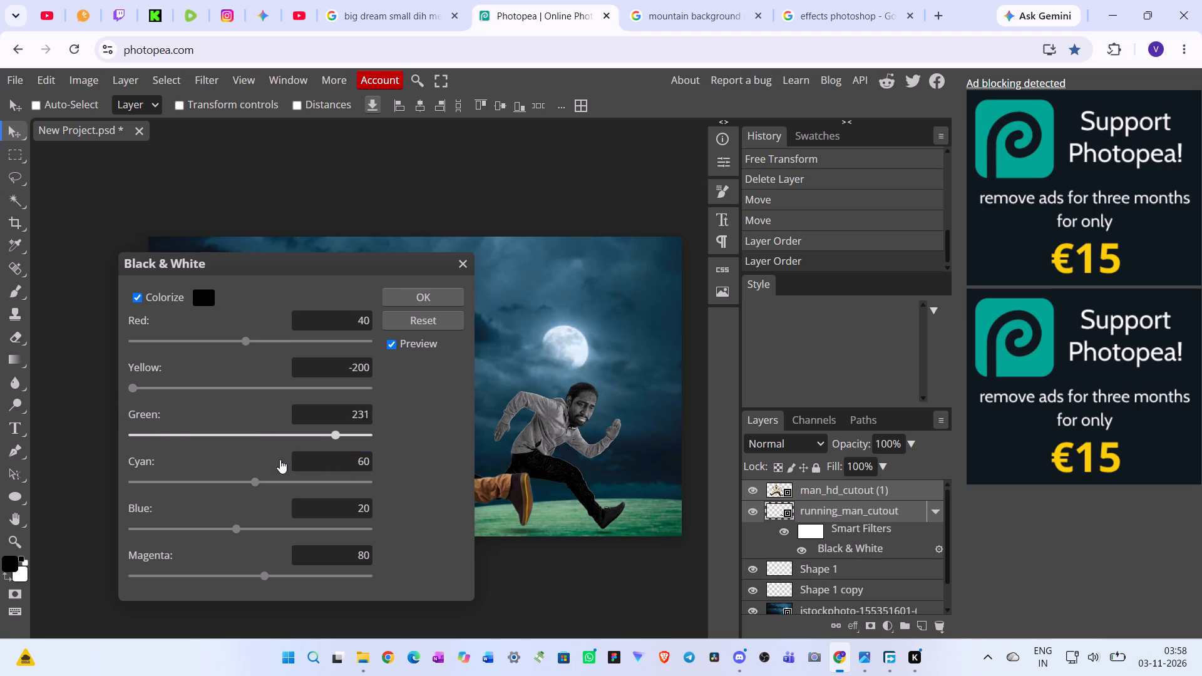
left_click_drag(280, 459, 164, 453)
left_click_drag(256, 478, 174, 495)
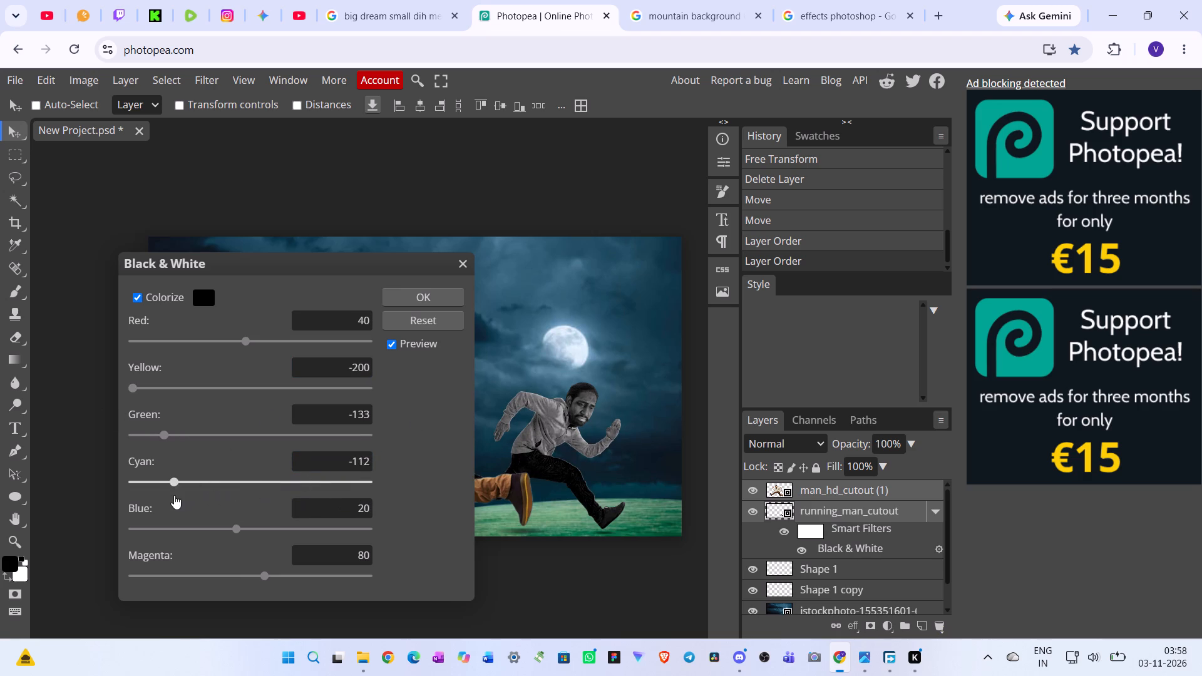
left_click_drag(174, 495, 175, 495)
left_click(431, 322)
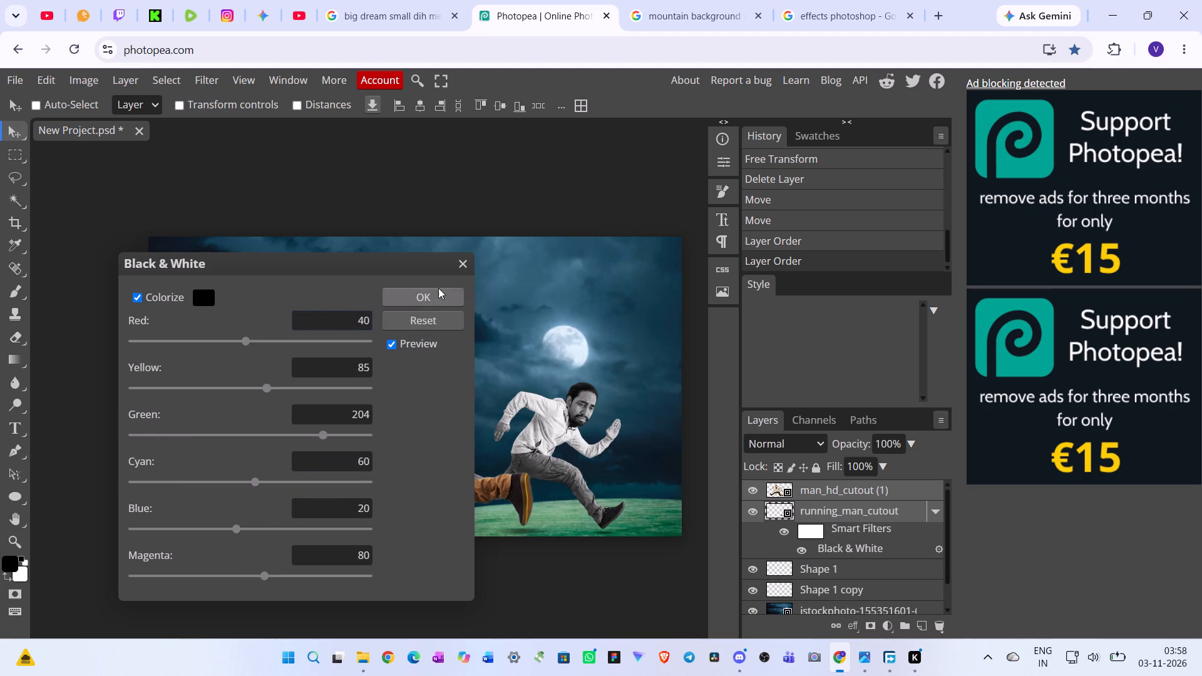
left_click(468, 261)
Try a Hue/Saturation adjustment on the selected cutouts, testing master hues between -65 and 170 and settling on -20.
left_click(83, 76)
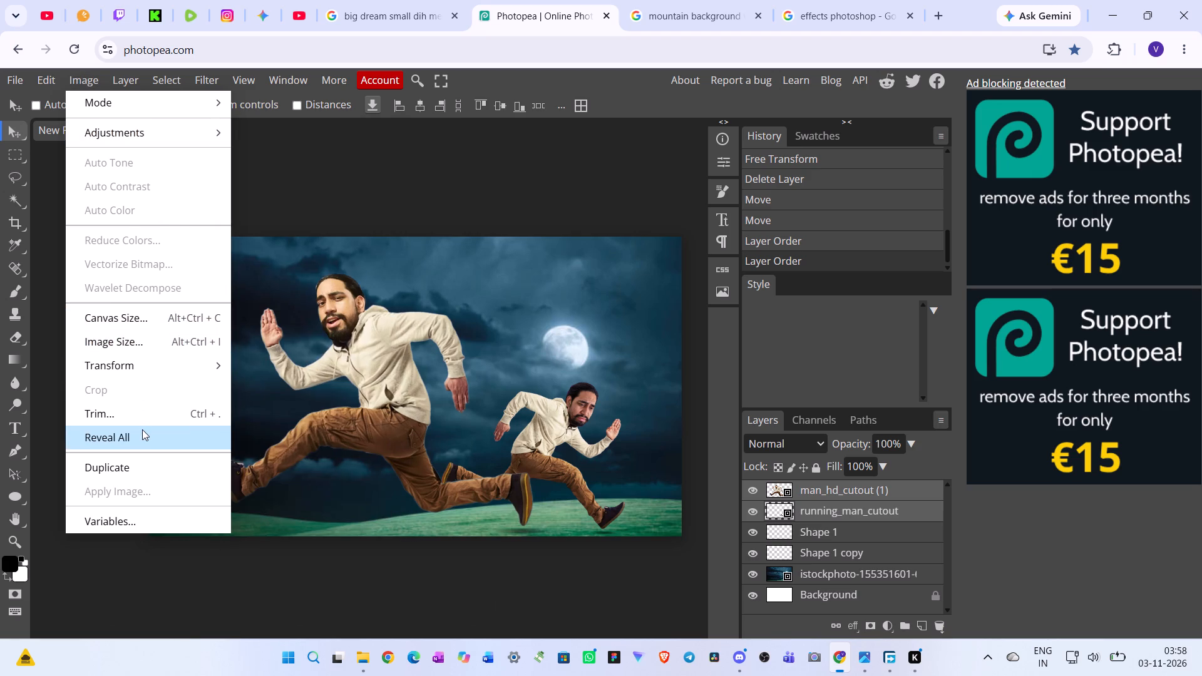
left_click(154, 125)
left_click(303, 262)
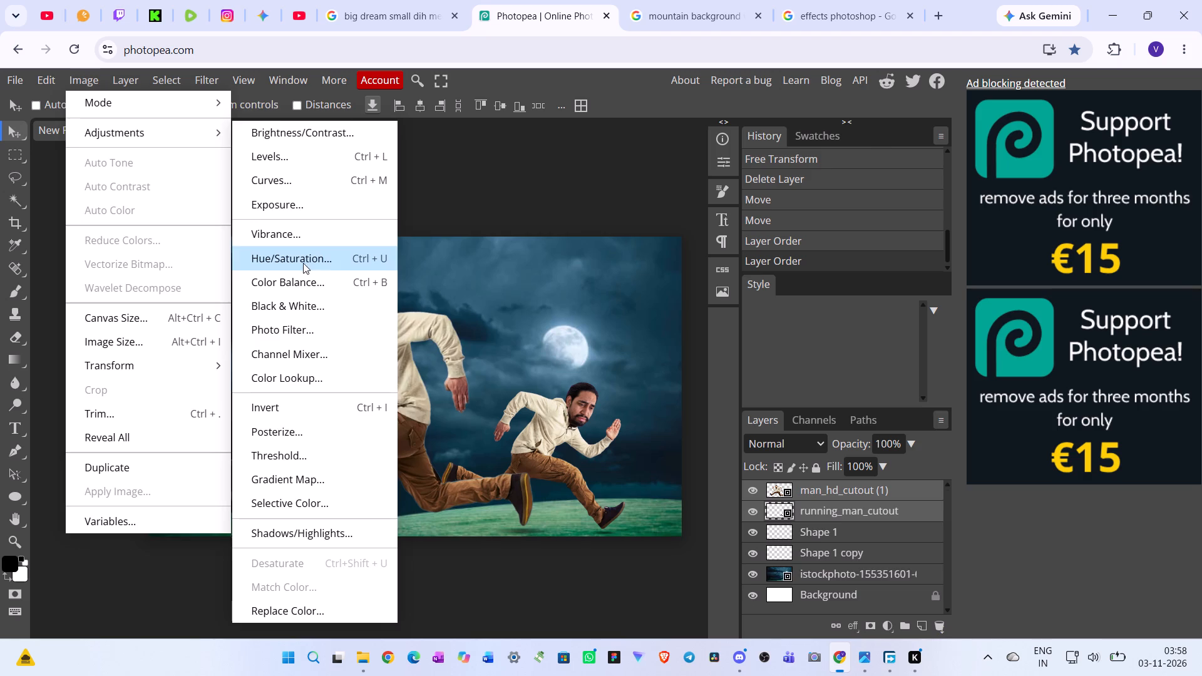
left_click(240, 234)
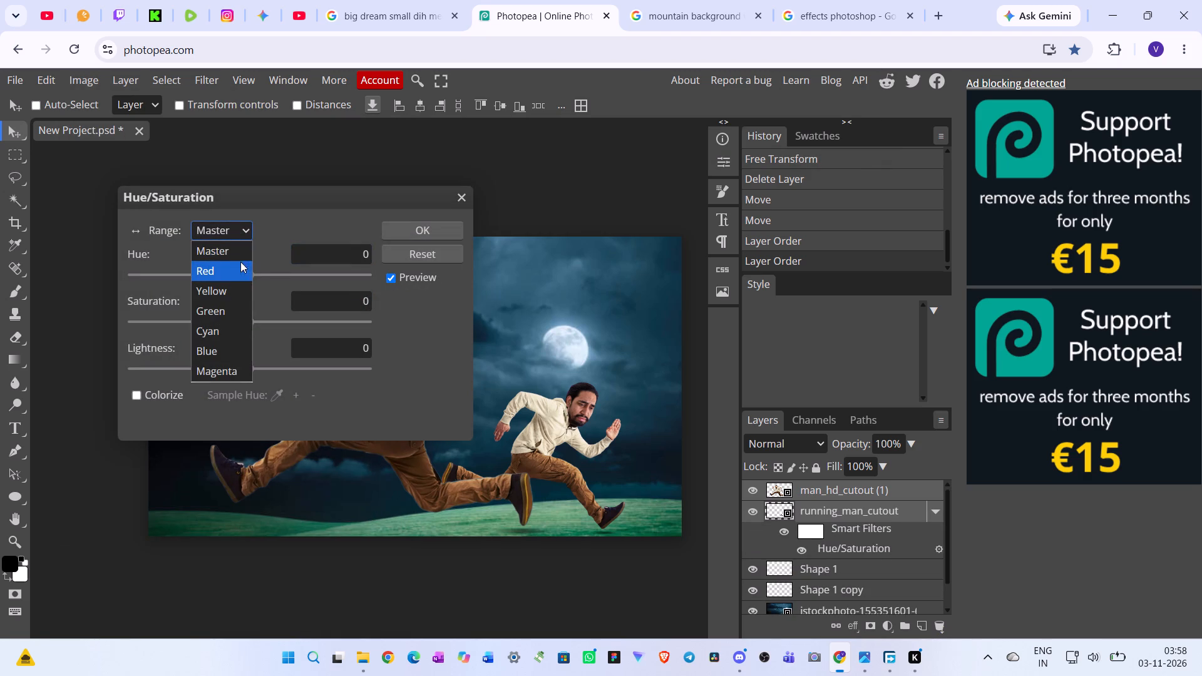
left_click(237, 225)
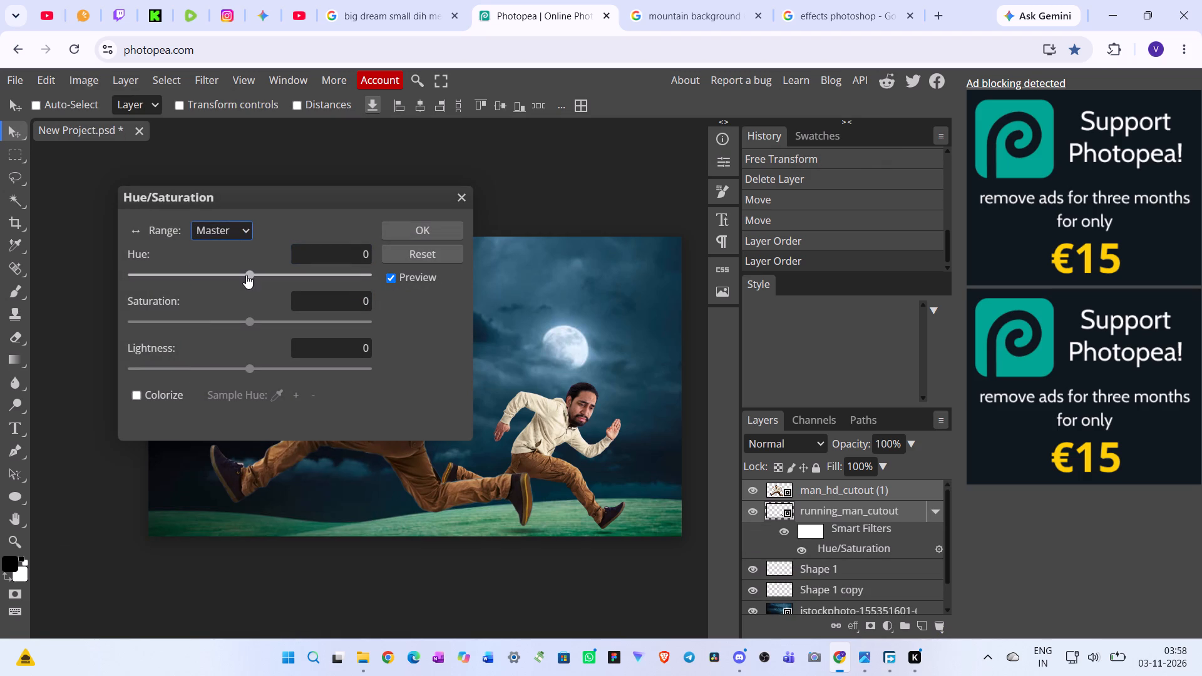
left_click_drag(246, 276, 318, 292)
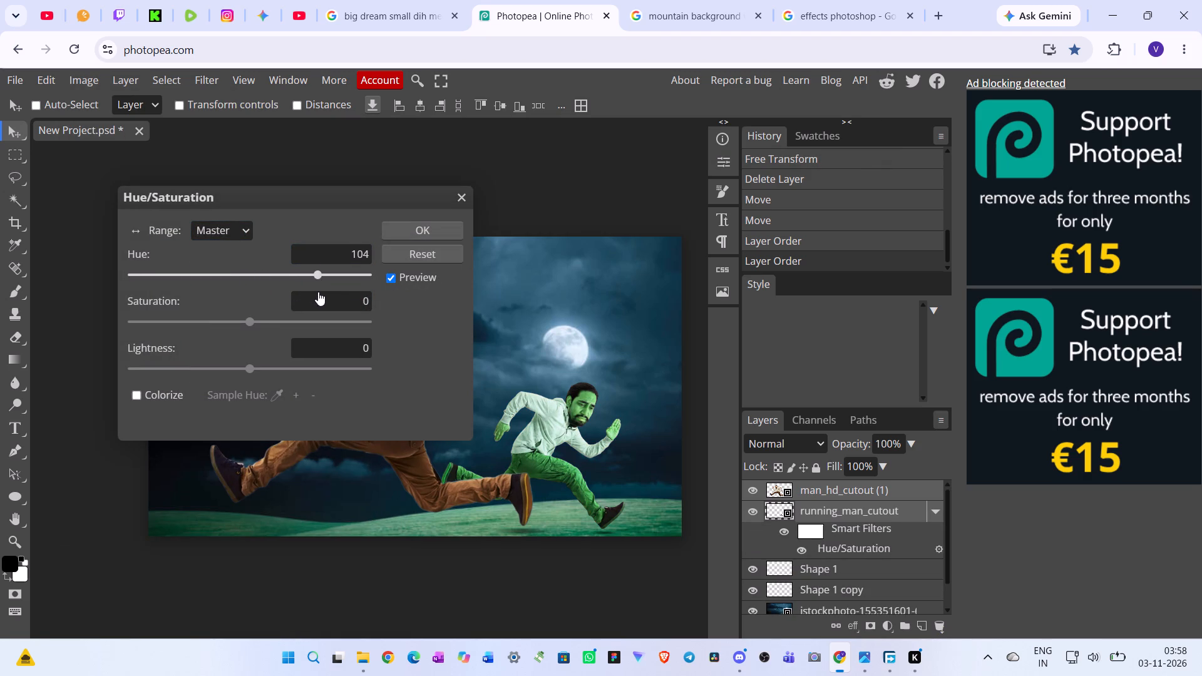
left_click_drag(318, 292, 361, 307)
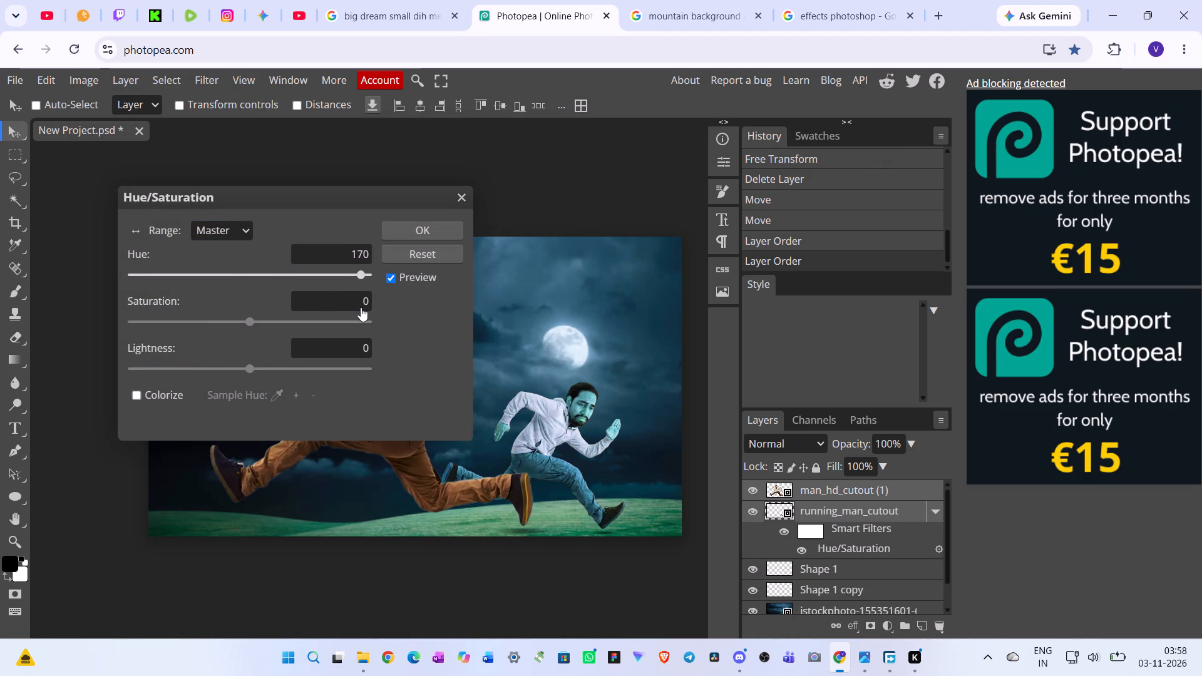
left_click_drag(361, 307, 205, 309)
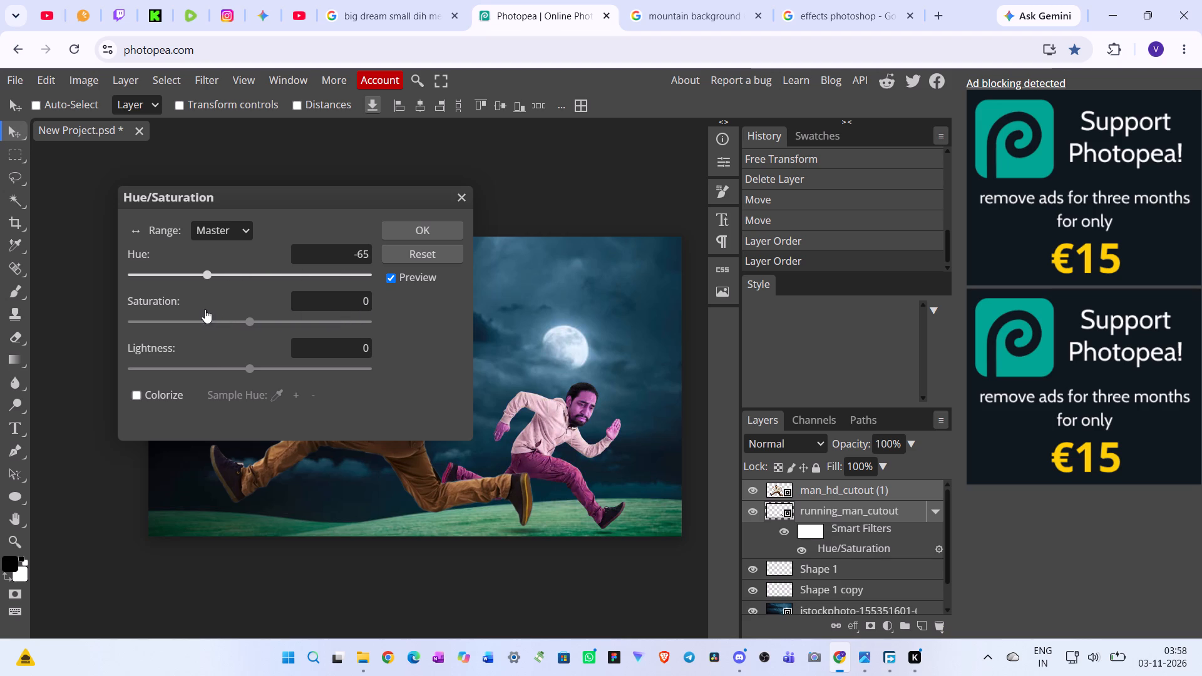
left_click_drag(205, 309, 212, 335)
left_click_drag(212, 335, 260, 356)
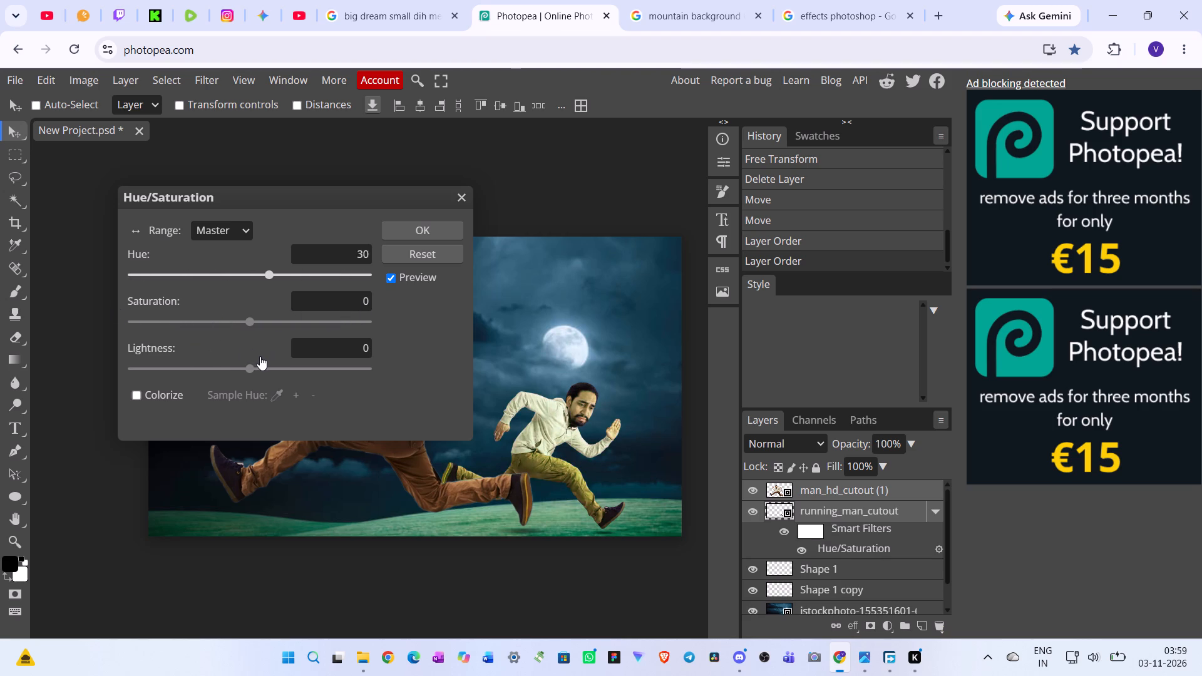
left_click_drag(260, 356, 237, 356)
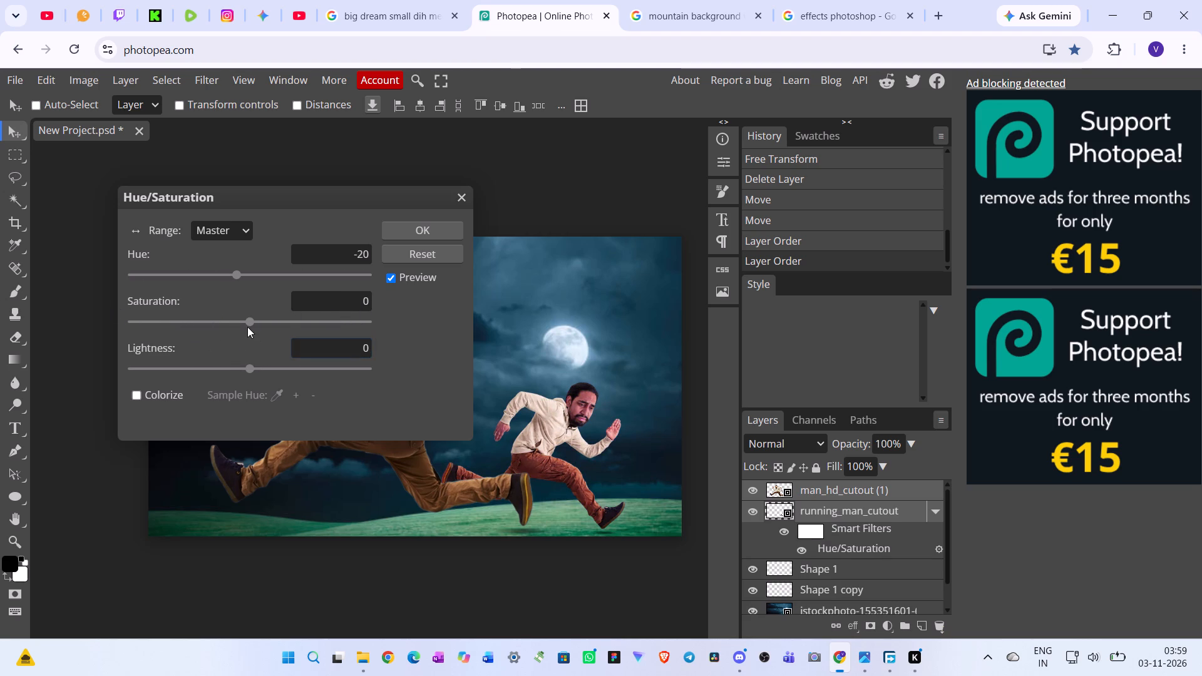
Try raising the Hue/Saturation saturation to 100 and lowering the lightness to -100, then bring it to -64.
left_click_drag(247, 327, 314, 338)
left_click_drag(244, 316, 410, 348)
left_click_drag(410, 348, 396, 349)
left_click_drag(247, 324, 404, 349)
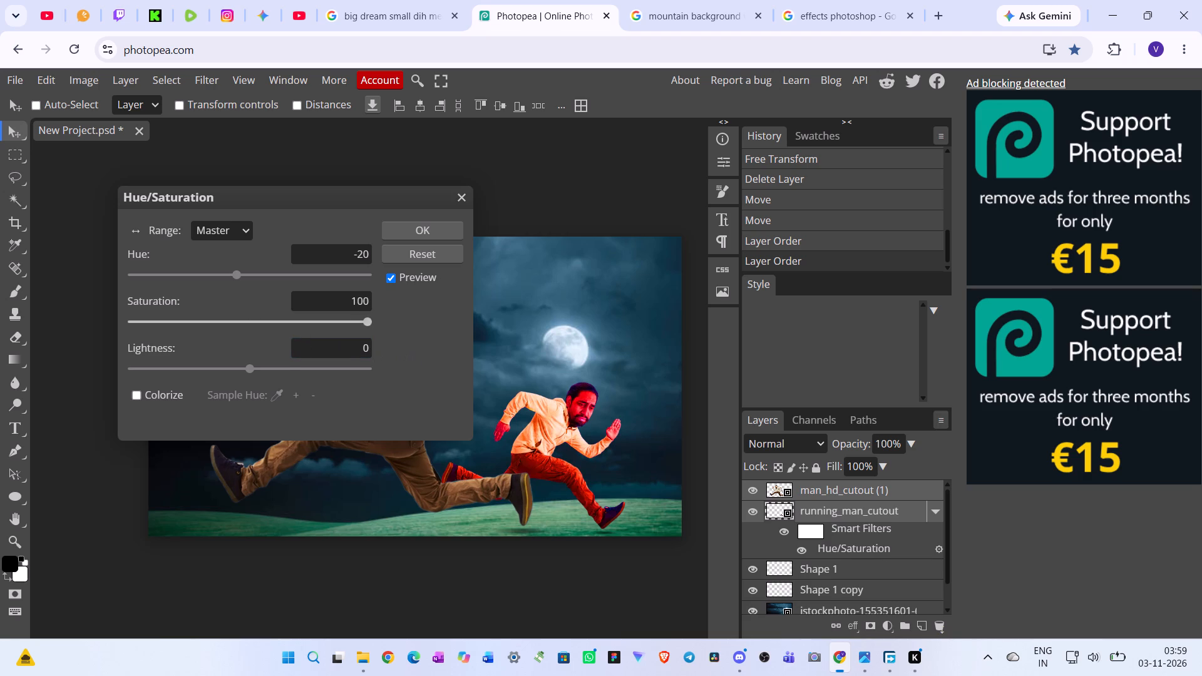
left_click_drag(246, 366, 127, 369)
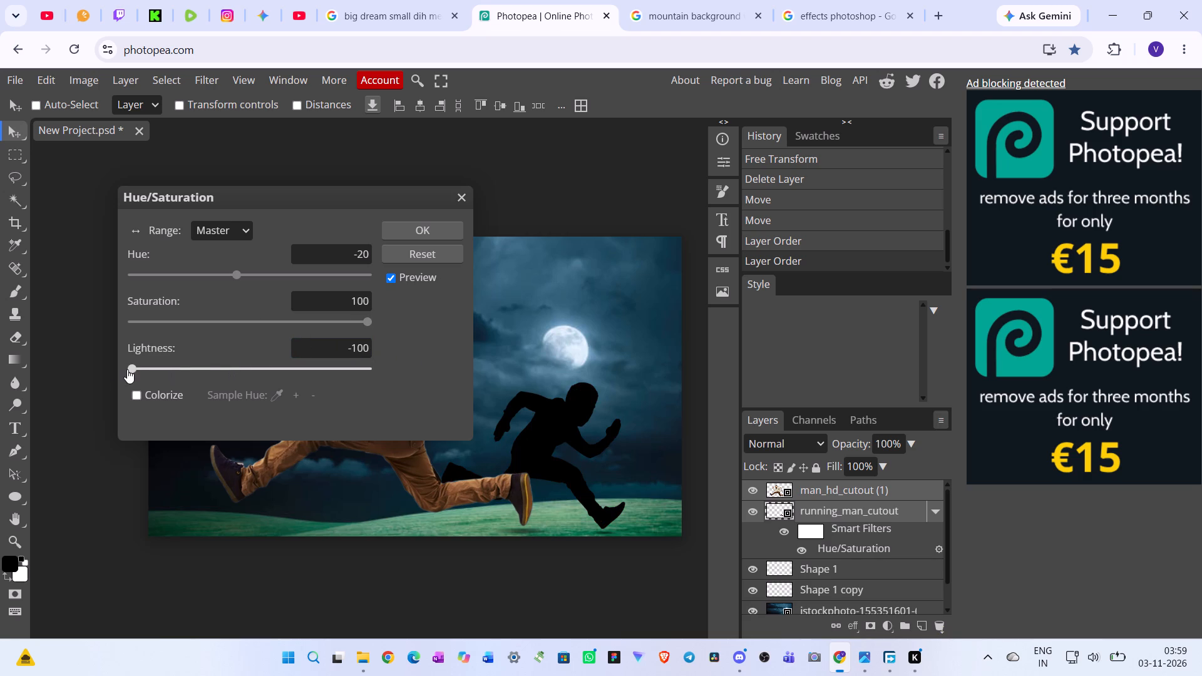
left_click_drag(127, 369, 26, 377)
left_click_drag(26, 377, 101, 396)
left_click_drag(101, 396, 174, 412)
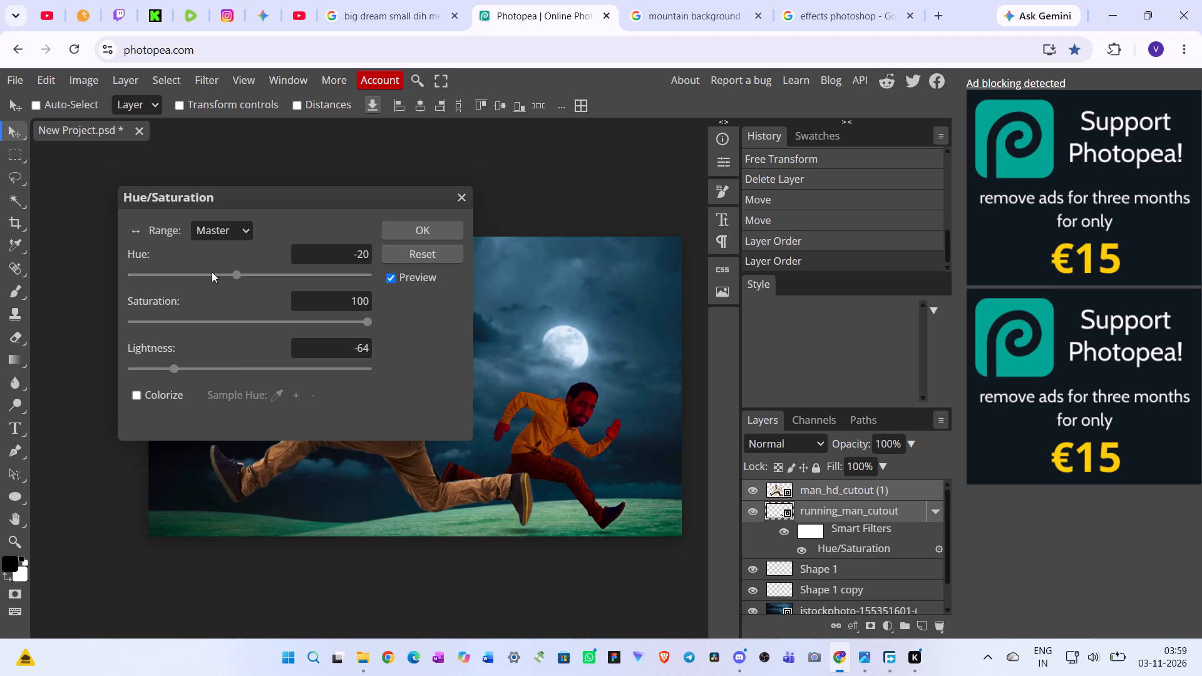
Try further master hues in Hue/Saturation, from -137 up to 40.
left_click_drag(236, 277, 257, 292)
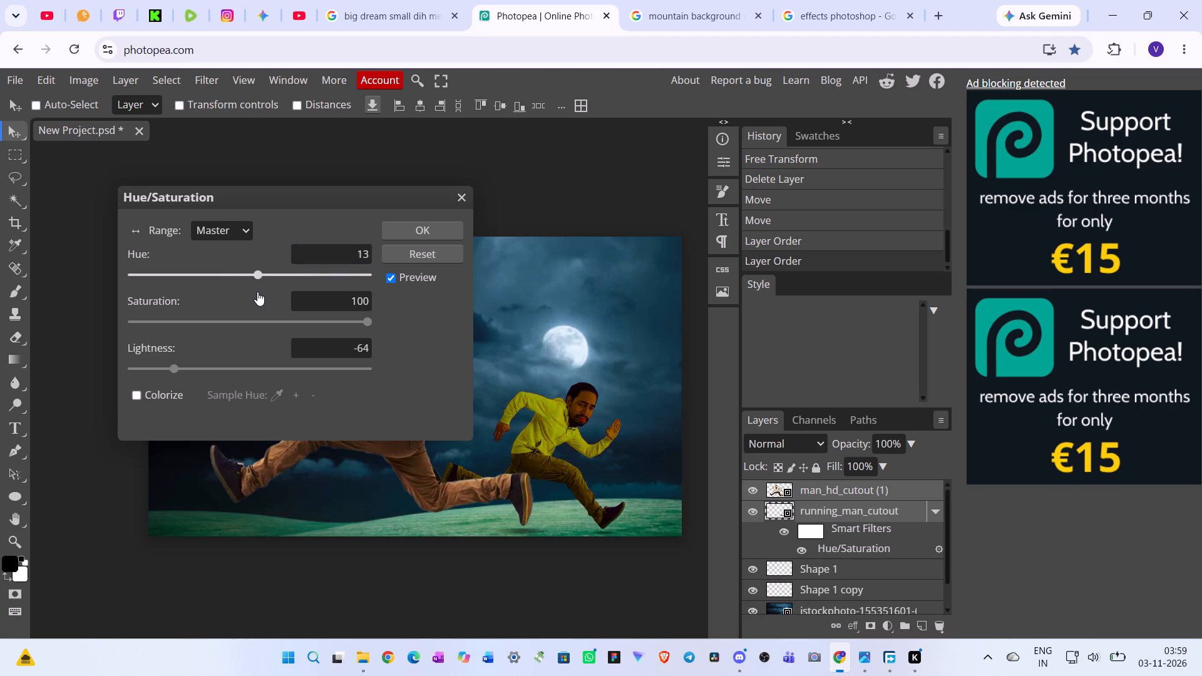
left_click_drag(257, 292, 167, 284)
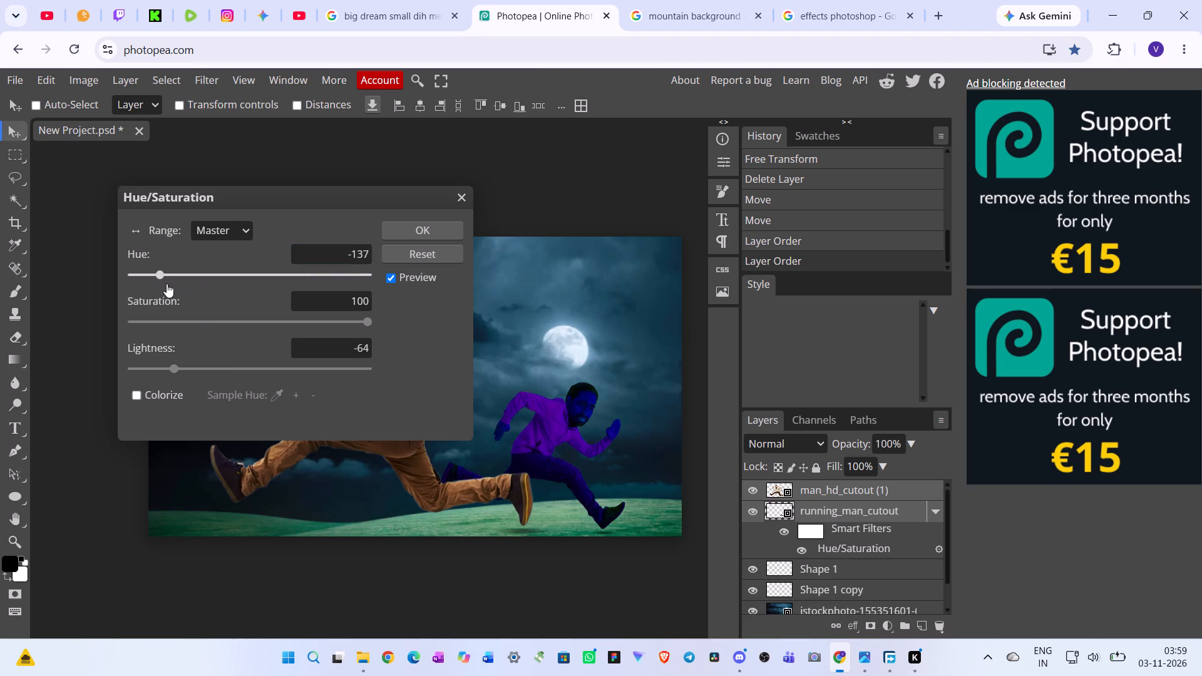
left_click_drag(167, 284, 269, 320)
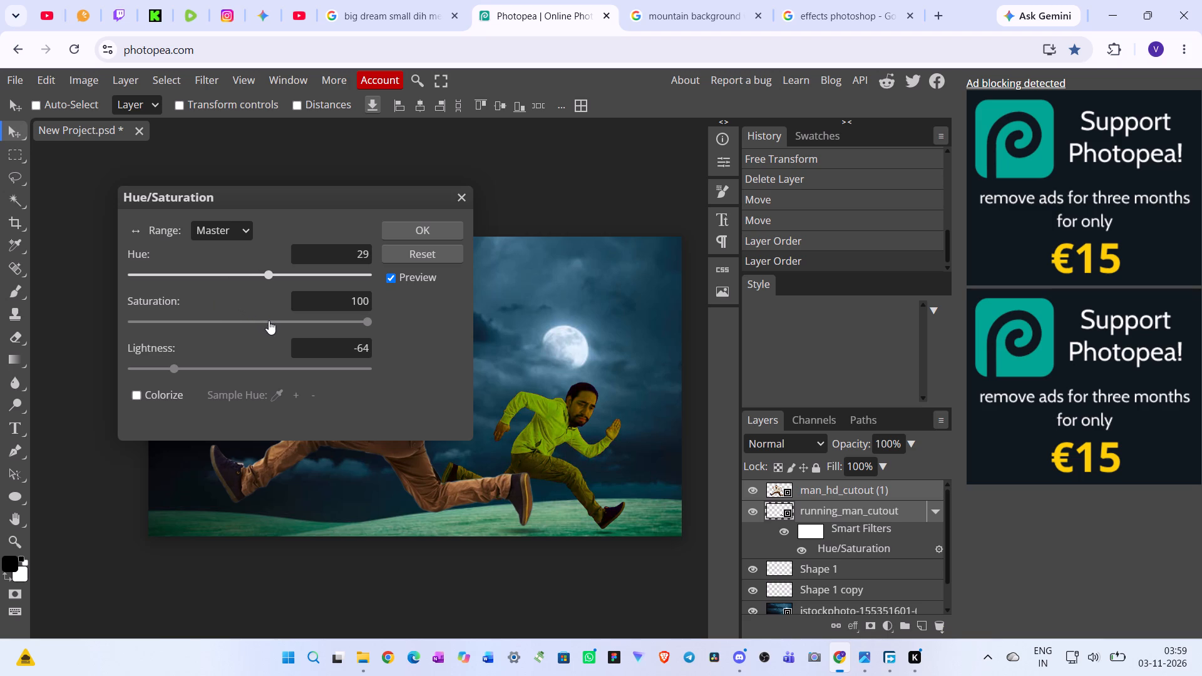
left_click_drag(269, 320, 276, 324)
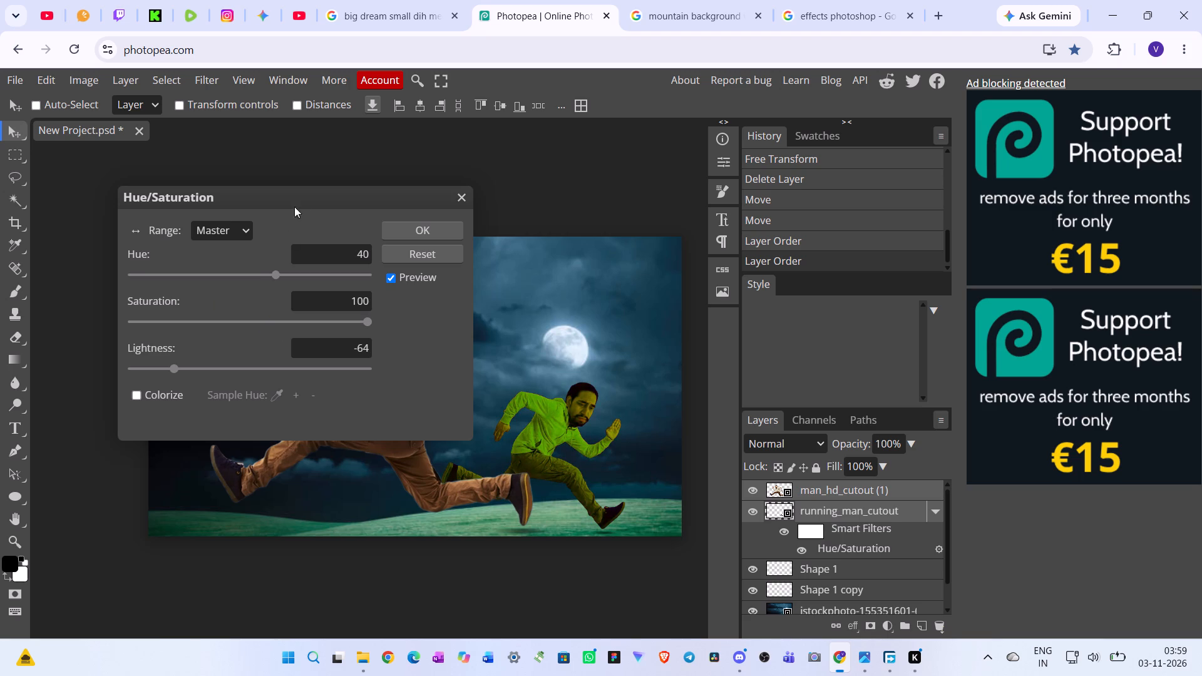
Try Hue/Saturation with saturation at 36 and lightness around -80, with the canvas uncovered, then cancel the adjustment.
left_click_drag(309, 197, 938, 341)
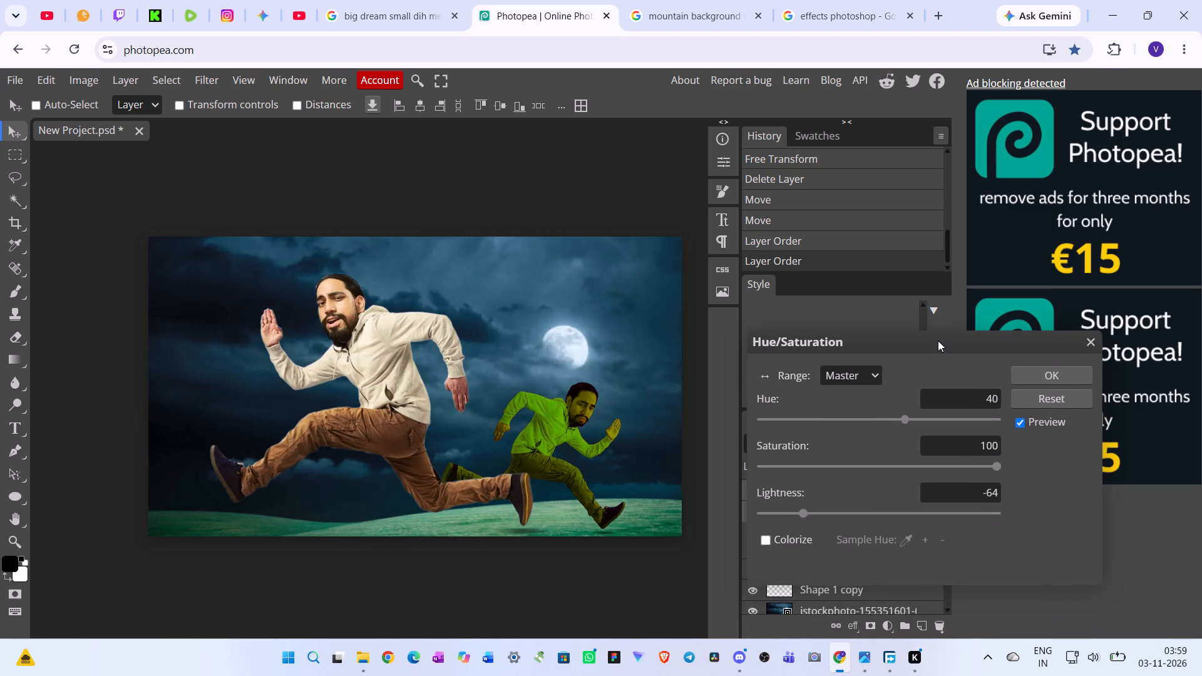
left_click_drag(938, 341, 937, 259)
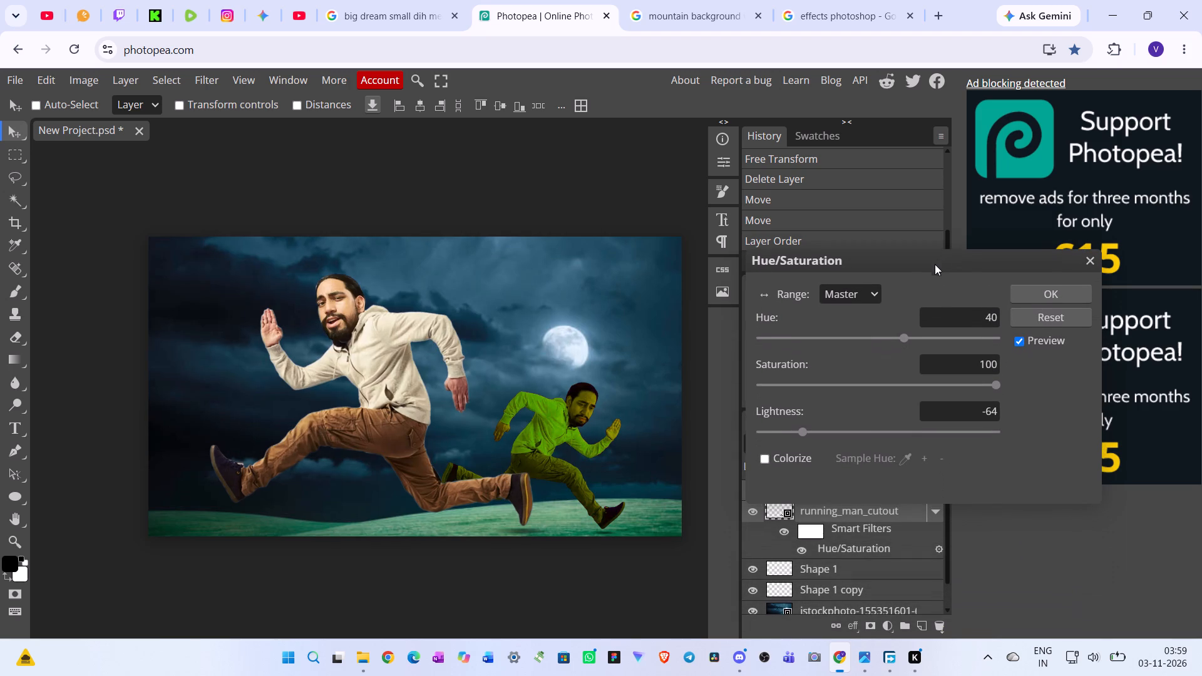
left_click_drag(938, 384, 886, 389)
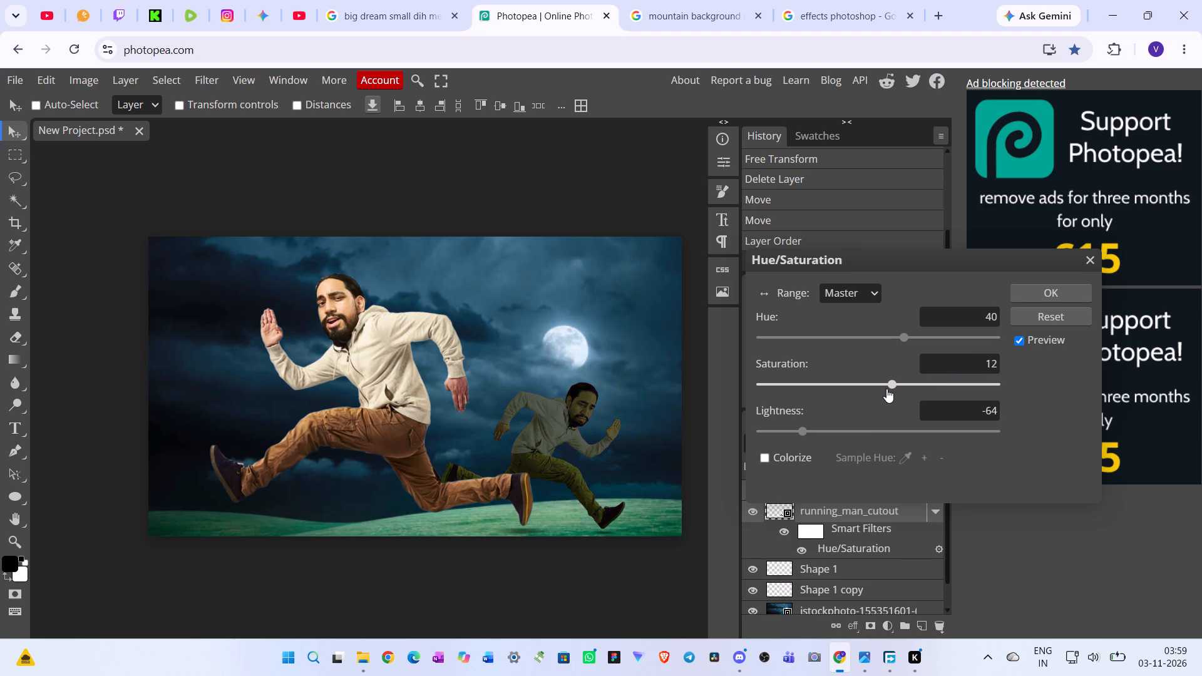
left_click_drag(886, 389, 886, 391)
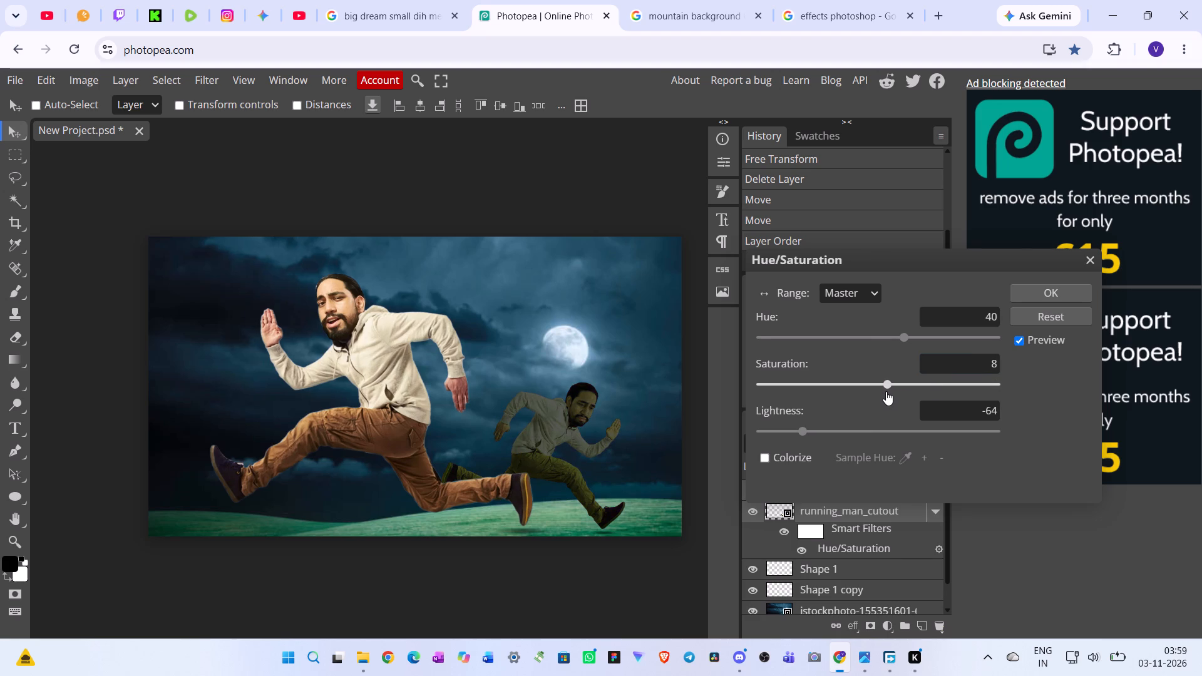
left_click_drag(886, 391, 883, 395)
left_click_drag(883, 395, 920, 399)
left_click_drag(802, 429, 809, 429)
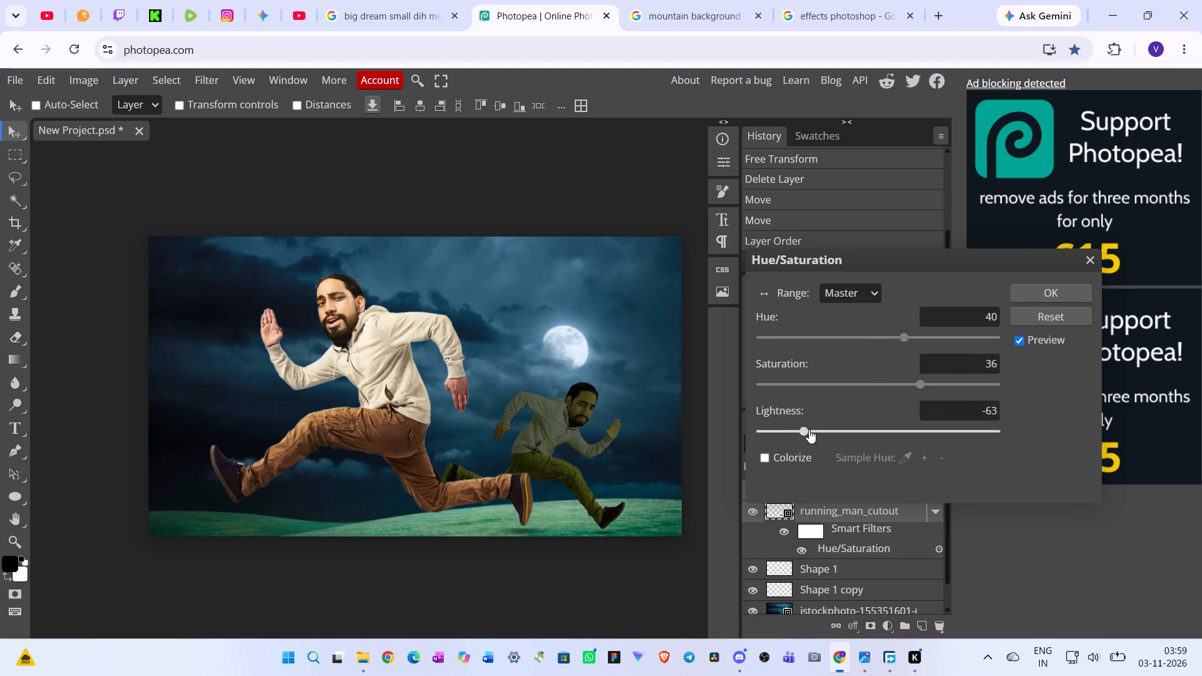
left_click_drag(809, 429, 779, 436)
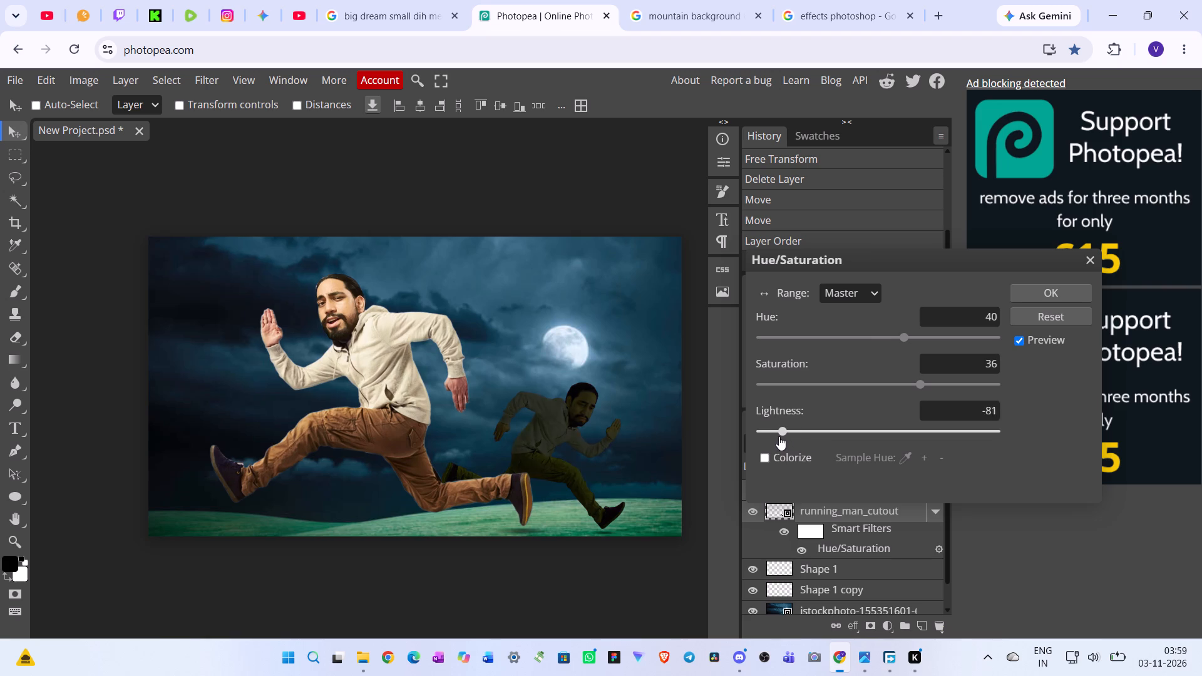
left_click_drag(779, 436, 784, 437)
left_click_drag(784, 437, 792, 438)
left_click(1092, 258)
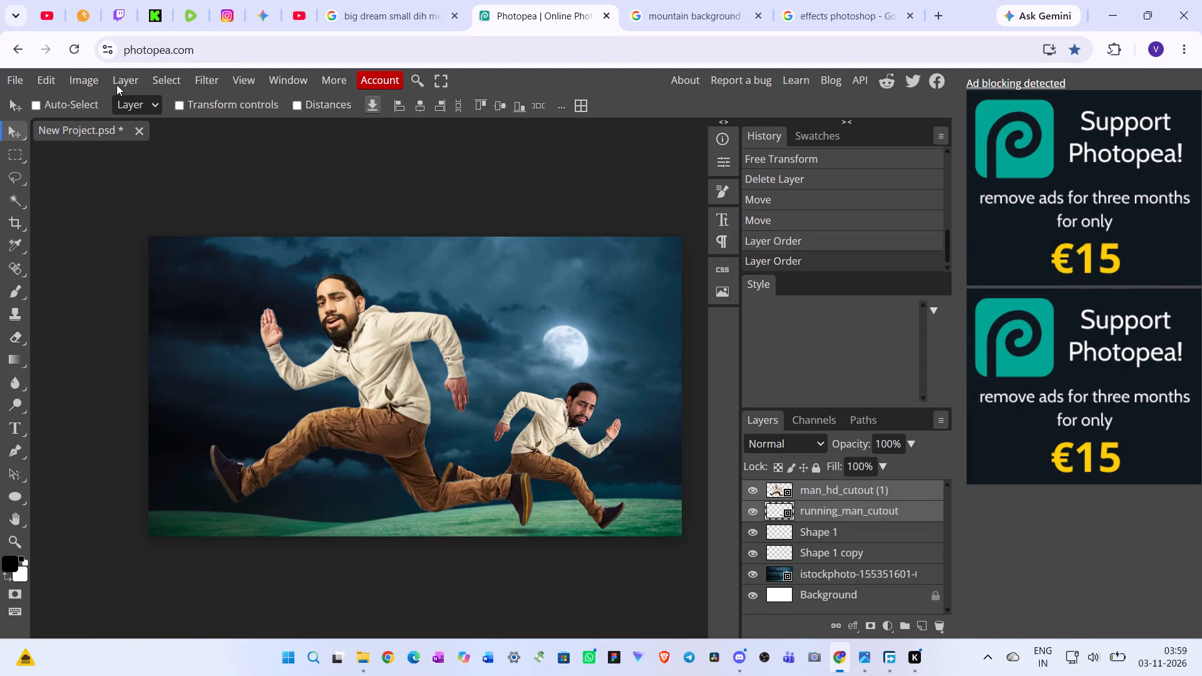
Open a Photo Filter adjustment for the two selected cutout layers.
left_click(90, 78)
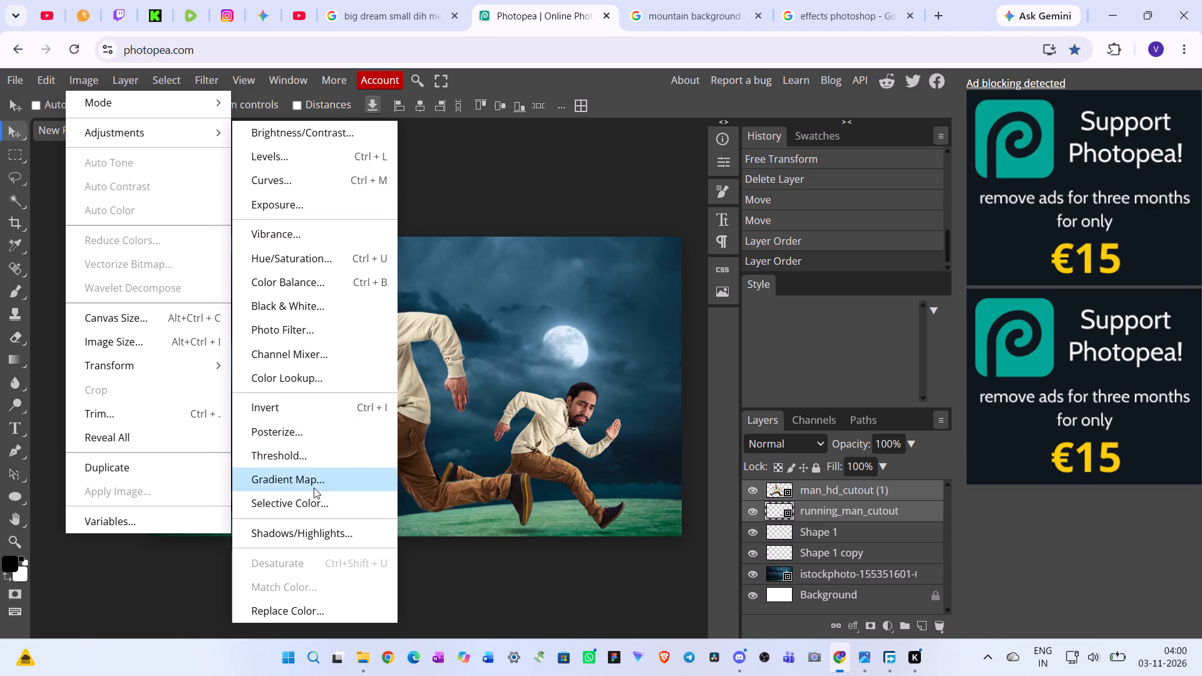
left_click(326, 327)
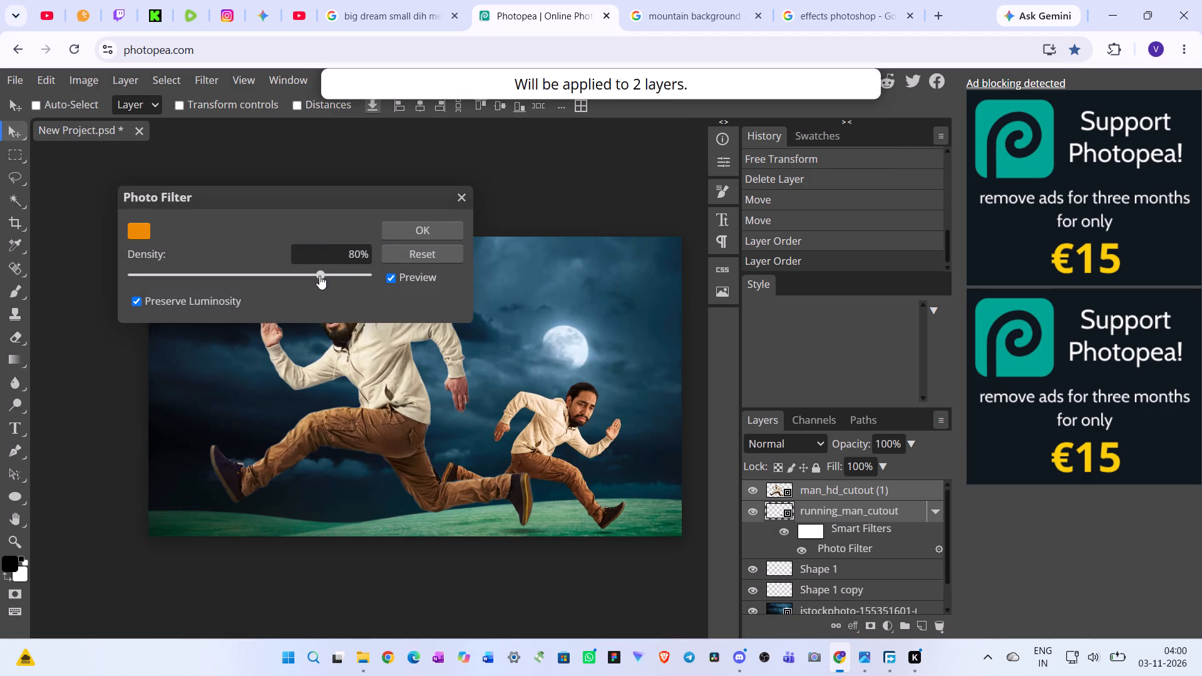
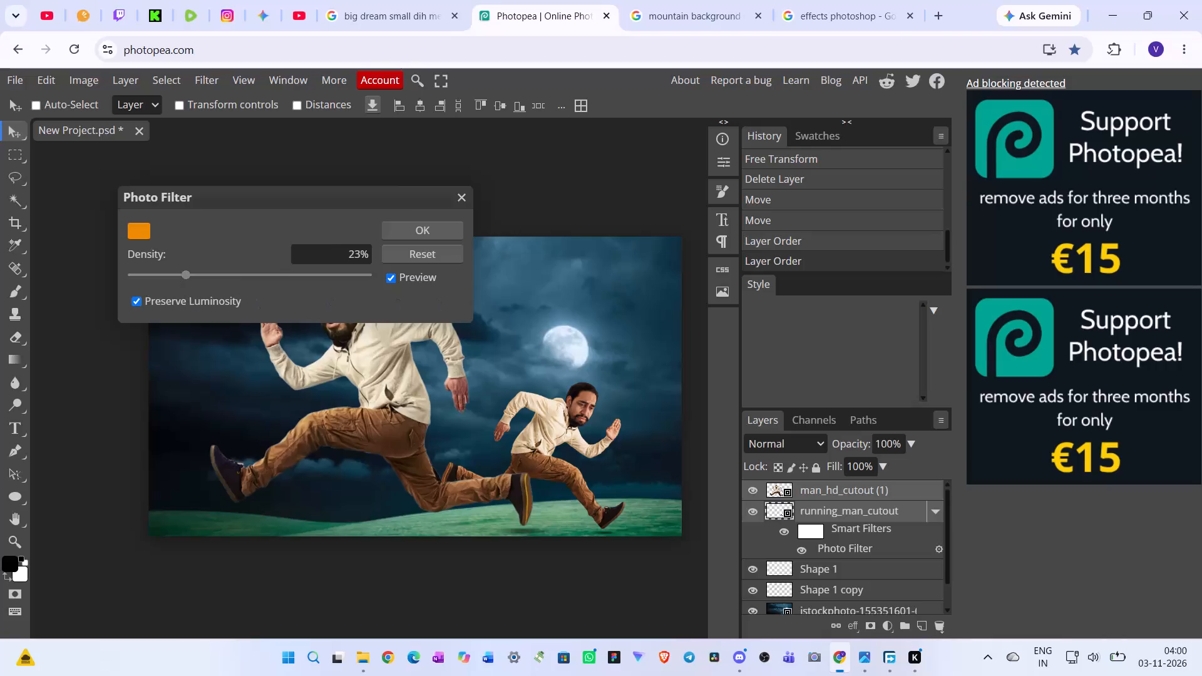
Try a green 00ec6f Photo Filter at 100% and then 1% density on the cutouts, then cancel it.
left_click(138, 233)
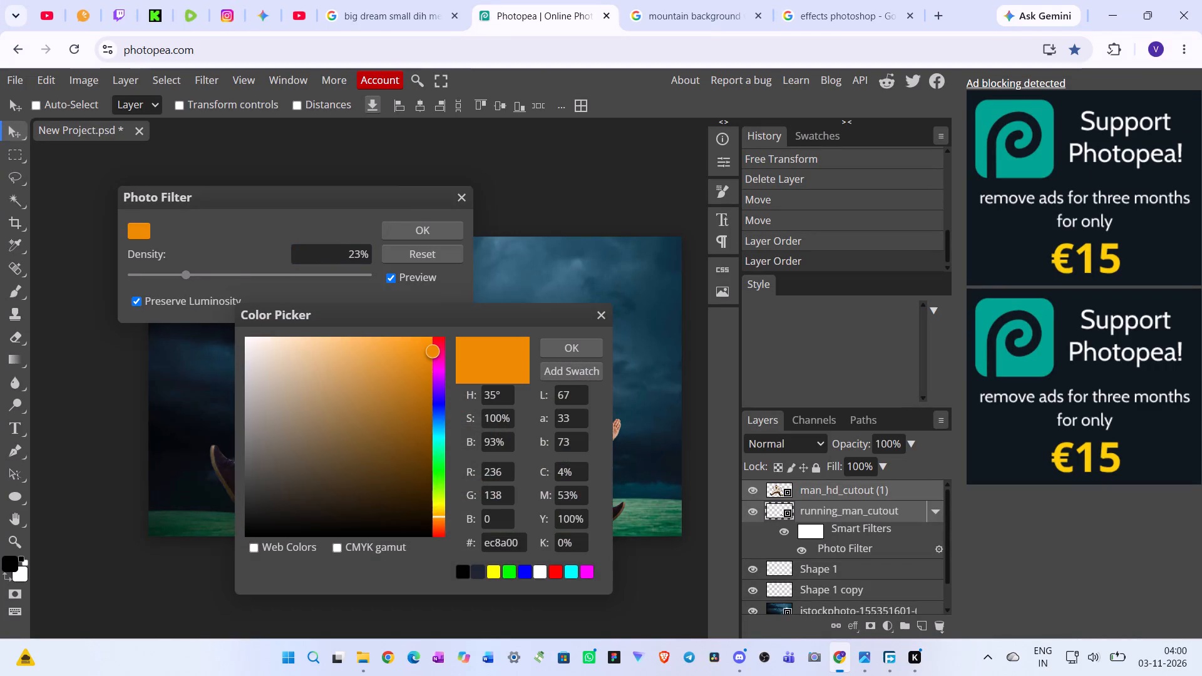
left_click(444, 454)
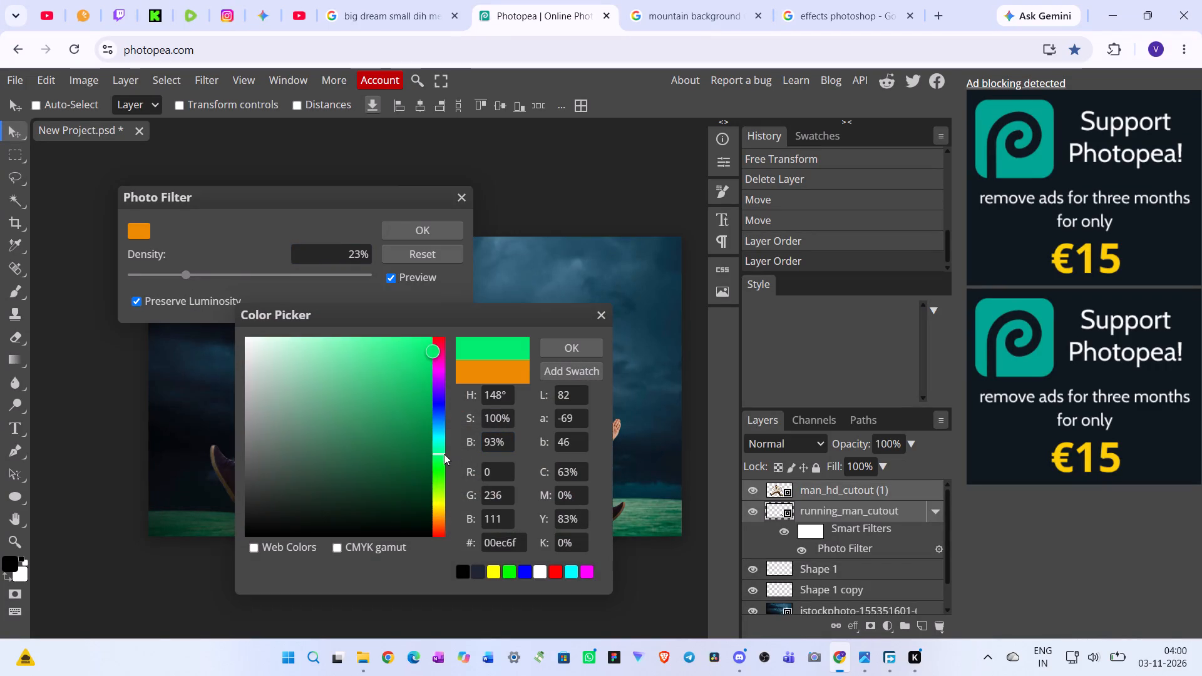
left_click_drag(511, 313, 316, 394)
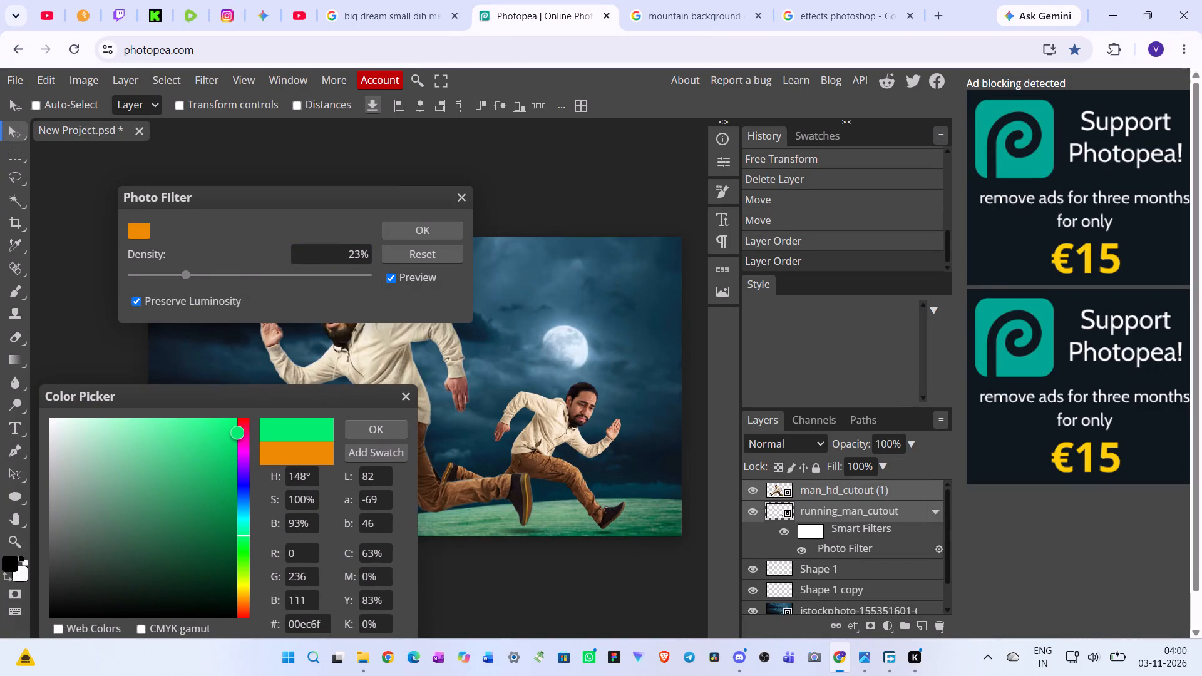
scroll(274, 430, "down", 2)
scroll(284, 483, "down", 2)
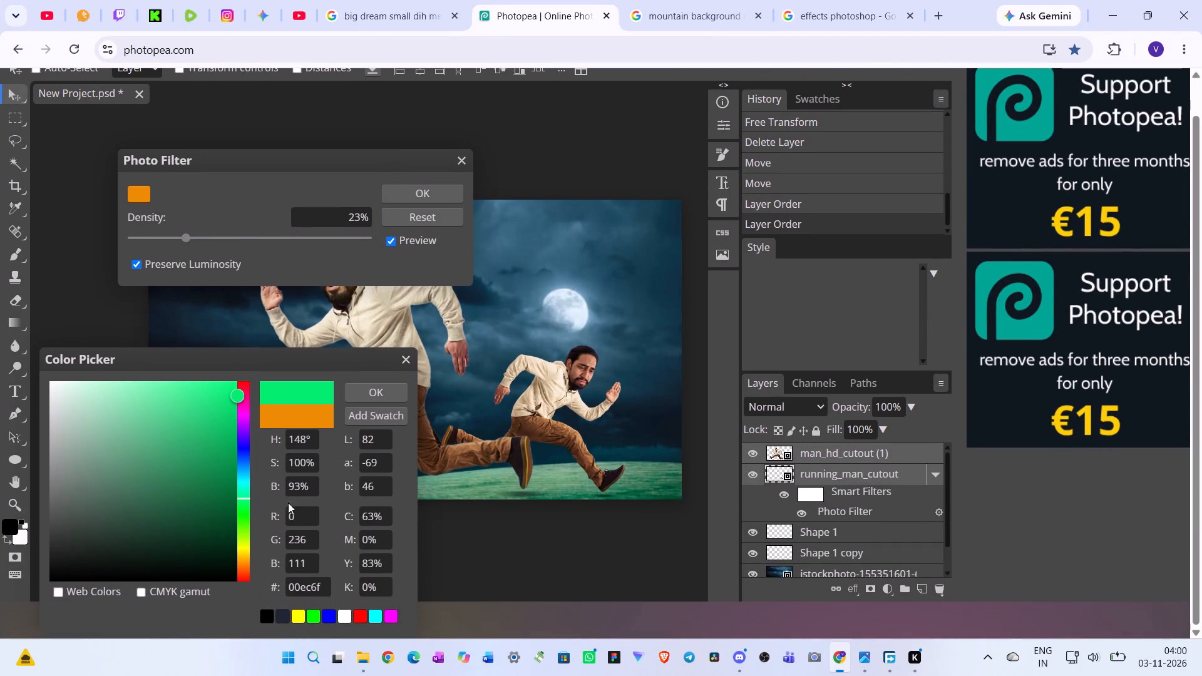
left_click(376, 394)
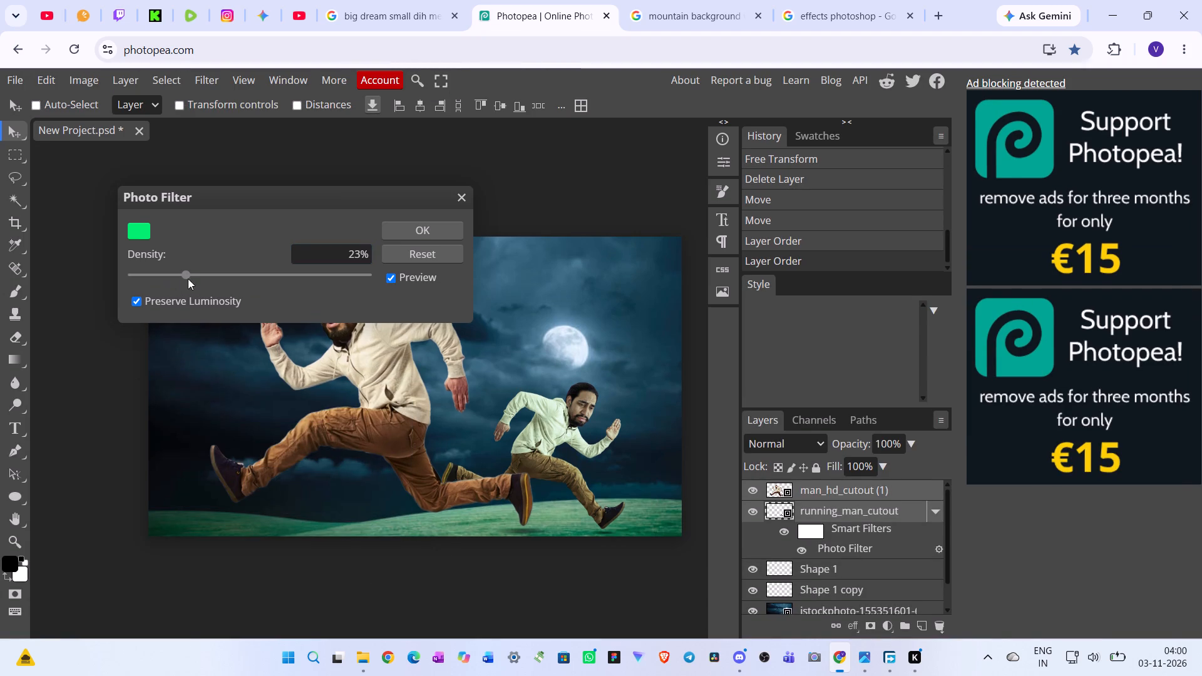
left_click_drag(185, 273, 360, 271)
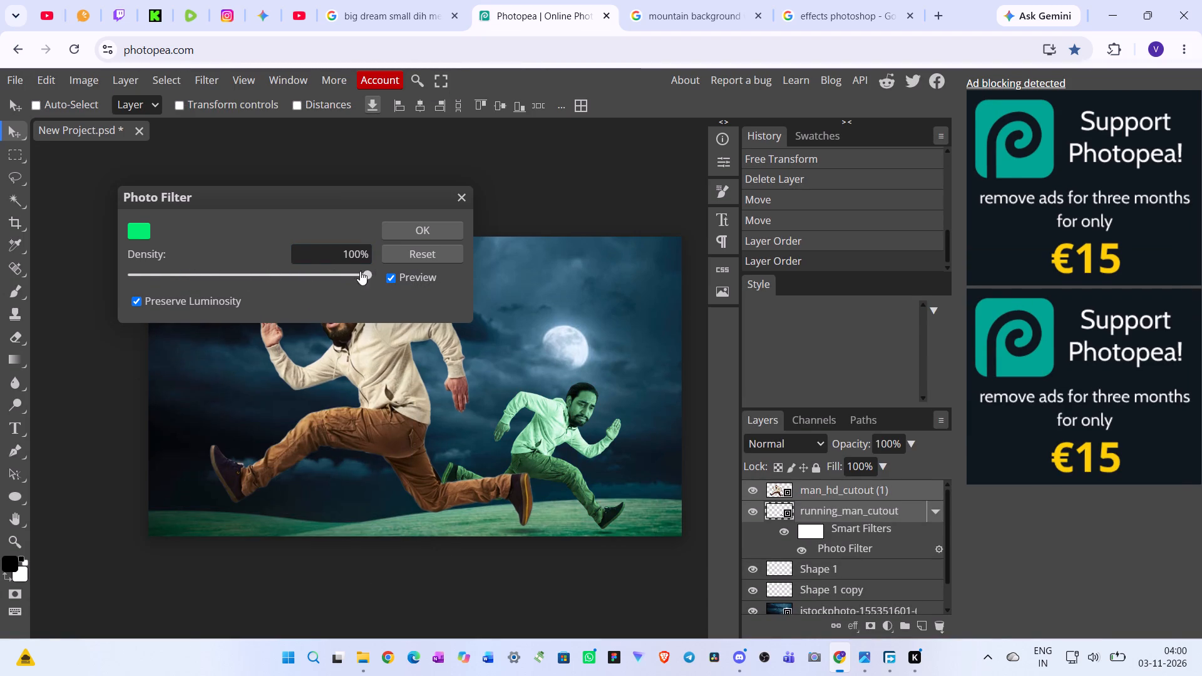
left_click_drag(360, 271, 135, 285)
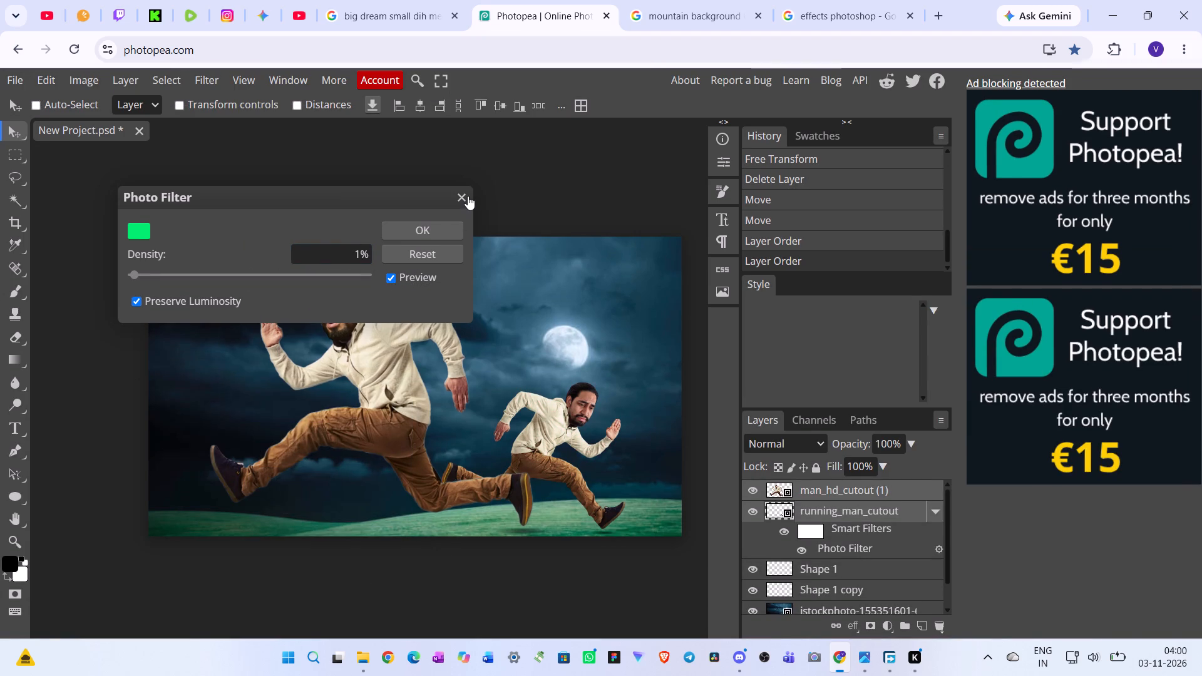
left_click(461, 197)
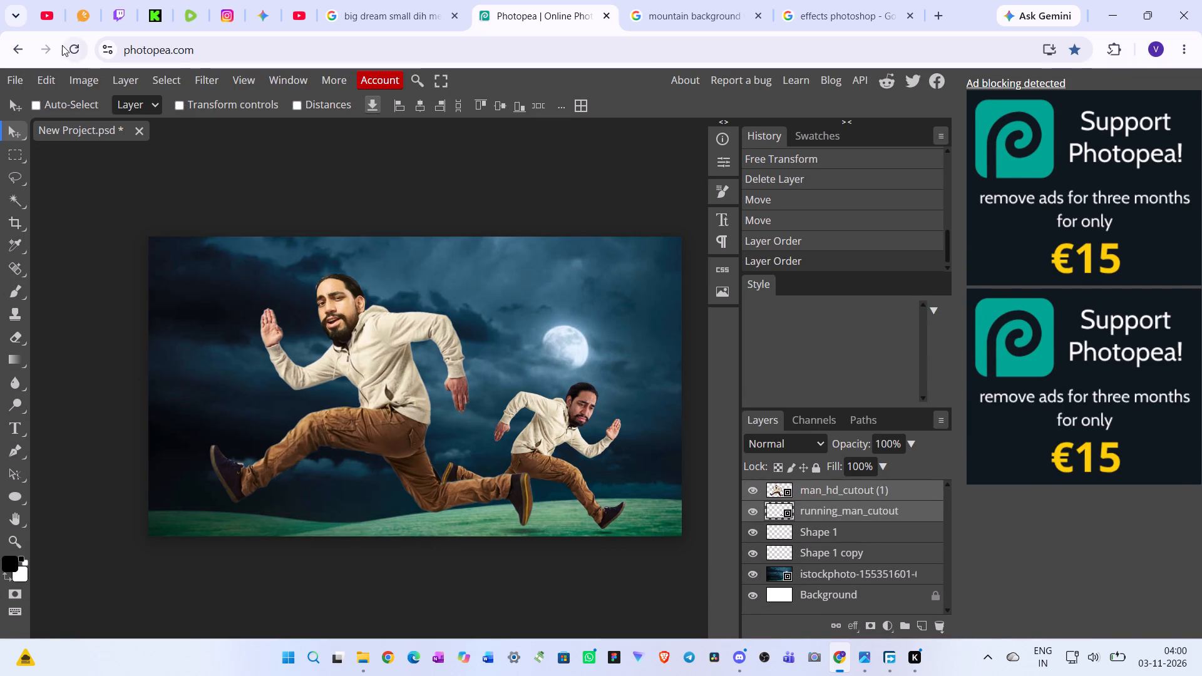
Open a Black & White adjustment for the two selected cutout layers, keeping the canvas uncovered.
left_click(85, 79)
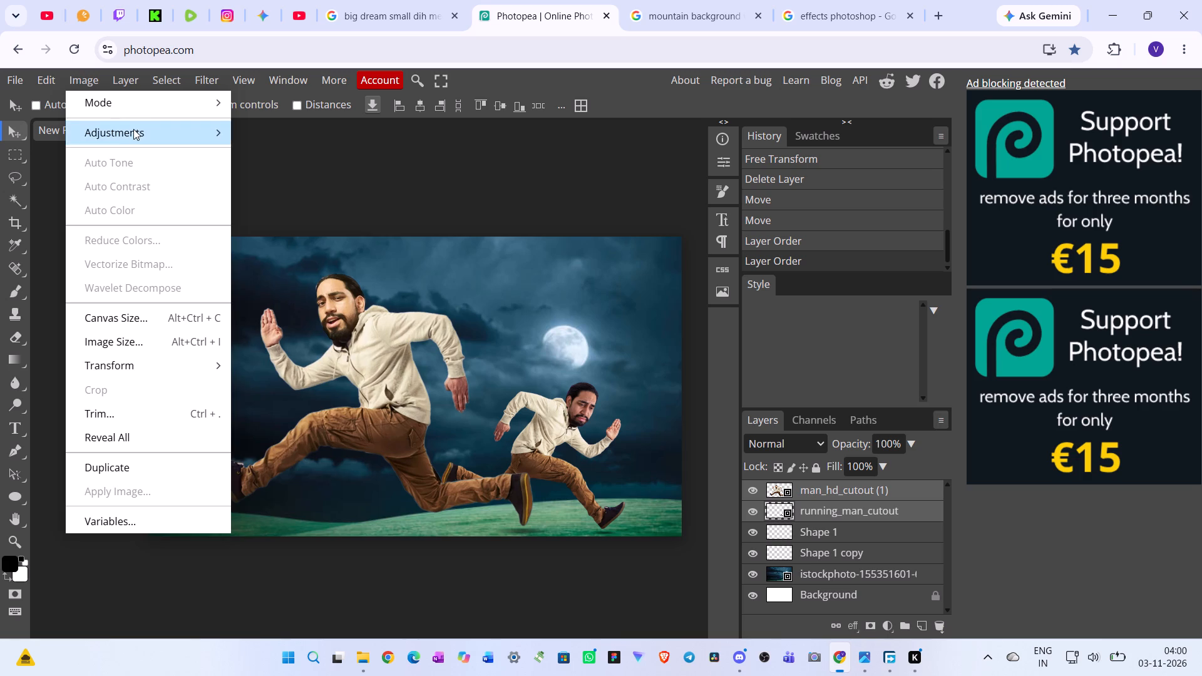
left_click(133, 128)
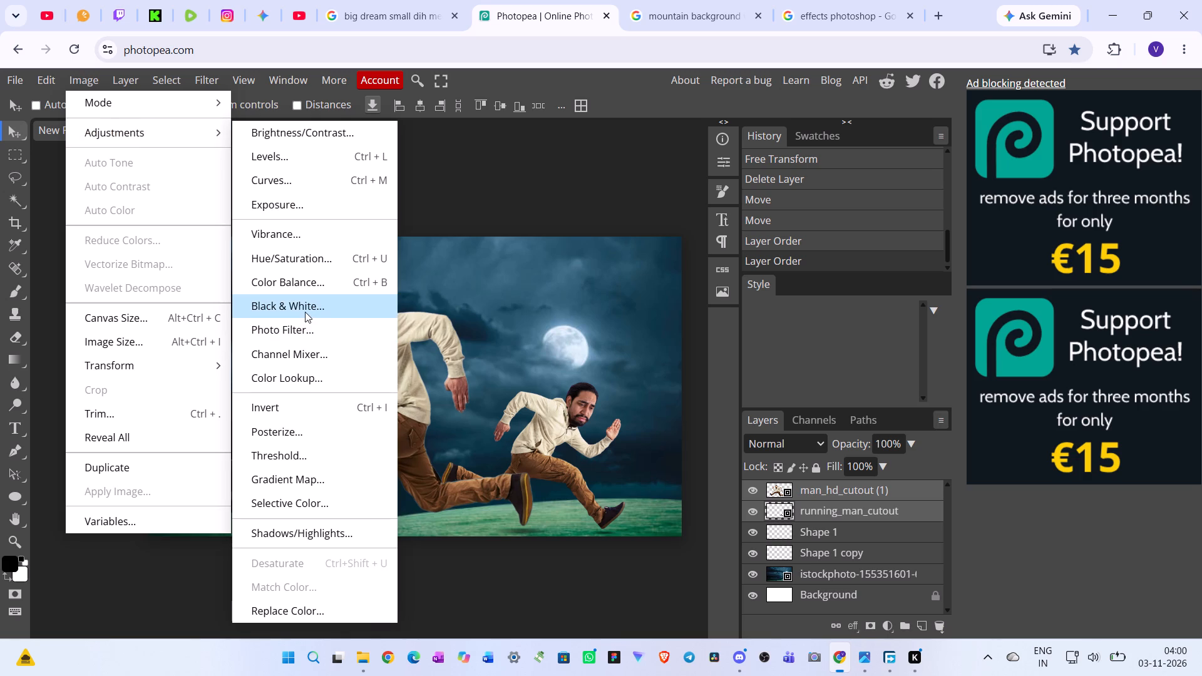
left_click(305, 308)
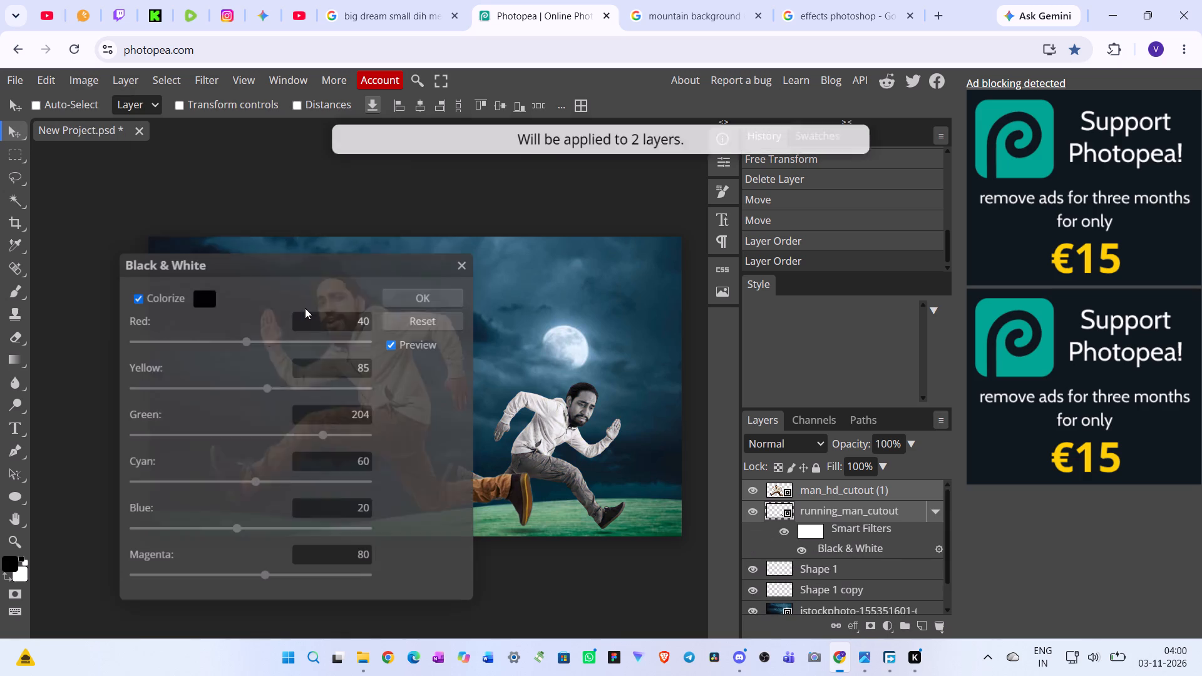
left_click_drag(320, 252, 562, 252)
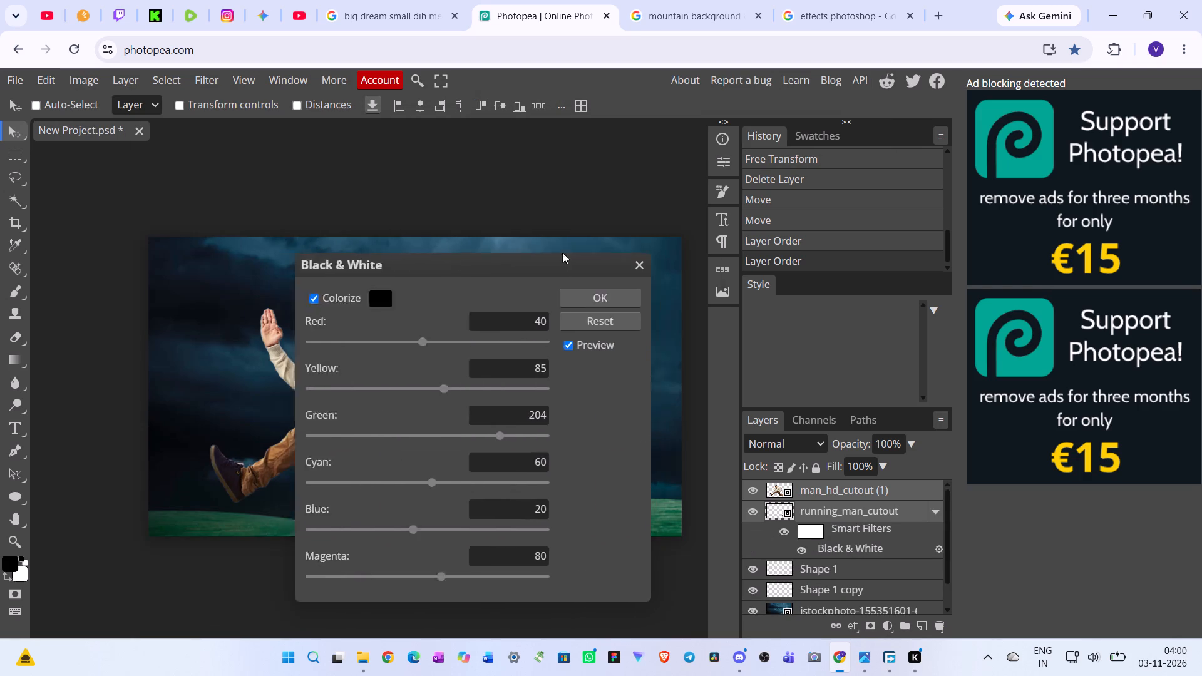
left_click_drag(562, 252, 895, 233)
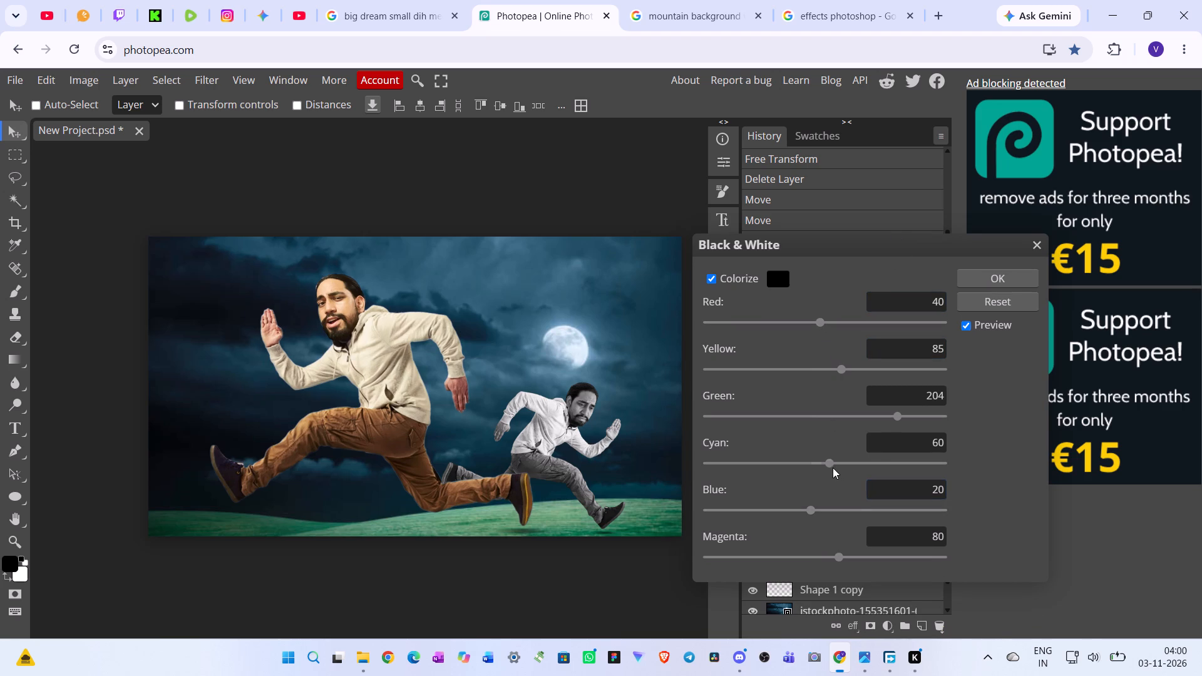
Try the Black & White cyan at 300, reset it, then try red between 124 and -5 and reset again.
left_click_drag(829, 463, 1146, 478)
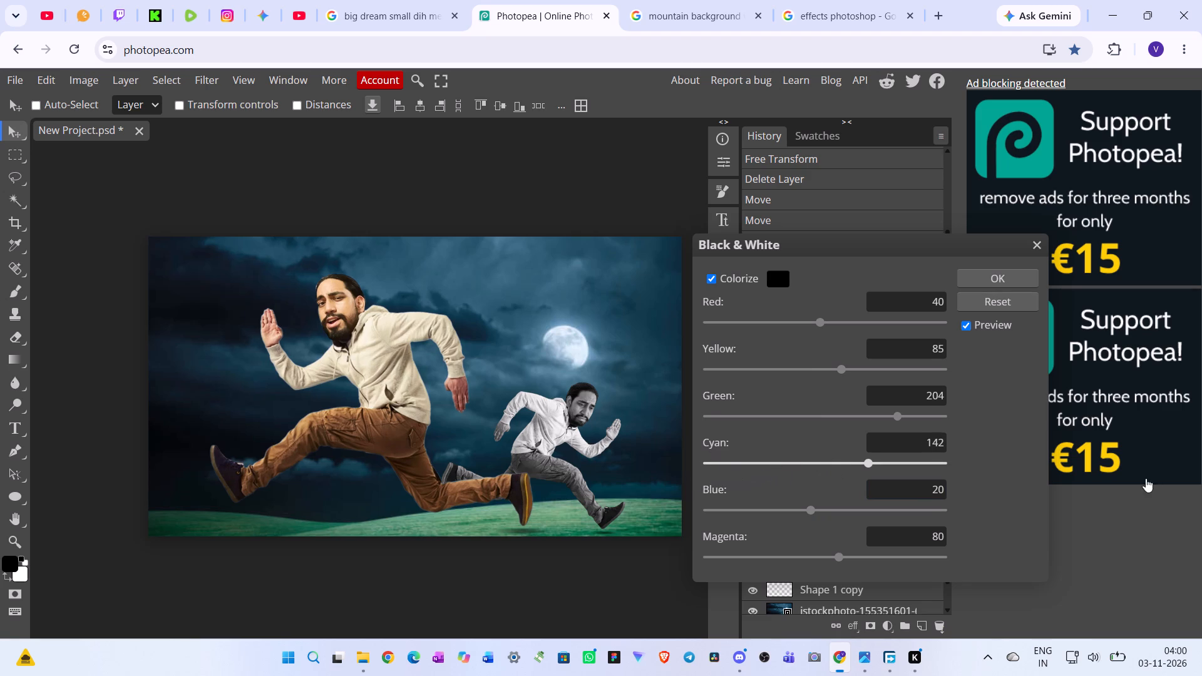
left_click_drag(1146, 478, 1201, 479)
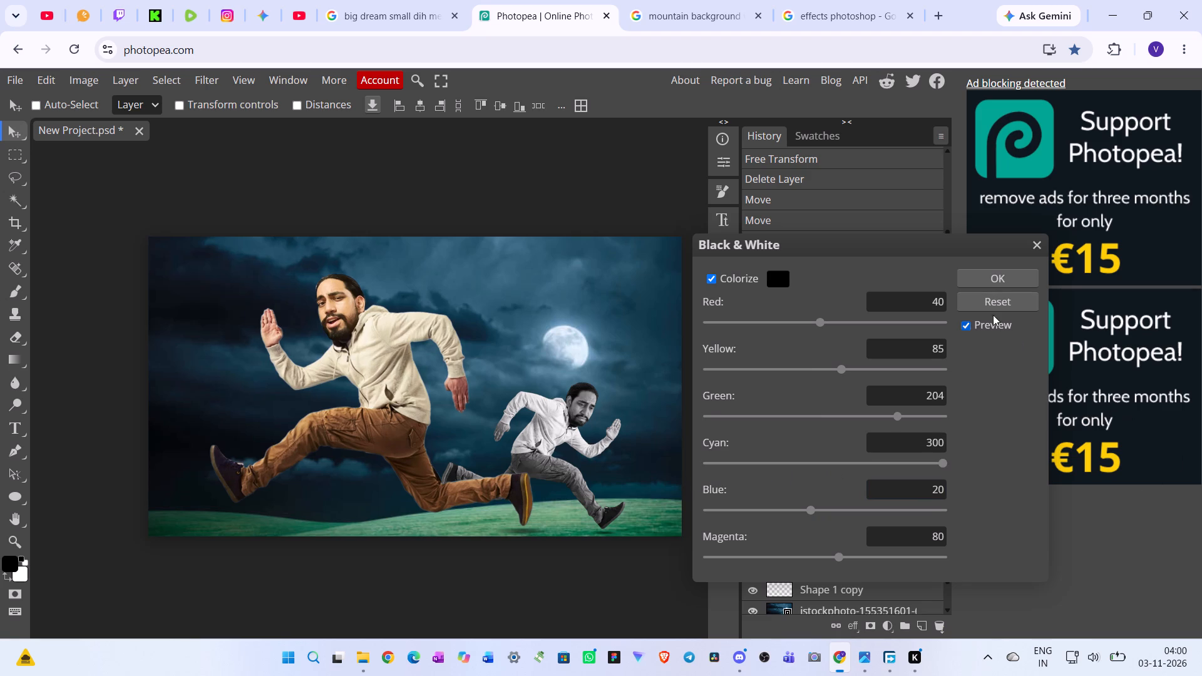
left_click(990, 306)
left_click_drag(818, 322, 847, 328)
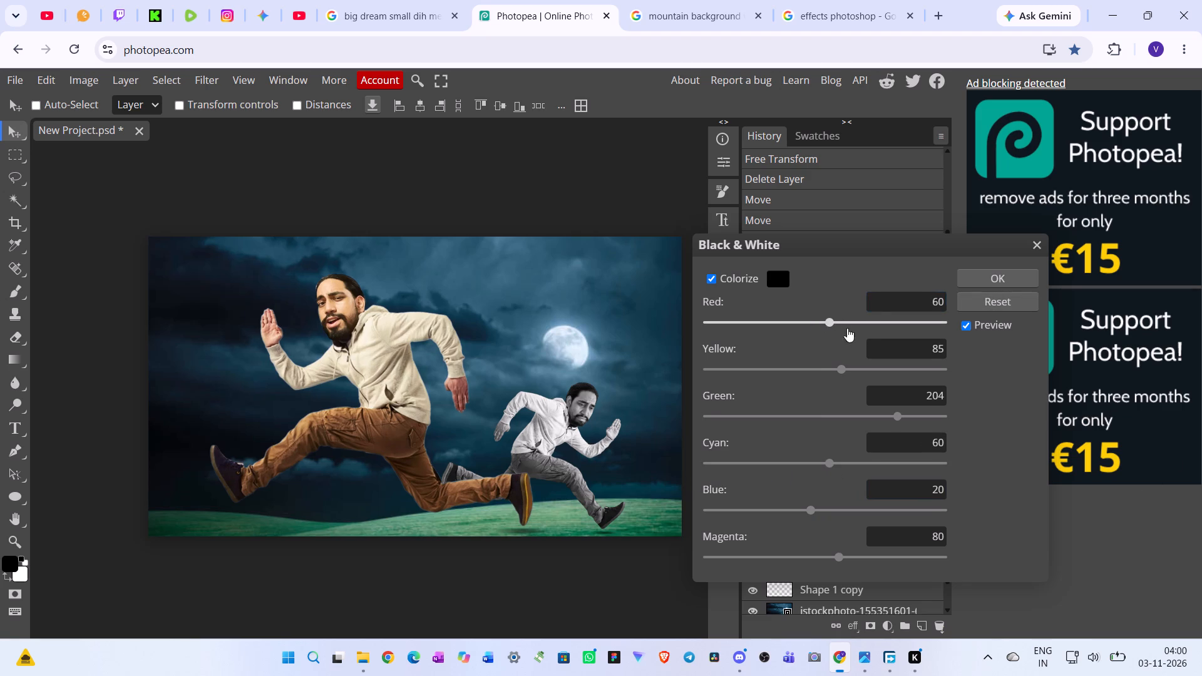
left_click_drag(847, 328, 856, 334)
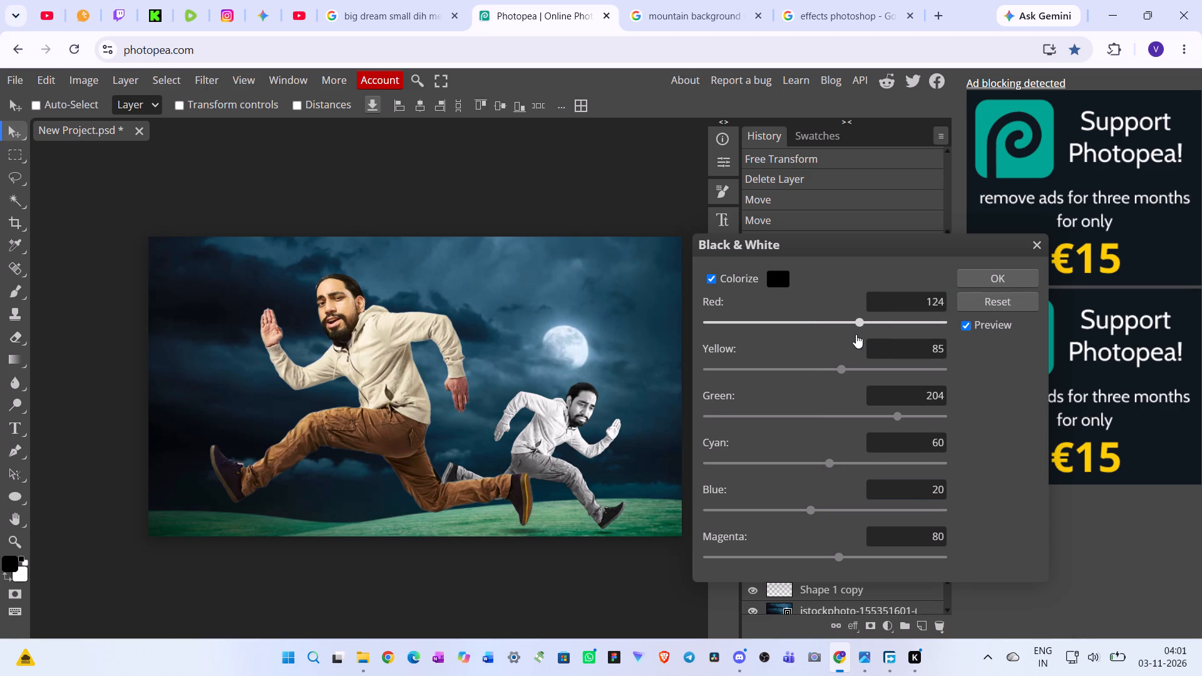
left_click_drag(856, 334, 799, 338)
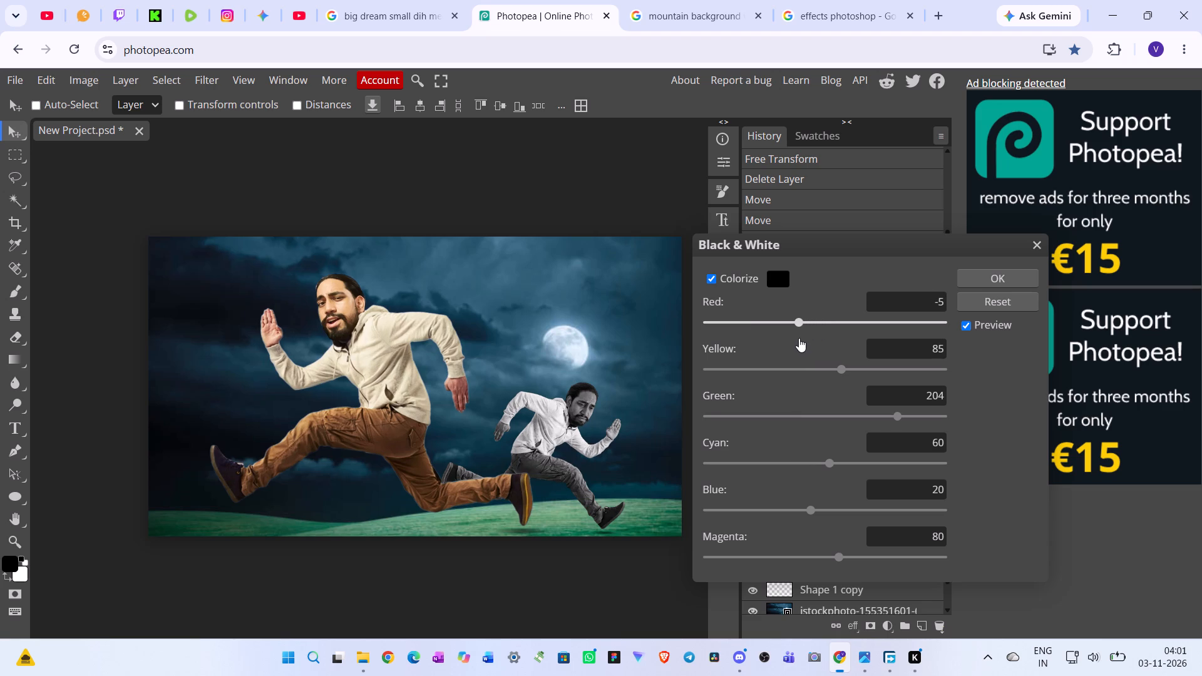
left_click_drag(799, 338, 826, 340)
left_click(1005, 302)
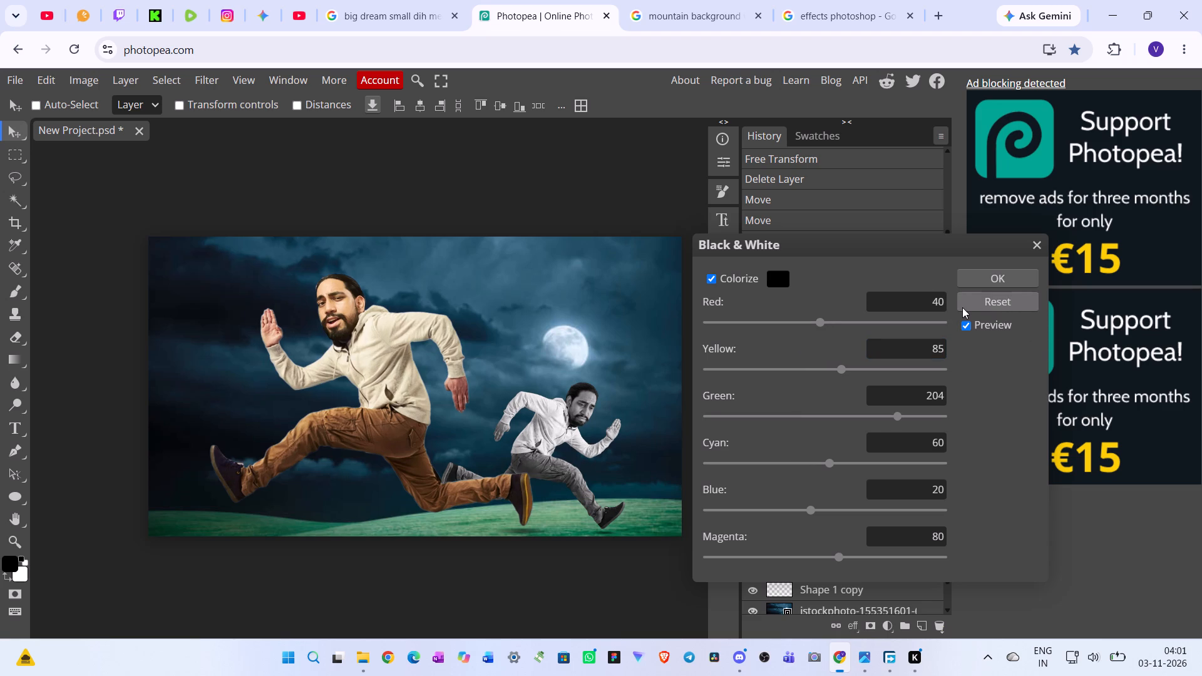
Apply the Black & White adjustment with its reset values and collapse the running_man_cutout layer's smart filters.
left_click(1003, 280)
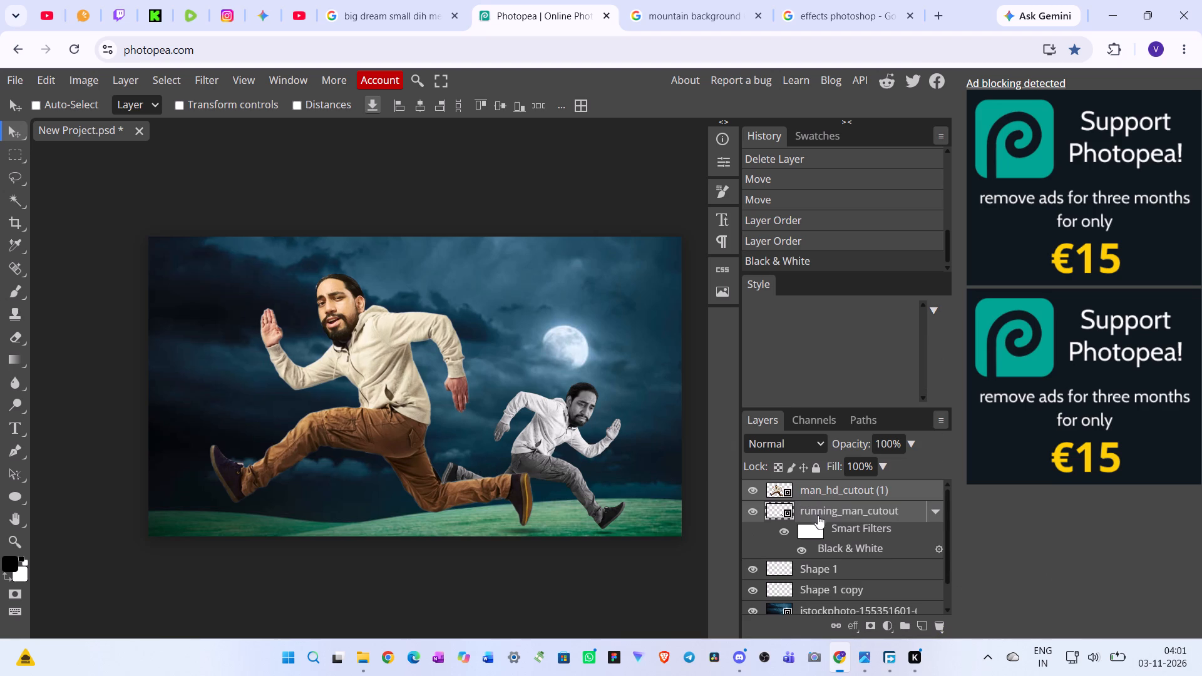
left_click(938, 515)
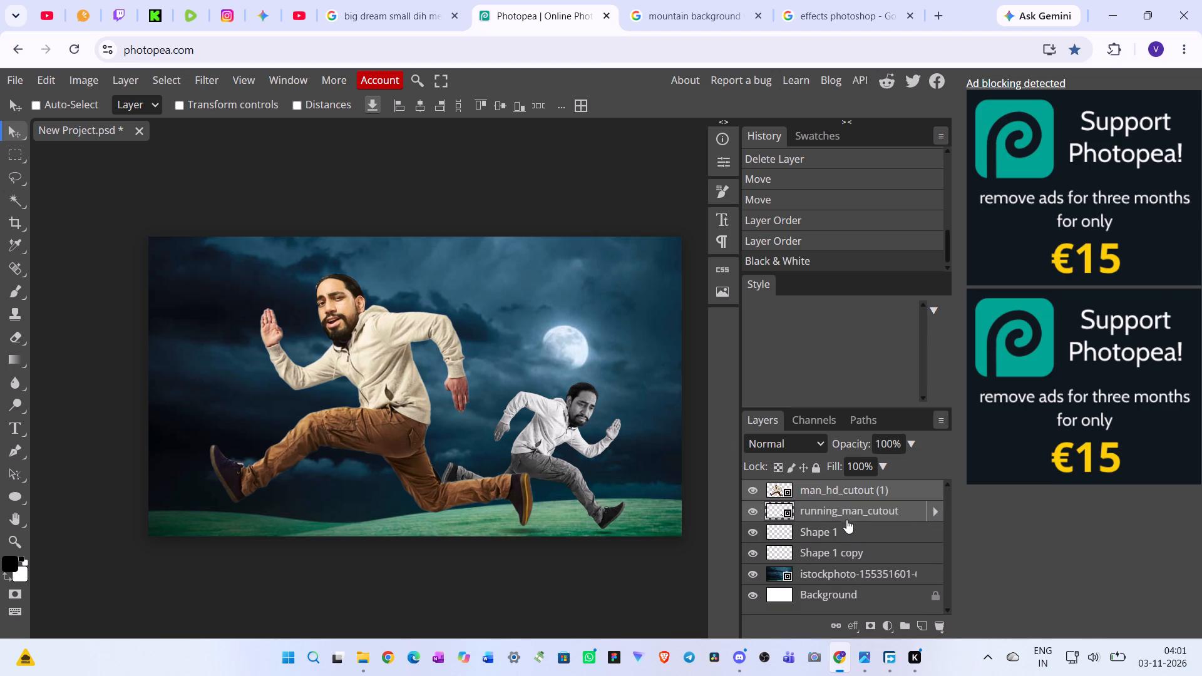
Apply a midtones Color Balance to the man_hd_cutout (1) layer with Cyan - Red at -15 and Yellow - Blue at 20.
left_click(850, 492)
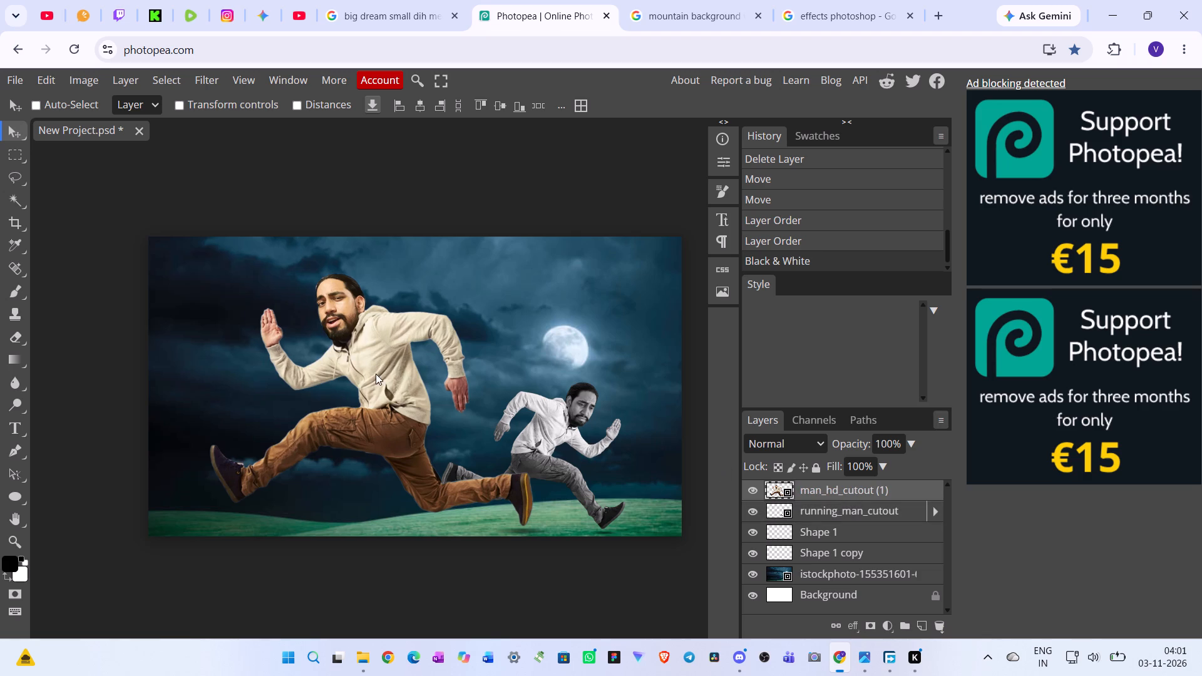
left_click(93, 78)
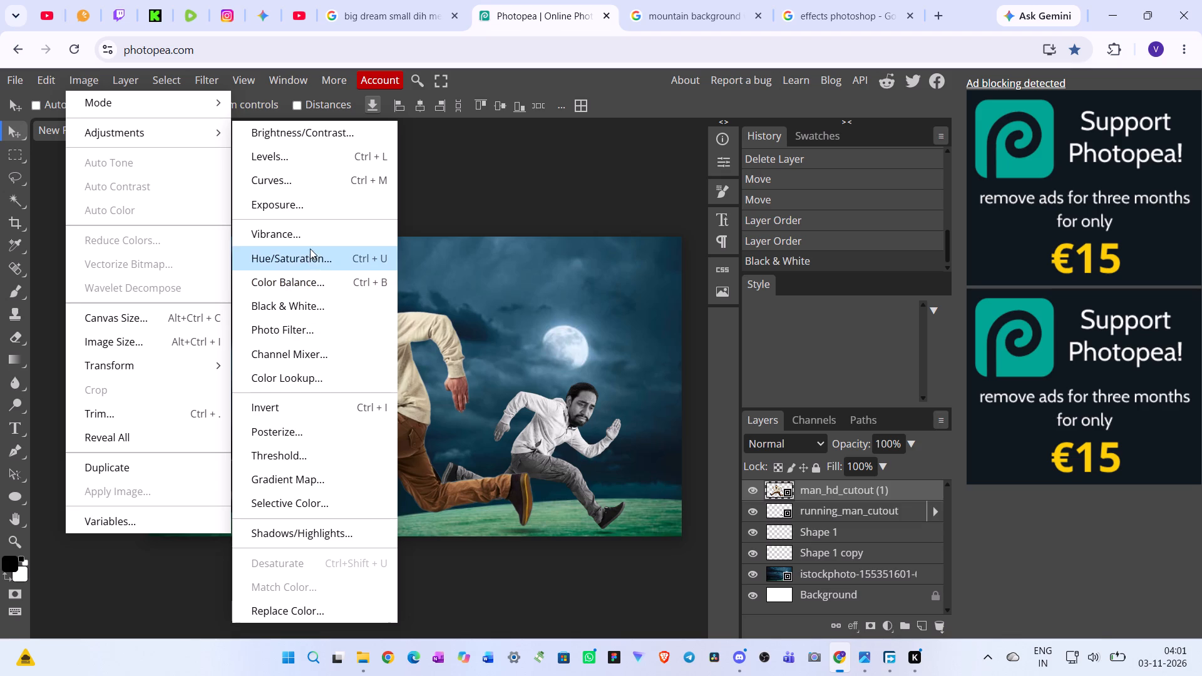
left_click(317, 282)
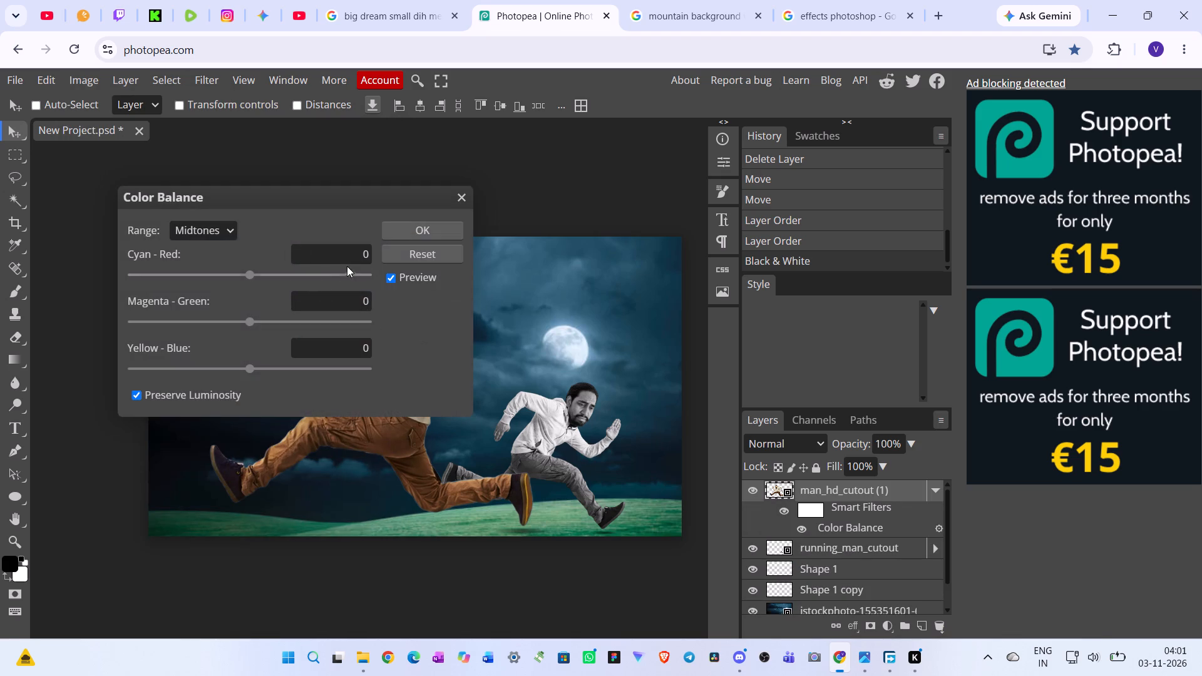
left_click_drag(369, 253, 342, 248)
type("-15")
left_click_drag(366, 347, 326, 347)
type("20")
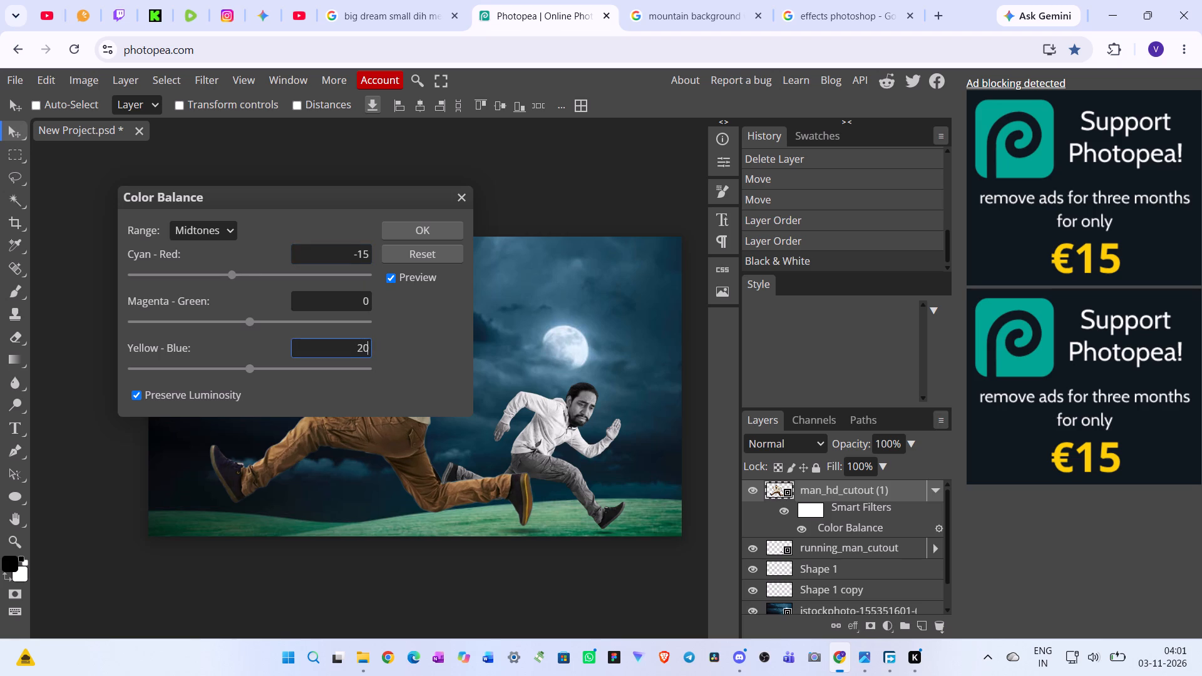
key("Return")
left_click_drag(392, 196, 803, 240)
left_click(840, 274)
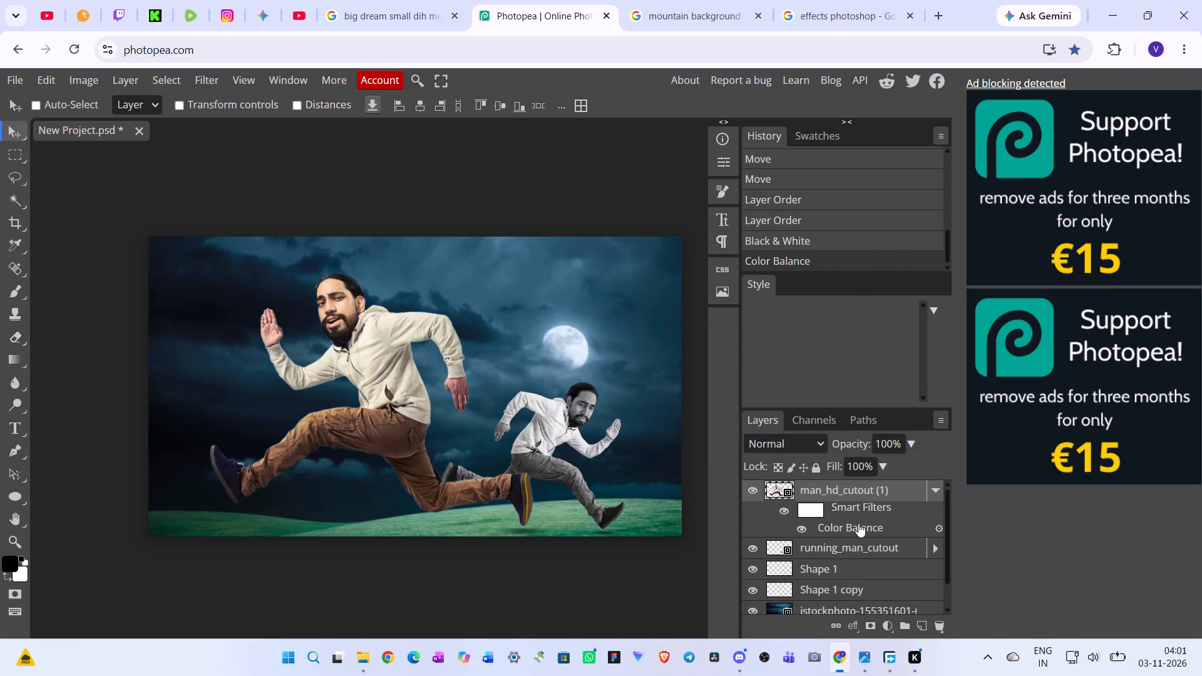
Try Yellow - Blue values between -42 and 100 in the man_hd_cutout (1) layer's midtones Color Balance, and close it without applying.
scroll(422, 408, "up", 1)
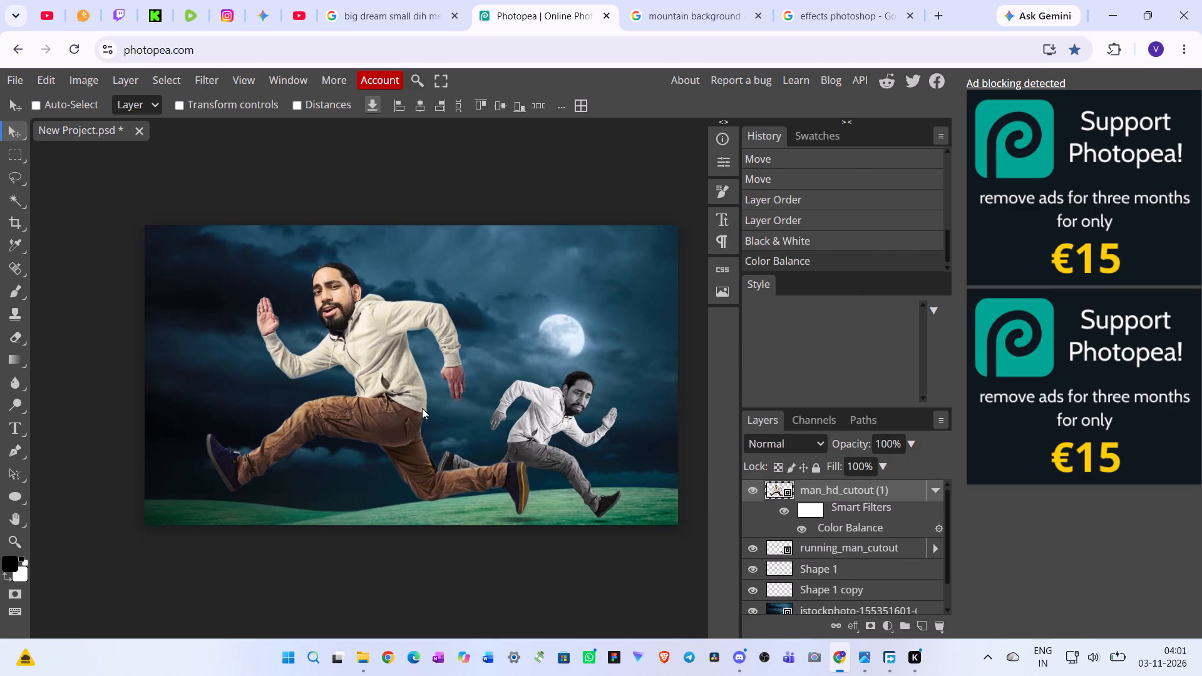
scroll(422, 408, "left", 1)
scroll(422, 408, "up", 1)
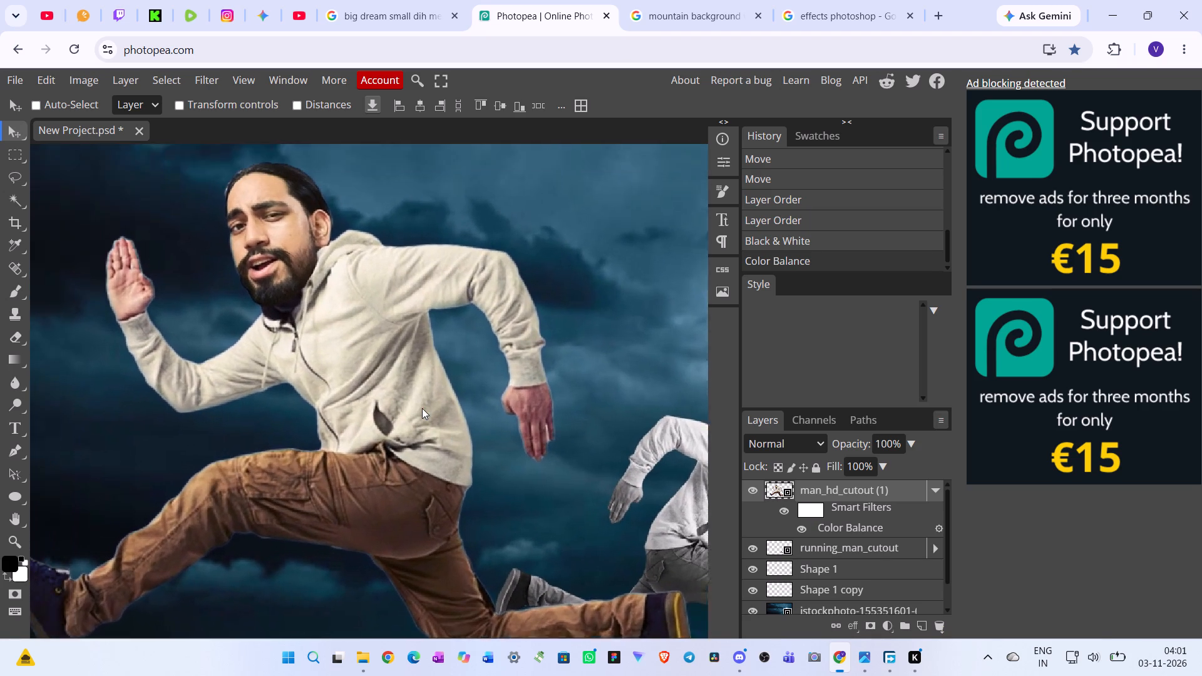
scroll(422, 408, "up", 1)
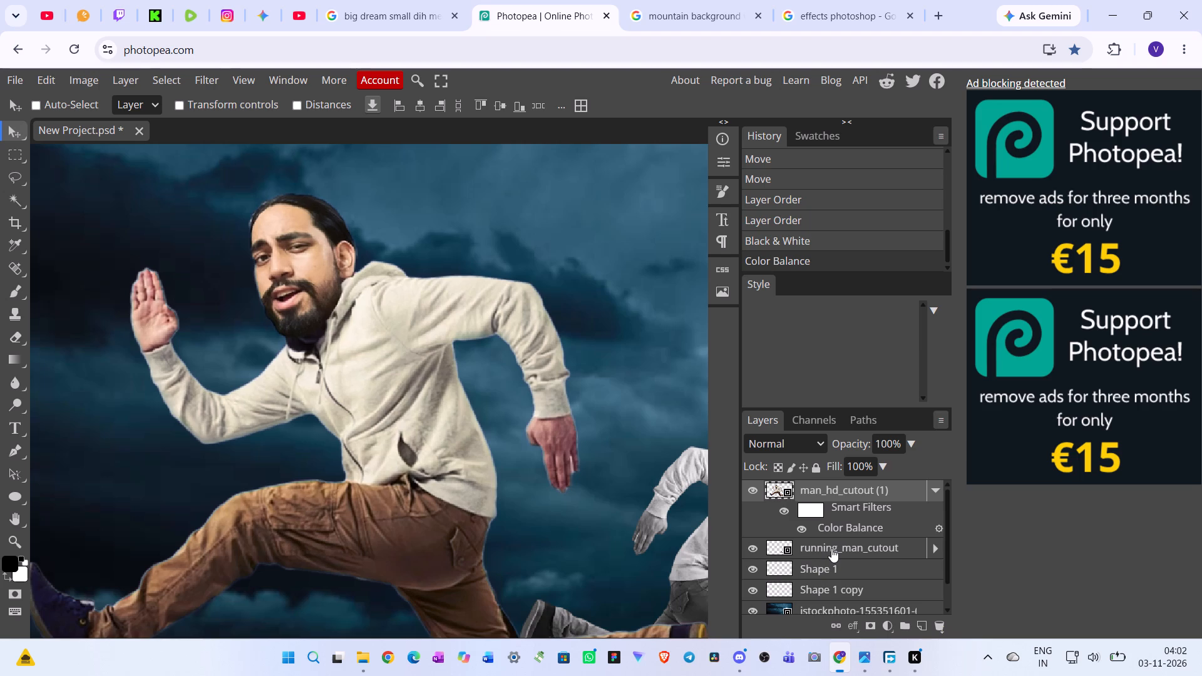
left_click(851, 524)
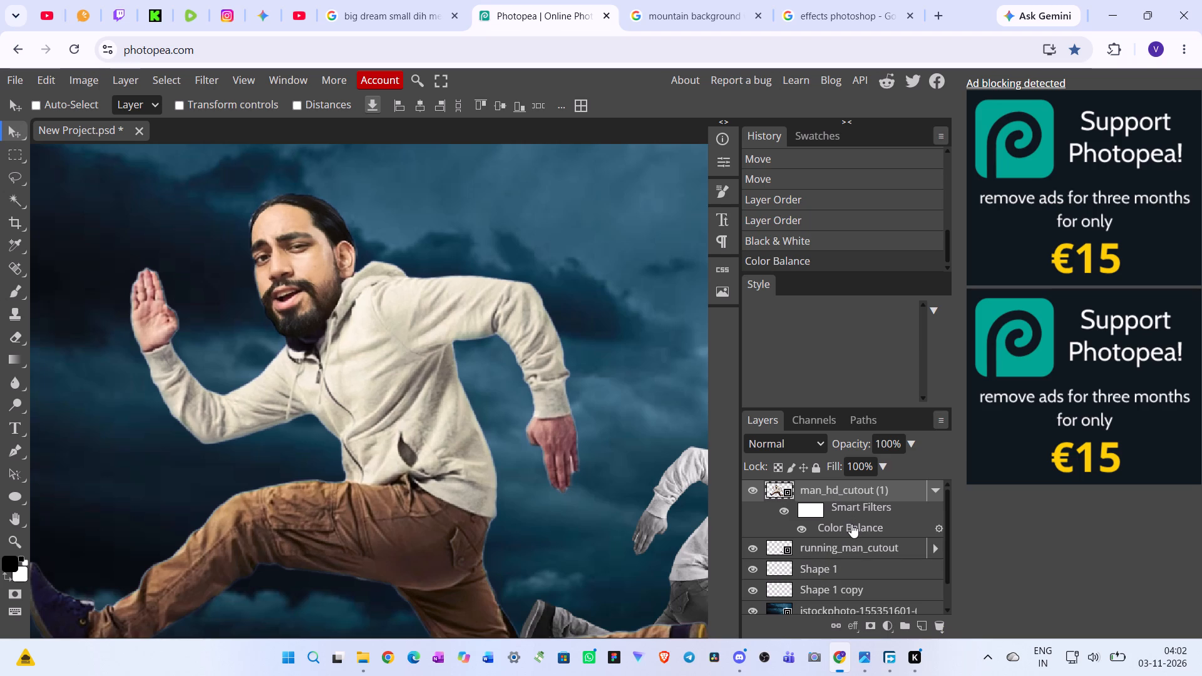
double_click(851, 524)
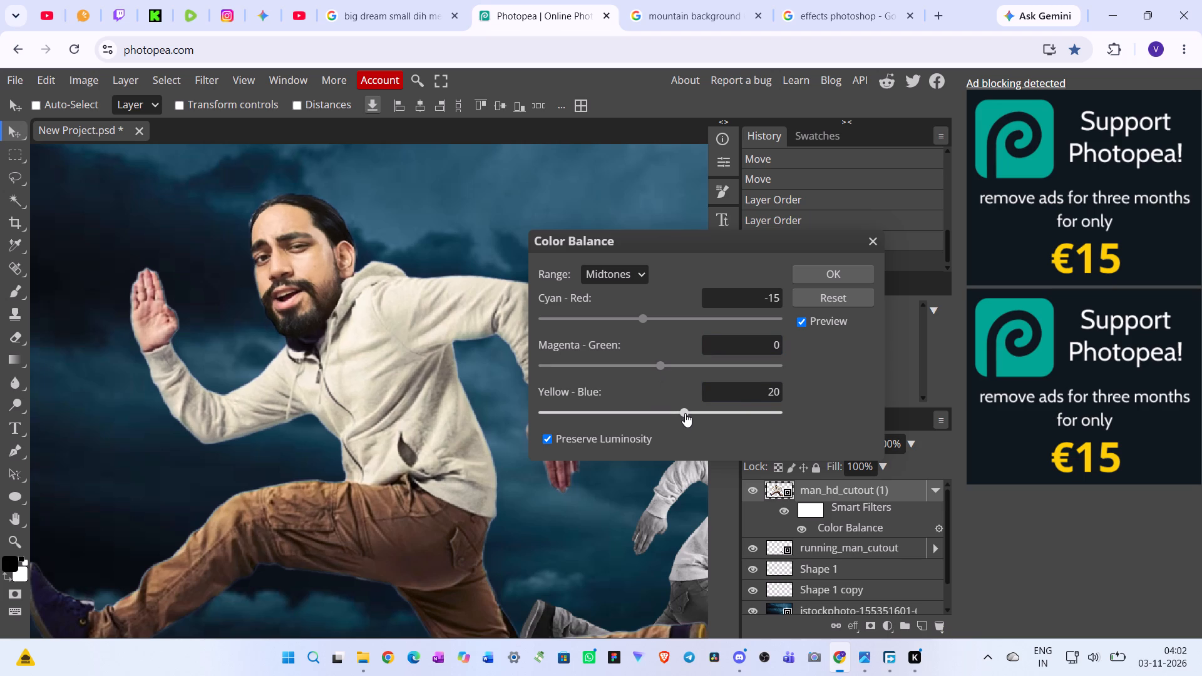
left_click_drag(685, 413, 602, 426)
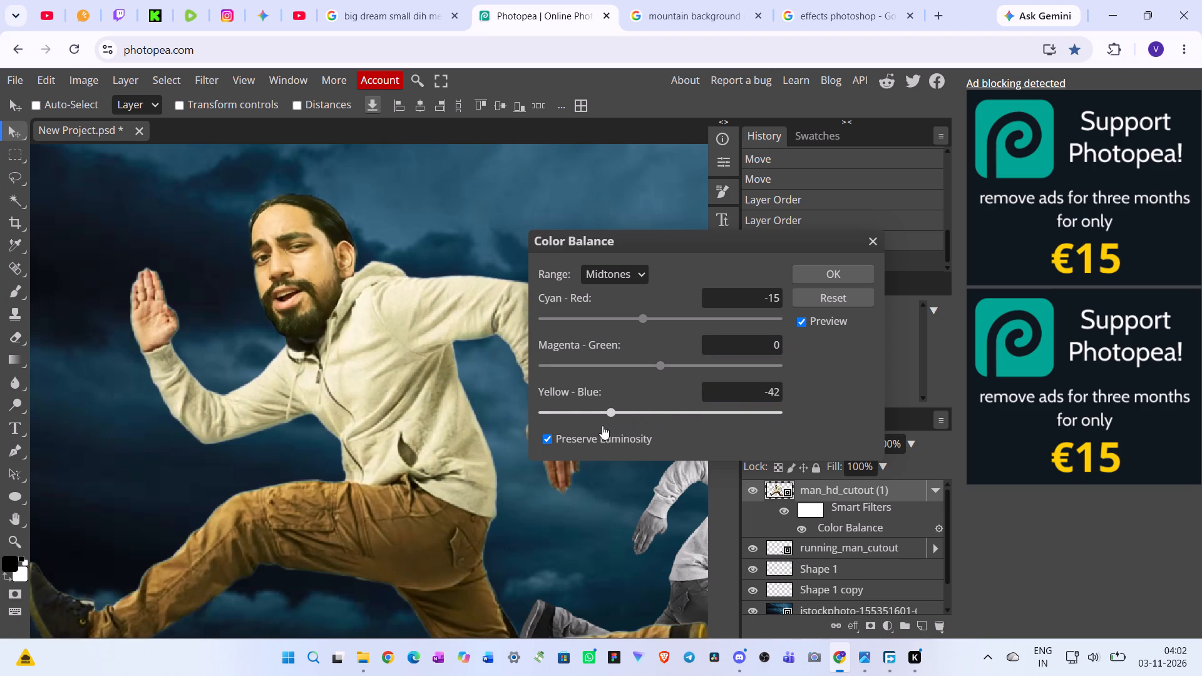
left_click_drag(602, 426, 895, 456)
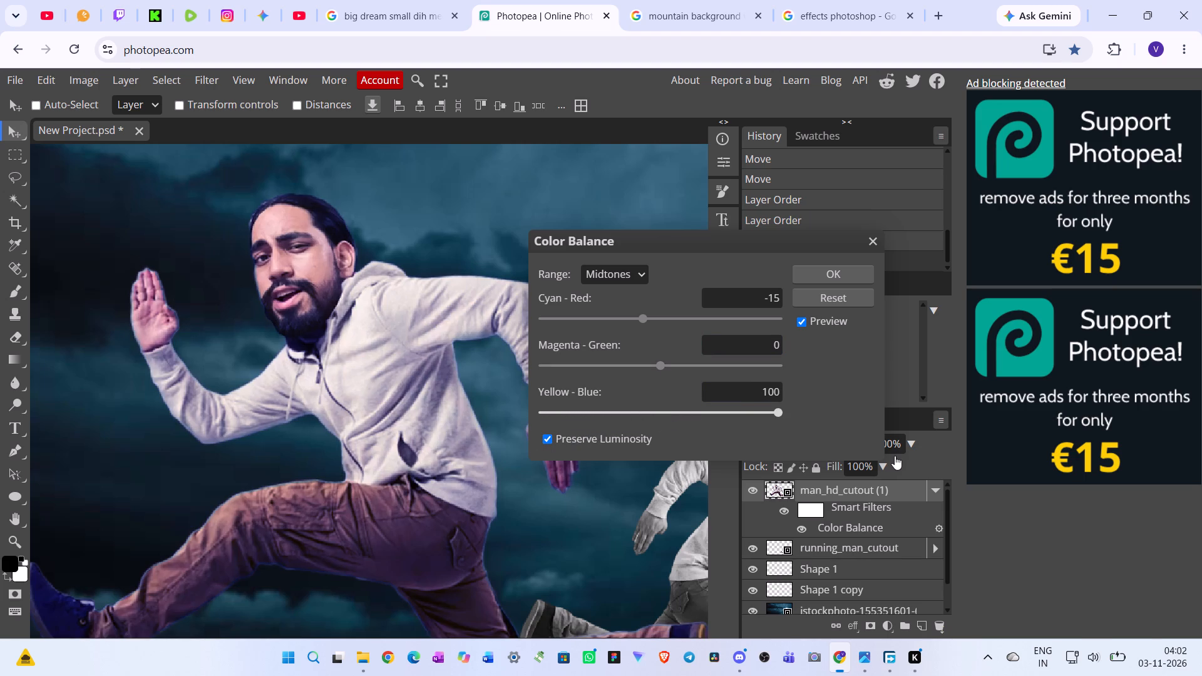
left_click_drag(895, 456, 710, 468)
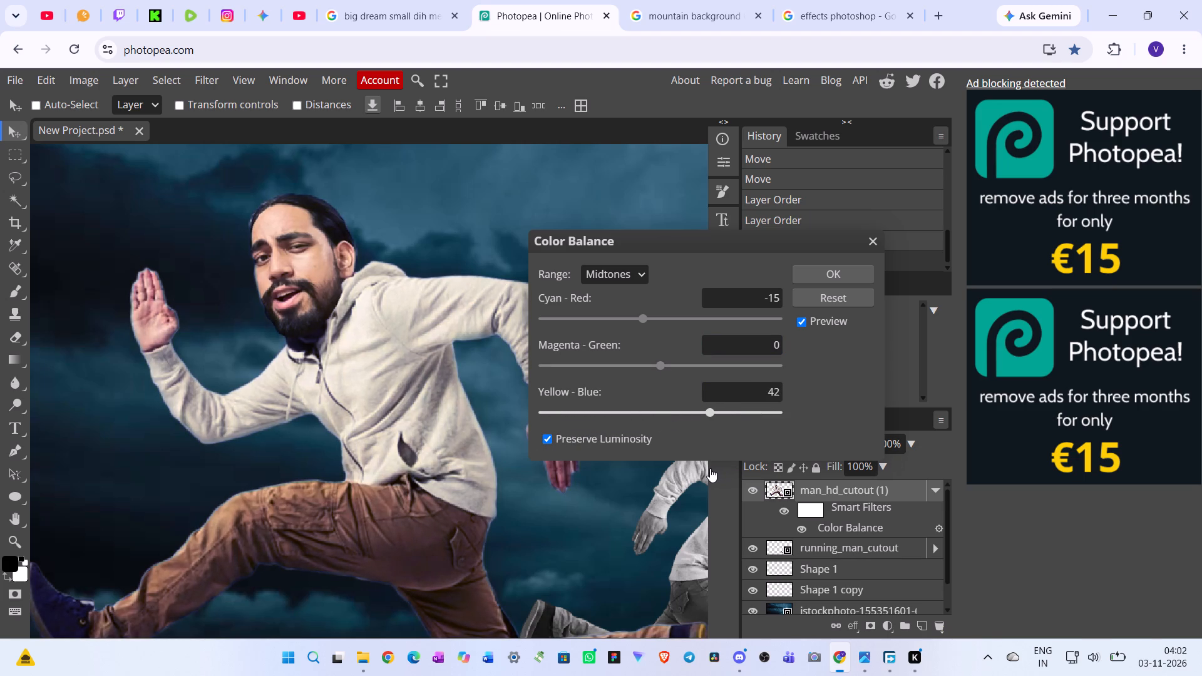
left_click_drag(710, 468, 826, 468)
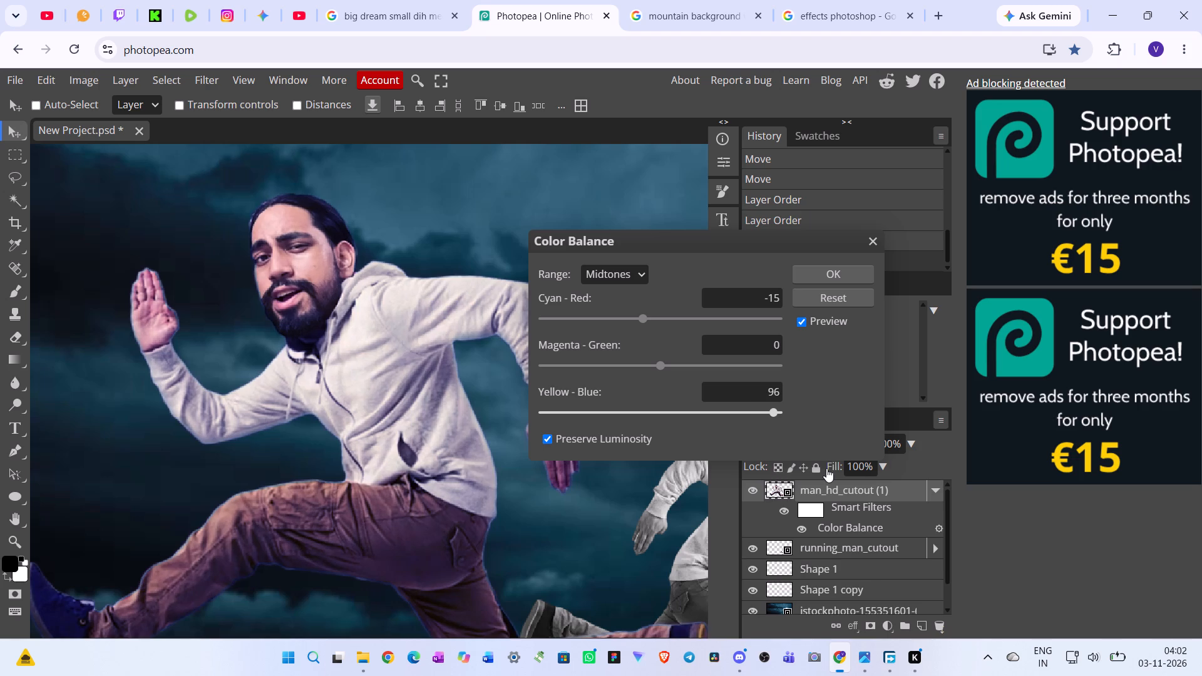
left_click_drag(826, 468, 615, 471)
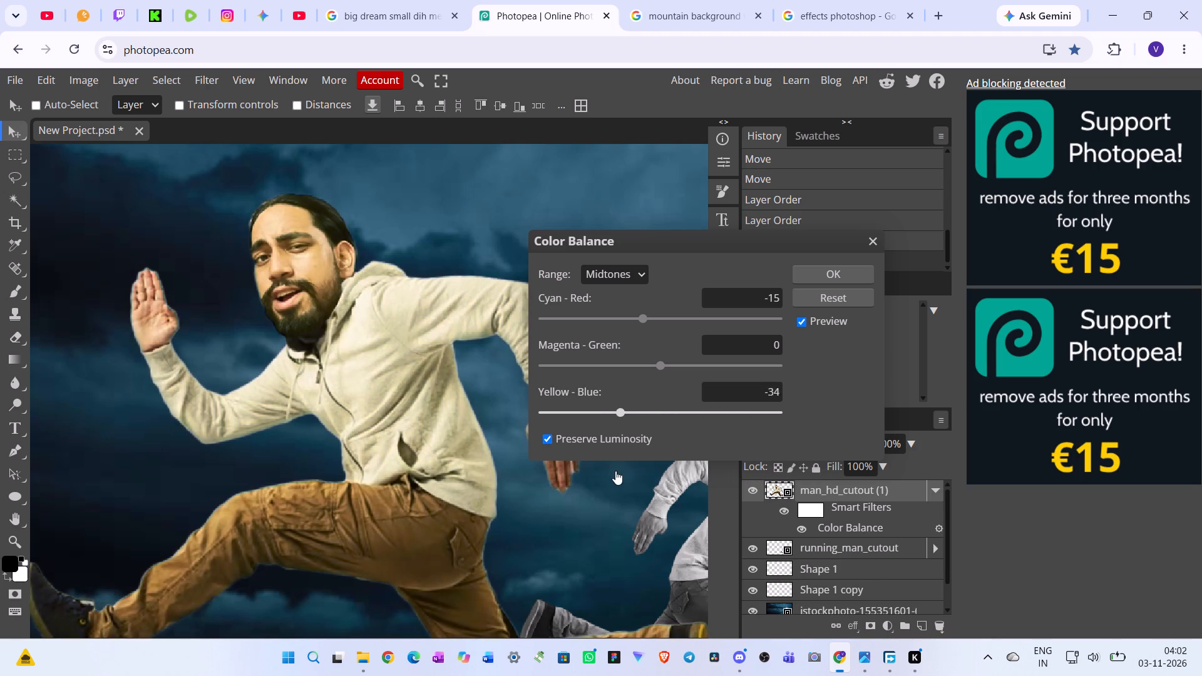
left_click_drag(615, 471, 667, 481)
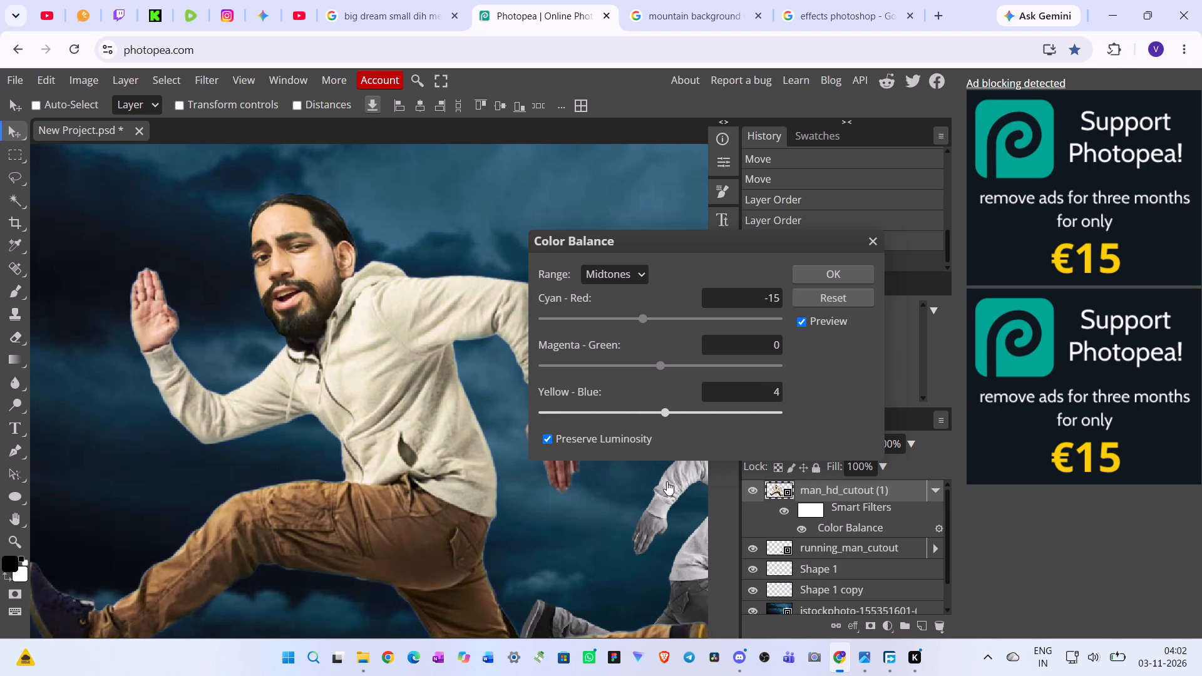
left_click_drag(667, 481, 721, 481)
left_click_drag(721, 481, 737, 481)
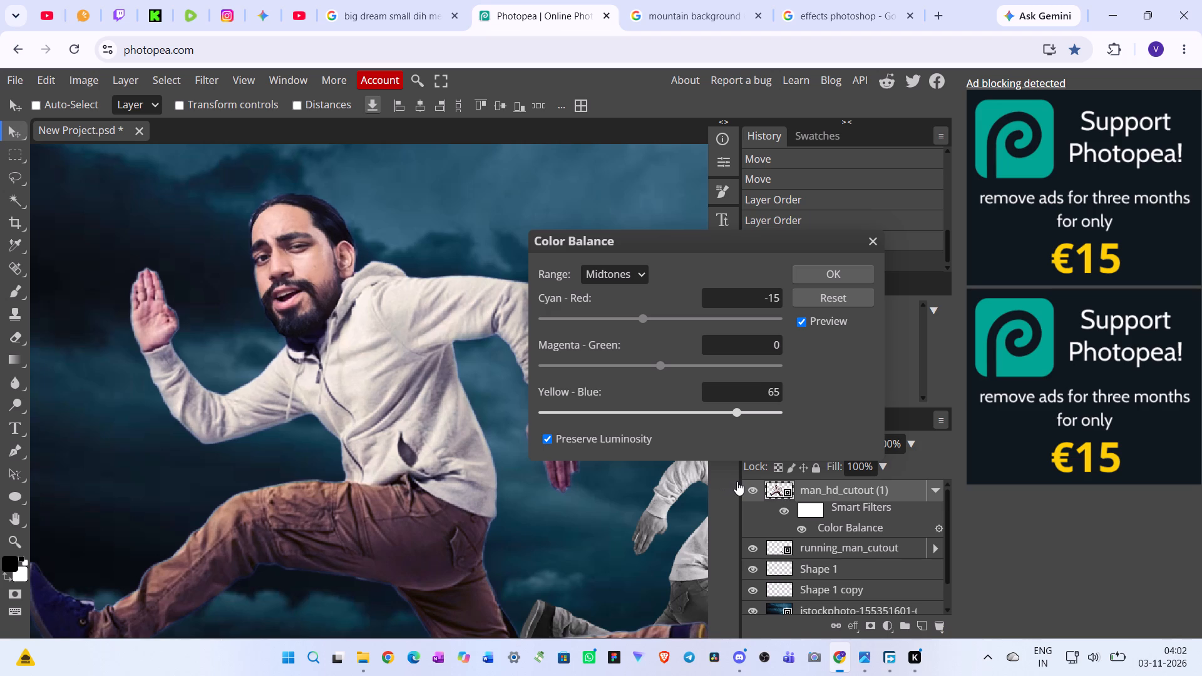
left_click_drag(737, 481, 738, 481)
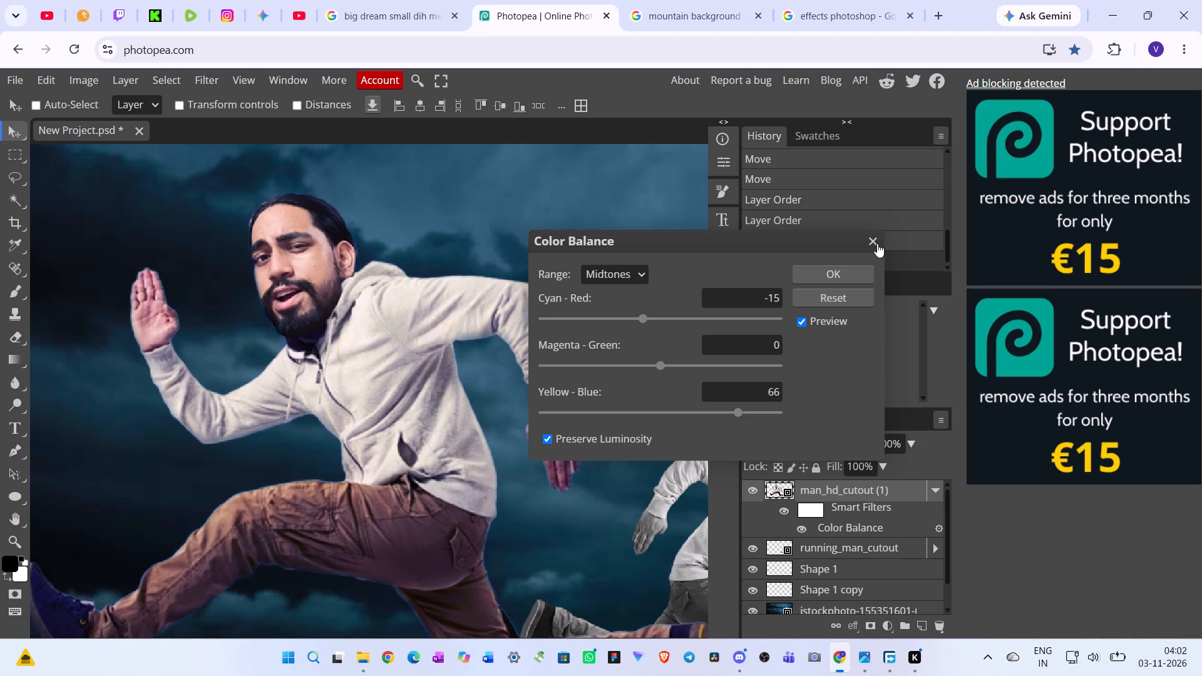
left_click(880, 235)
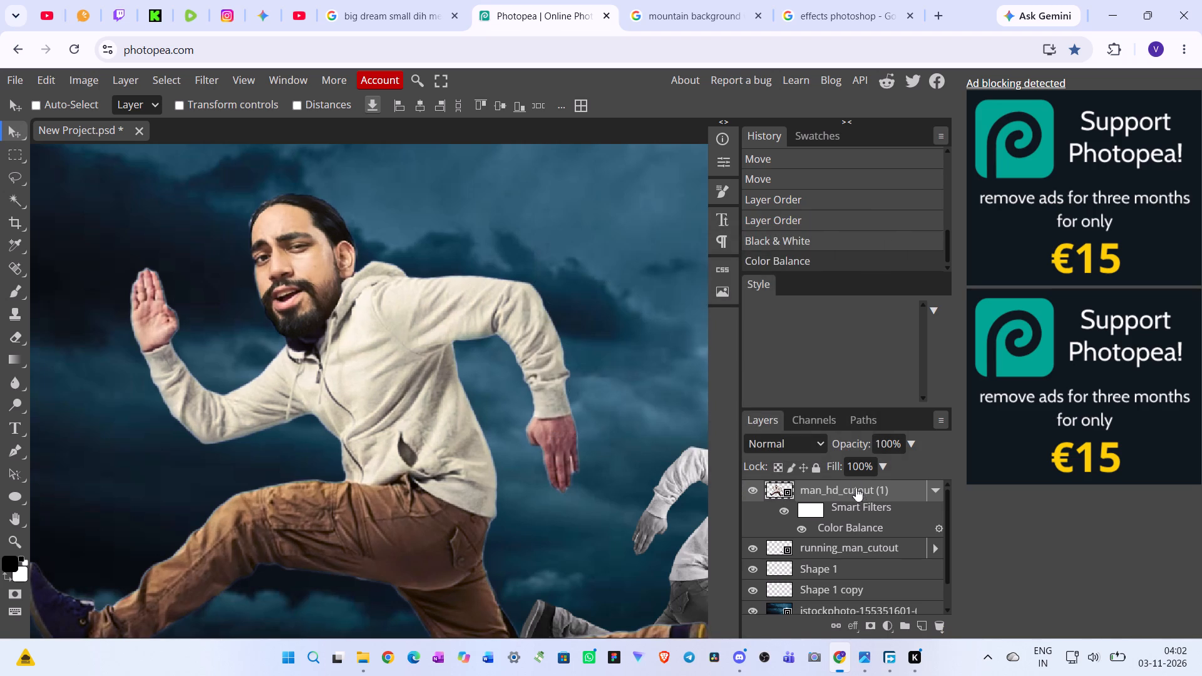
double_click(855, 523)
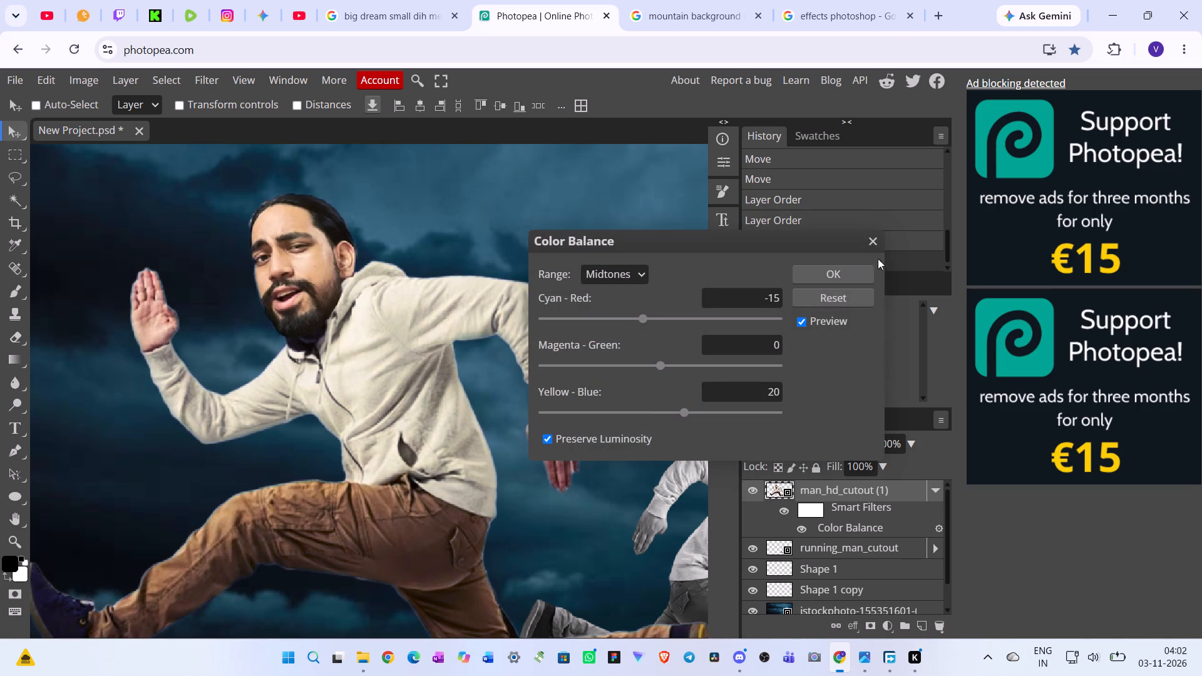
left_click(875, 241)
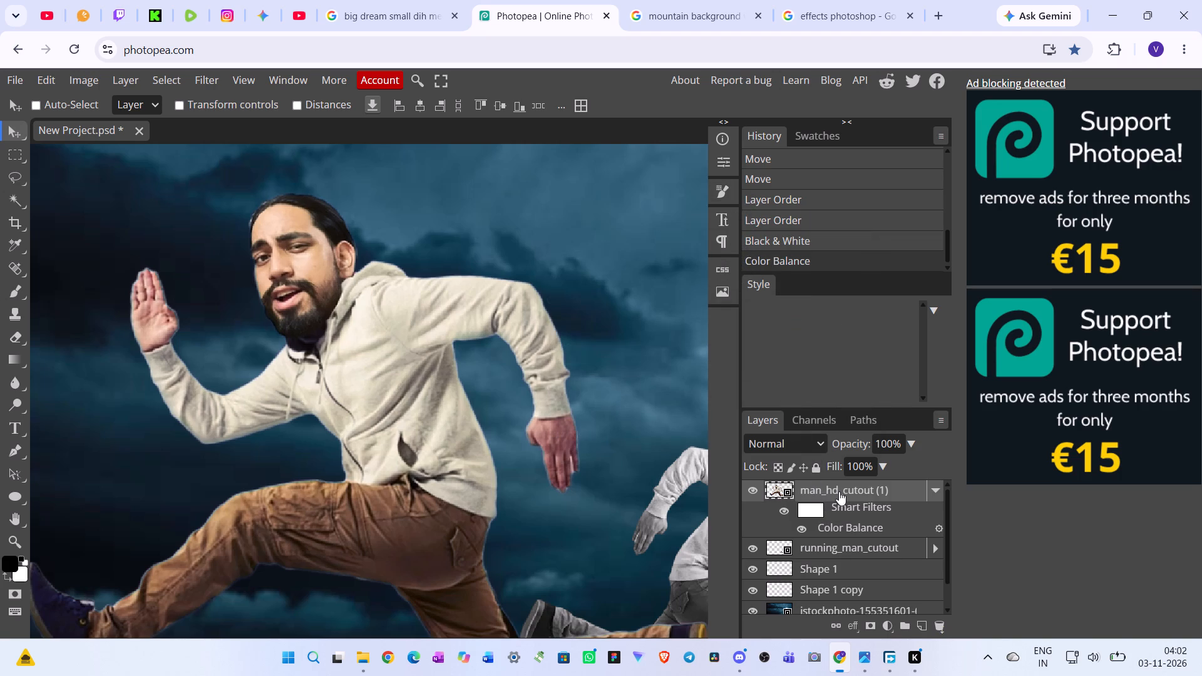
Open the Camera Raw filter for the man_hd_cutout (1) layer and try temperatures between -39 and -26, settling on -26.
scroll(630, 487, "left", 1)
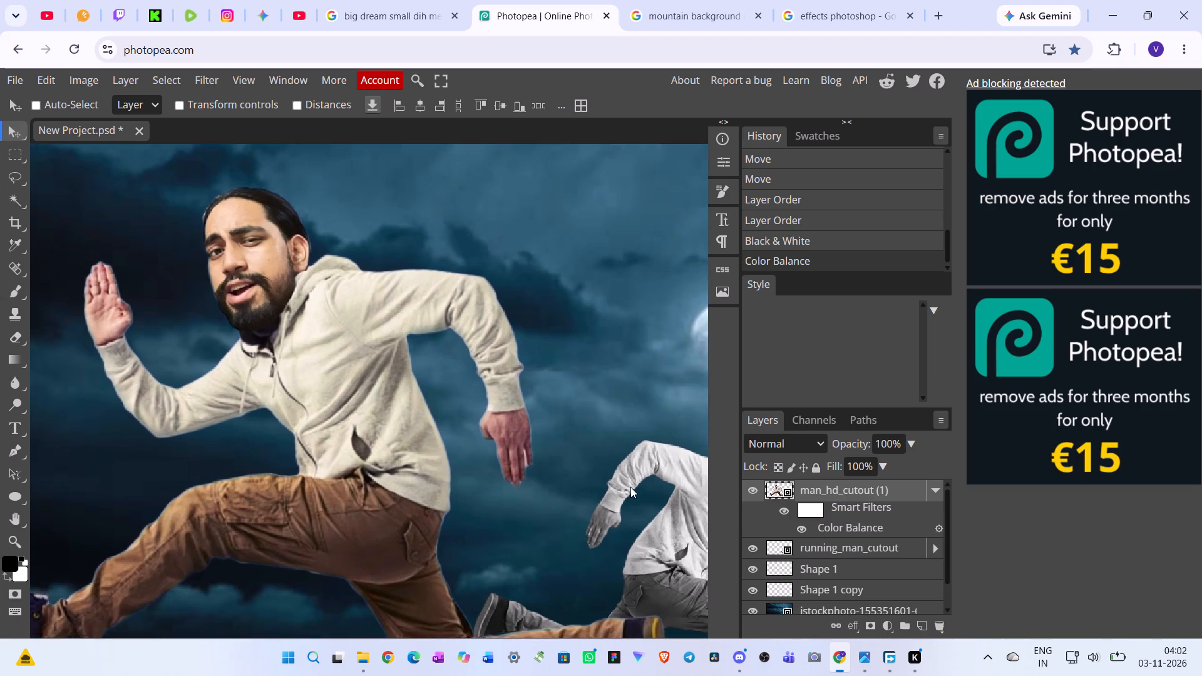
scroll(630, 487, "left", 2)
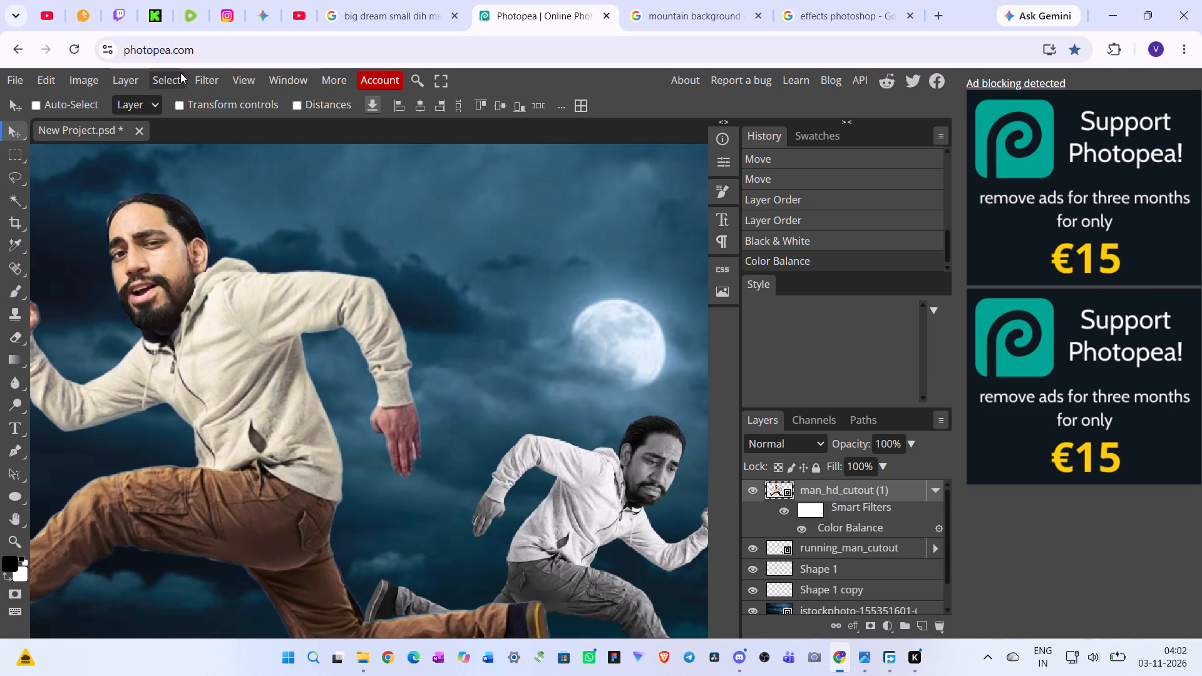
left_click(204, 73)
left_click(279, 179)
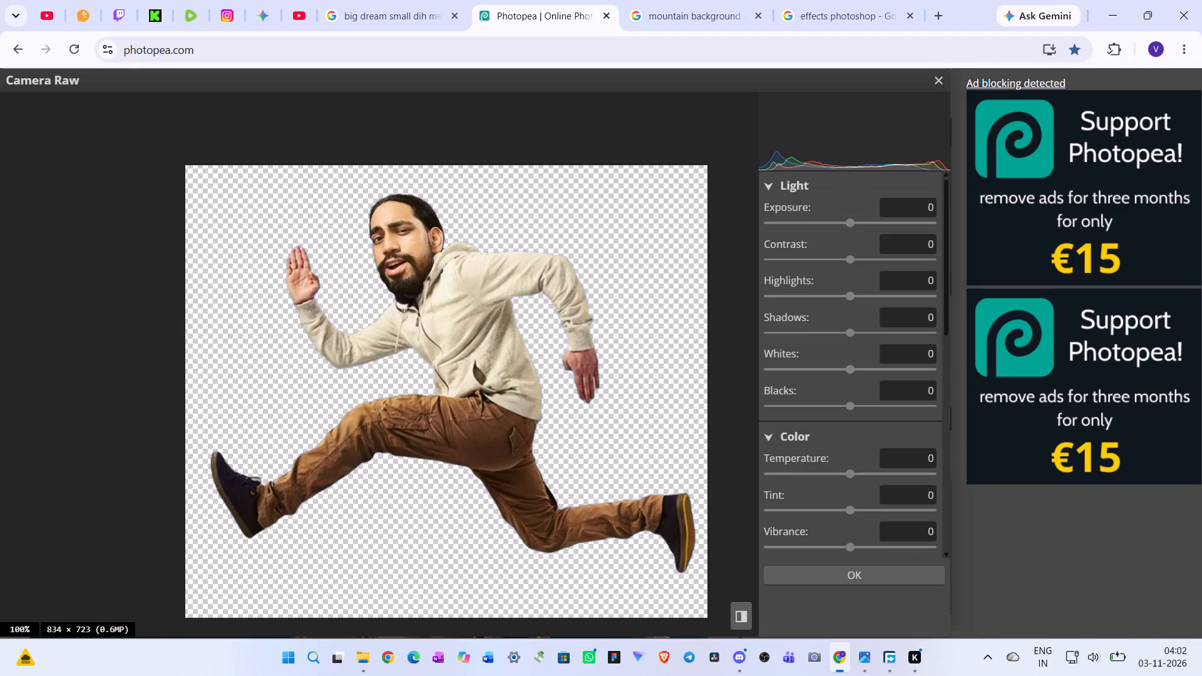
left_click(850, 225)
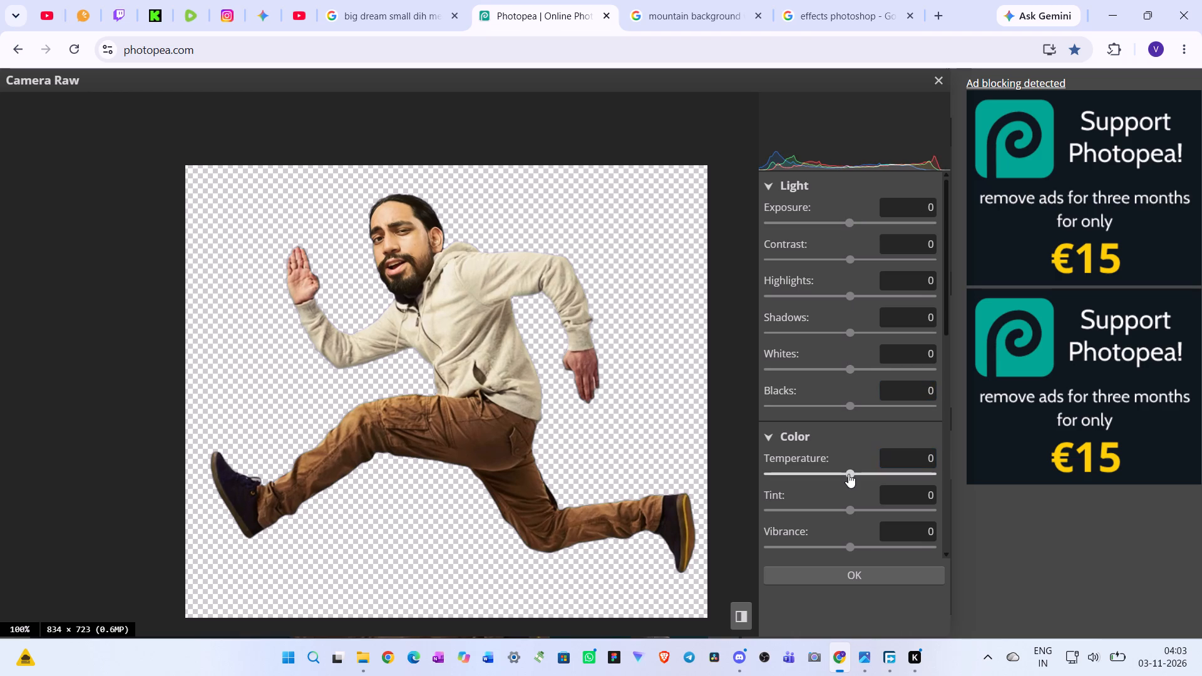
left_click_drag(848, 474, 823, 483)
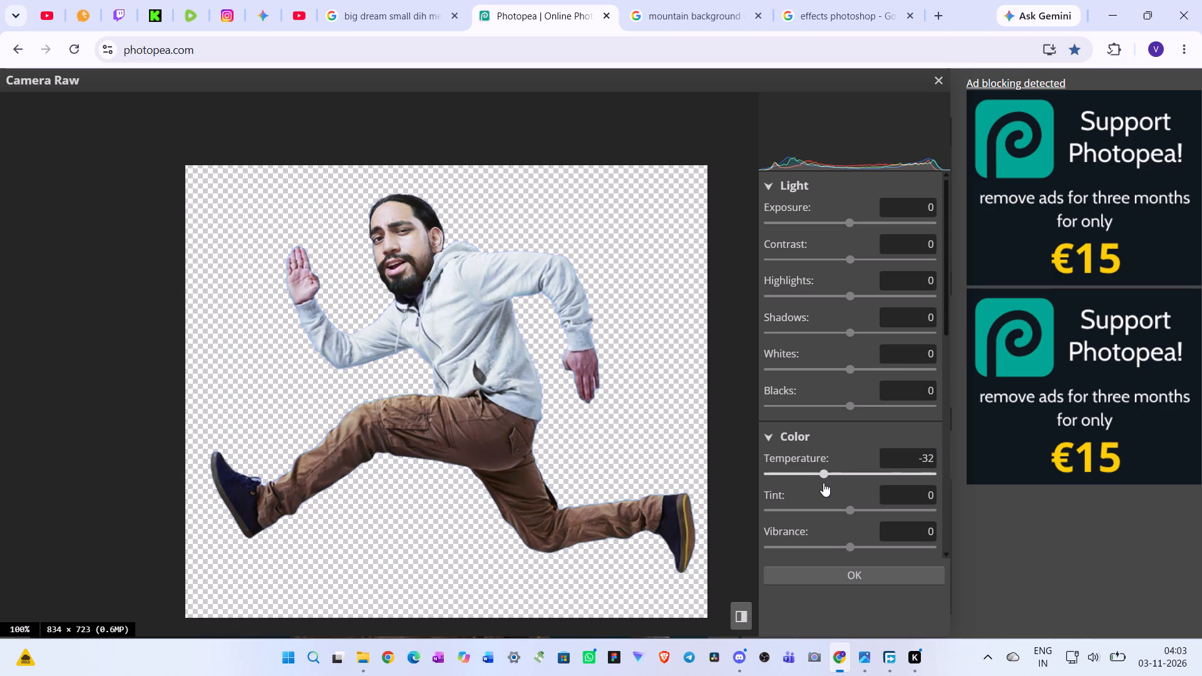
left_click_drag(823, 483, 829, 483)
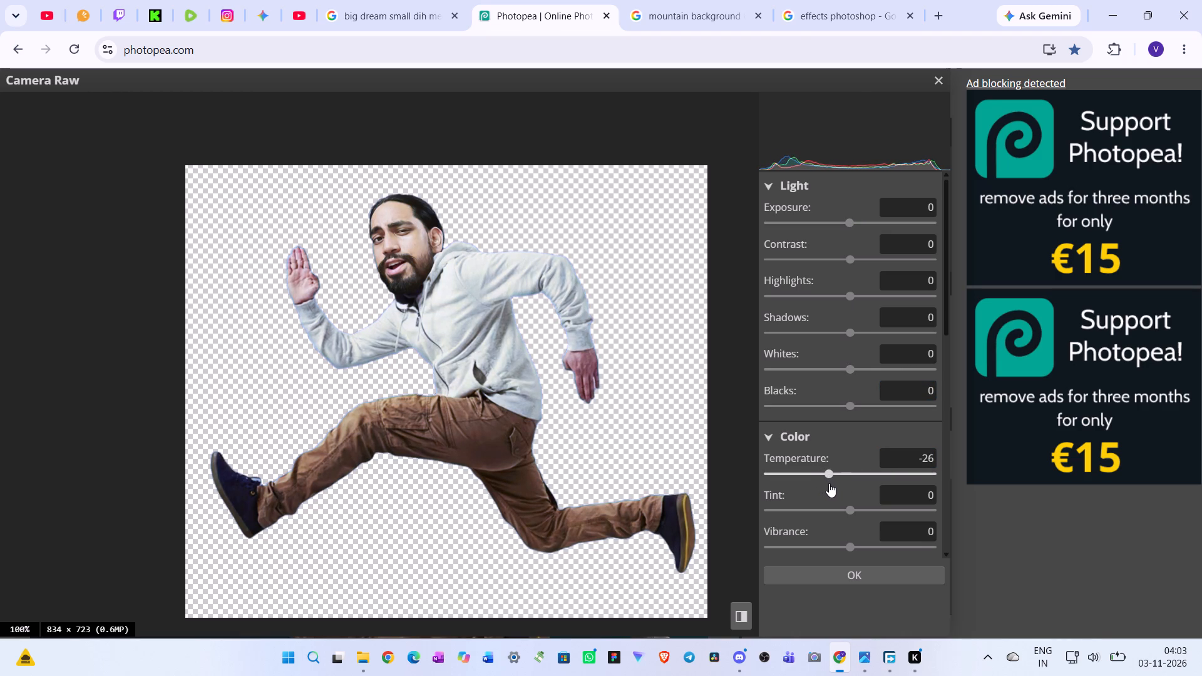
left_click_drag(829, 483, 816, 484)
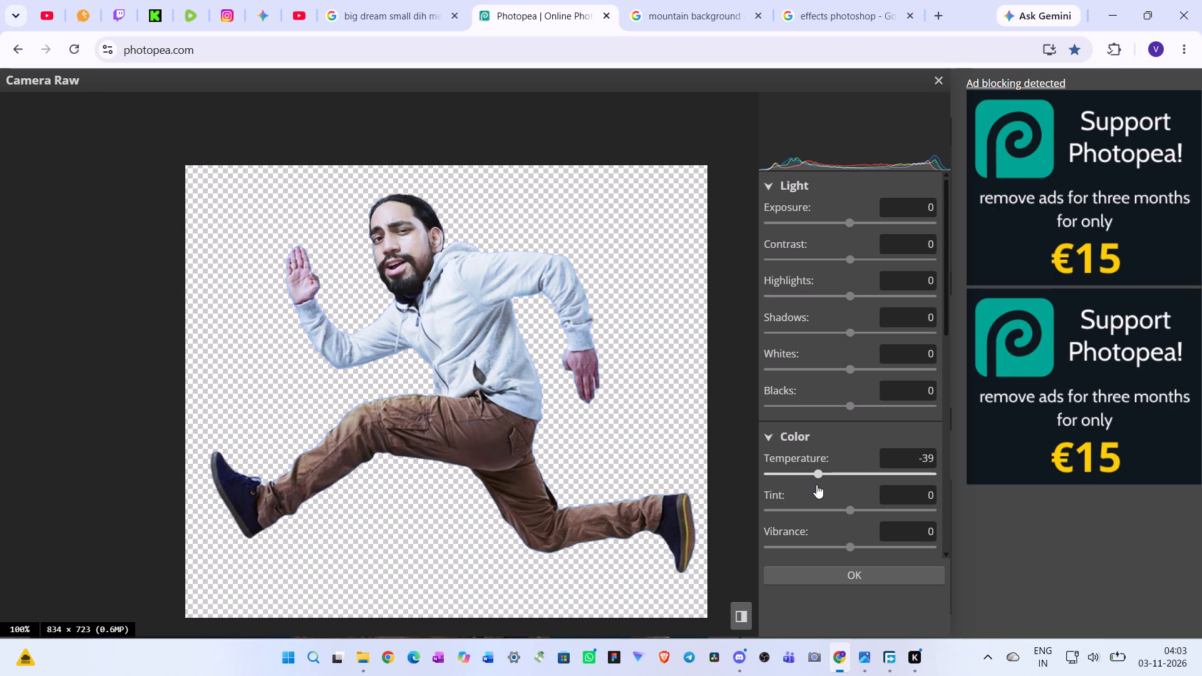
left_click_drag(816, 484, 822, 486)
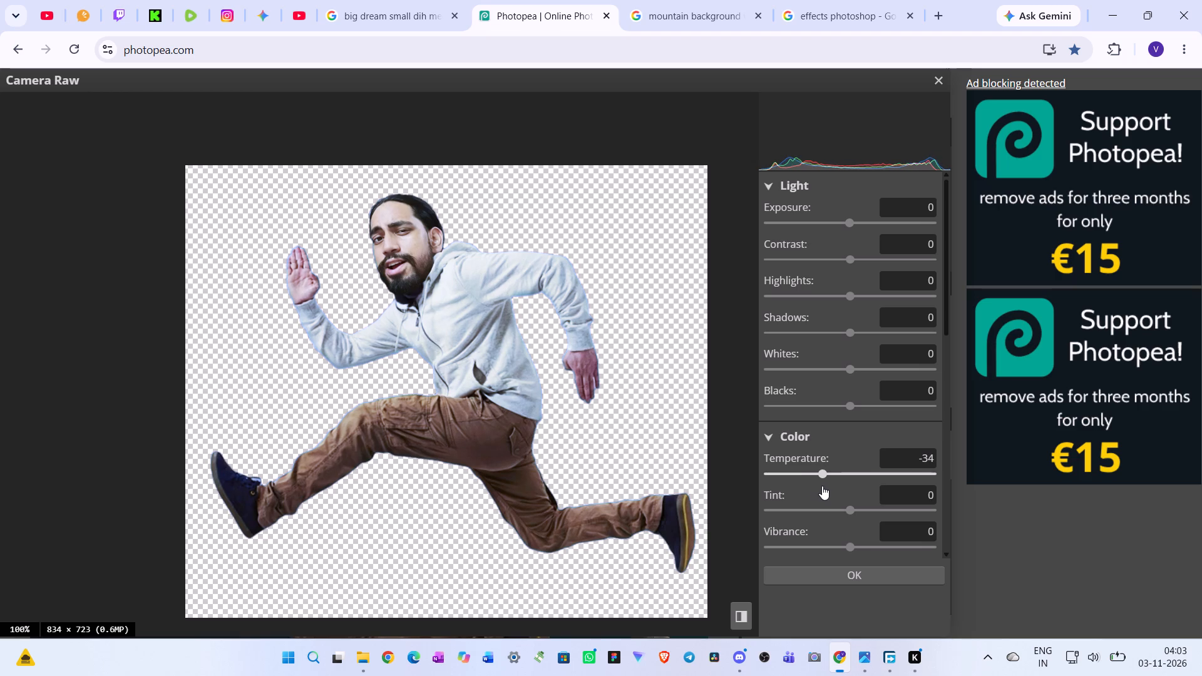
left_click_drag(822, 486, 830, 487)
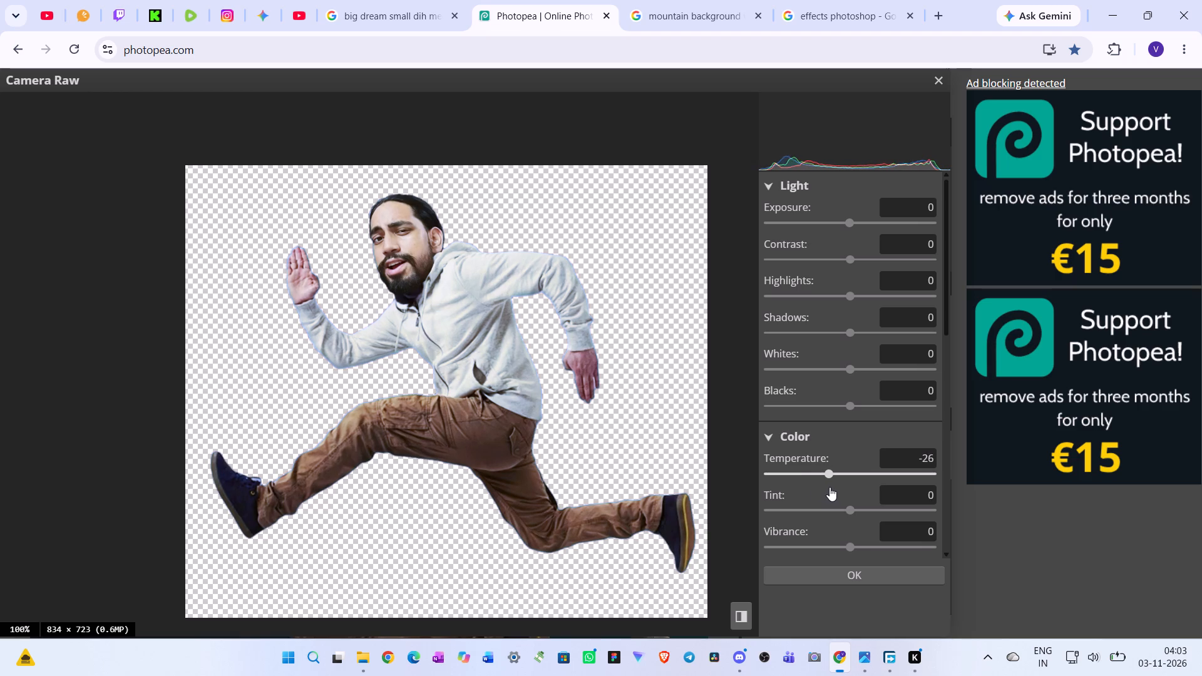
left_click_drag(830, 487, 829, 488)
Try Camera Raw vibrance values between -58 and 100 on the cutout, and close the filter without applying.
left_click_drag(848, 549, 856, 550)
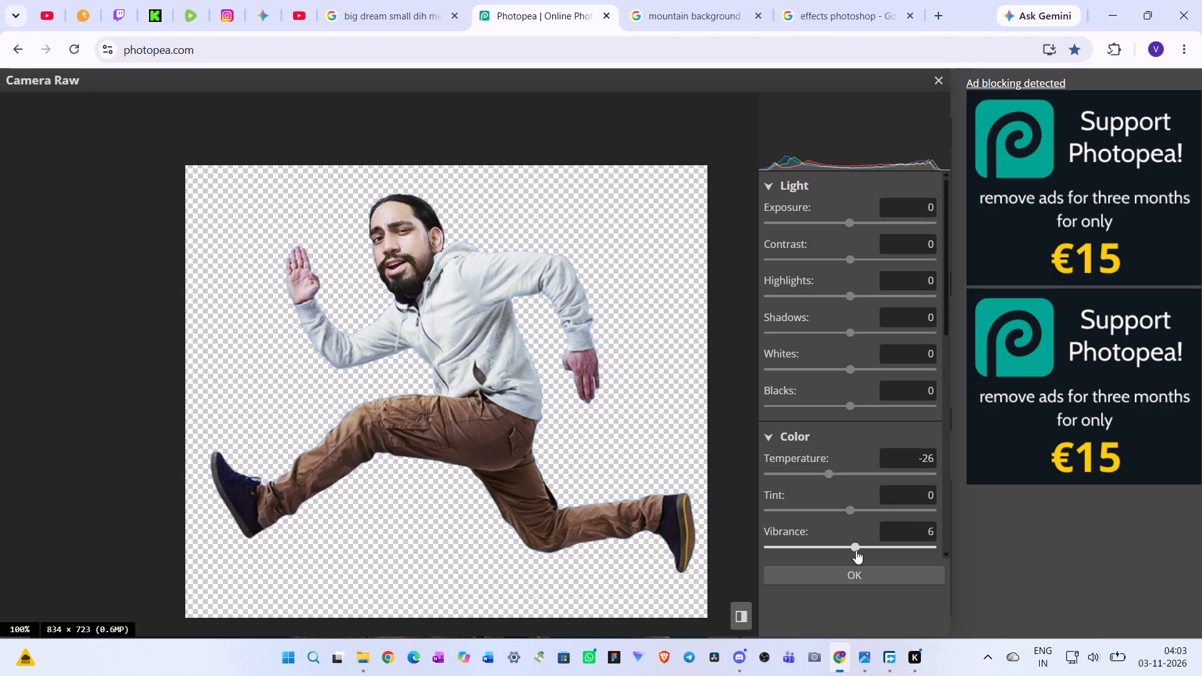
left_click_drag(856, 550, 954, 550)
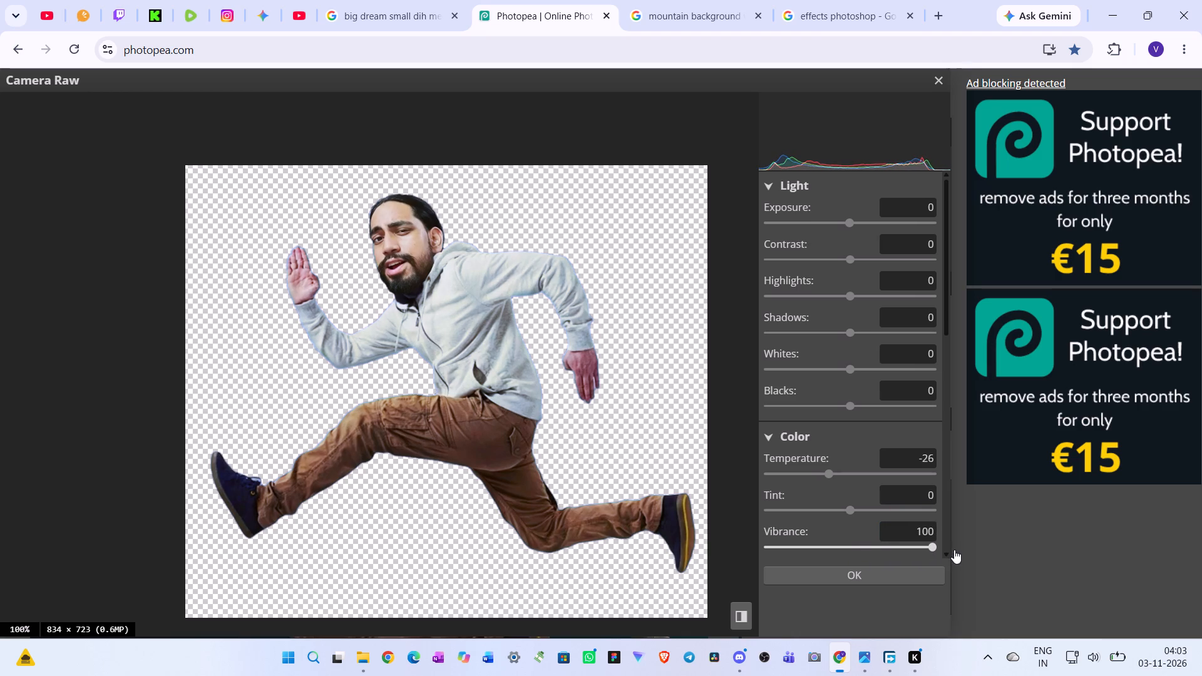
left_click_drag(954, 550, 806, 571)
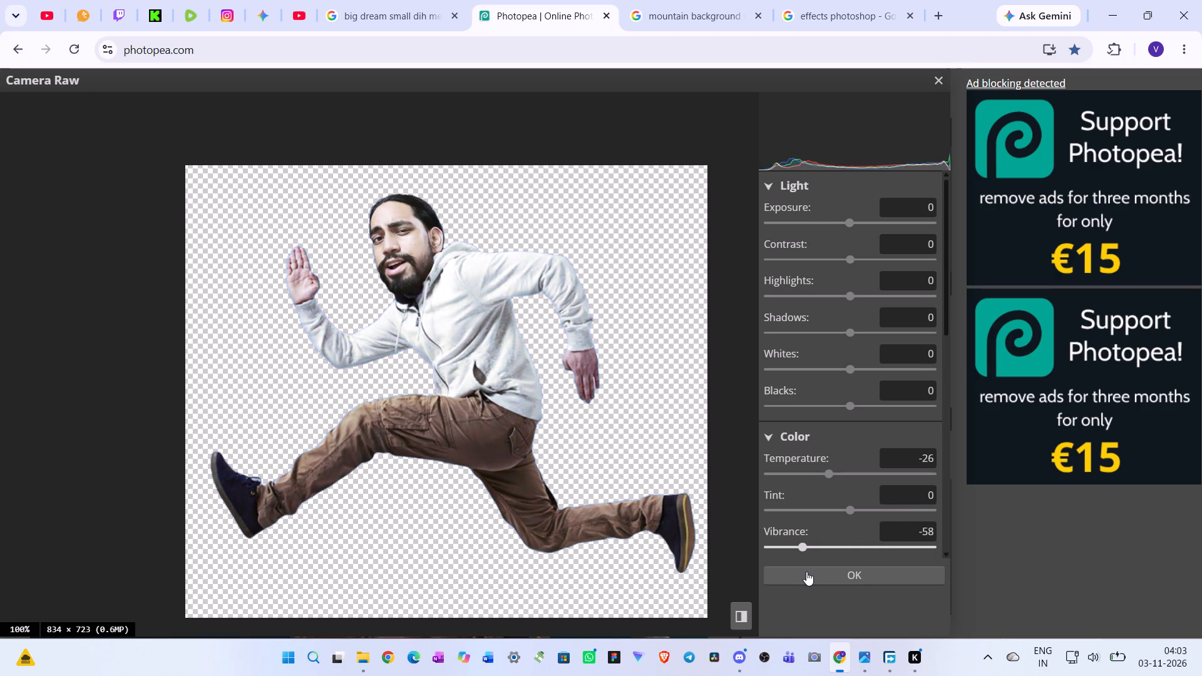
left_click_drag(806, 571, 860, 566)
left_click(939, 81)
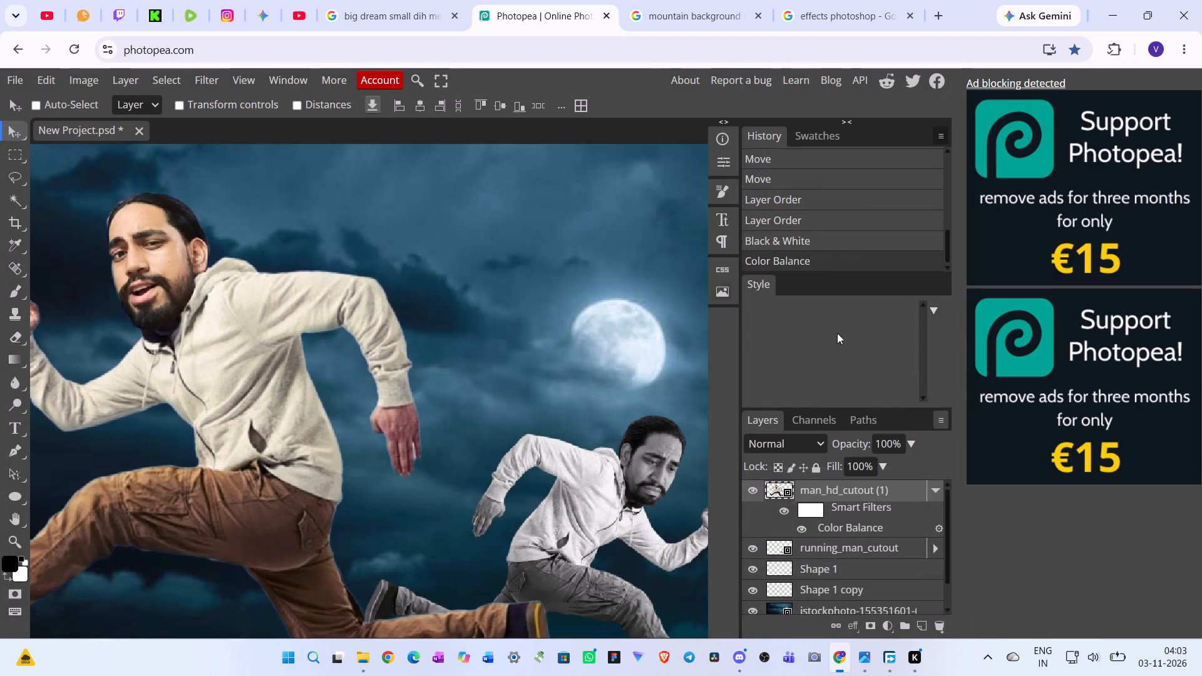
Open the Camera Raw filter for the man_hd_cutout (1) layer and try temperatures between -34 and -4, settling on -25.
left_click(201, 75)
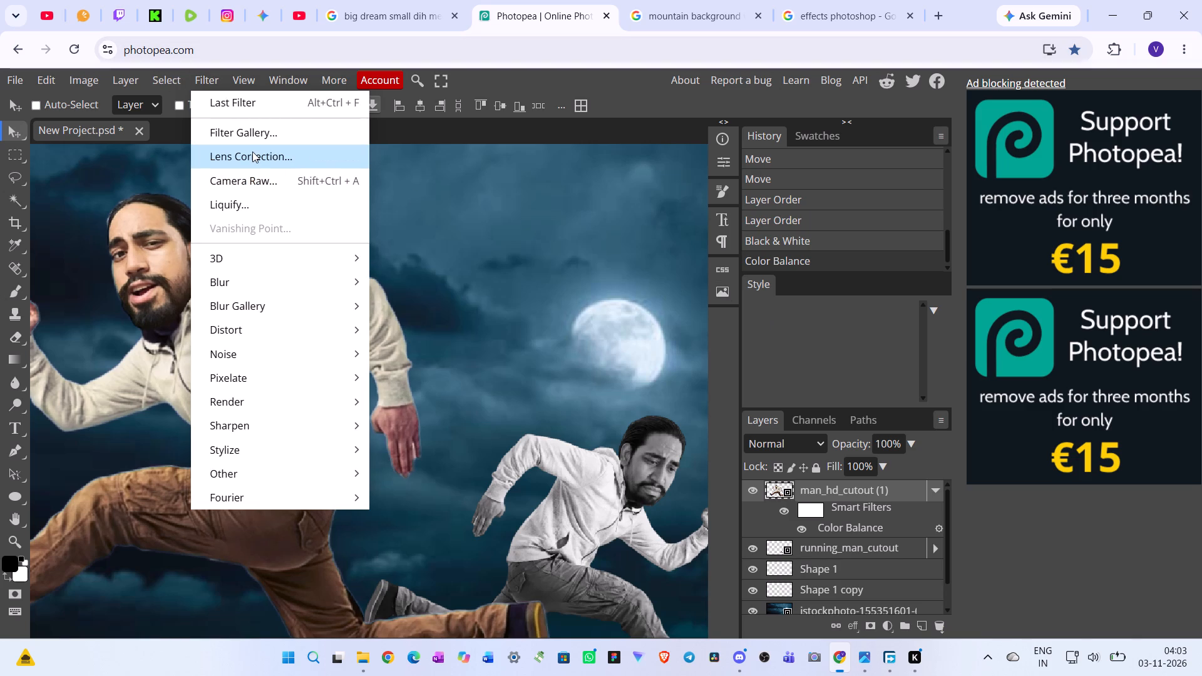
left_click(256, 183)
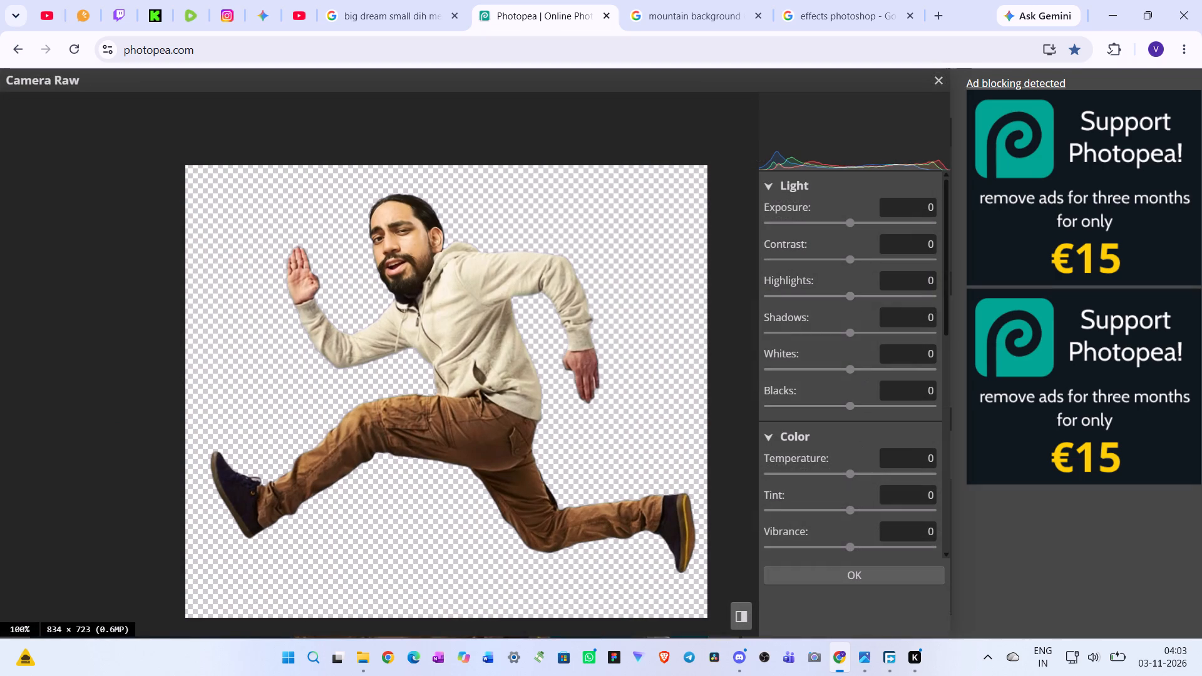
left_click_drag(847, 476, 838, 475)
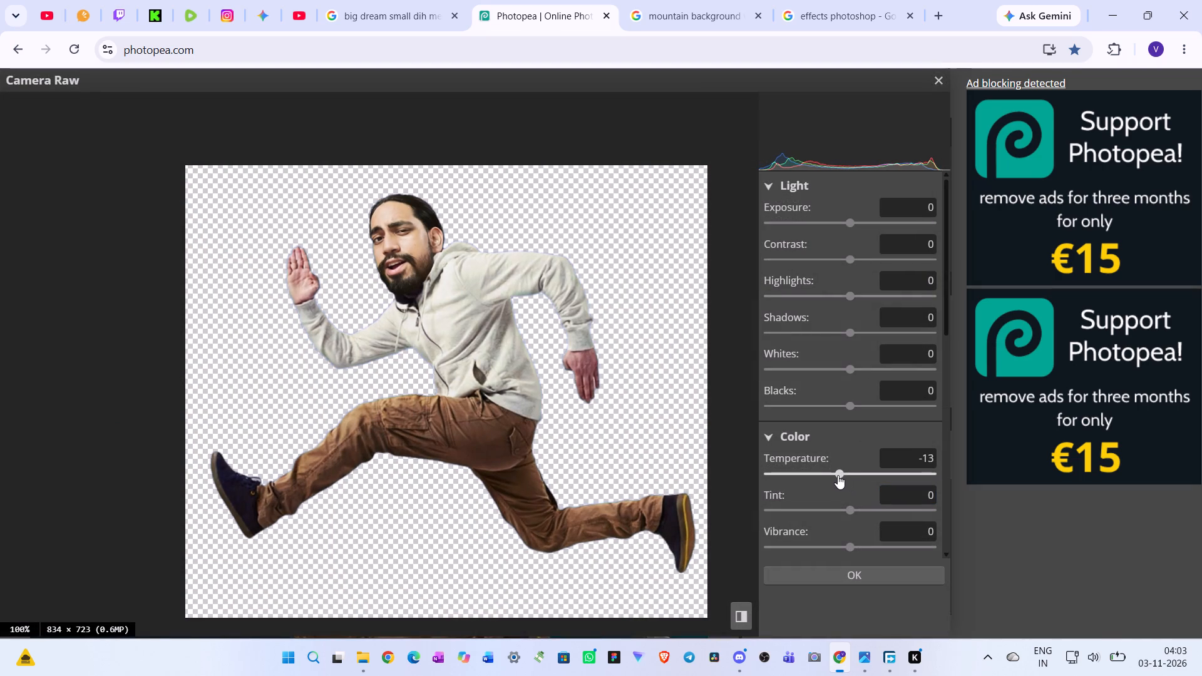
left_click_drag(838, 475, 832, 475)
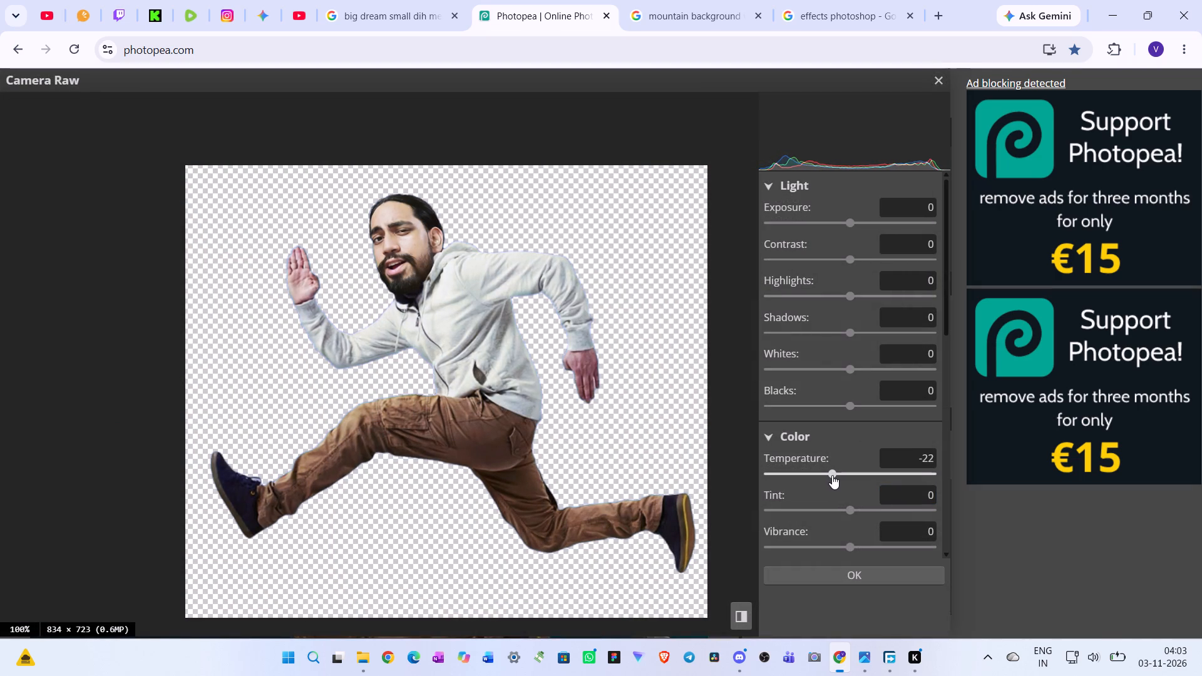
left_click_drag(832, 475, 845, 478)
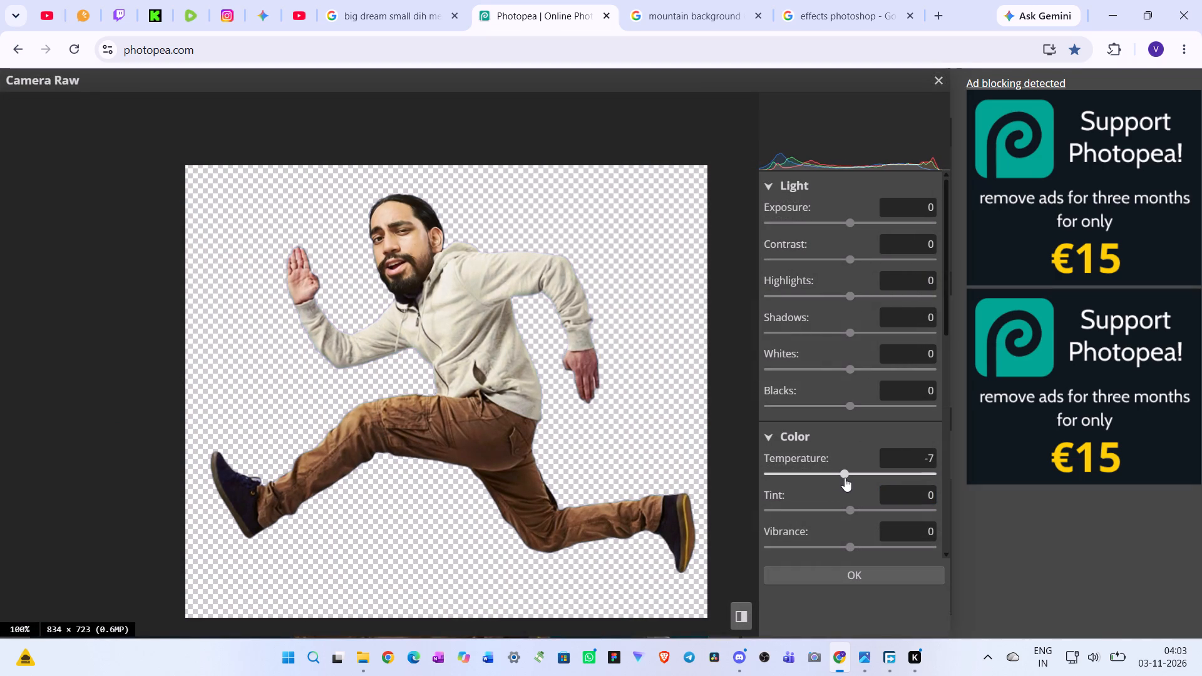
left_click_drag(845, 478, 841, 479)
left_click_drag(841, 479, 847, 481)
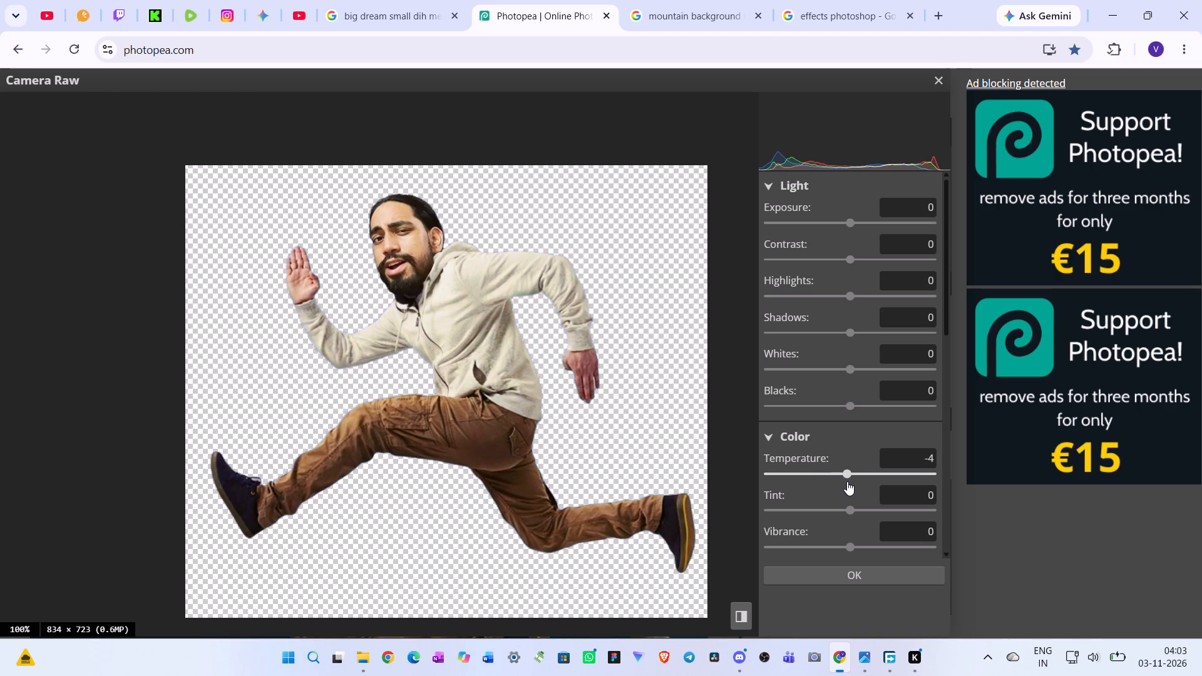
left_click_drag(847, 481, 839, 483)
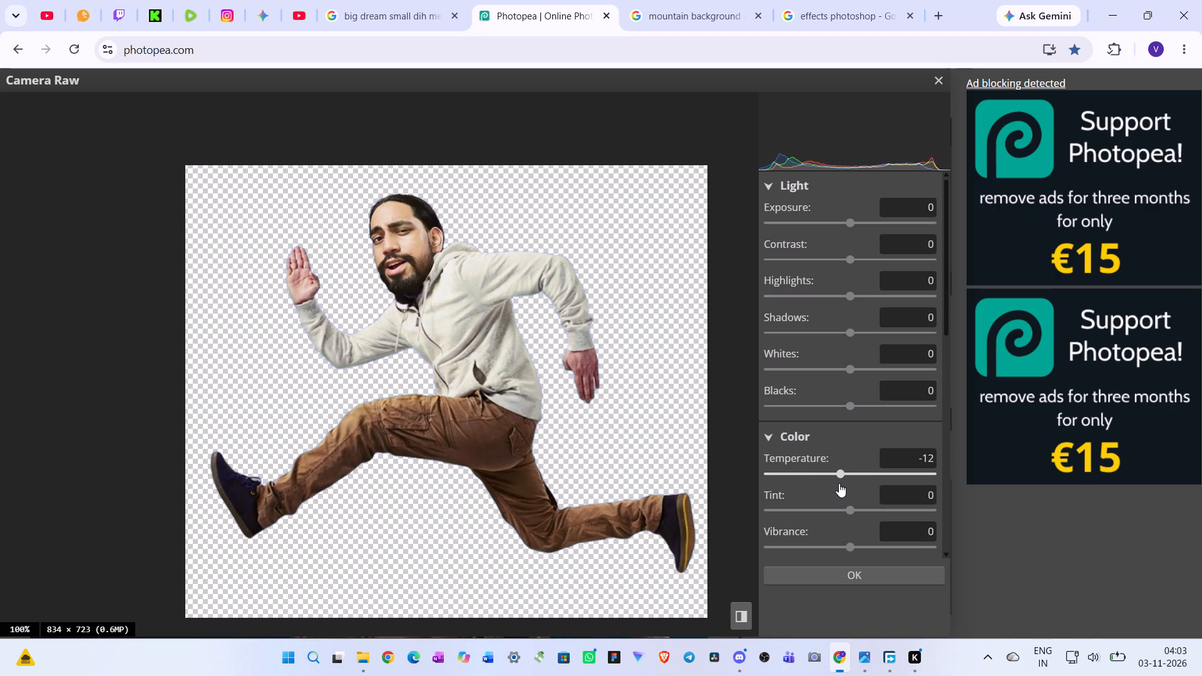
left_click_drag(839, 483, 836, 483)
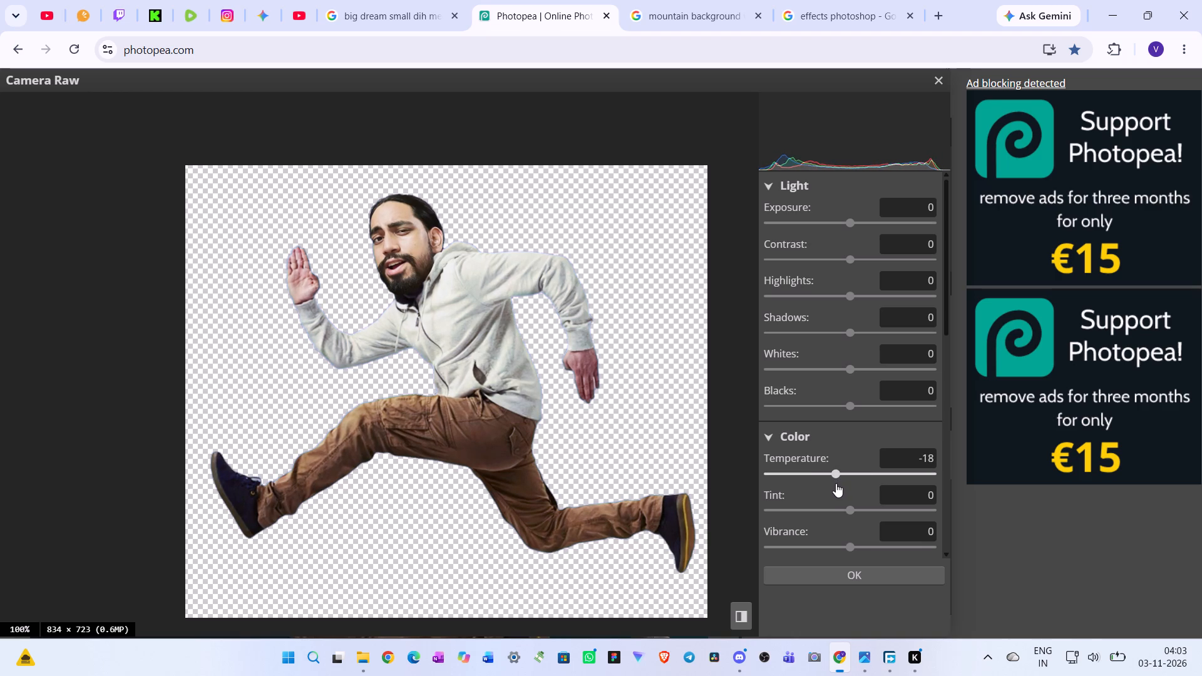
left_click_drag(836, 483, 823, 485)
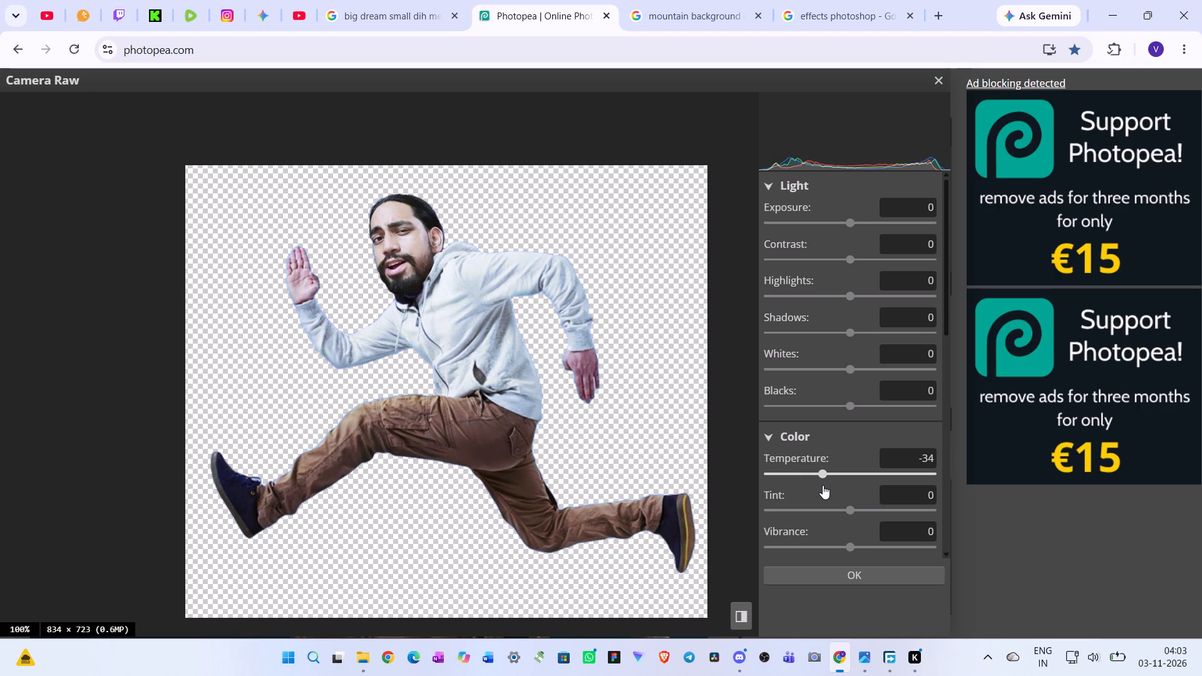
left_click_drag(823, 485, 830, 487)
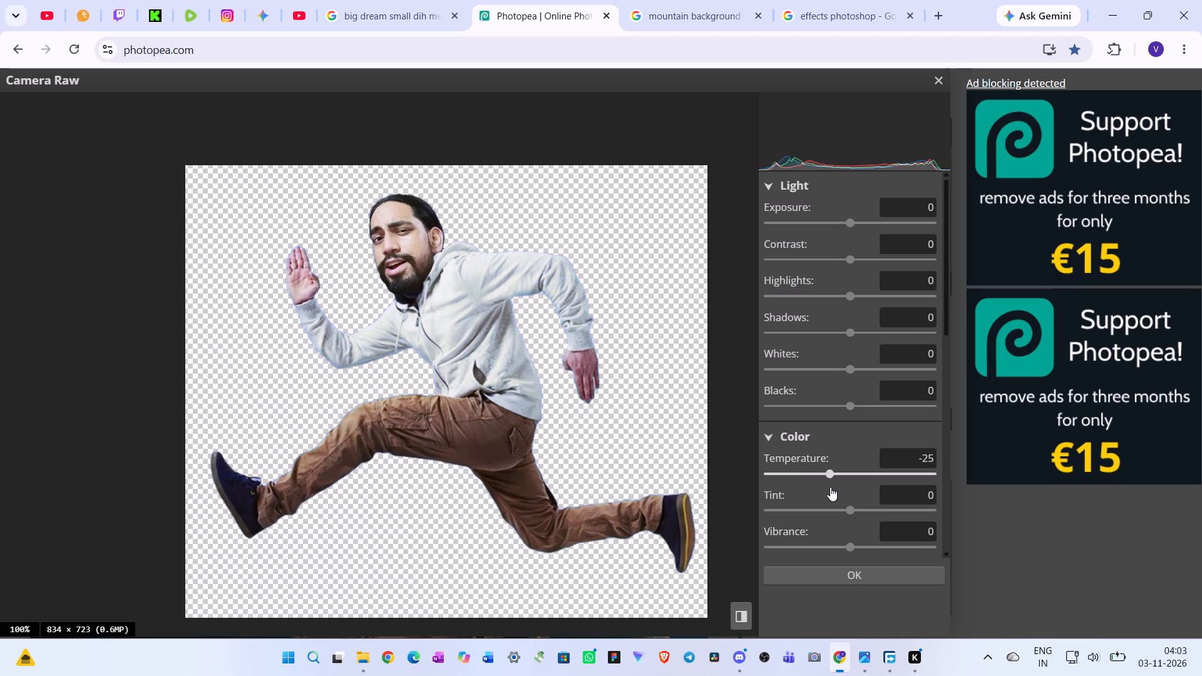
left_click_drag(830, 487, 833, 488)
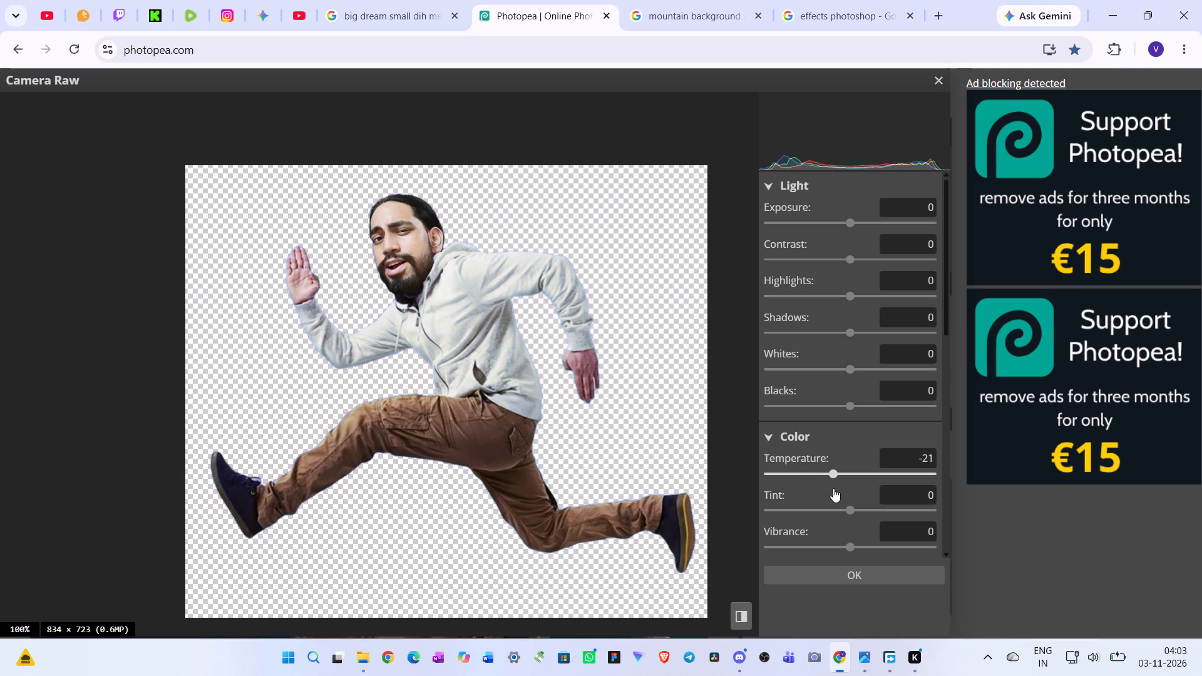
left_click_drag(833, 488, 835, 490)
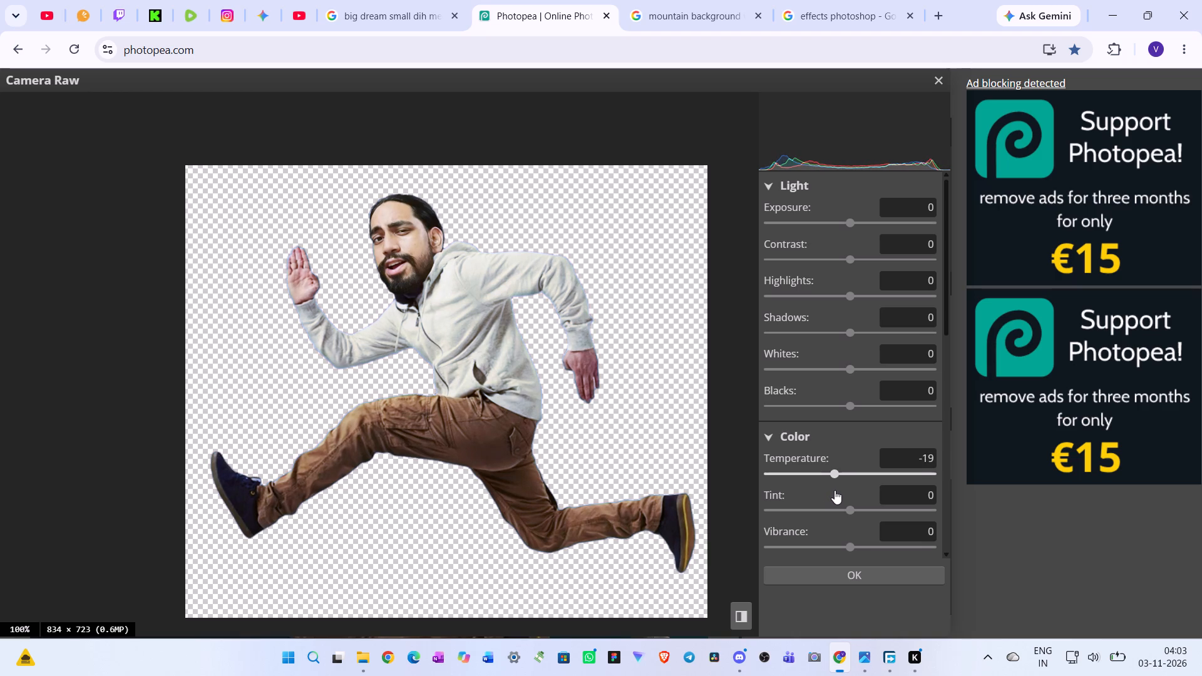
left_click_drag(835, 490, 830, 490)
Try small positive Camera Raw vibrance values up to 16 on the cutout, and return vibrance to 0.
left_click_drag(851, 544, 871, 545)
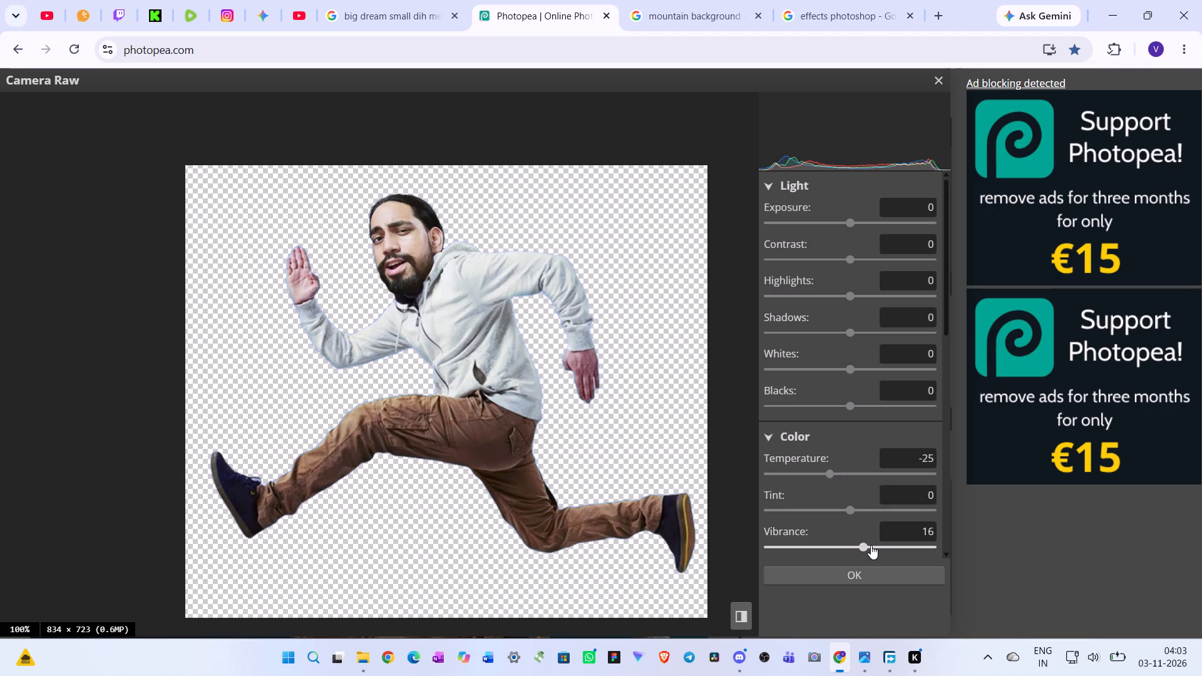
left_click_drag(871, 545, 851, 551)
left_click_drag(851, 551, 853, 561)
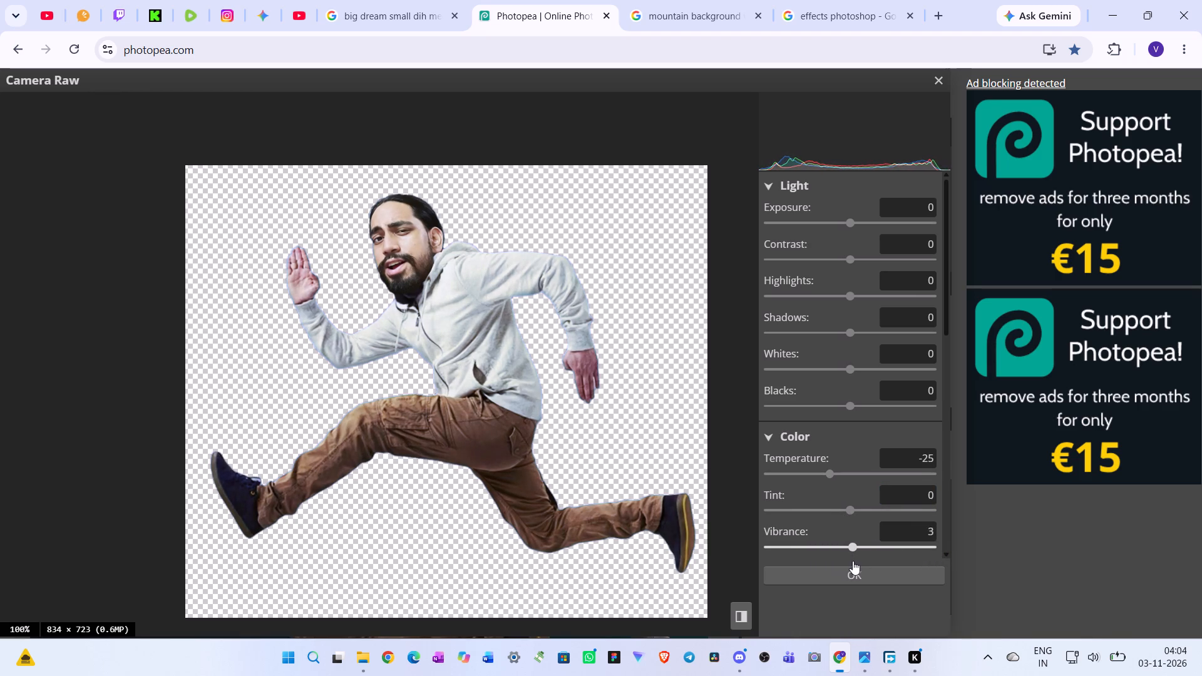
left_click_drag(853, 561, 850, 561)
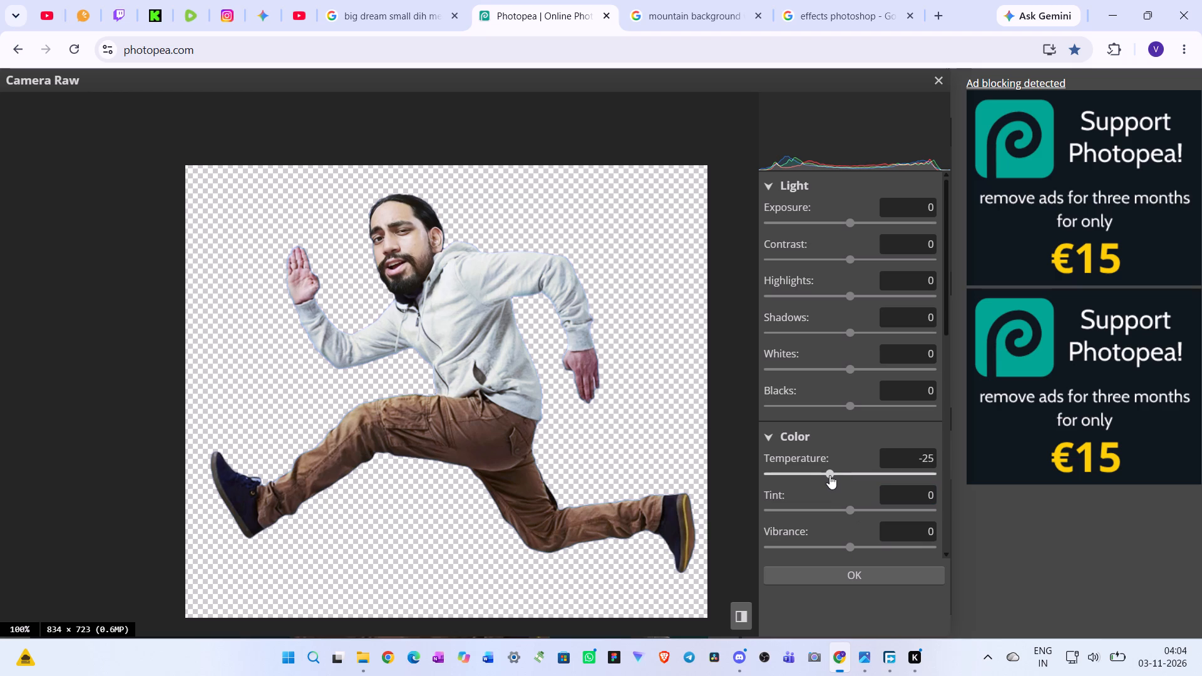
Fine-tune the cutout's Camera Raw temperature to -18.
left_click_drag(830, 475, 835, 475)
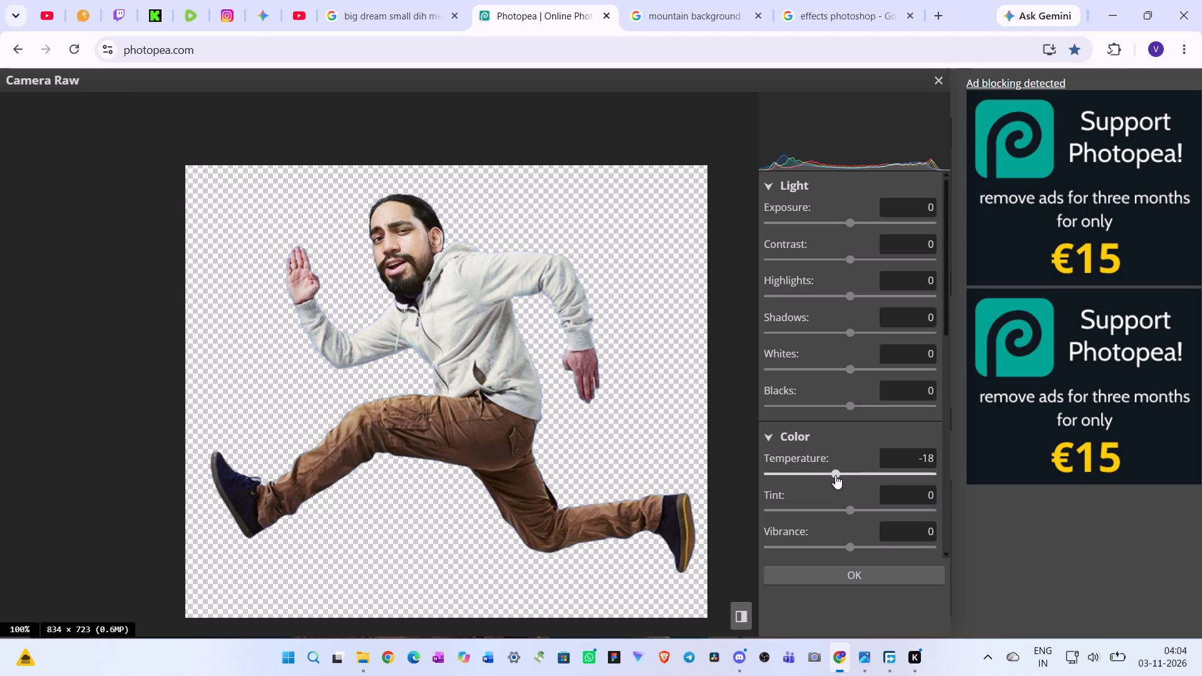
left_click_drag(835, 475, 841, 477)
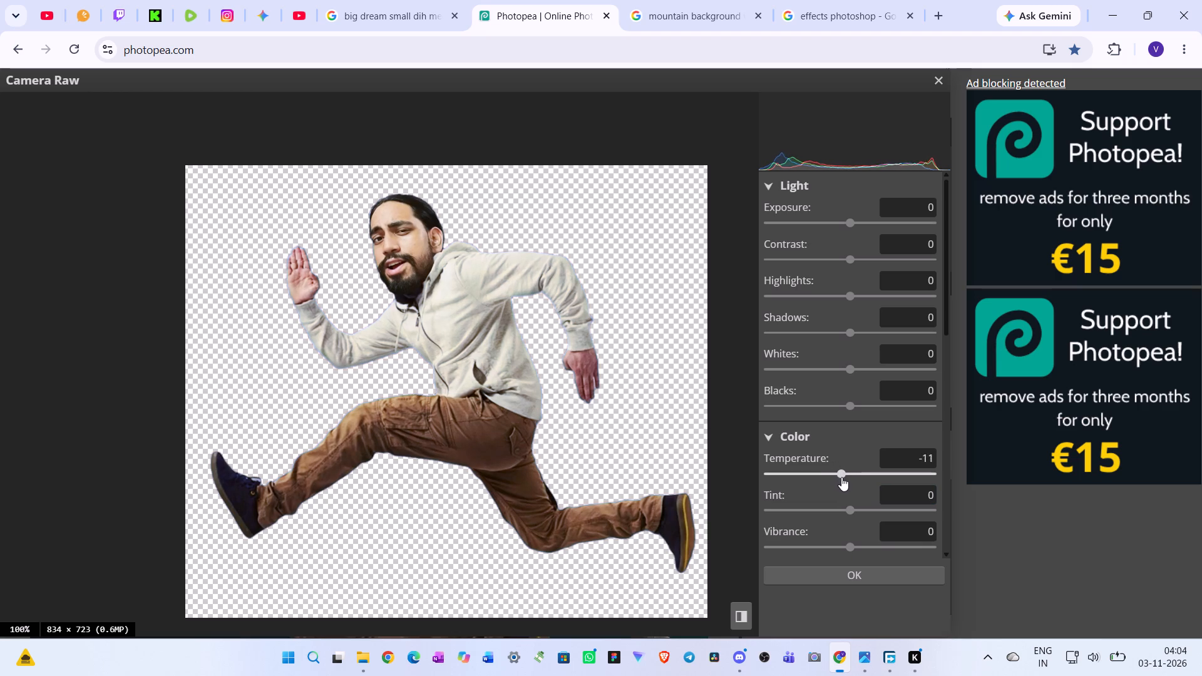
left_click_drag(841, 477, 839, 477)
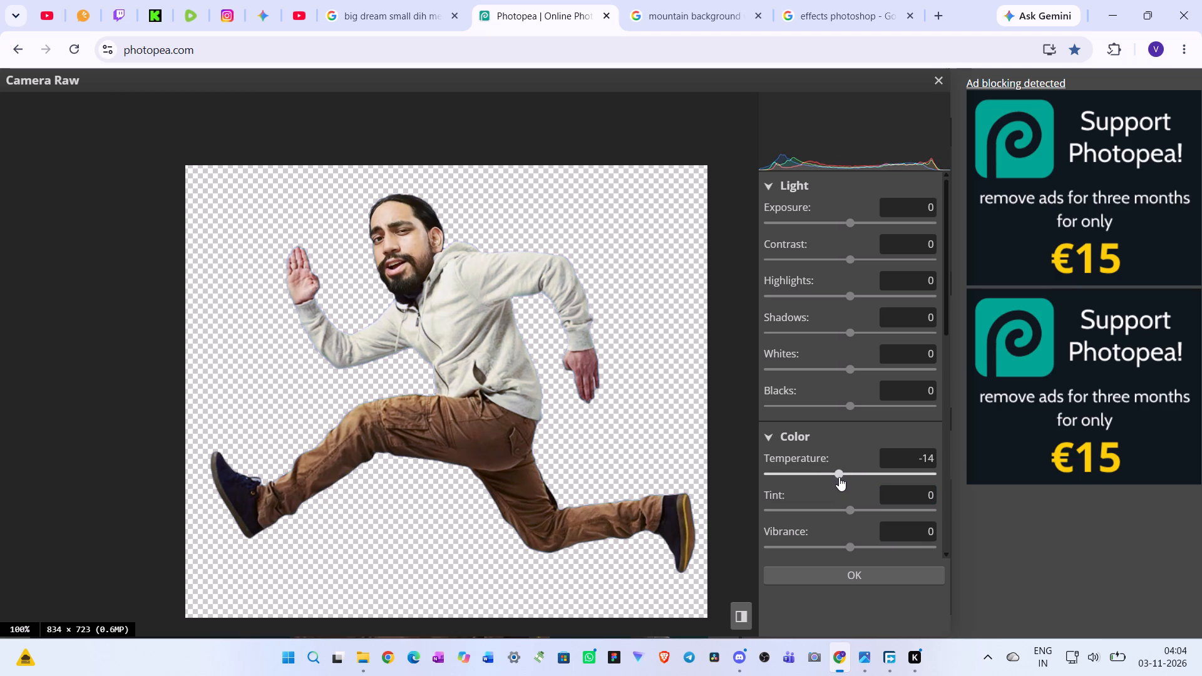
left_click_drag(839, 477, 835, 477)
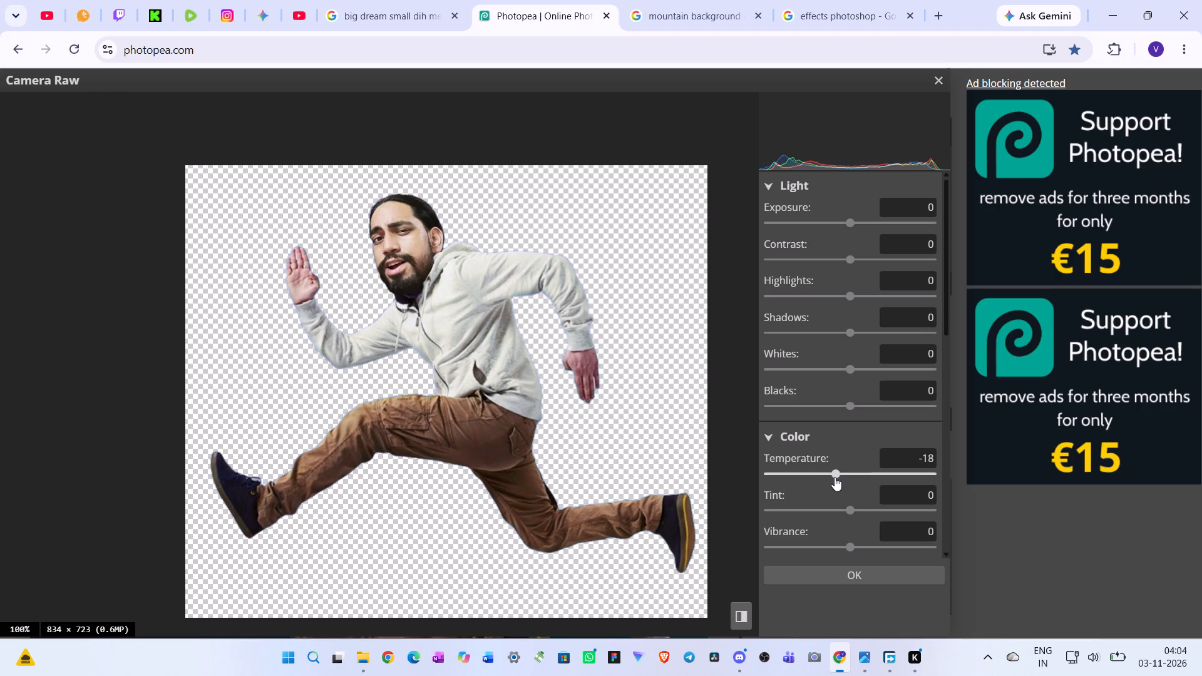
left_click_drag(835, 477, 836, 477)
Set the cutout's exposure to -0.3 and contrast to -22, and apply the Camera Raw filter.
scroll(860, 368, "up", 4)
left_click(850, 222)
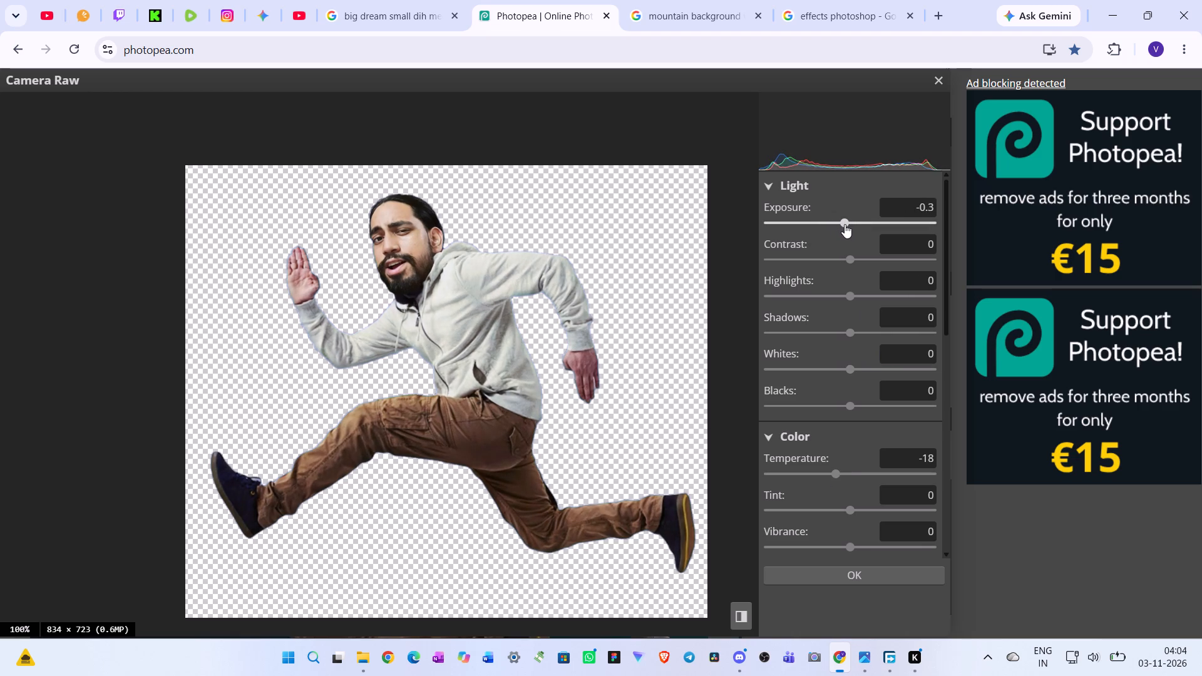
left_click_drag(850, 261, 836, 263)
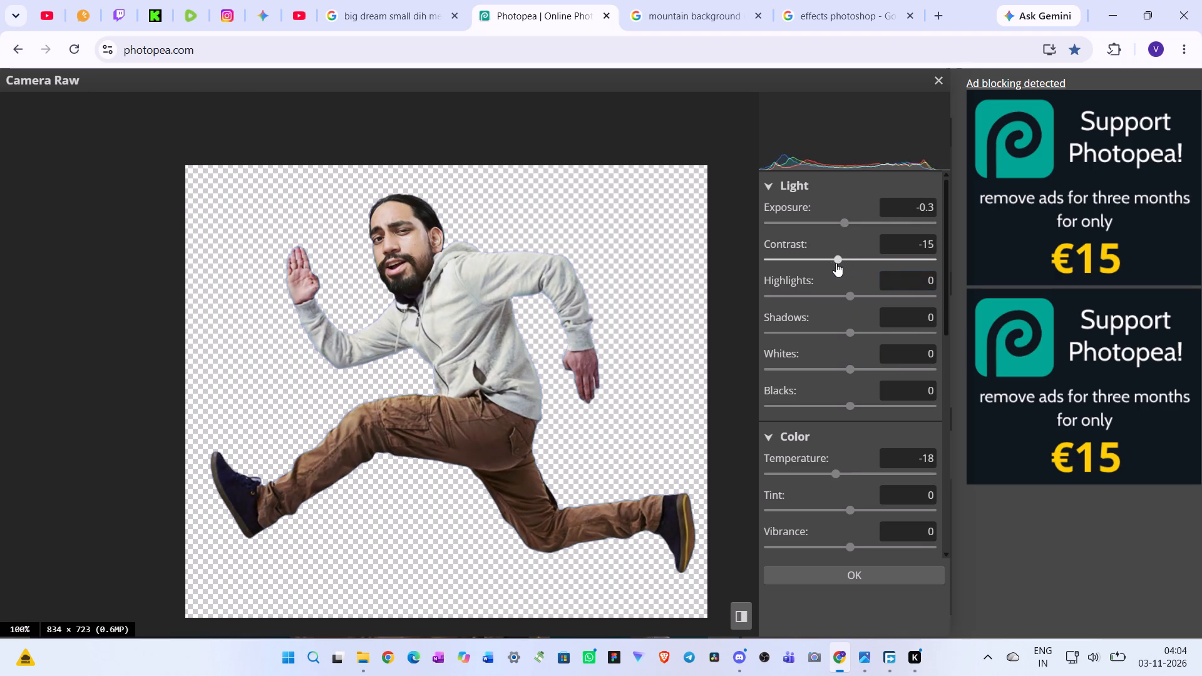
left_click_drag(836, 263, 793, 272)
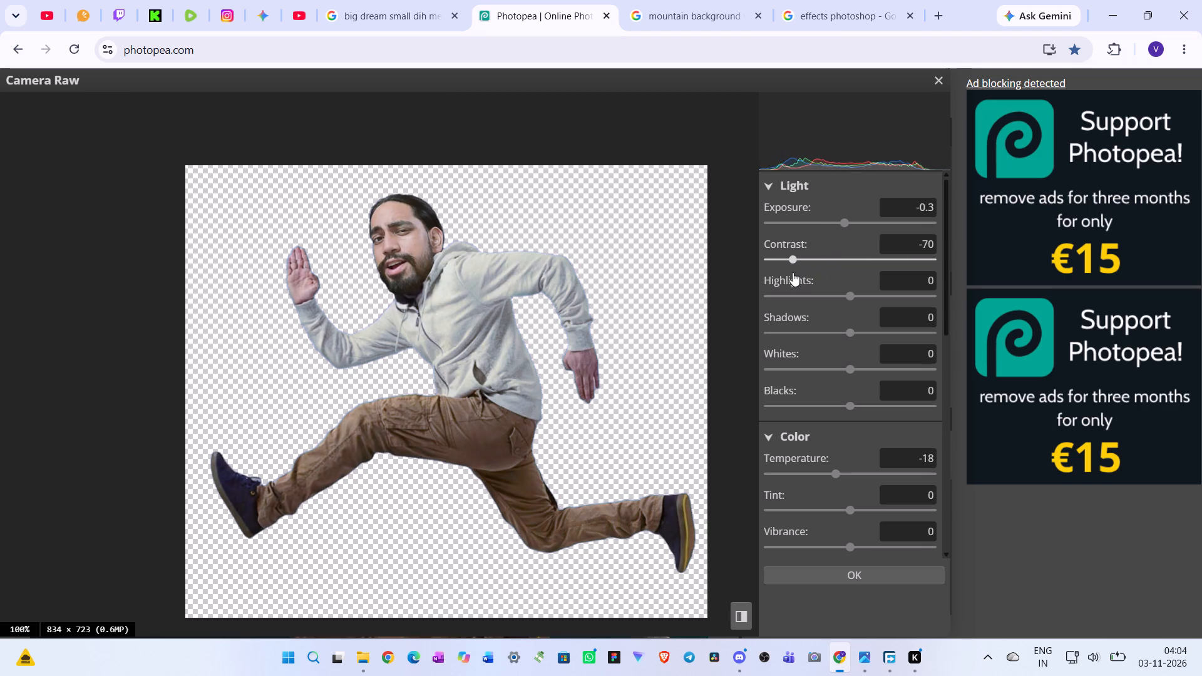
left_click_drag(793, 272, 841, 282)
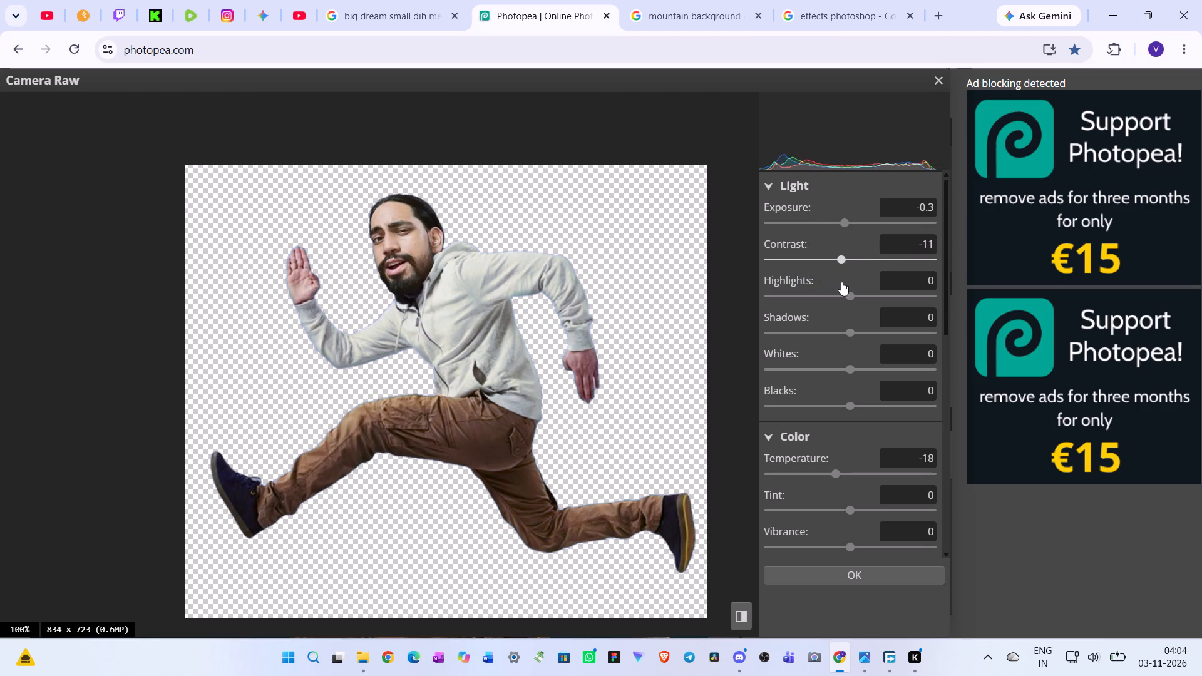
left_click_drag(841, 282, 831, 284)
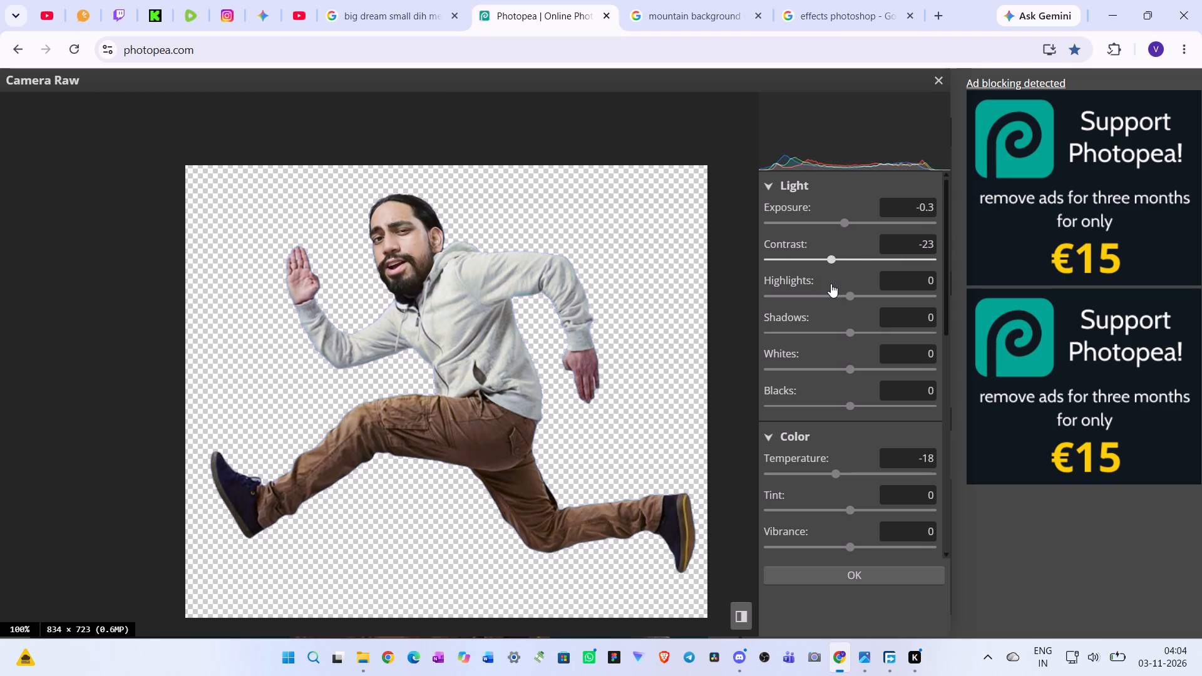
left_click_drag(831, 284, 806, 284)
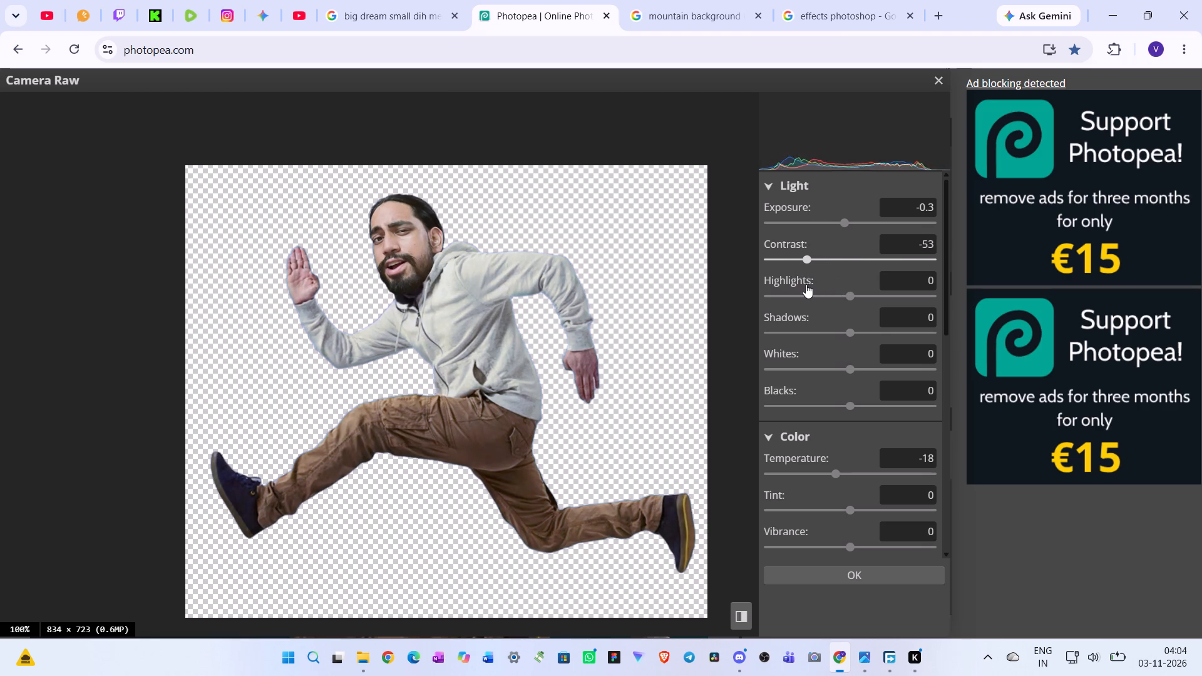
left_click_drag(806, 284, 810, 287)
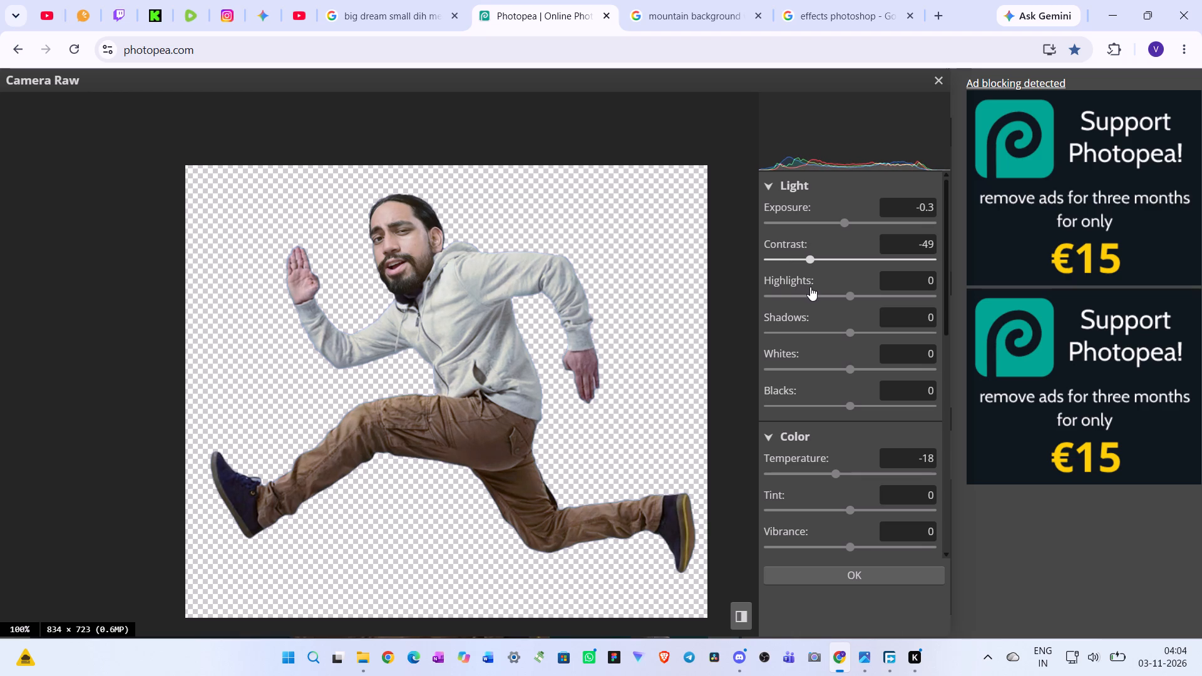
left_click_drag(810, 287, 829, 293)
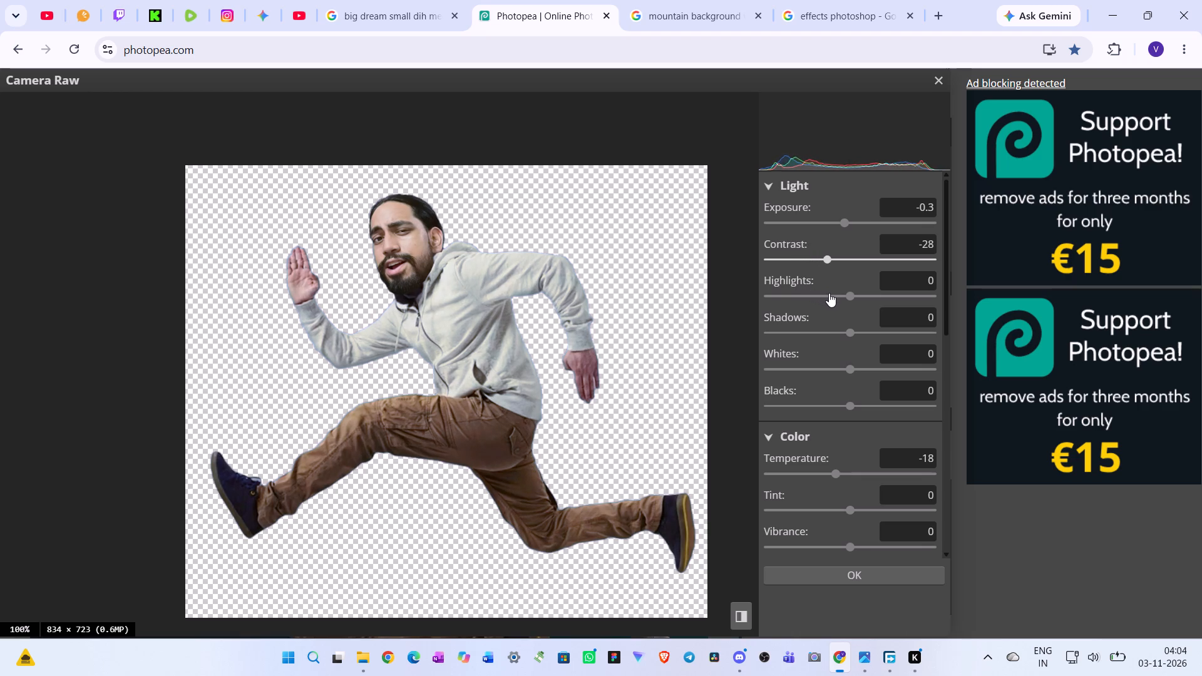
left_click_drag(829, 293, 835, 295)
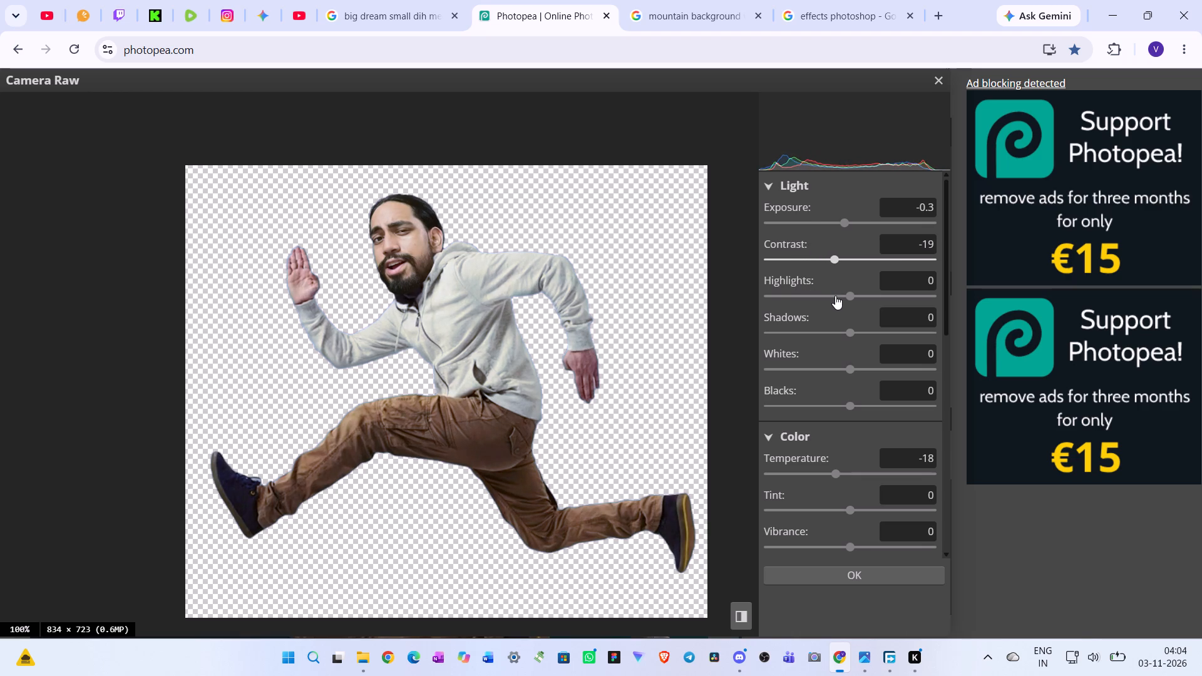
left_click_drag(835, 295, 833, 297)
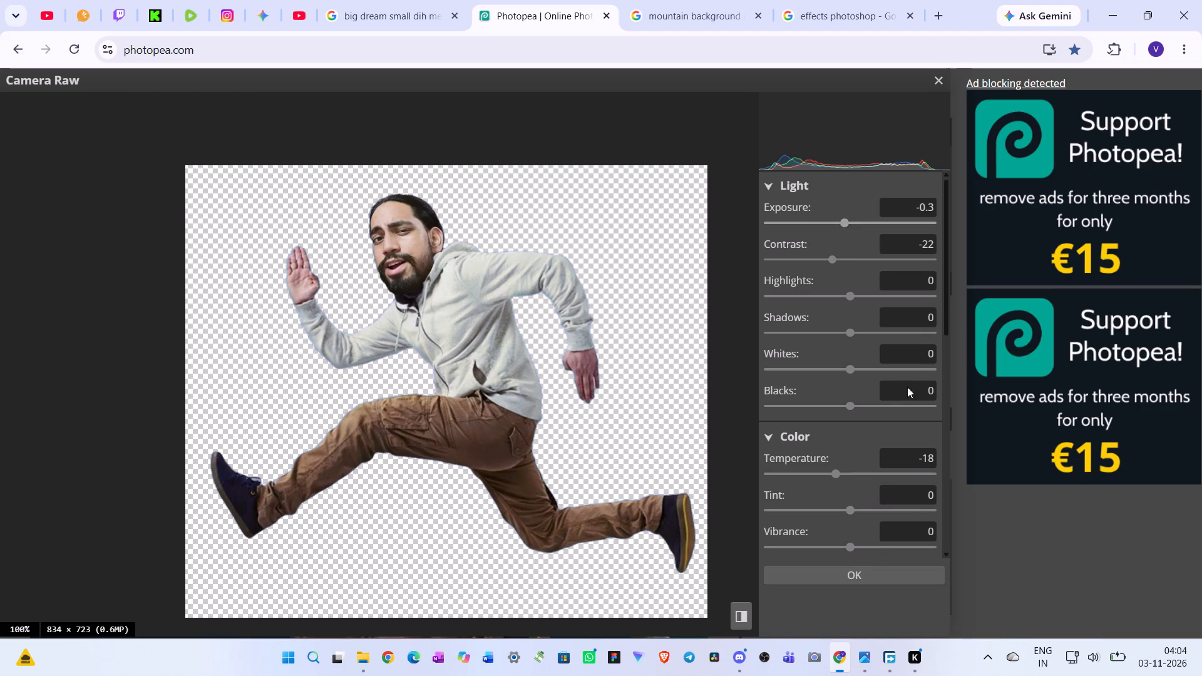
left_click(878, 579)
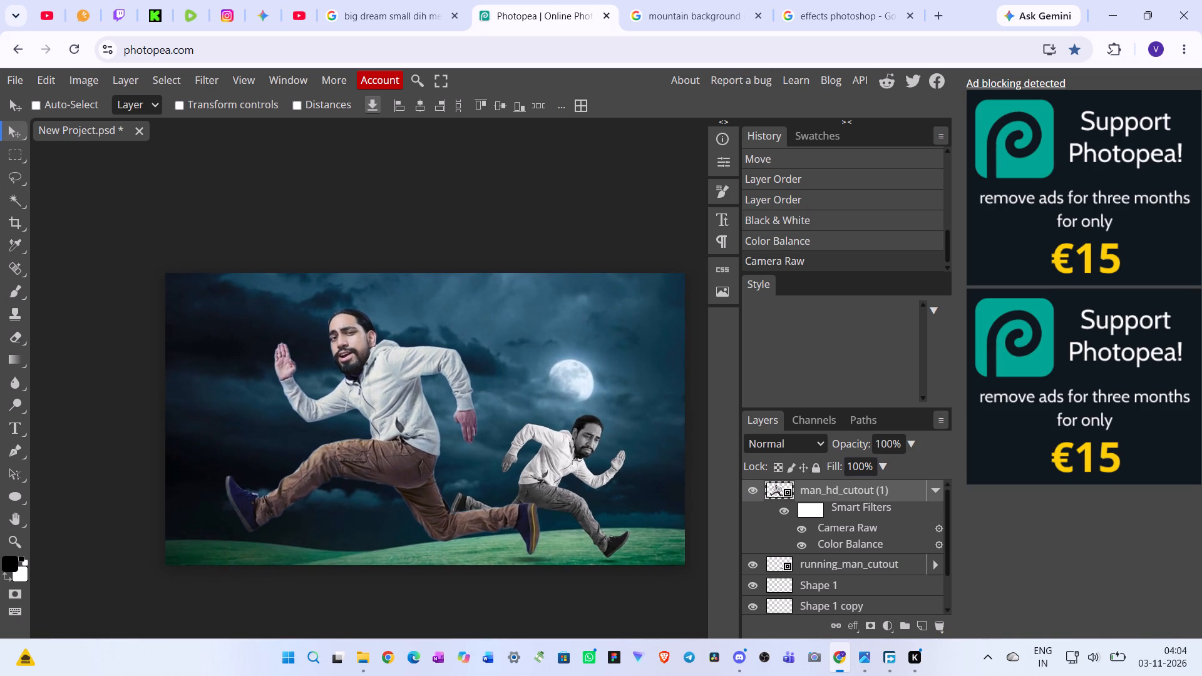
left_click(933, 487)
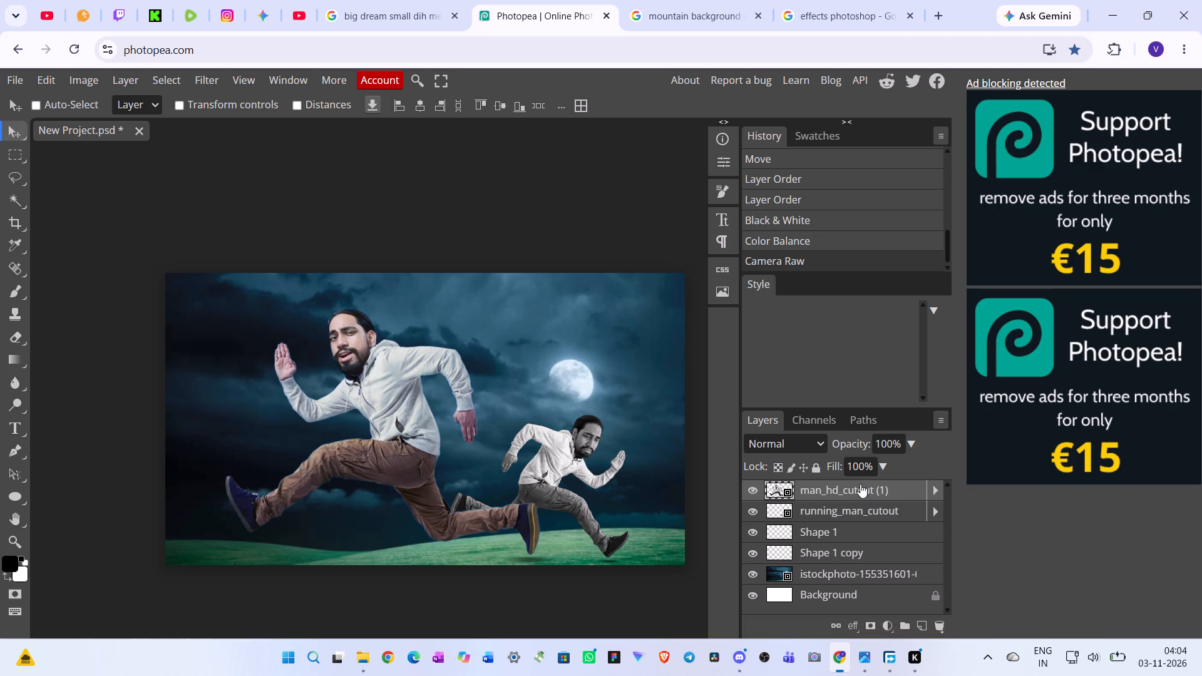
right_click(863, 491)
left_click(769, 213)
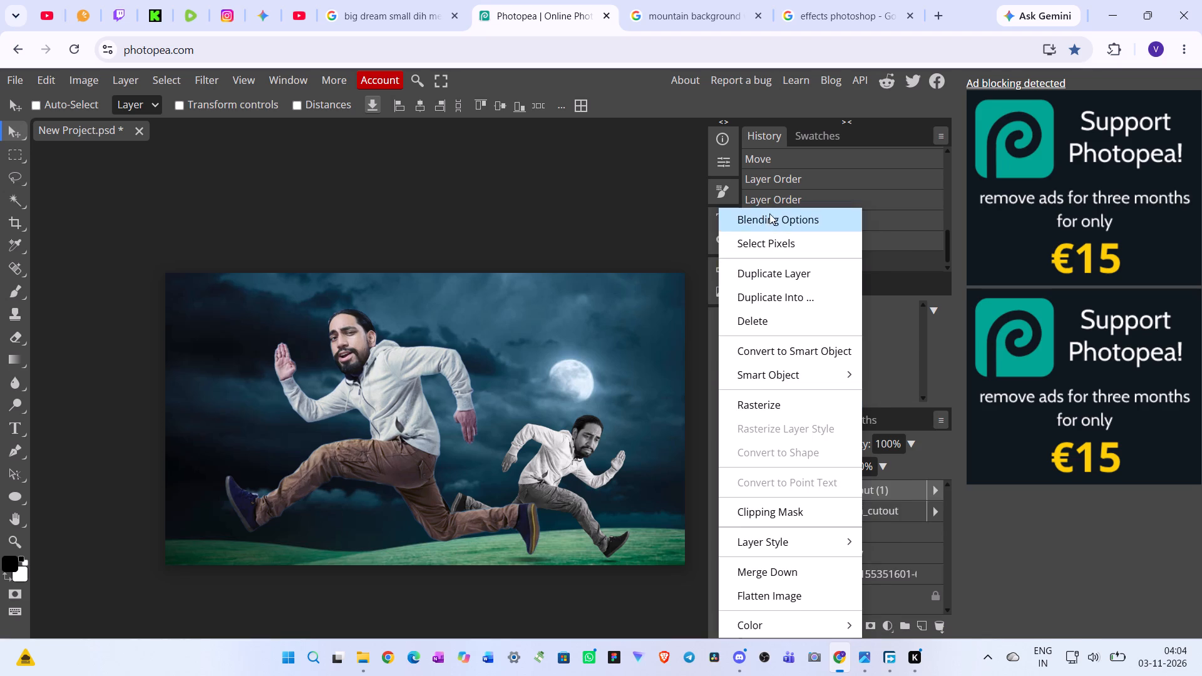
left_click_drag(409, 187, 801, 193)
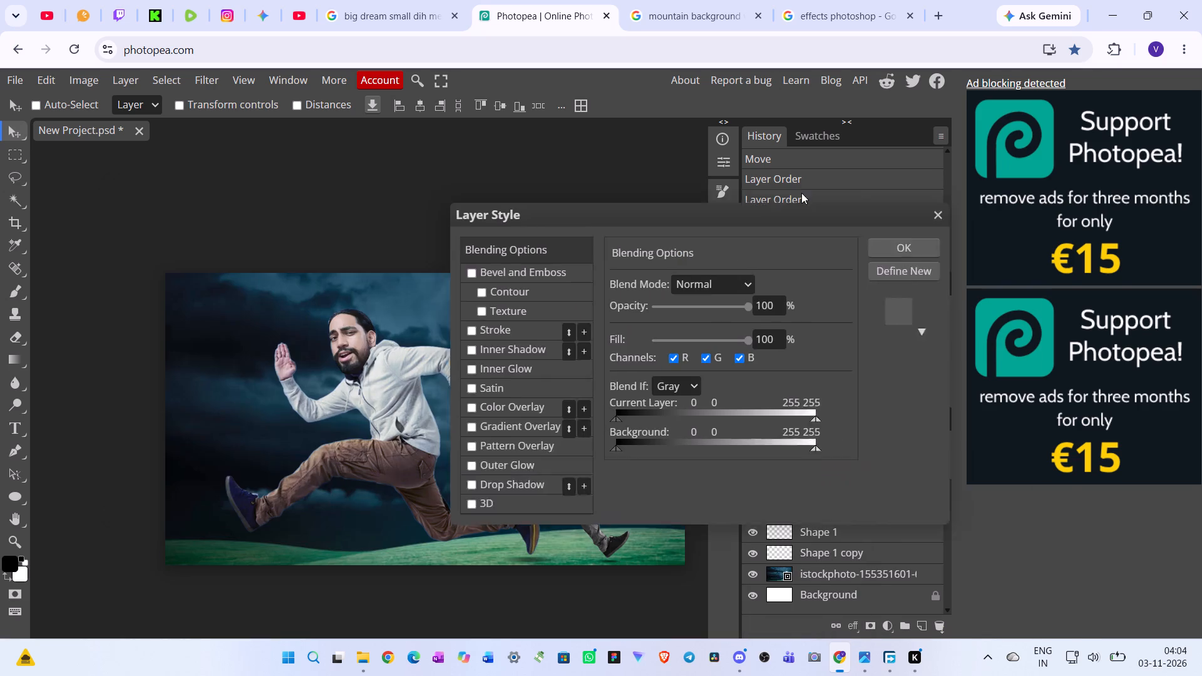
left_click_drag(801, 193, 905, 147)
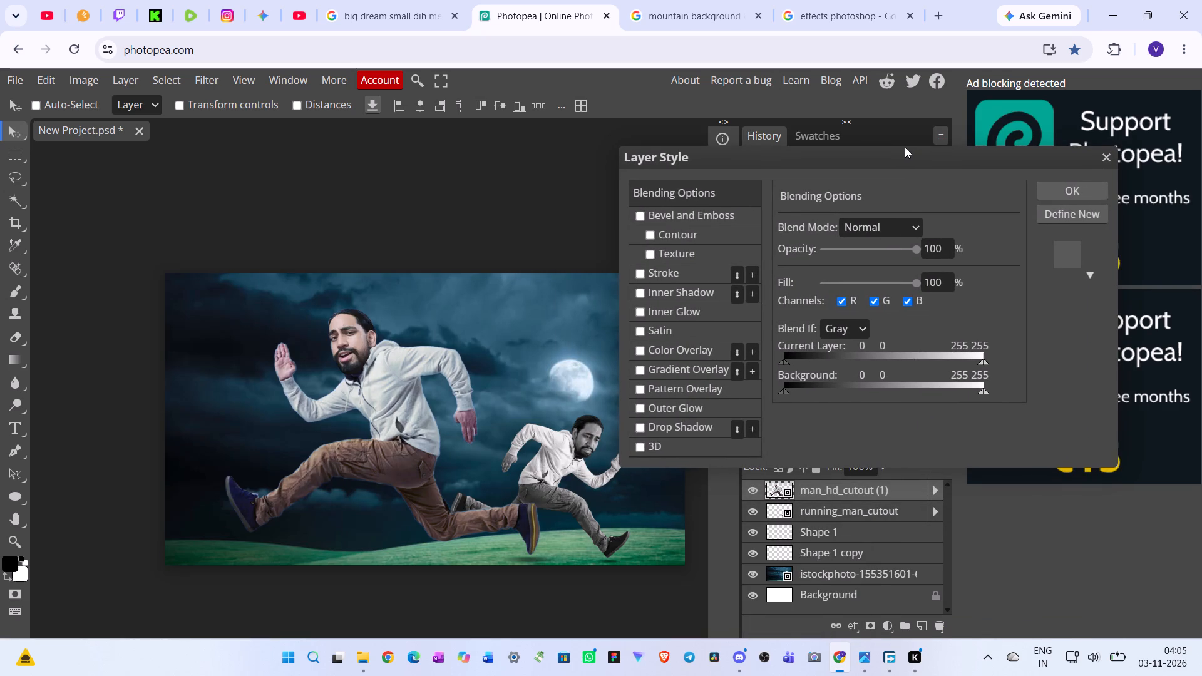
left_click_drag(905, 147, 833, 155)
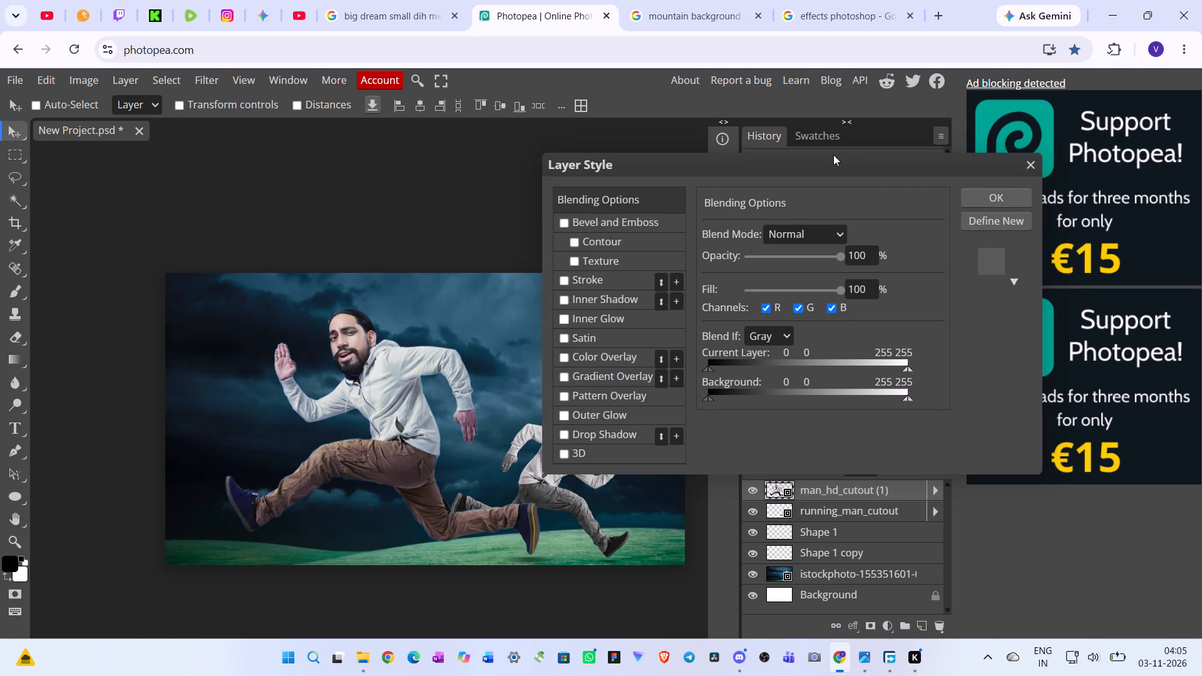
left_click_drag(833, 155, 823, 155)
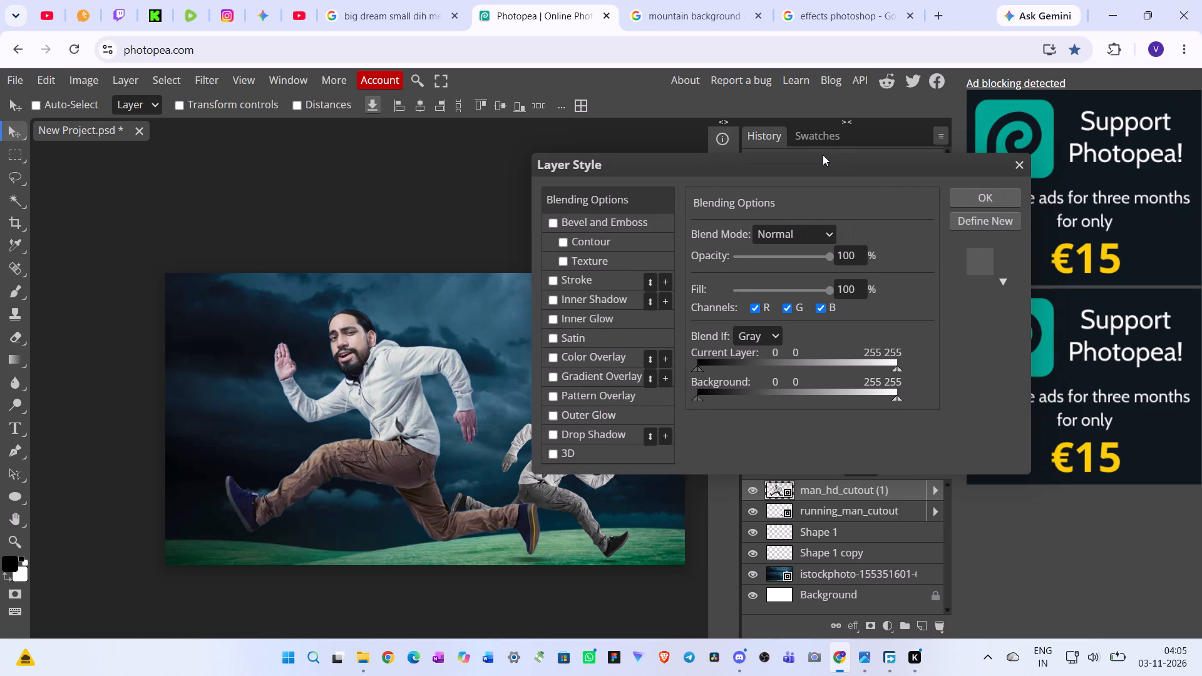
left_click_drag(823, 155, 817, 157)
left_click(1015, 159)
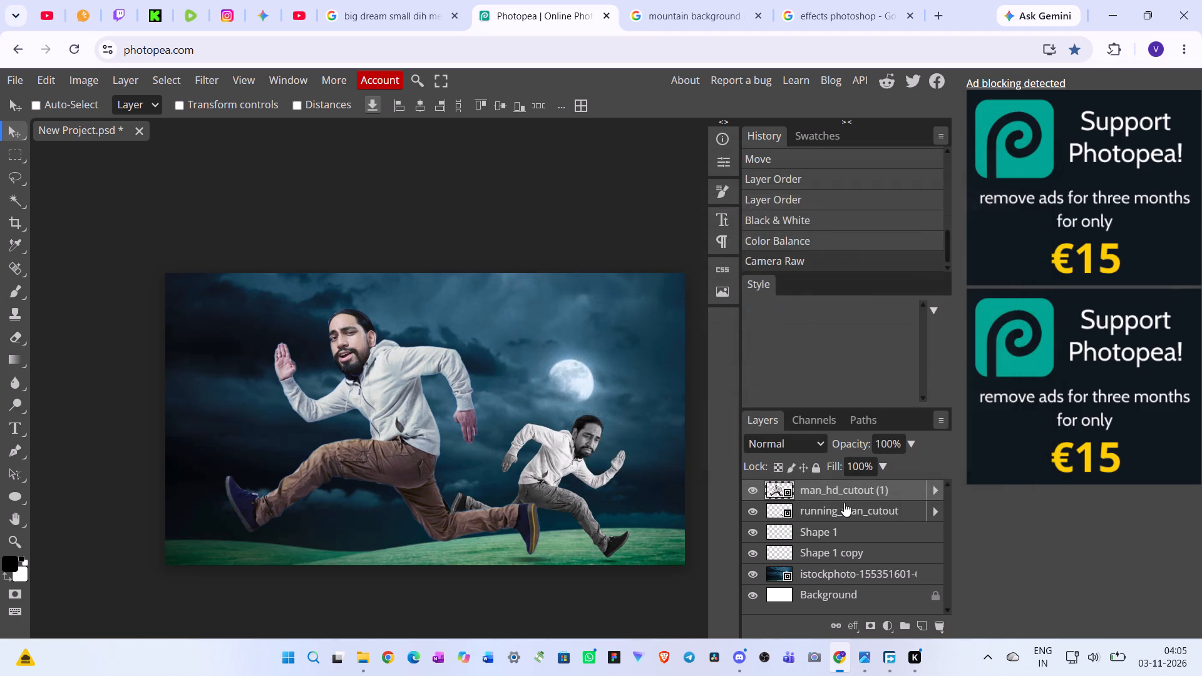
Delete the Camera Raw smart filter from the man_hd_cutout (1) layer.
left_click(936, 486)
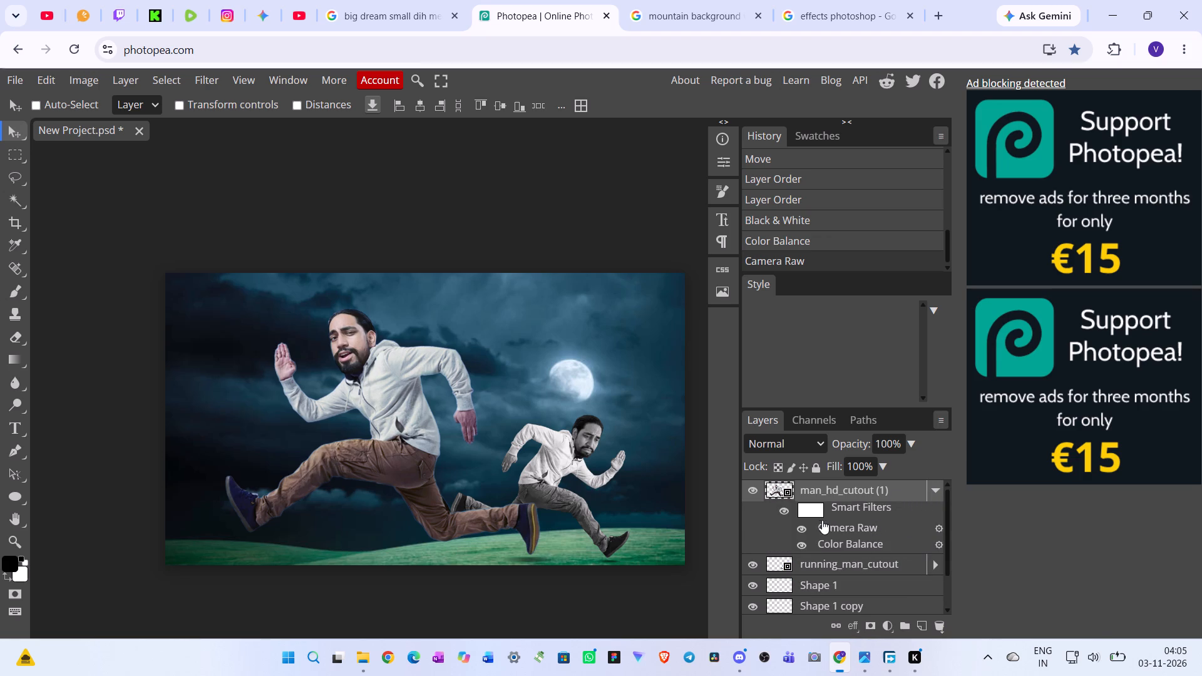
right_click(835, 531)
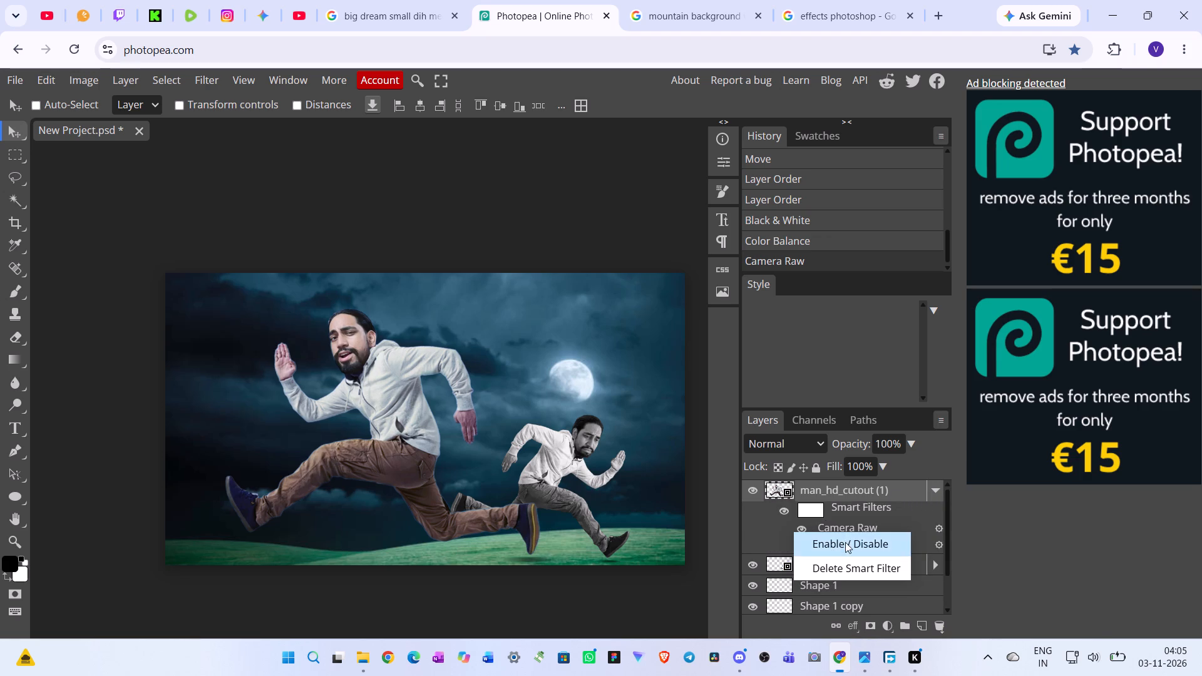
left_click(841, 568)
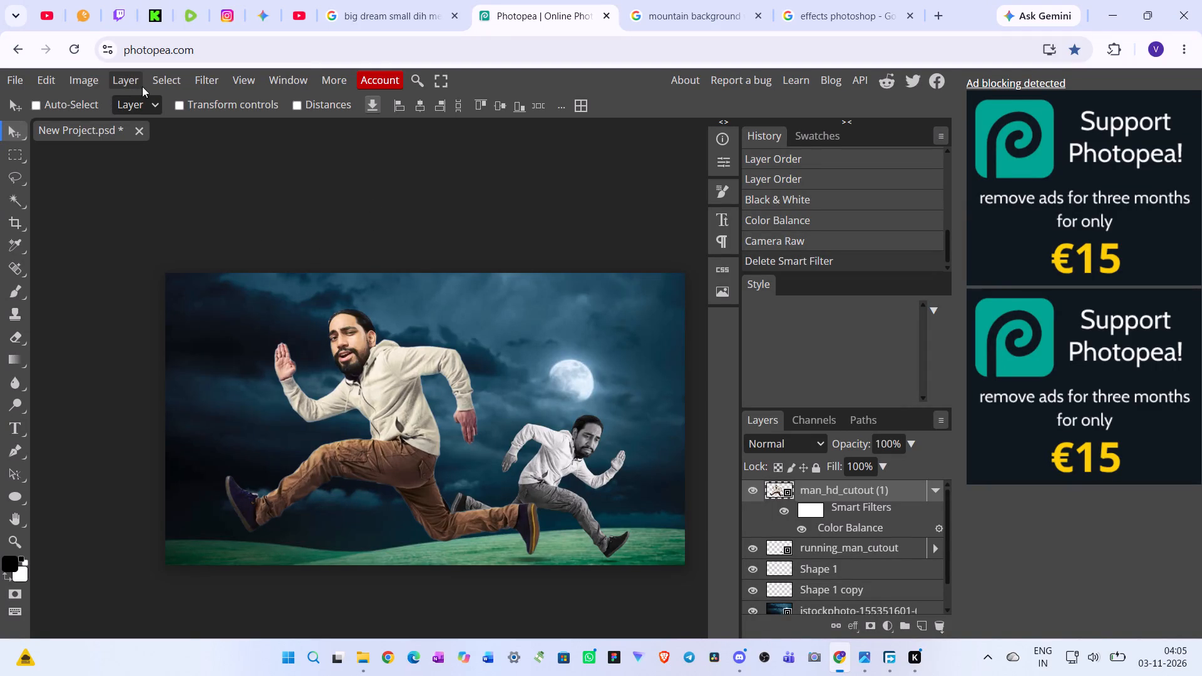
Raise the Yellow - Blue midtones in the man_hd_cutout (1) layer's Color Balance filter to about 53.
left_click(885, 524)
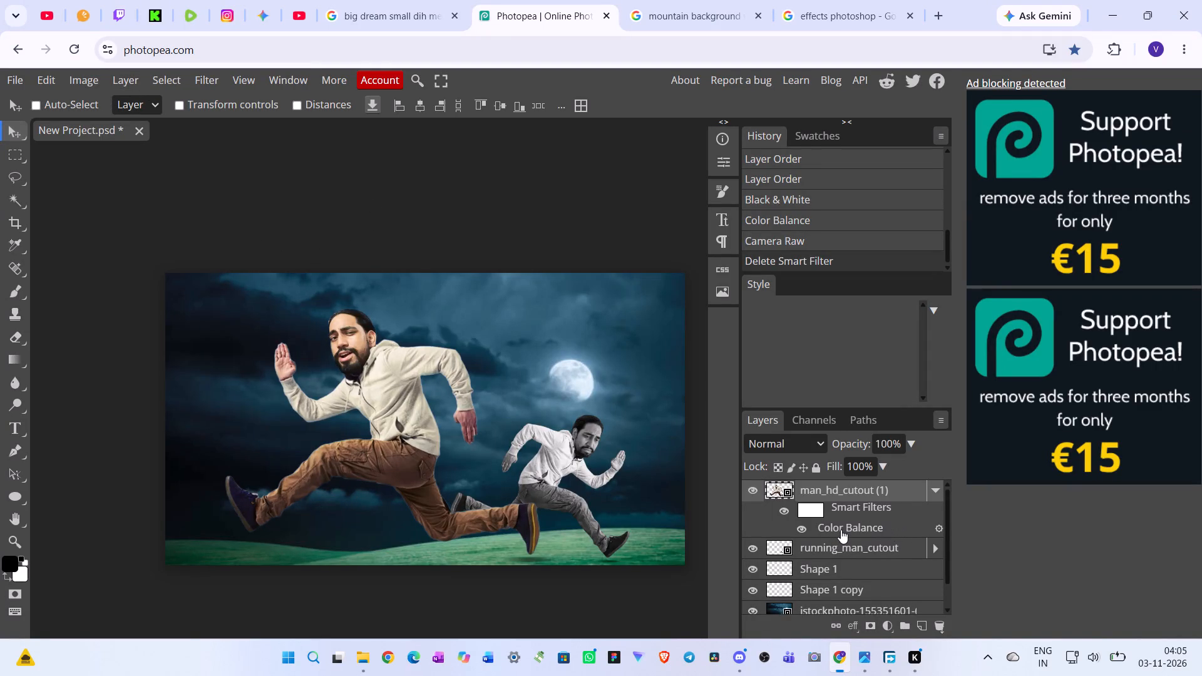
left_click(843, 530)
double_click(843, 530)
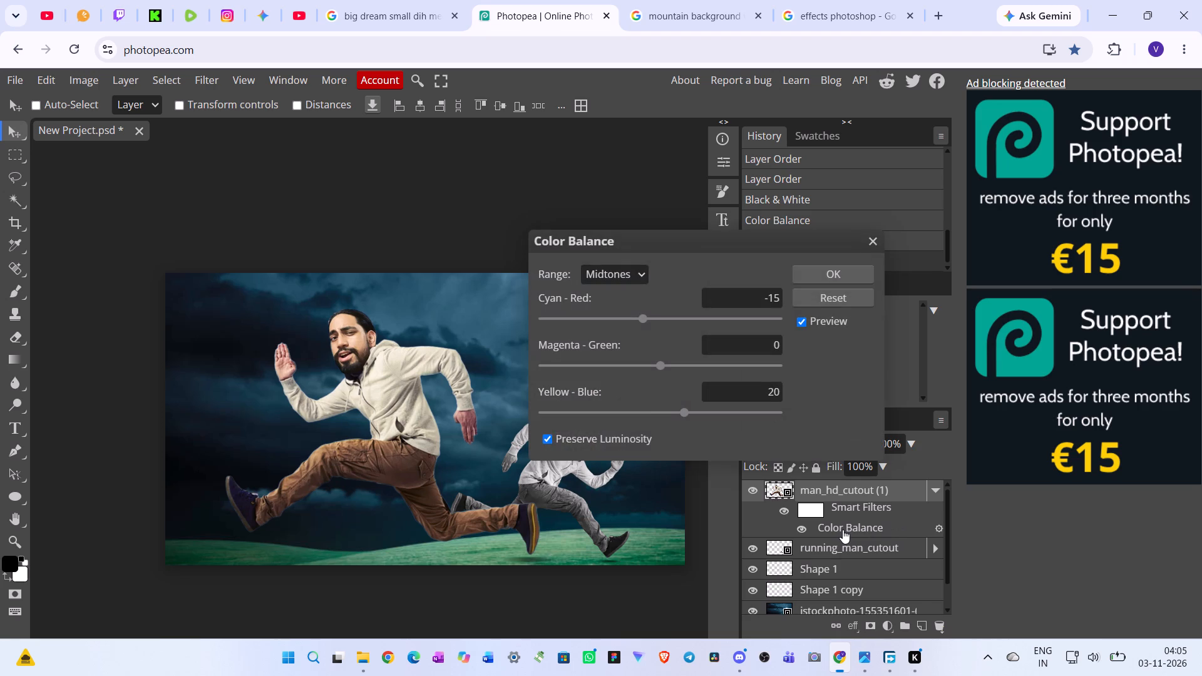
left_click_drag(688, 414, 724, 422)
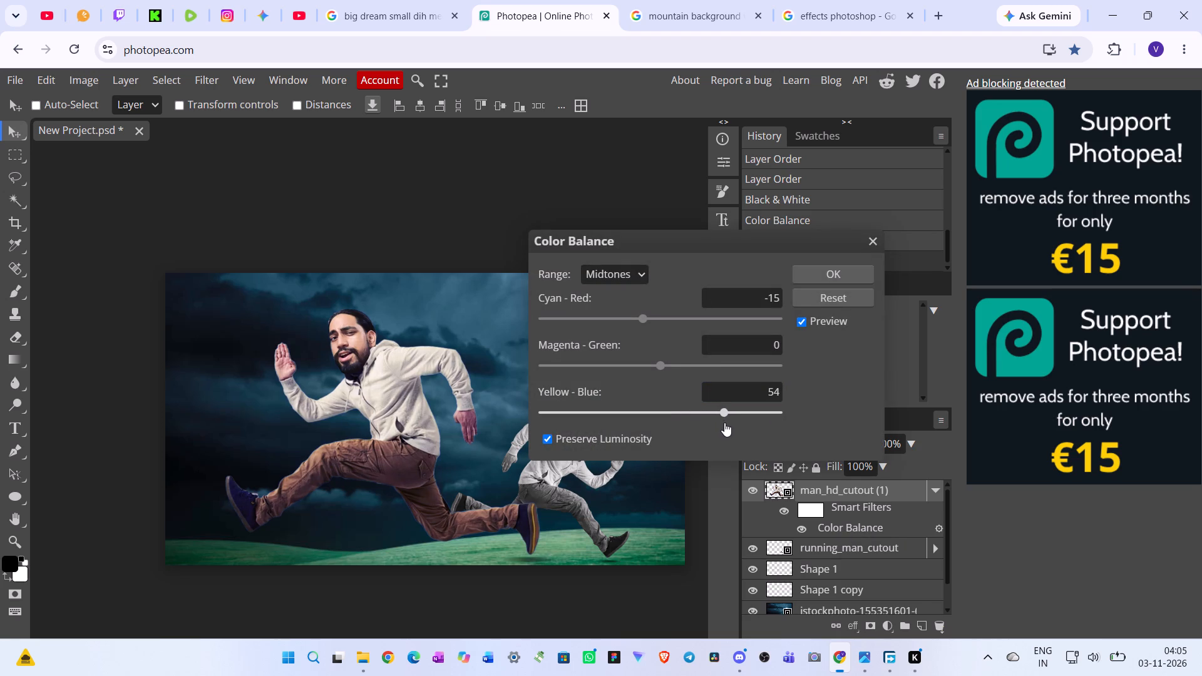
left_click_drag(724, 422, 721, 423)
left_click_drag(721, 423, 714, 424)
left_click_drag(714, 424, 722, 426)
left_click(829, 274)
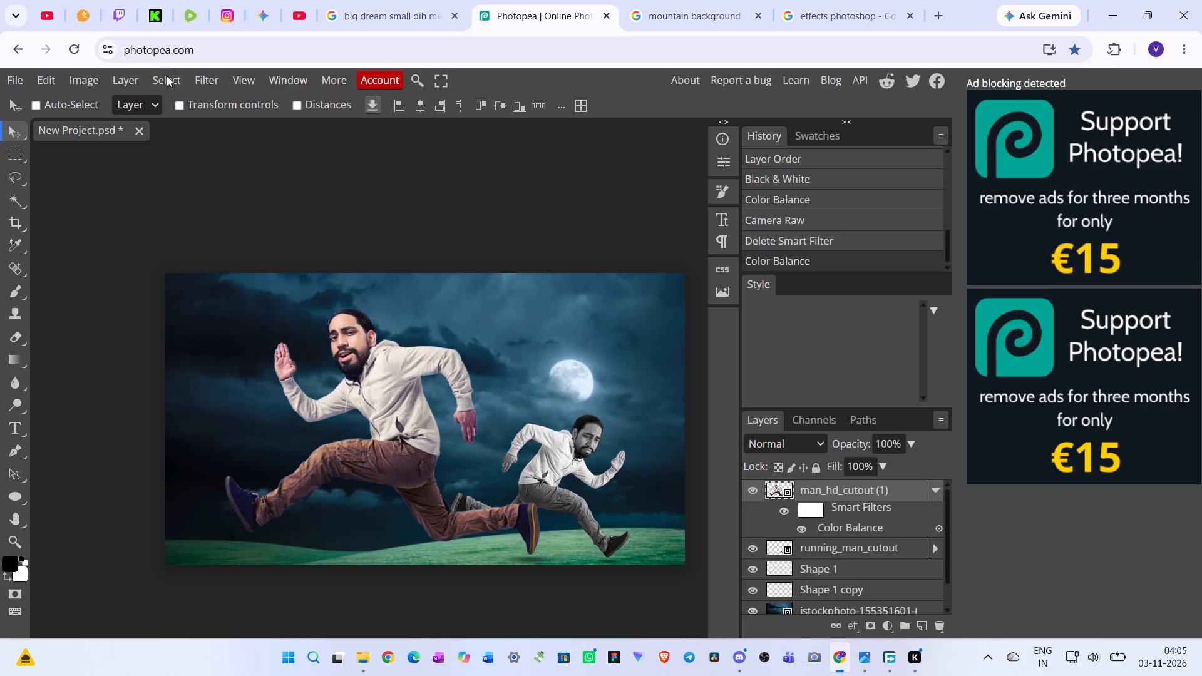
Apply a new Camera Raw filter to the man_hd_cutout (1) layer with exposure -0.9 and temperature -17.
left_click(201, 79)
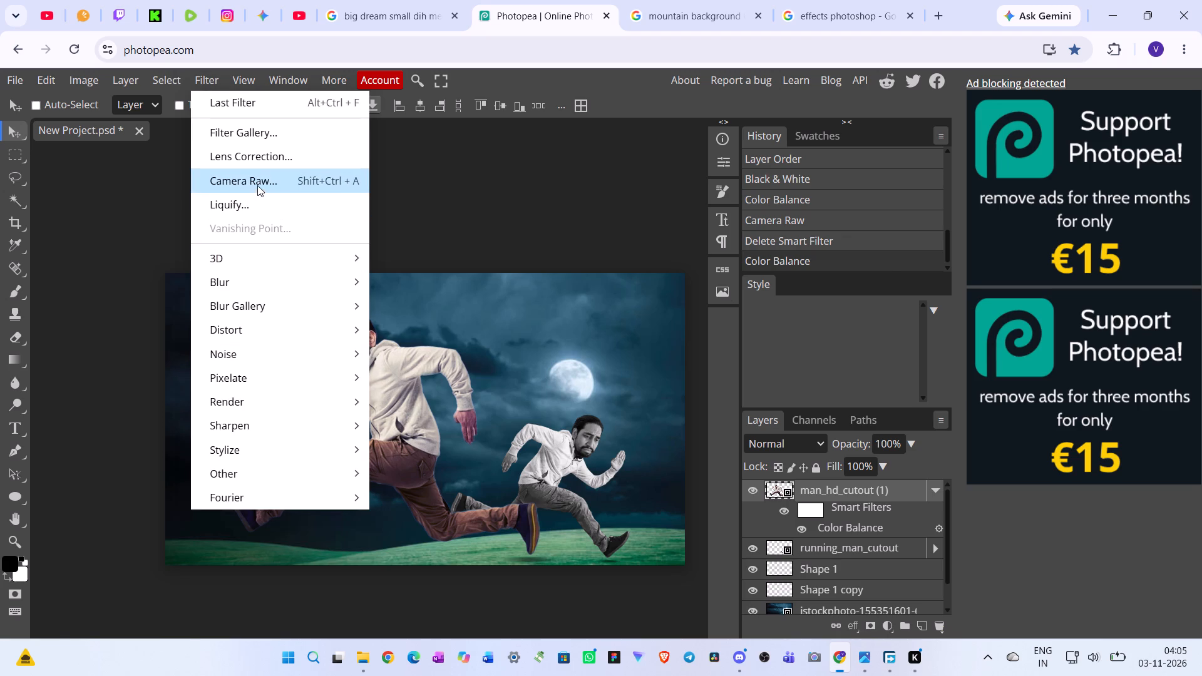
left_click(257, 185)
left_click_drag(848, 224, 834, 228)
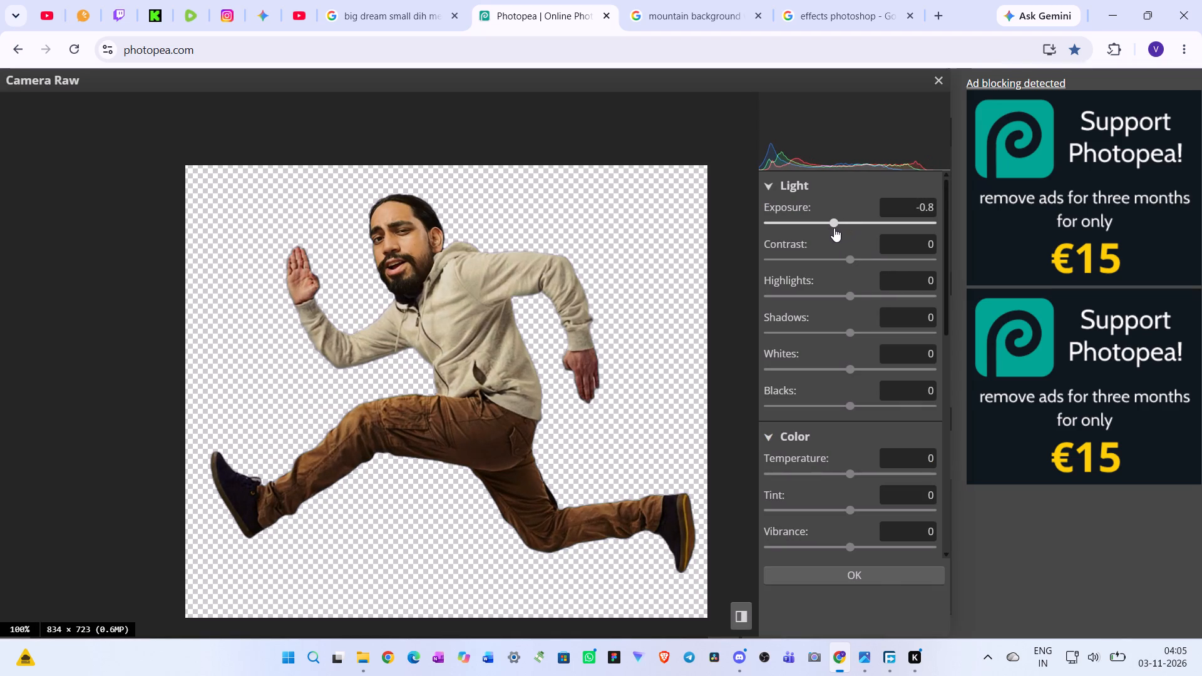
left_click_drag(834, 228, 832, 228)
left_click_drag(851, 473, 836, 474)
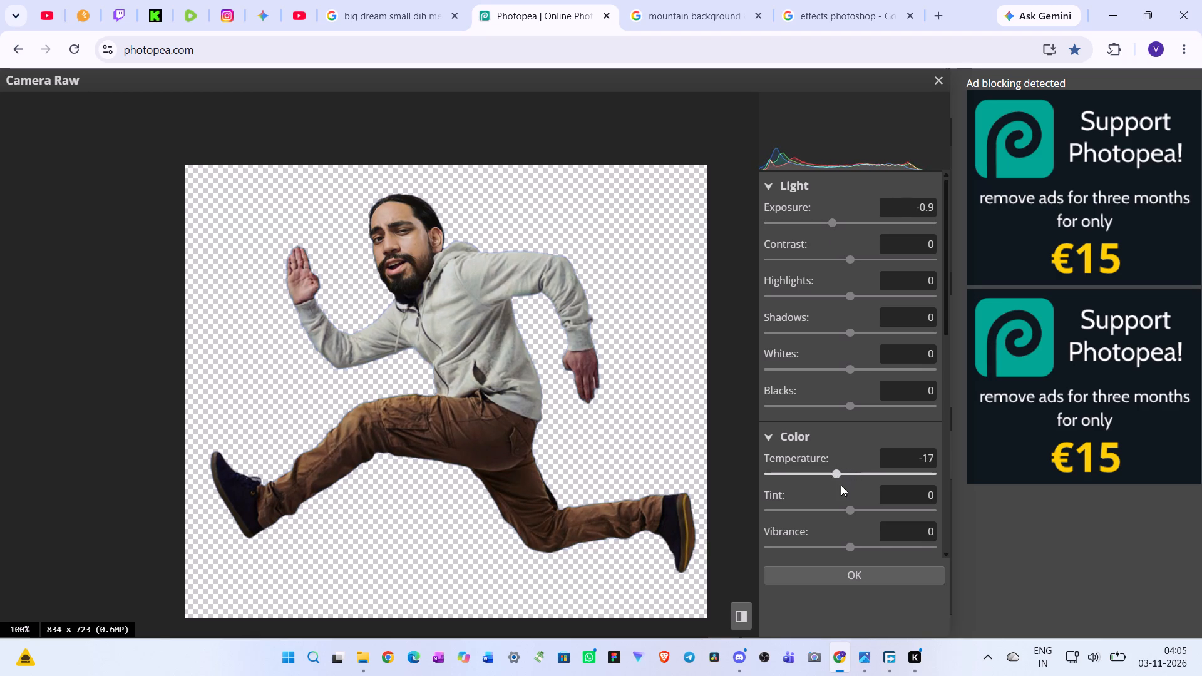
left_click(863, 573)
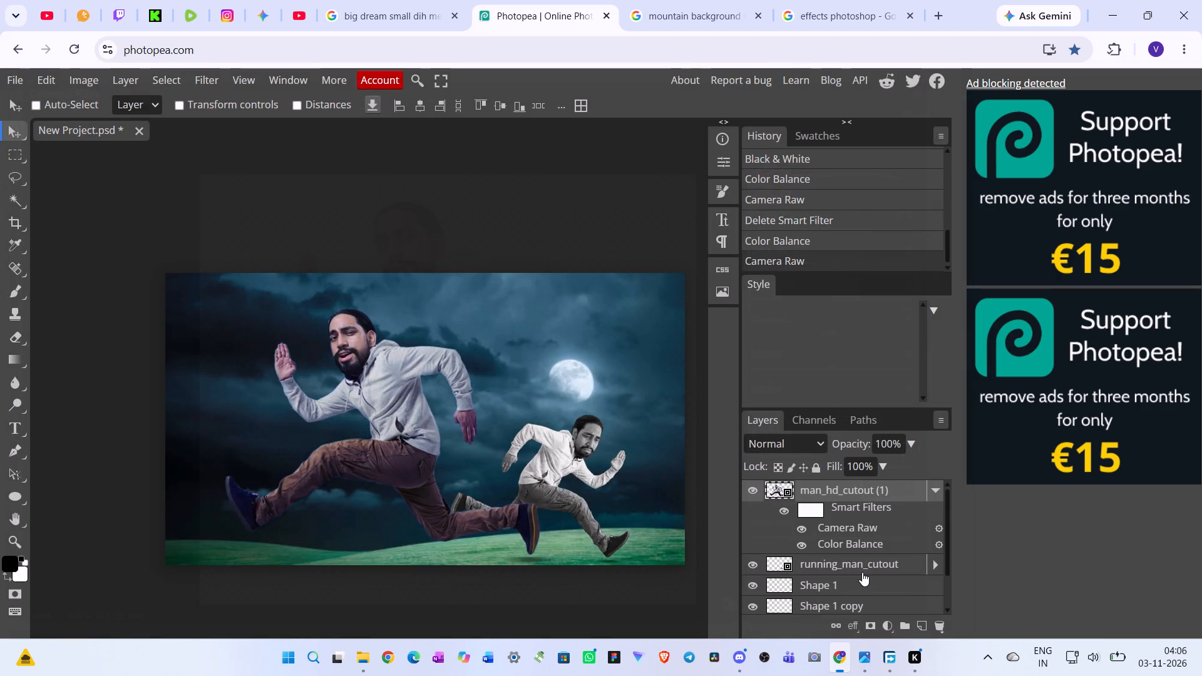
Reopen the man_hd_cutout (1) layer's Color Balance filter and set Yellow - Blue midtones to 20.
left_click(877, 545)
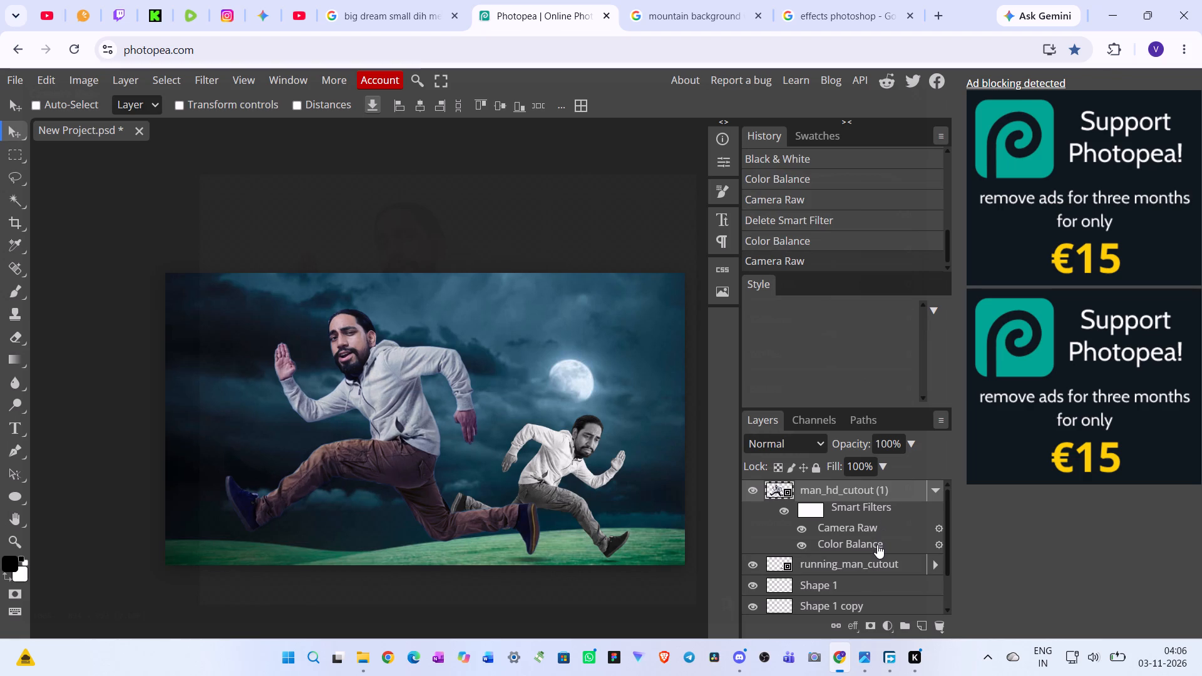
double_click(877, 545)
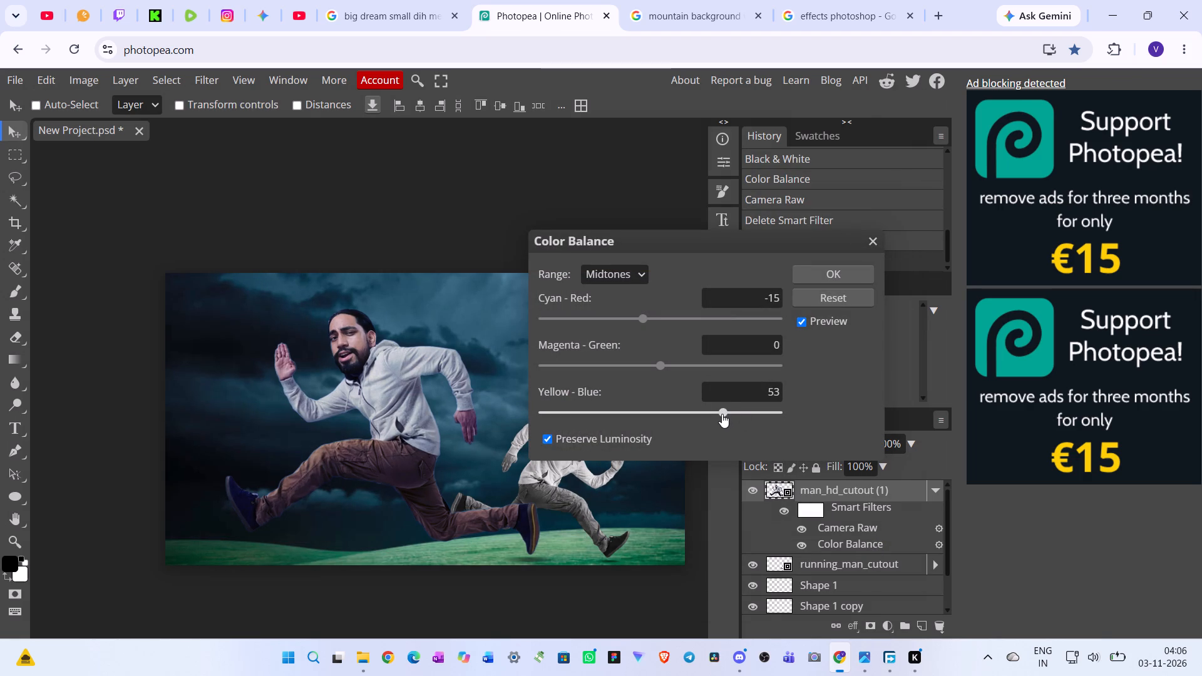
left_click_drag(722, 414, 659, 426)
left_click_drag(659, 426, 672, 439)
left_click_drag(672, 439, 682, 444)
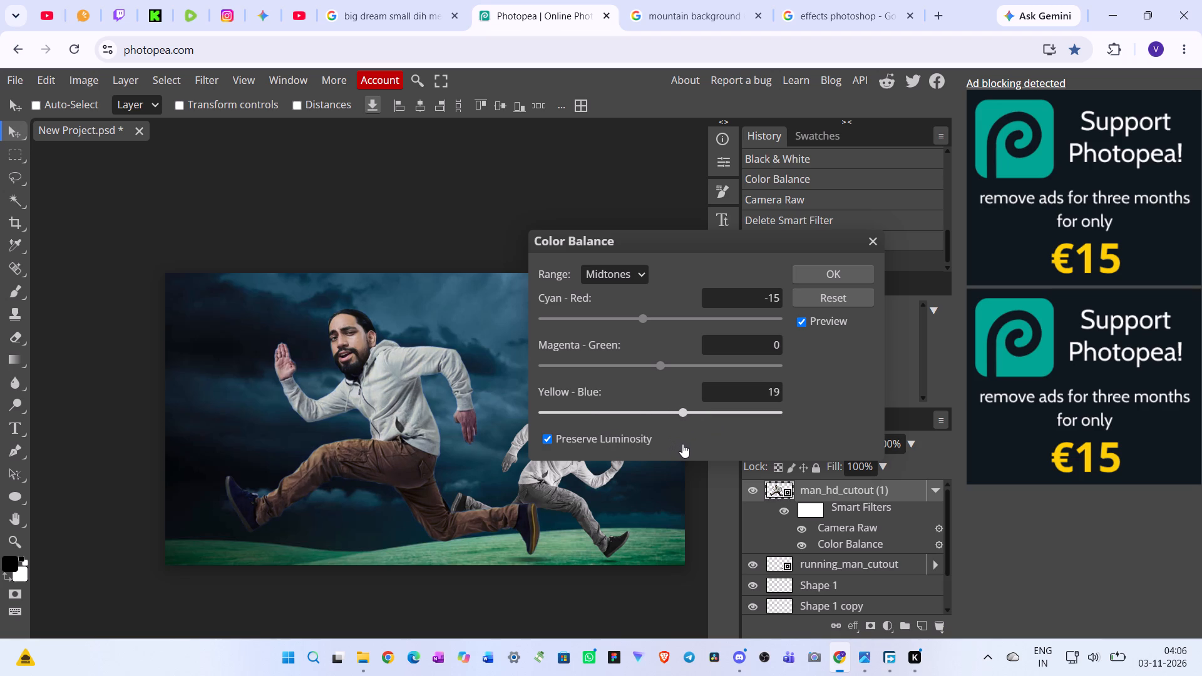
left_click_drag(682, 444, 684, 446)
left_click(839, 272)
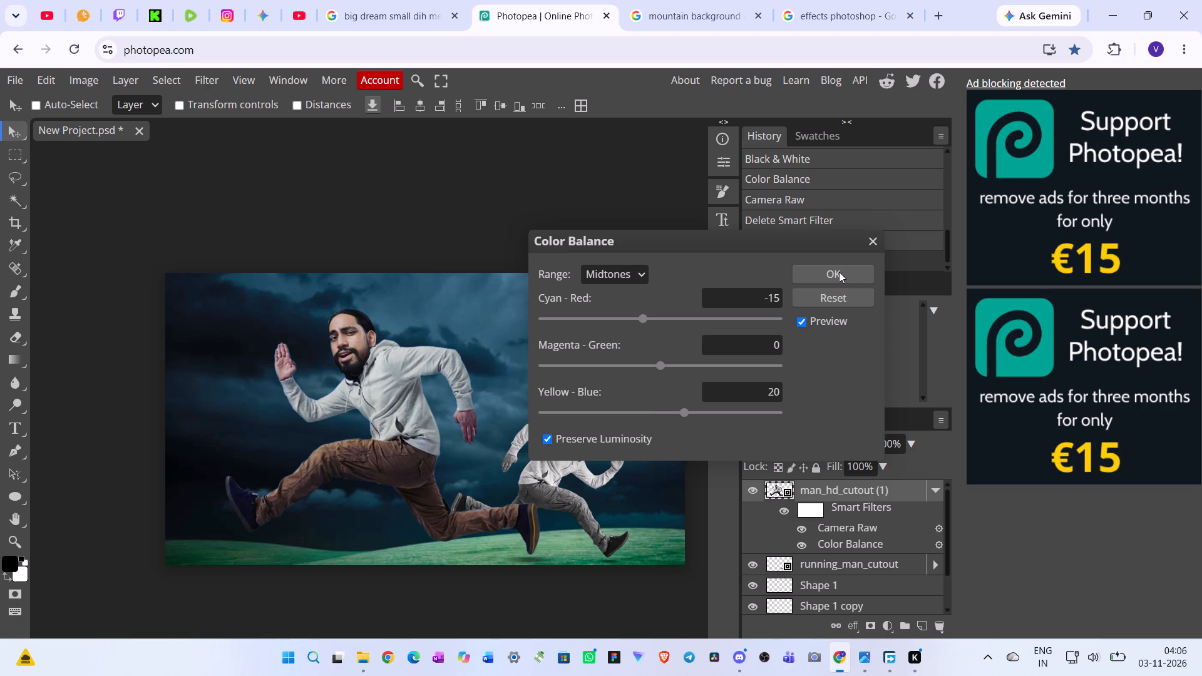
left_click(855, 523)
double_click(855, 527)
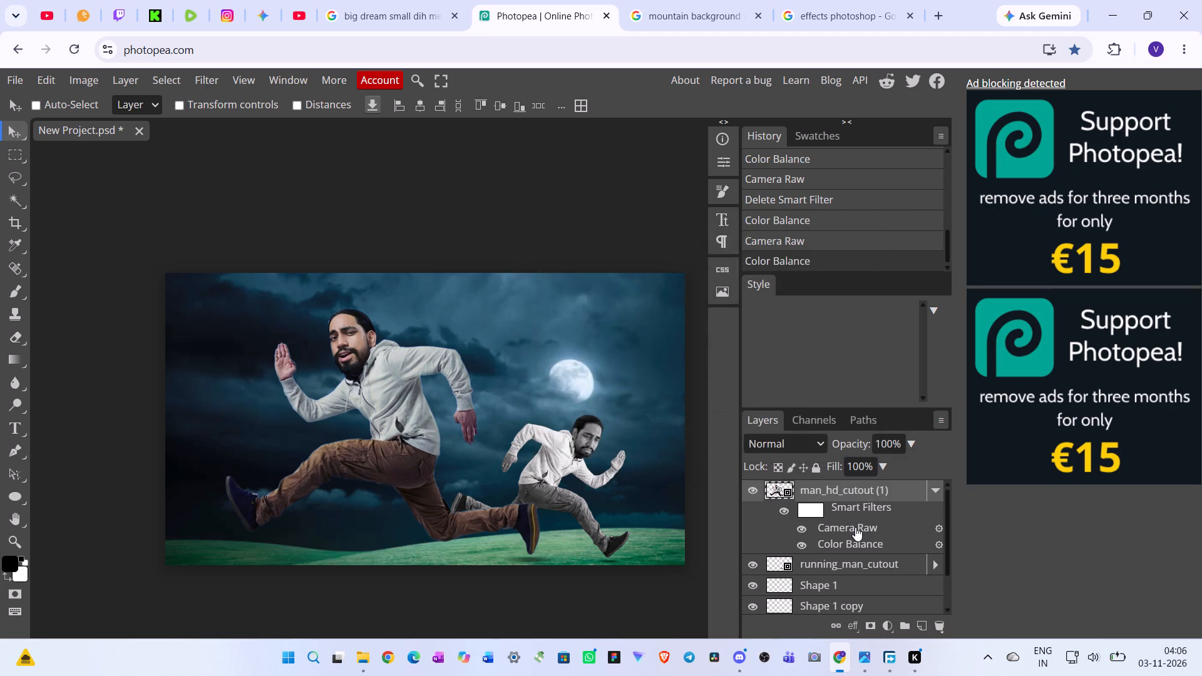
left_click_drag(828, 222, 827, 231)
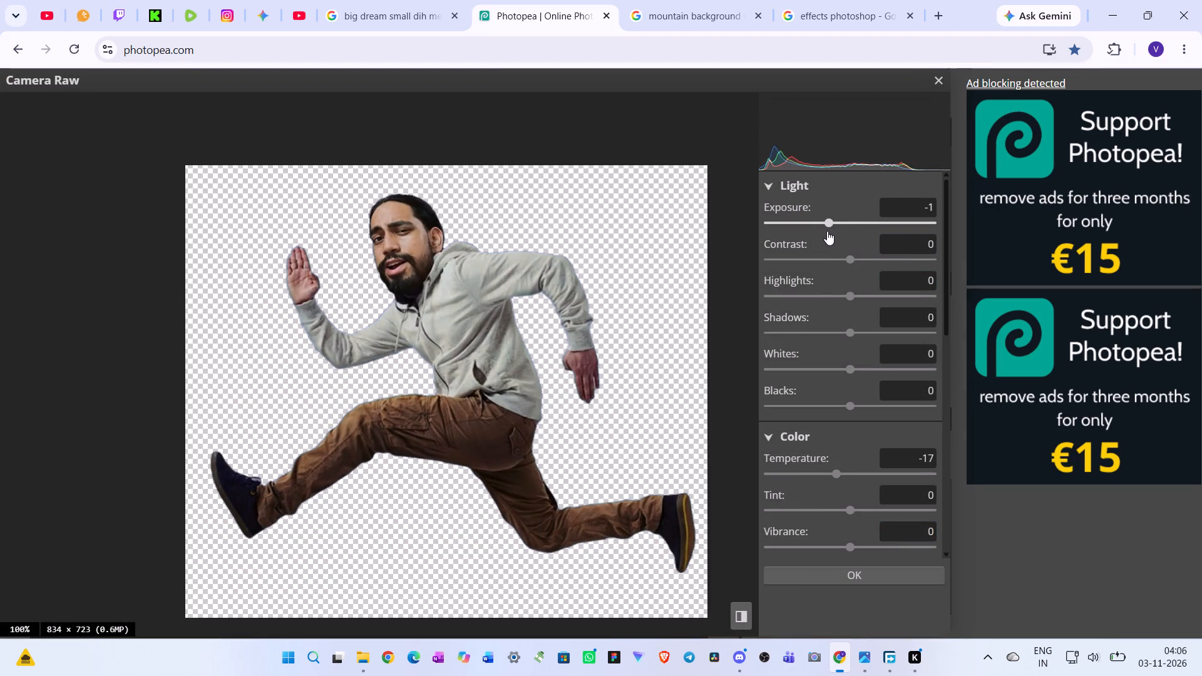
left_click_drag(827, 231, 831, 233)
left_click_drag(848, 256, 833, 263)
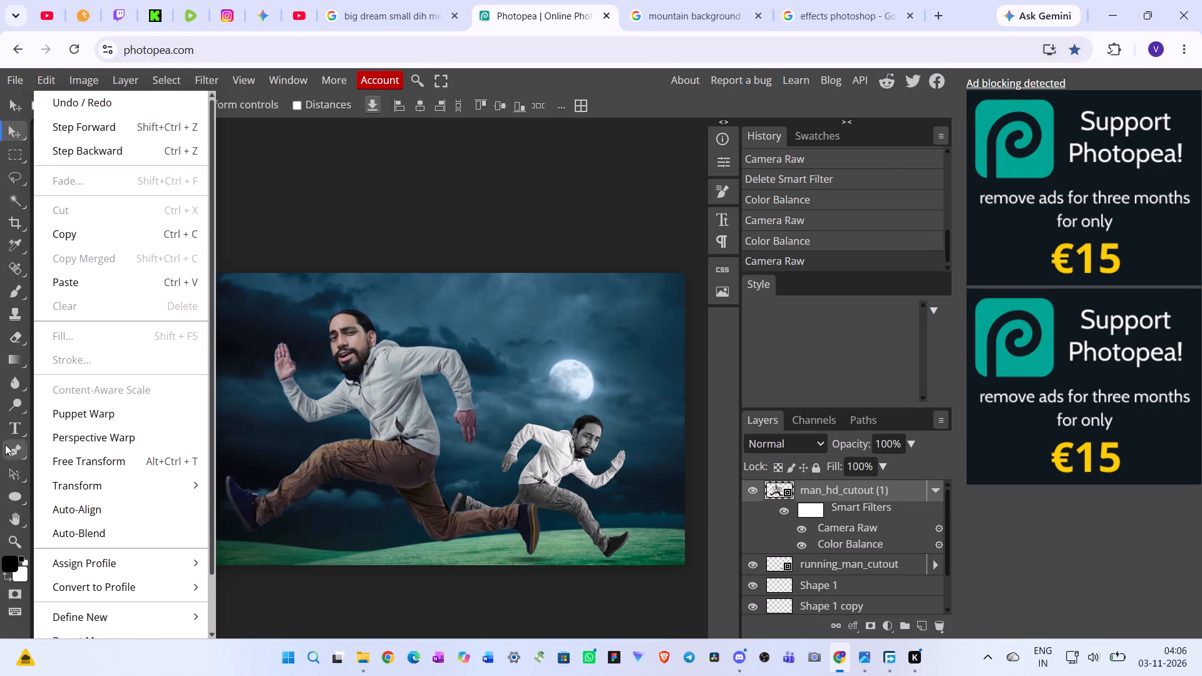
left_click(6, 436)
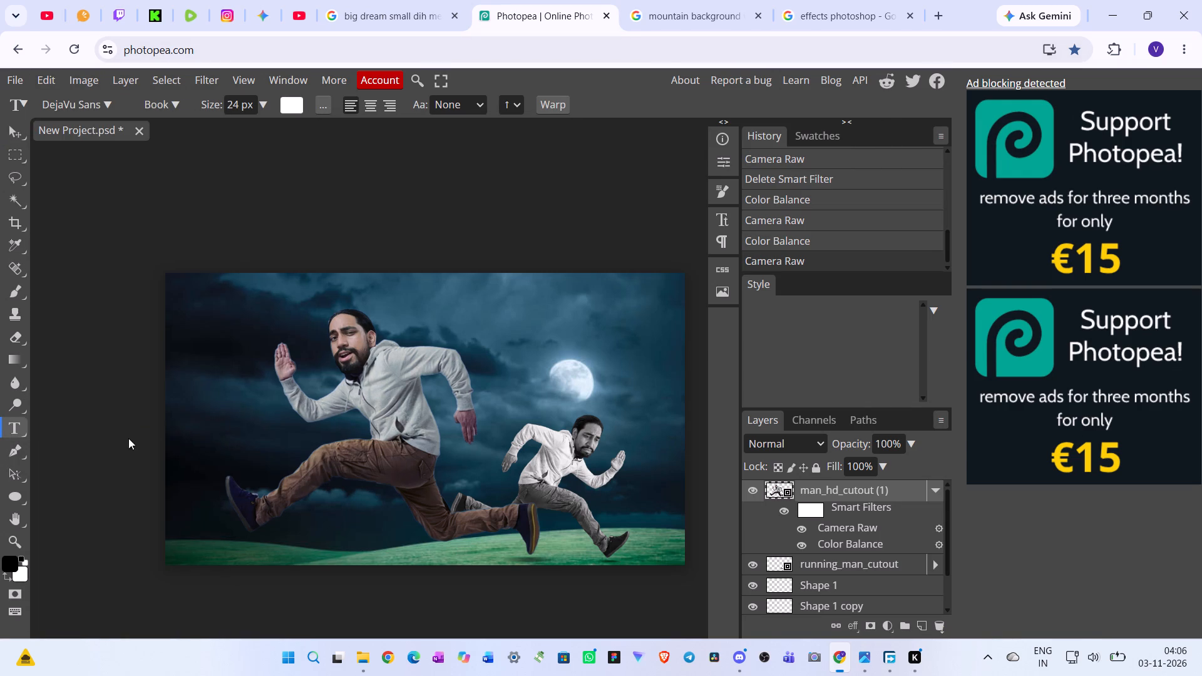
left_click(266, 435)
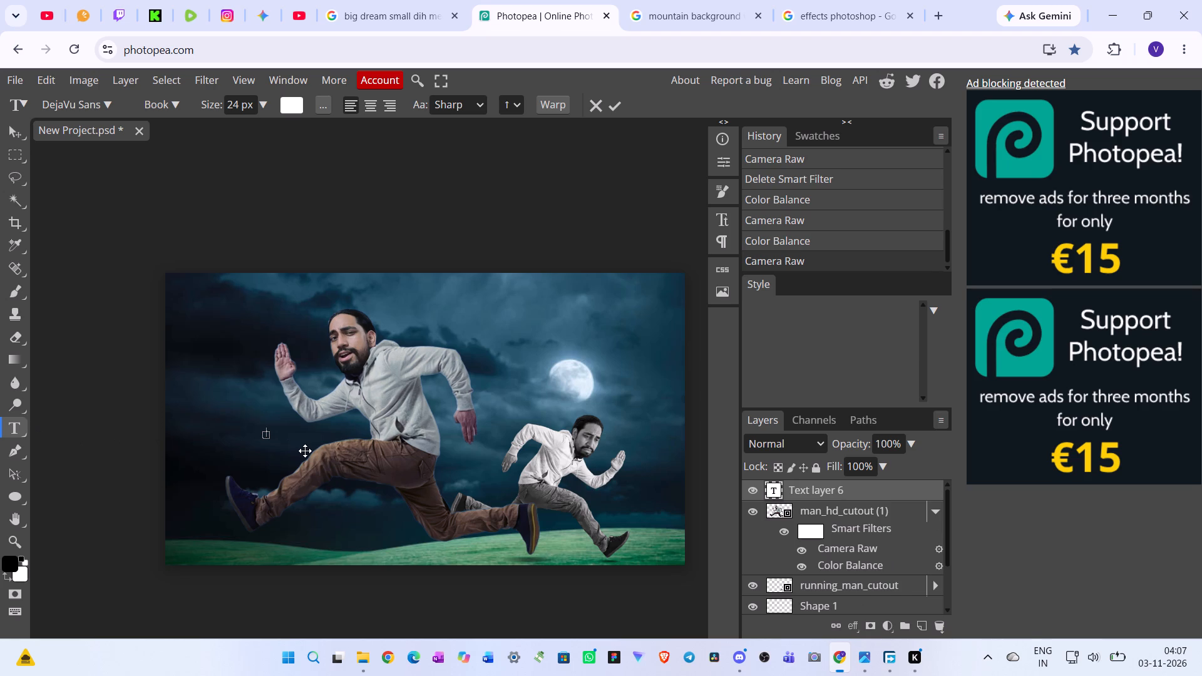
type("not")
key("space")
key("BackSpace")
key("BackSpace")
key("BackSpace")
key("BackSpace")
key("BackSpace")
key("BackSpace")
Copy "NOT ACCEPTING" from the AI chat's thumbnail layout advice and paste it into the new Photopea text layer.
left_click(359, 12)
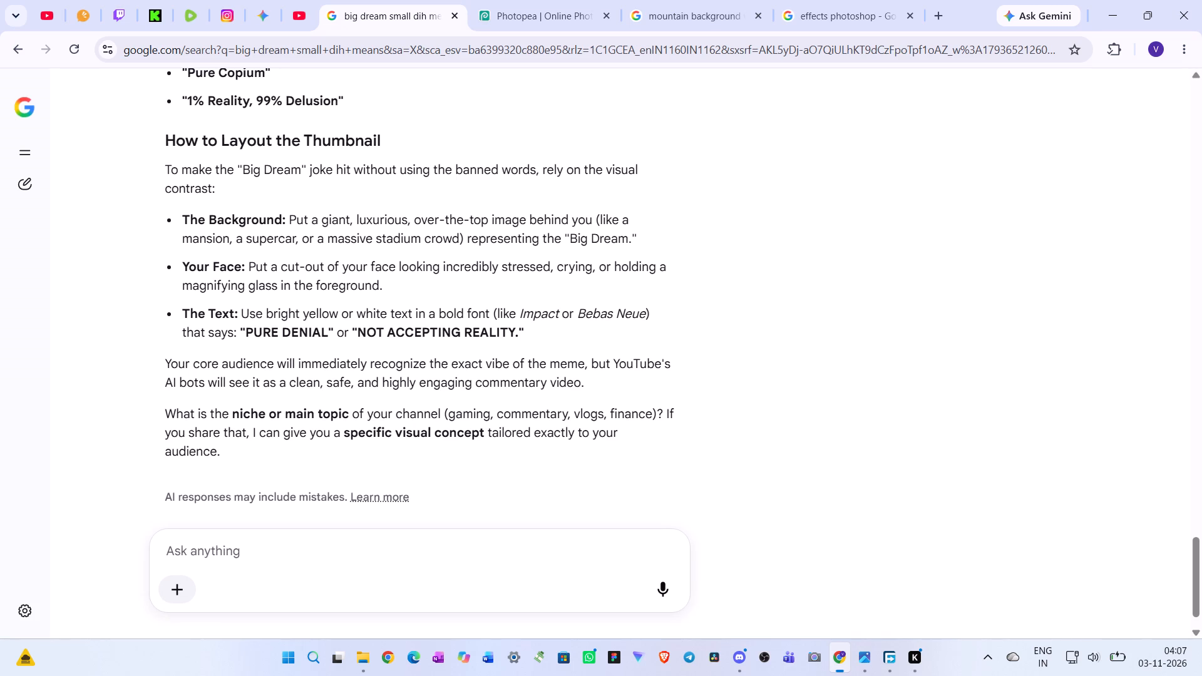
left_click_drag(356, 334, 460, 335)
key("ctrl+c")
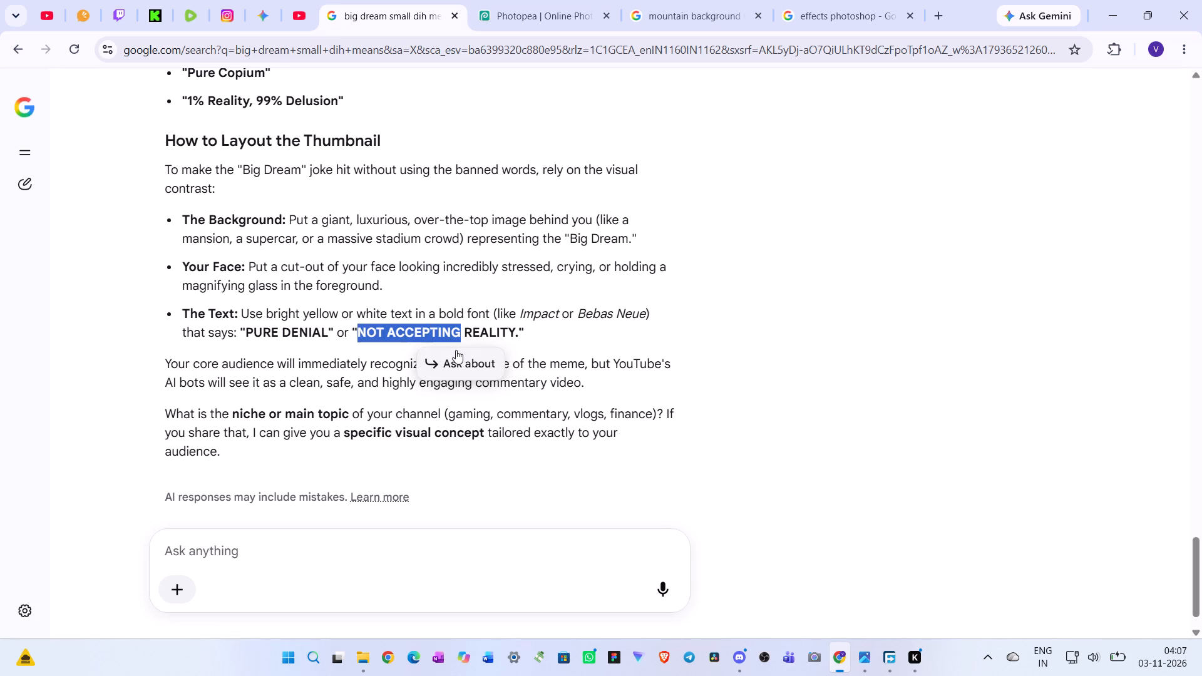
key("alt+Tab")
key("alt+Tab")
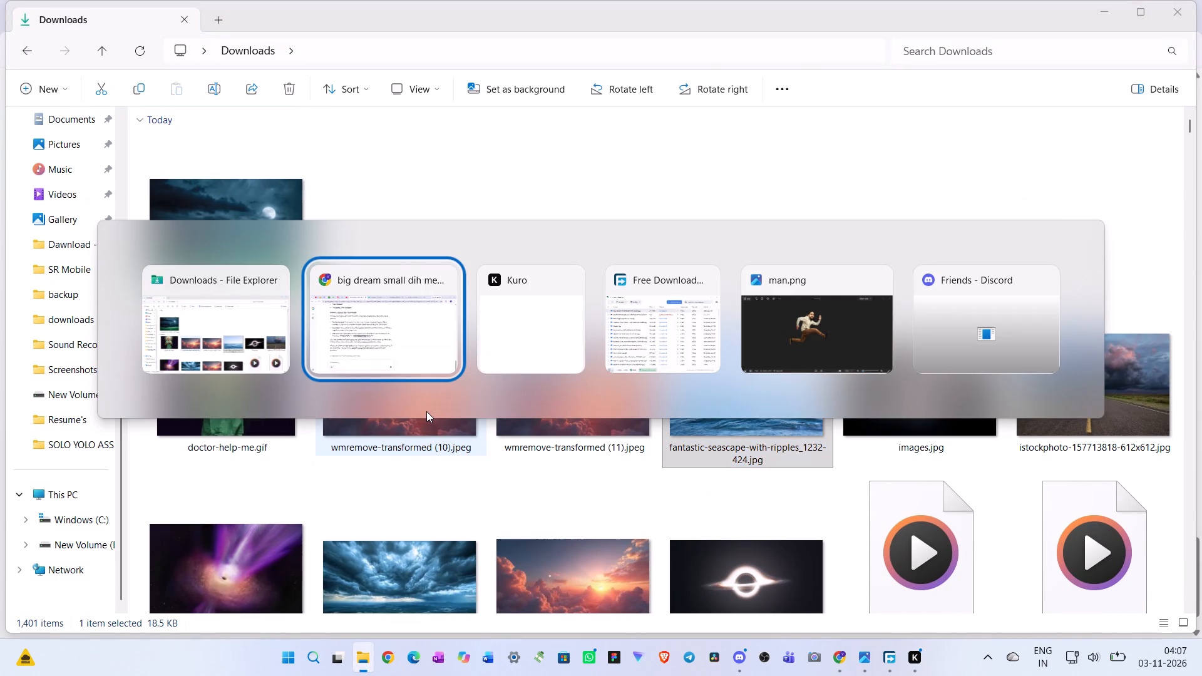
left_click(512, 5)
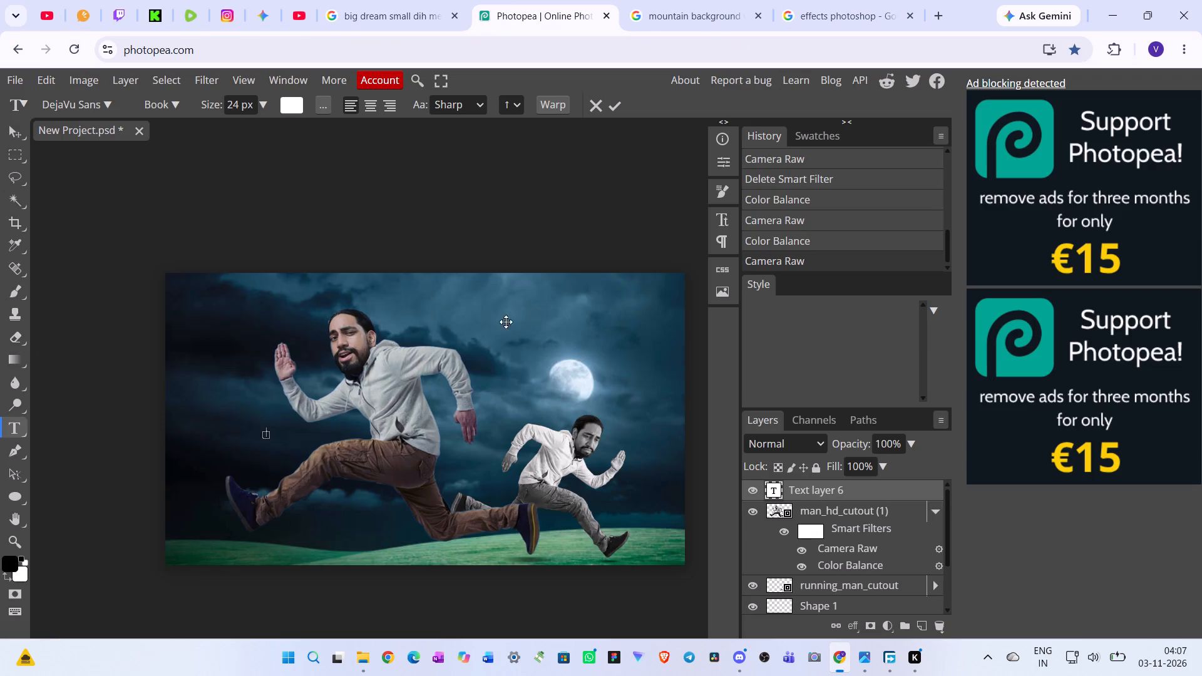
key("ctrl+v")
Set all of the NOT ACCEPTING text in the Burbank Big Condensed Black font and commit the text.
key("ctrl+a")
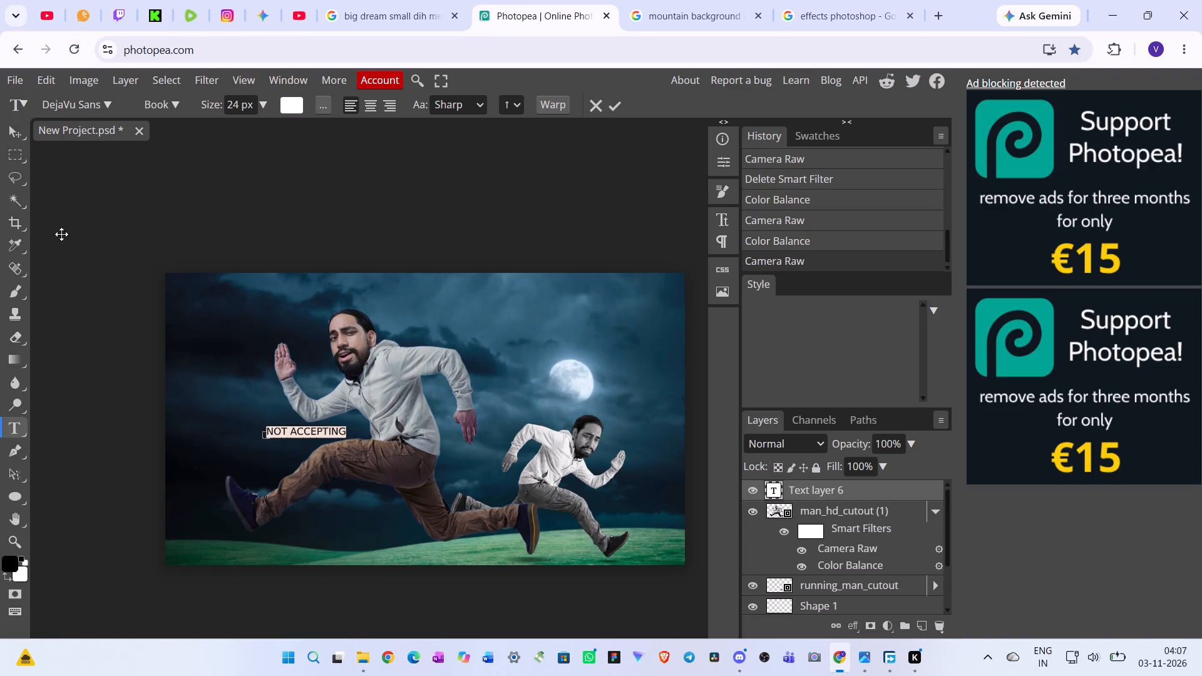
left_click(103, 103)
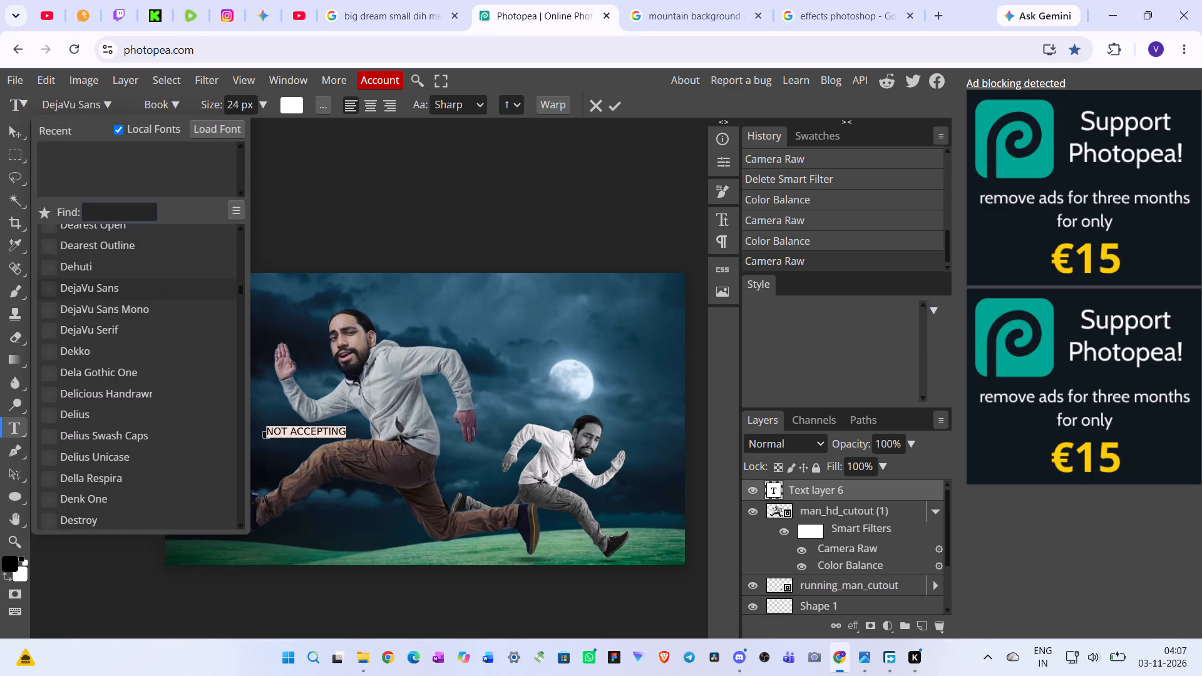
left_click(117, 209)
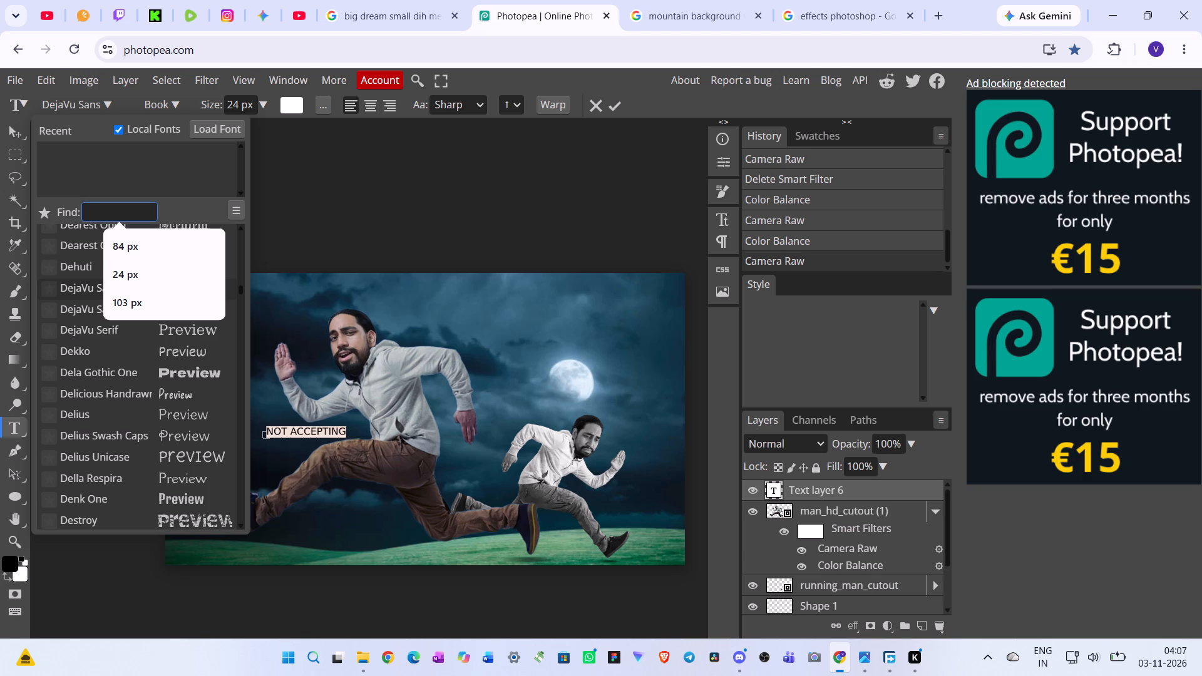
key("b")
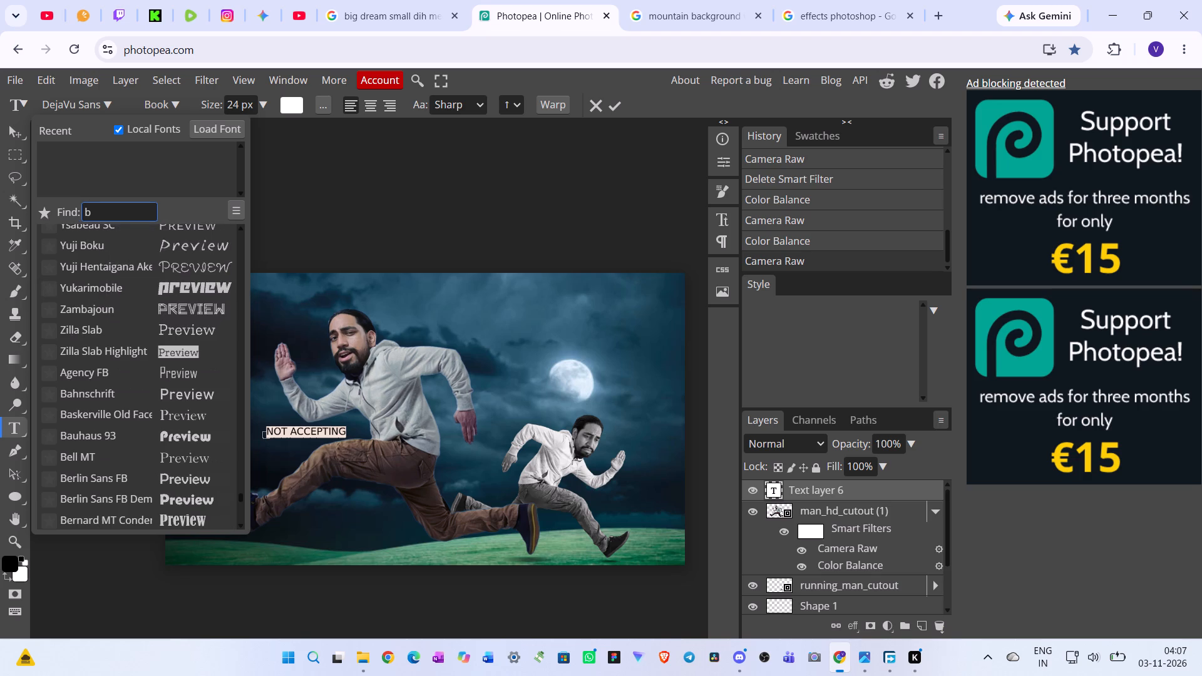
type("ur")
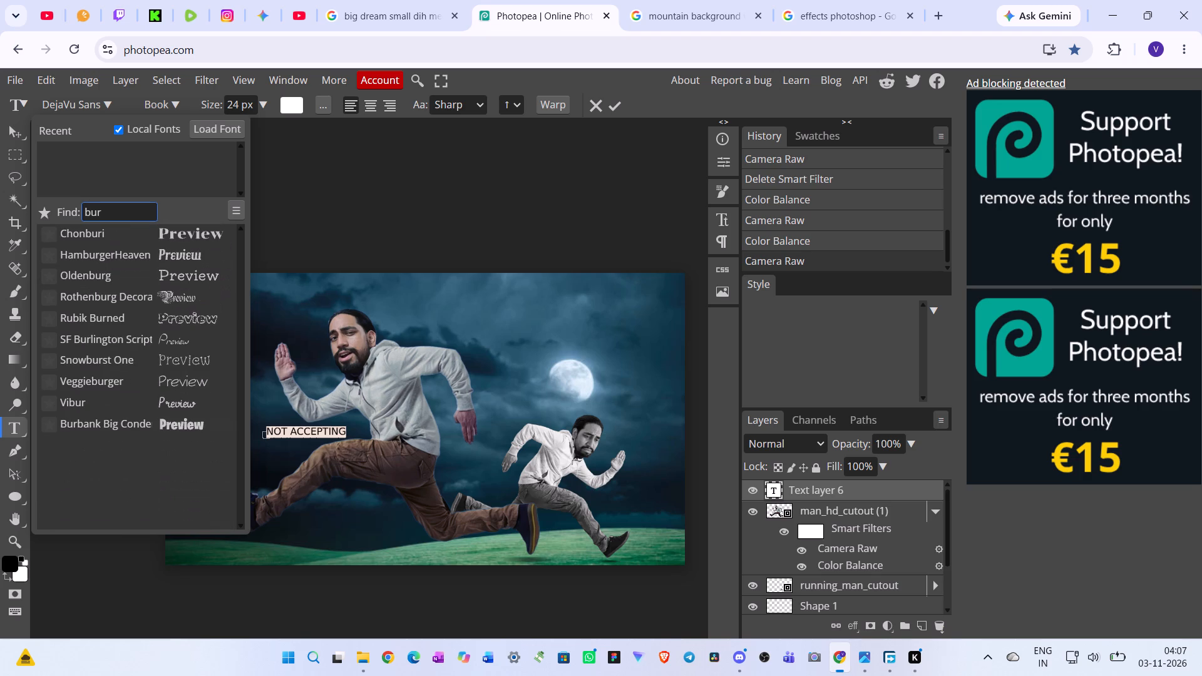
left_click(187, 421)
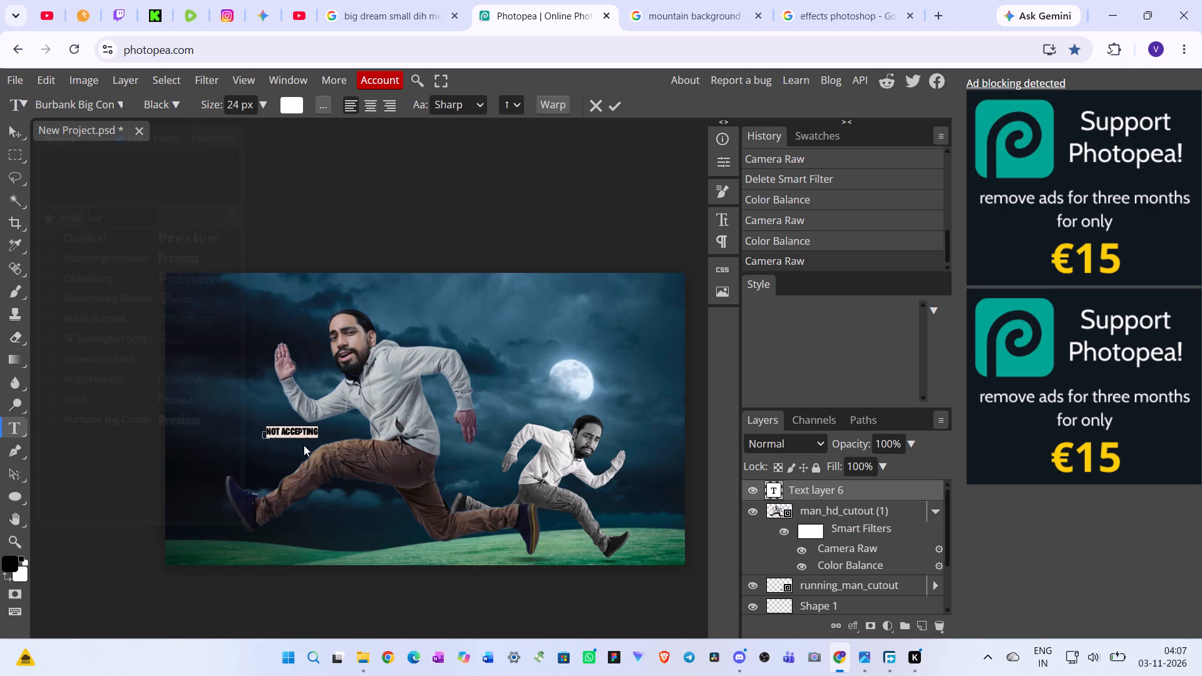
left_click(8, 135)
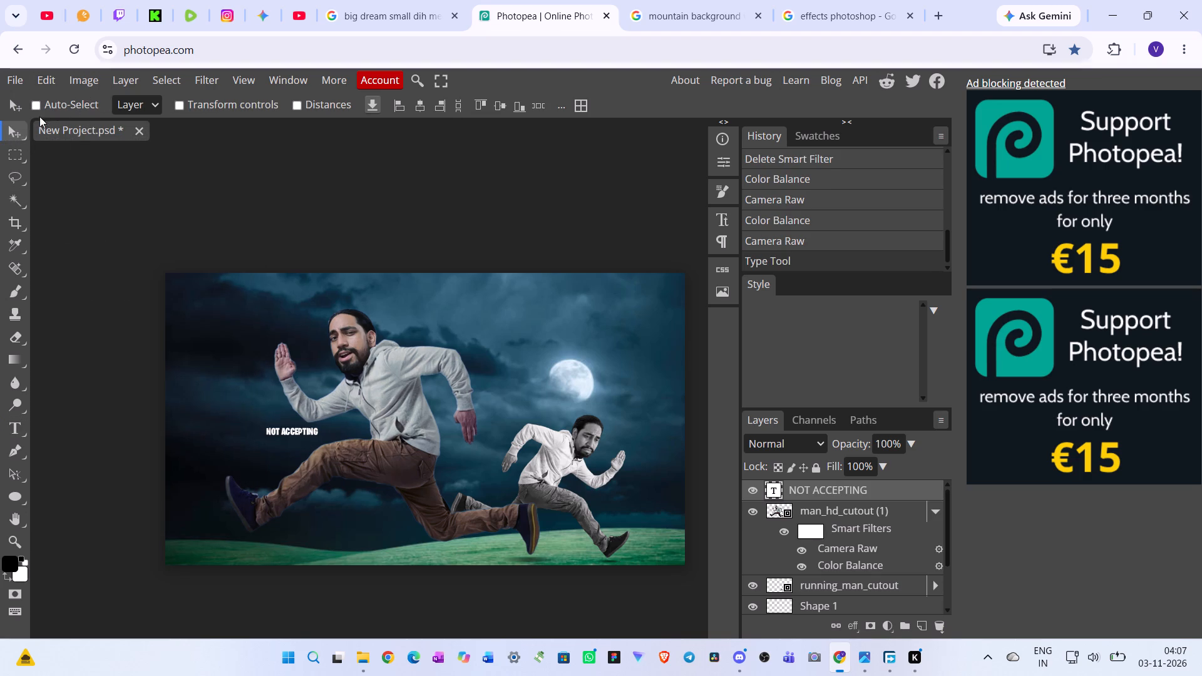
Open Photopea's font file loader and search the Downloads folder for "roboto font".
left_click(15, 432)
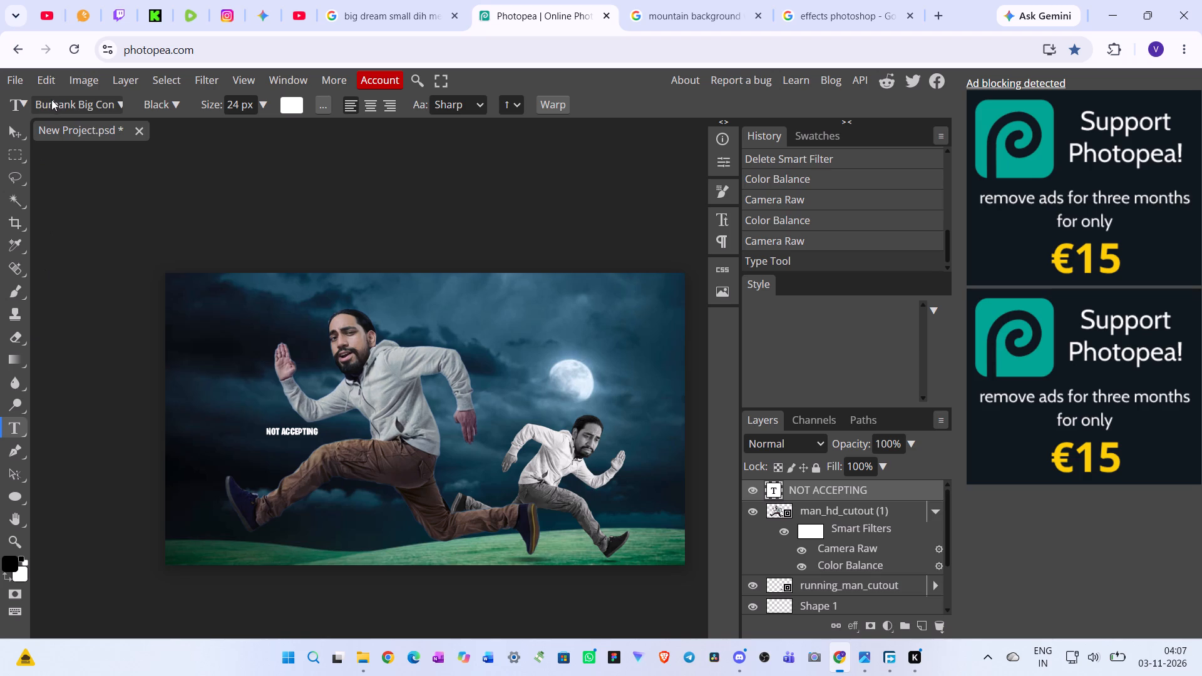
left_click(55, 99)
left_click(194, 131)
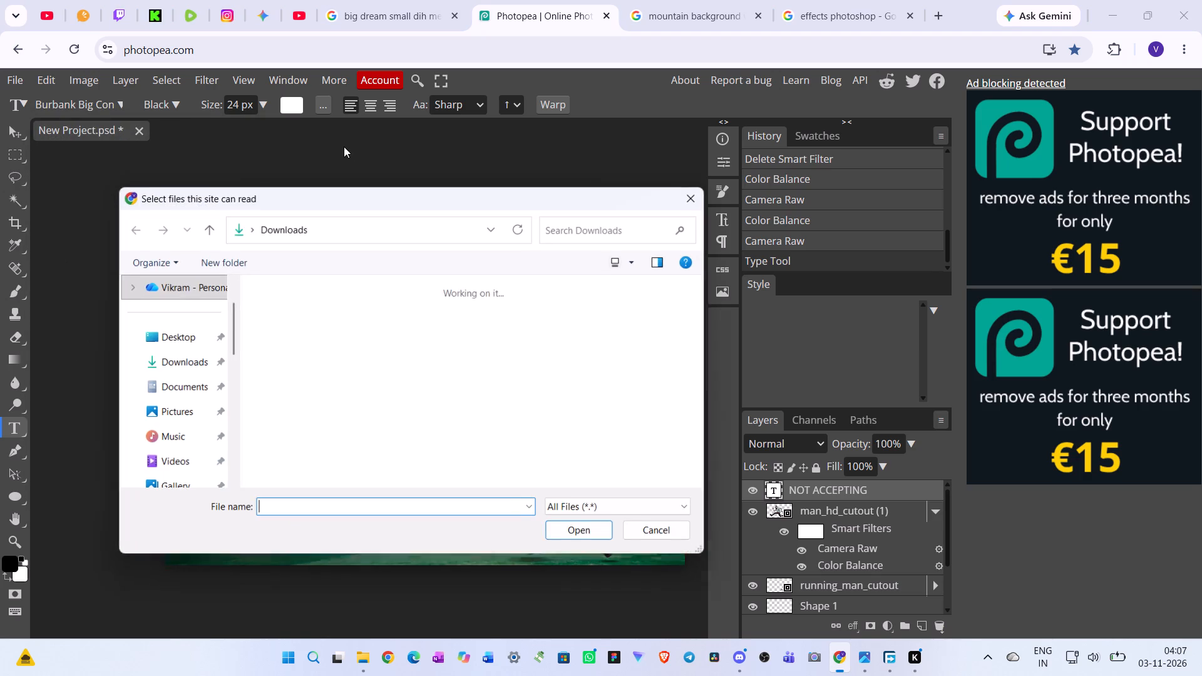
left_click(588, 231)
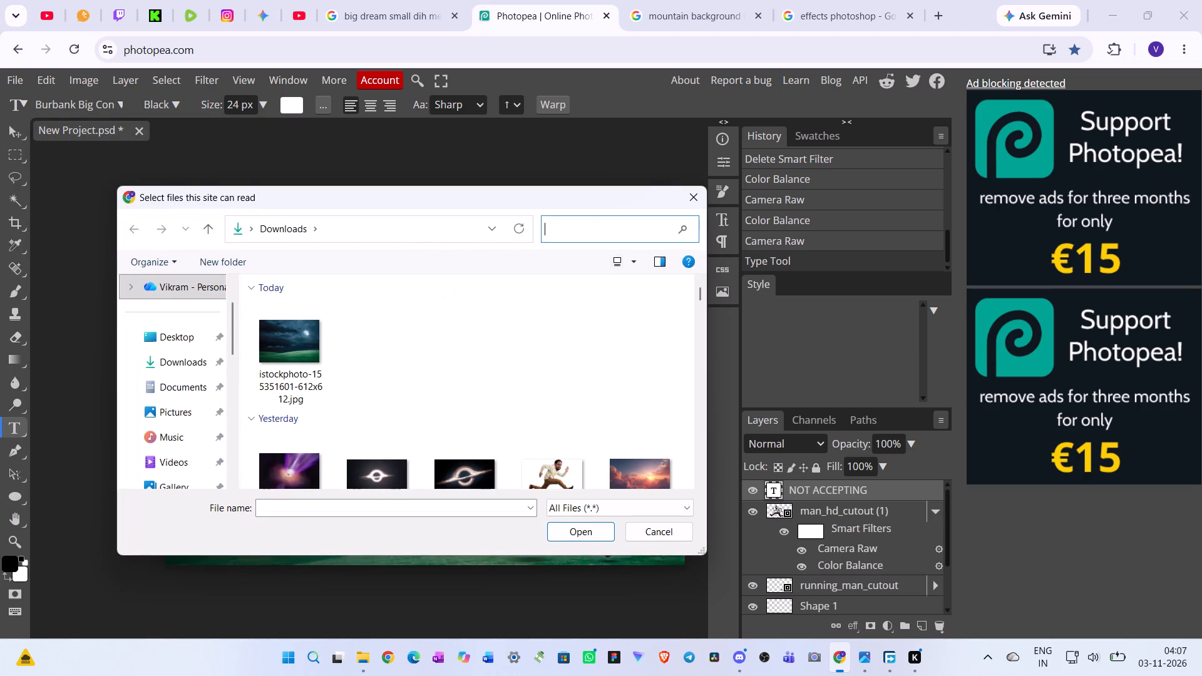
type("roboy")
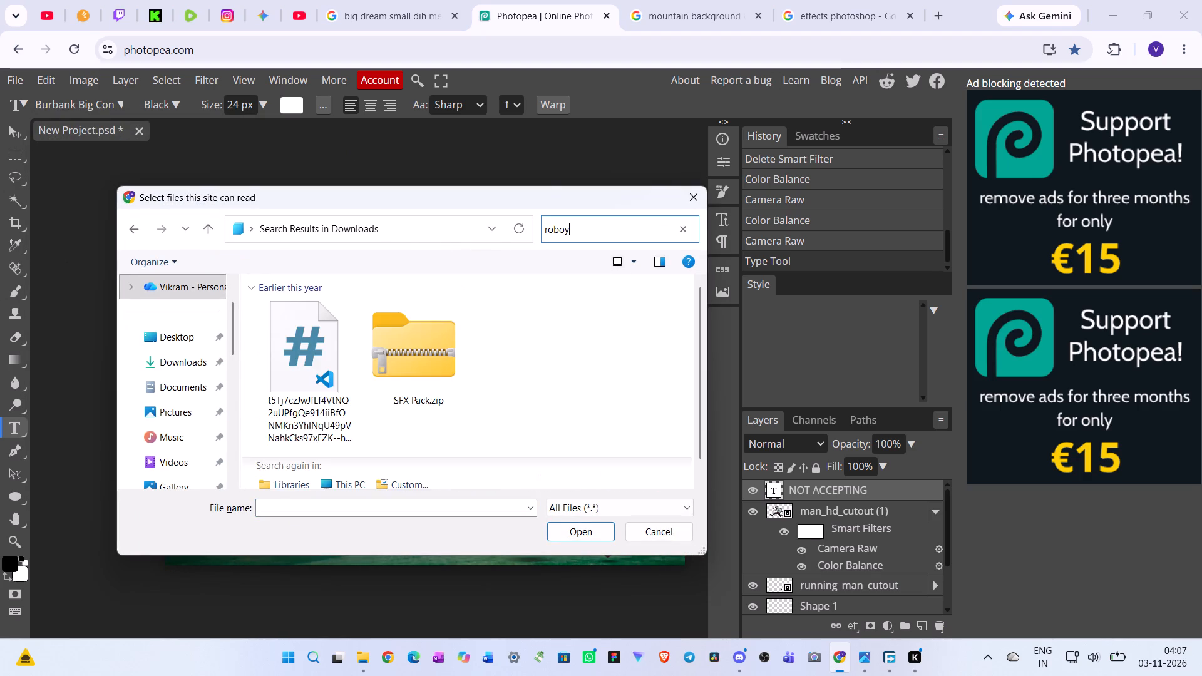
key("BackSpace")
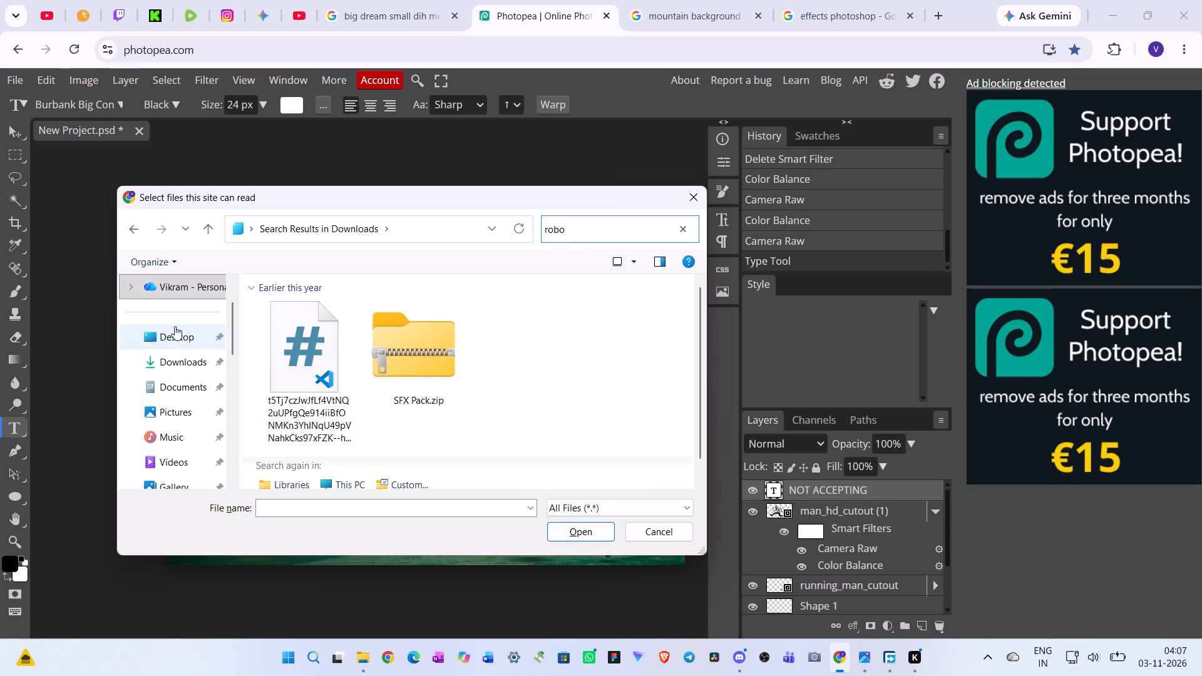
left_click(179, 363)
left_click(582, 225)
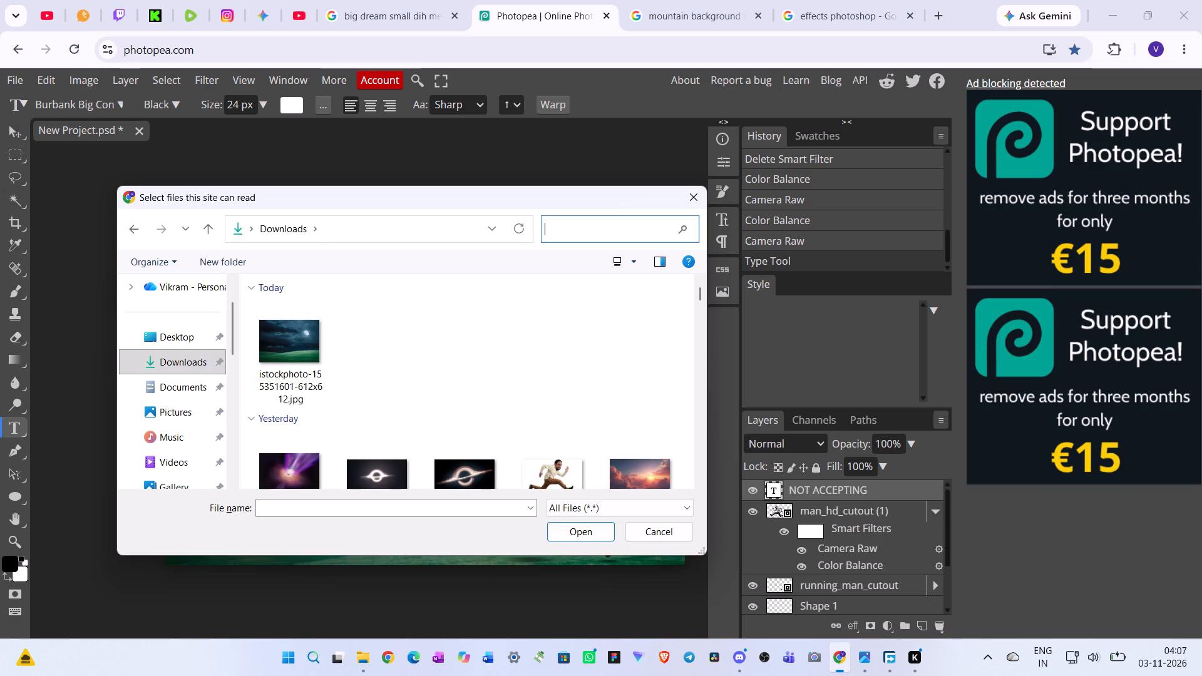
type("robo")
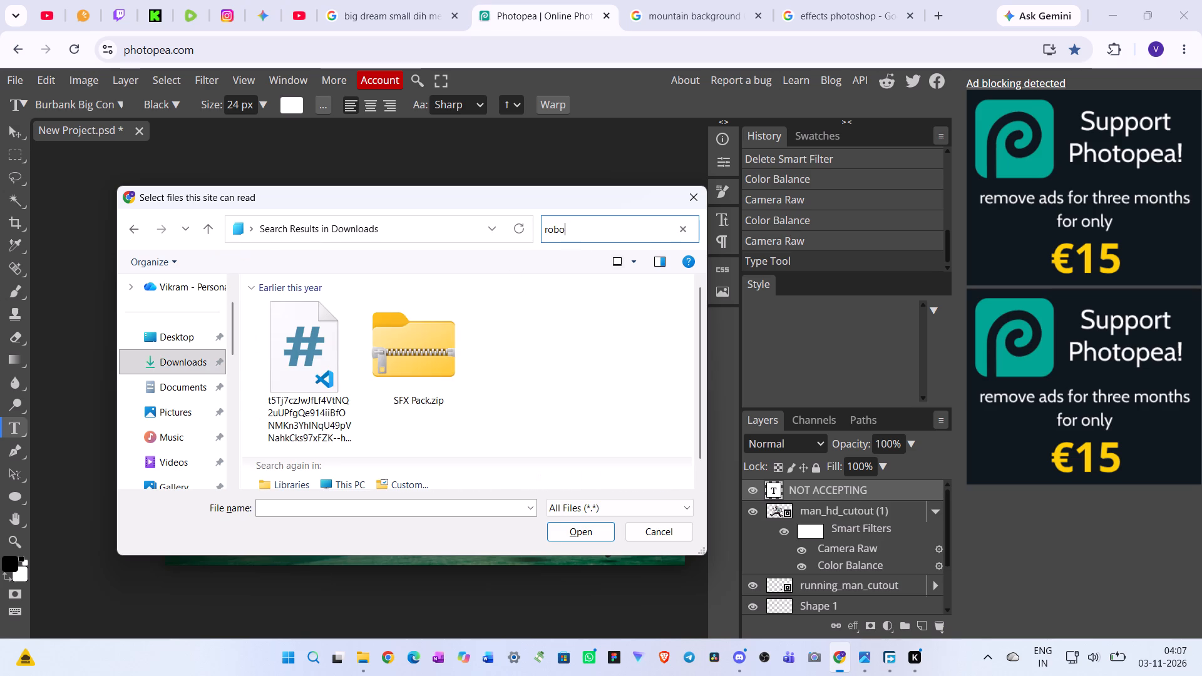
type("to")
key("space")
type("font")
Replace the search with "font" and look through the font files and folders in Downloads.
key("BackSpace")
key("BackSpace")
key("BackSpace")
key("BackSpace")
key("BackSpace")
key("BackSpace")
key("BackSpace")
key("BackSpace")
key("BackSpace")
key("BackSpace")
key("BackSpace")
key("BackSpace")
key("BackSpace")
key("BackSpace")
key("BackSpace")
key("BackSpace")
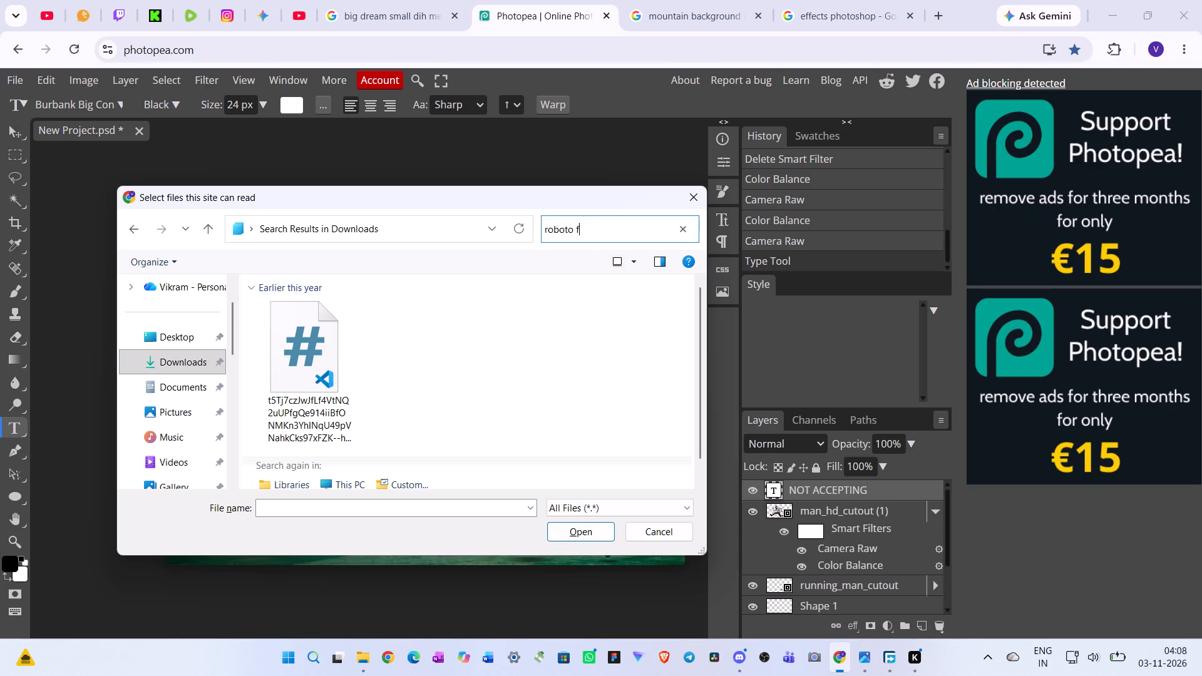
type("font")
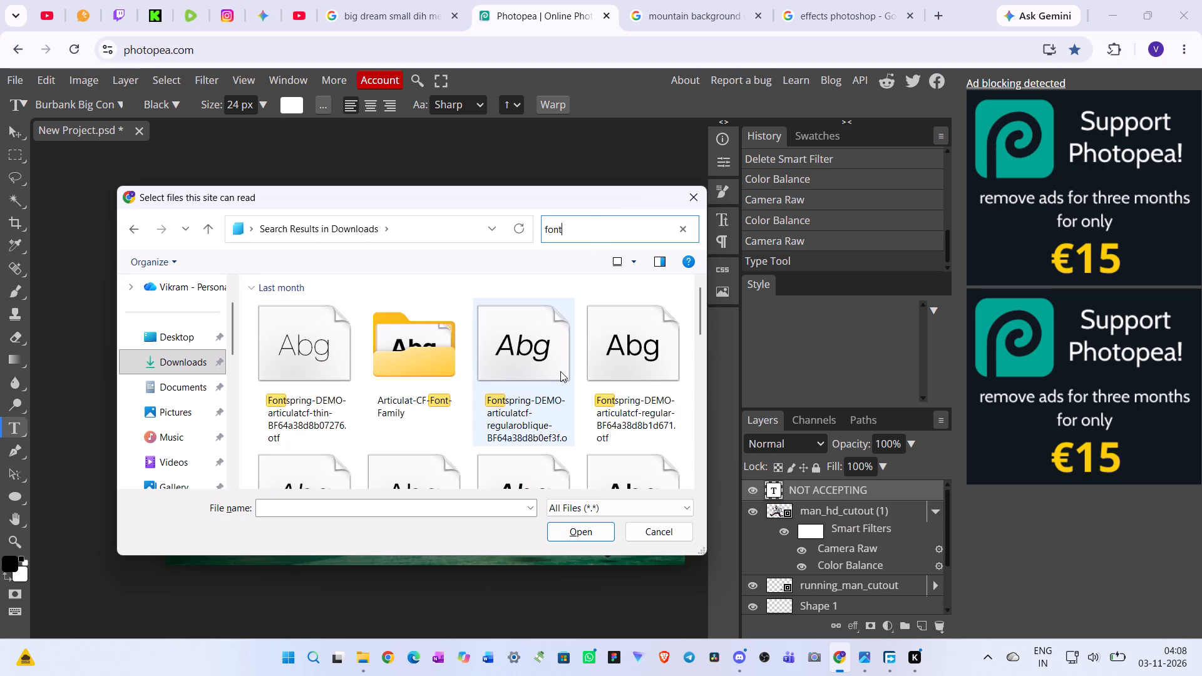
scroll(563, 372, "down", 1)
scroll(563, 372, "up", 1)
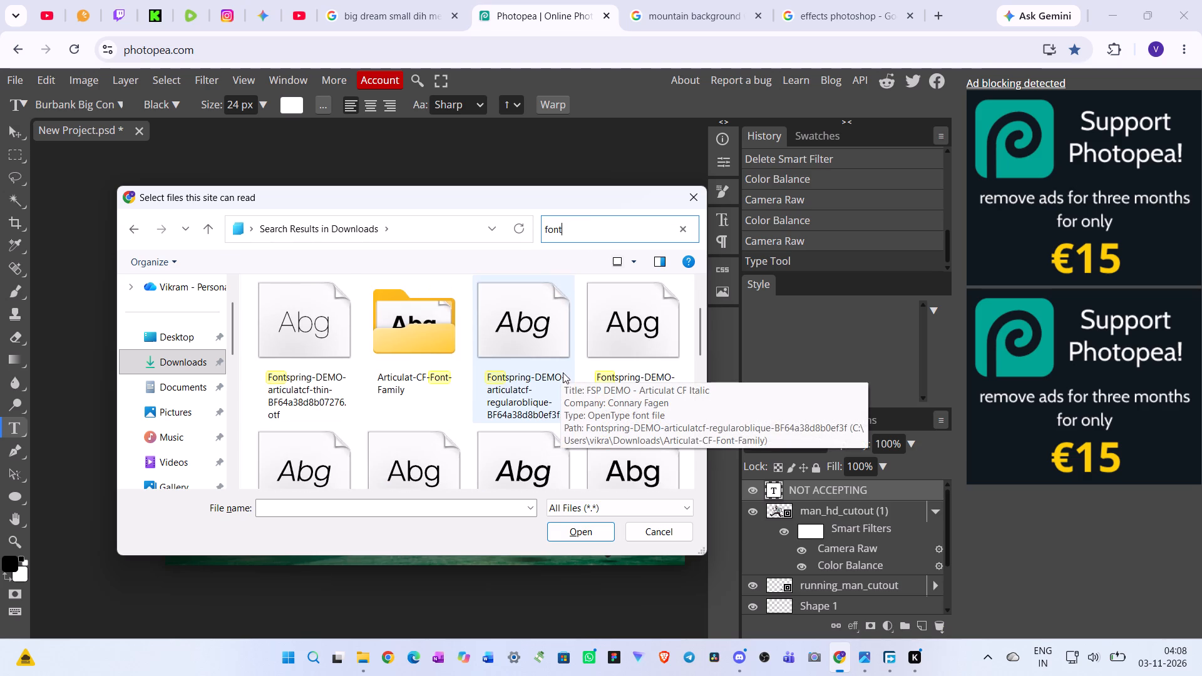
scroll(563, 372, "down", 3)
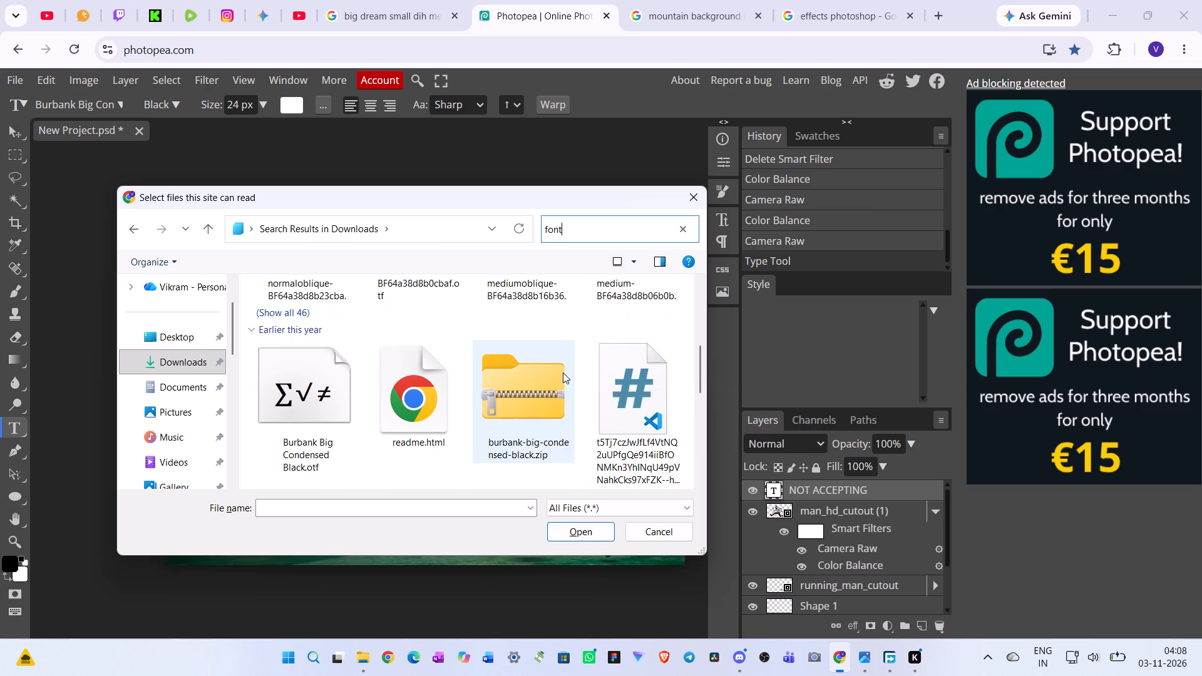
scroll(563, 372, "up", 2)
scroll(563, 372, "down", 1)
scroll(563, 372, "up", 2)
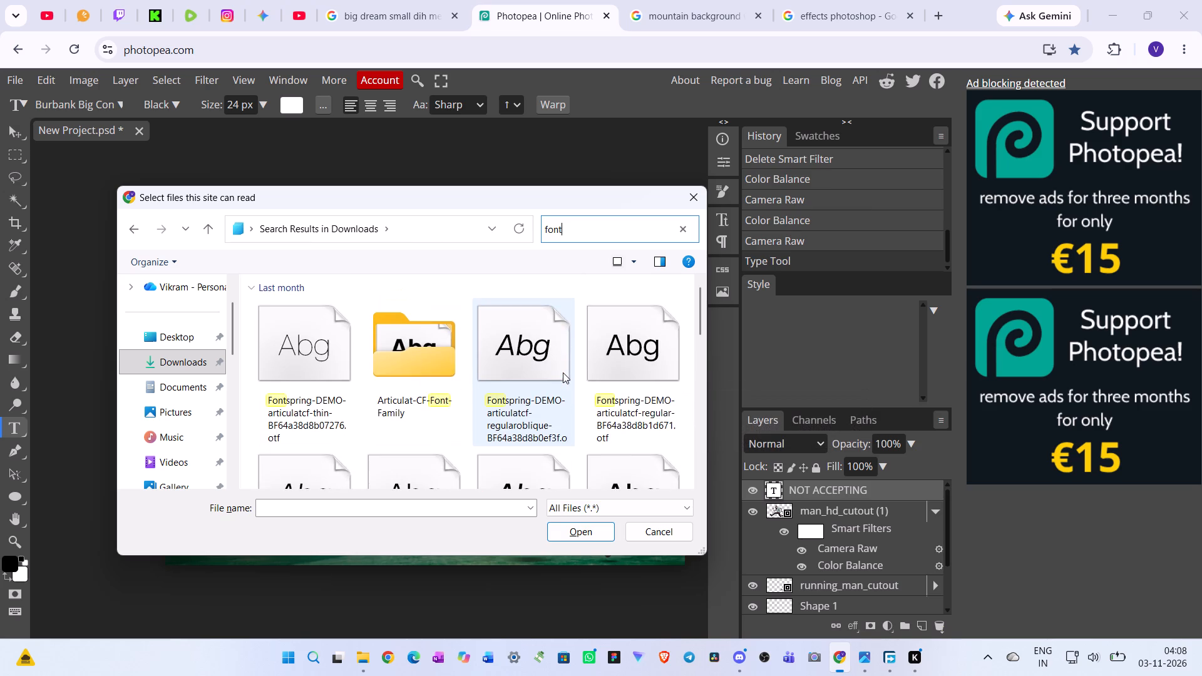
Load all the font files from the Articulat-CF-Font-Family folder and agree to load the bold one in future sessions.
left_click(418, 344)
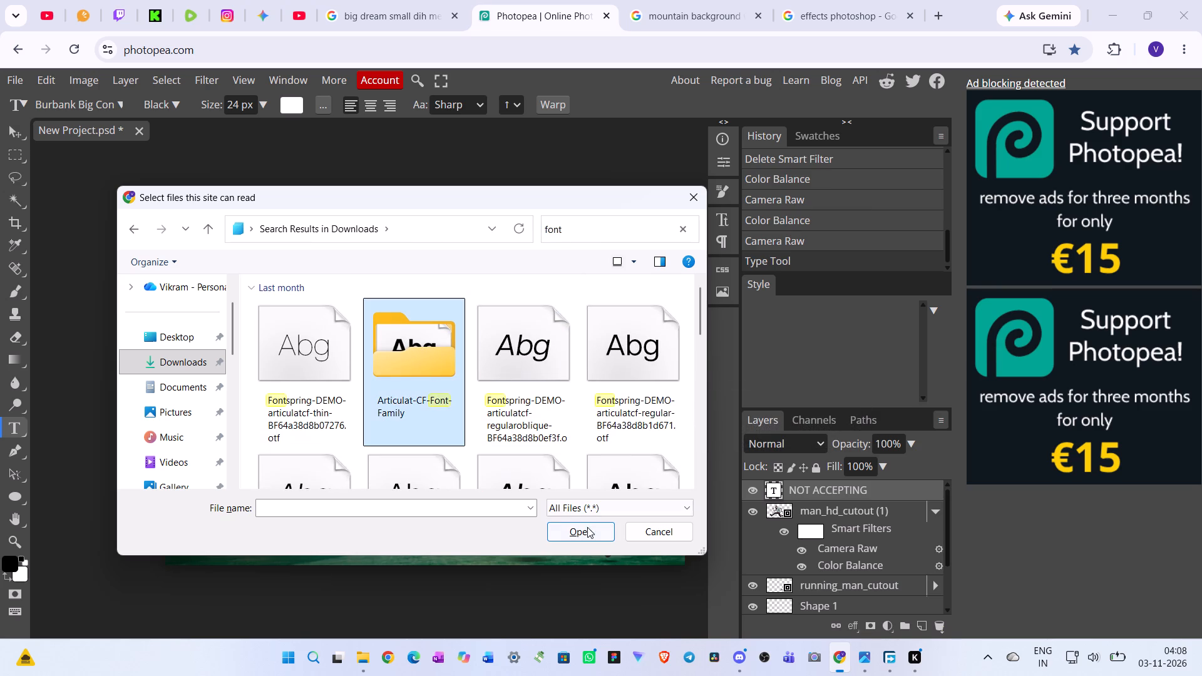
left_click(584, 530)
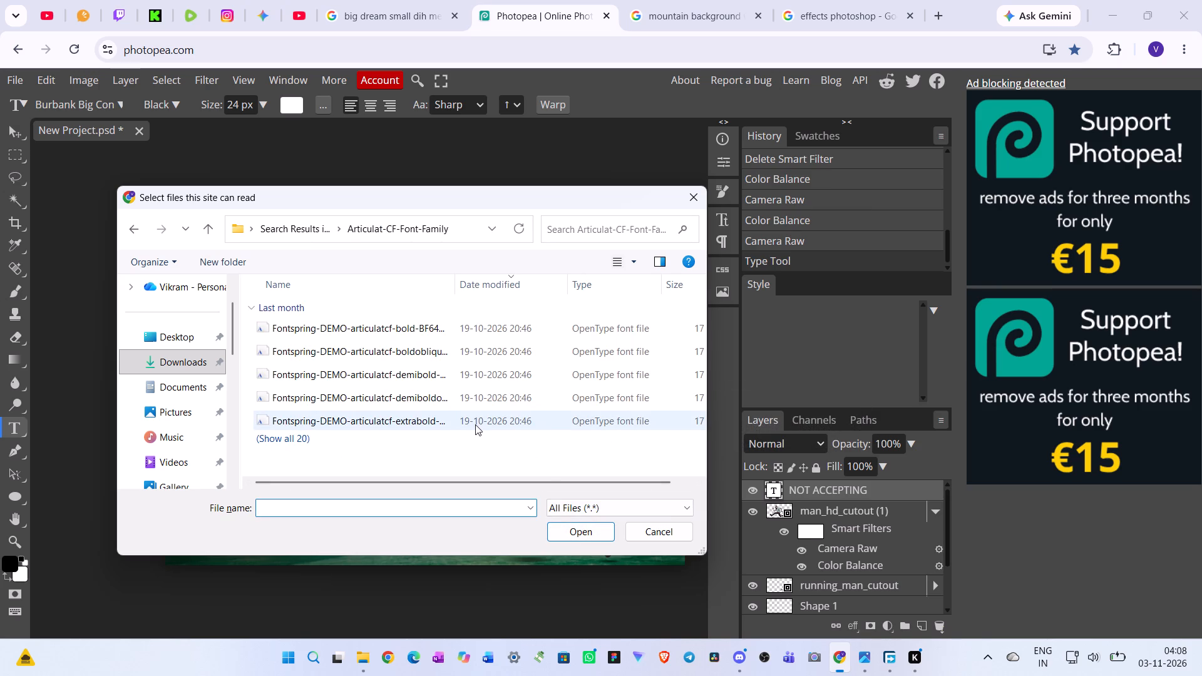
scroll(475, 423, "down", 2)
left_click(262, 438)
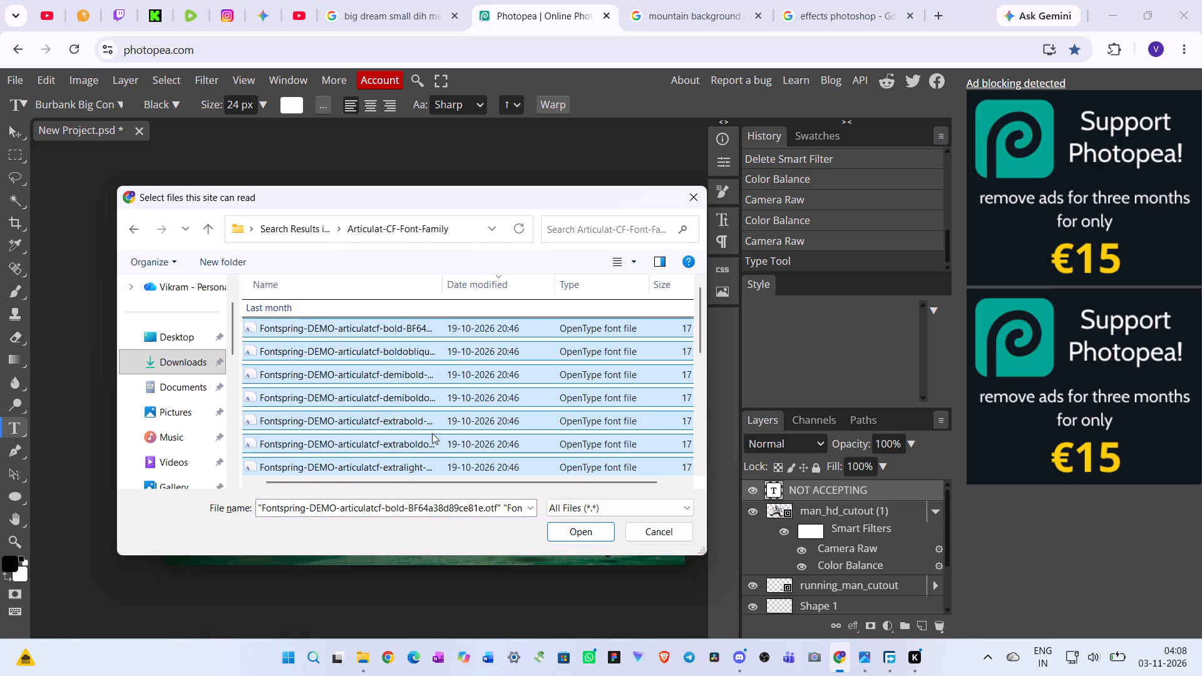
scroll(434, 433, "down", 14)
scroll(470, 445, "up", 12)
scroll(471, 444, "down", 4)
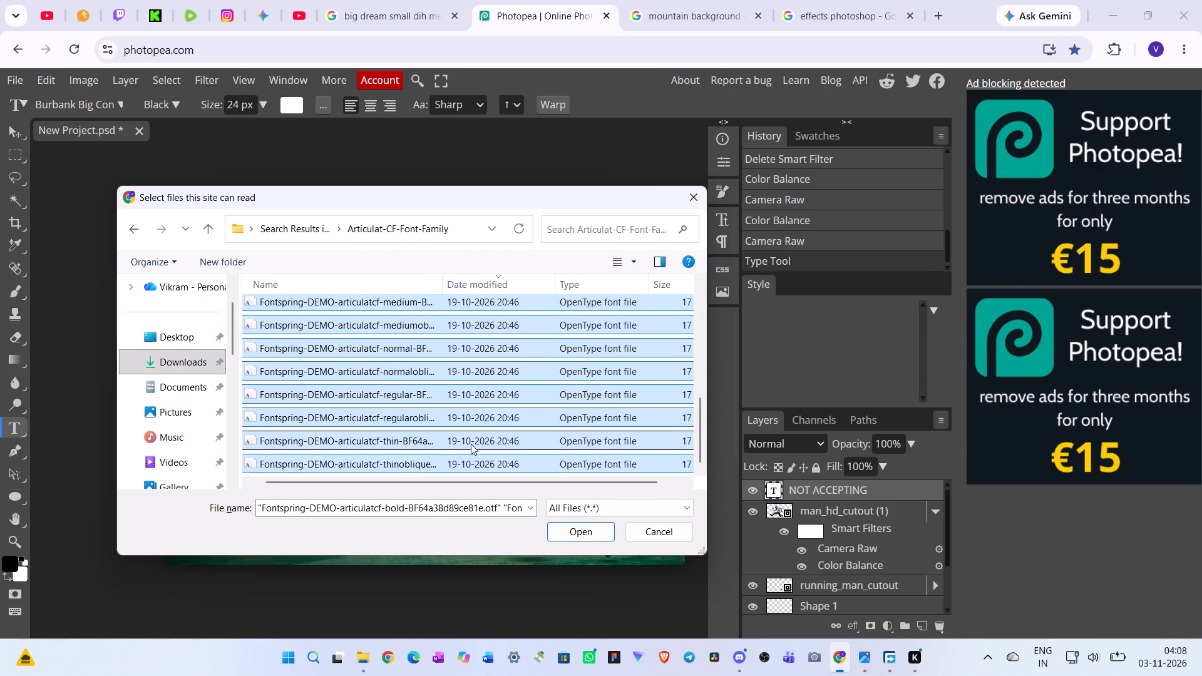
scroll(471, 444, "down", 15)
left_click(582, 533)
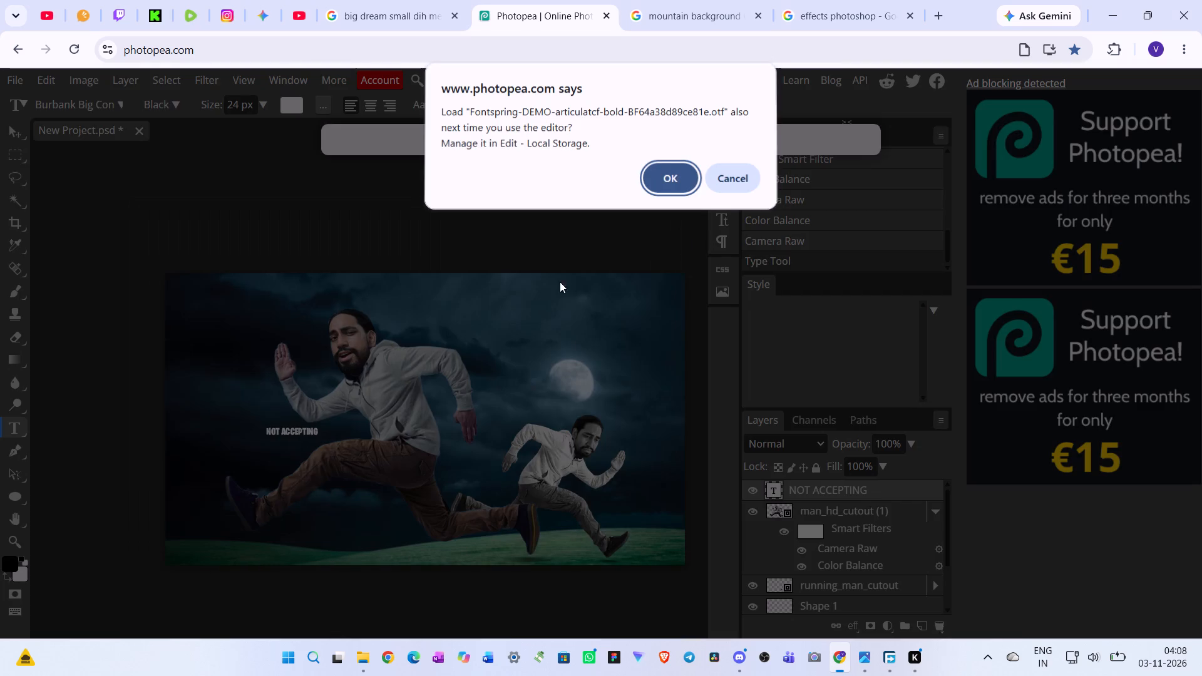
left_click(678, 180)
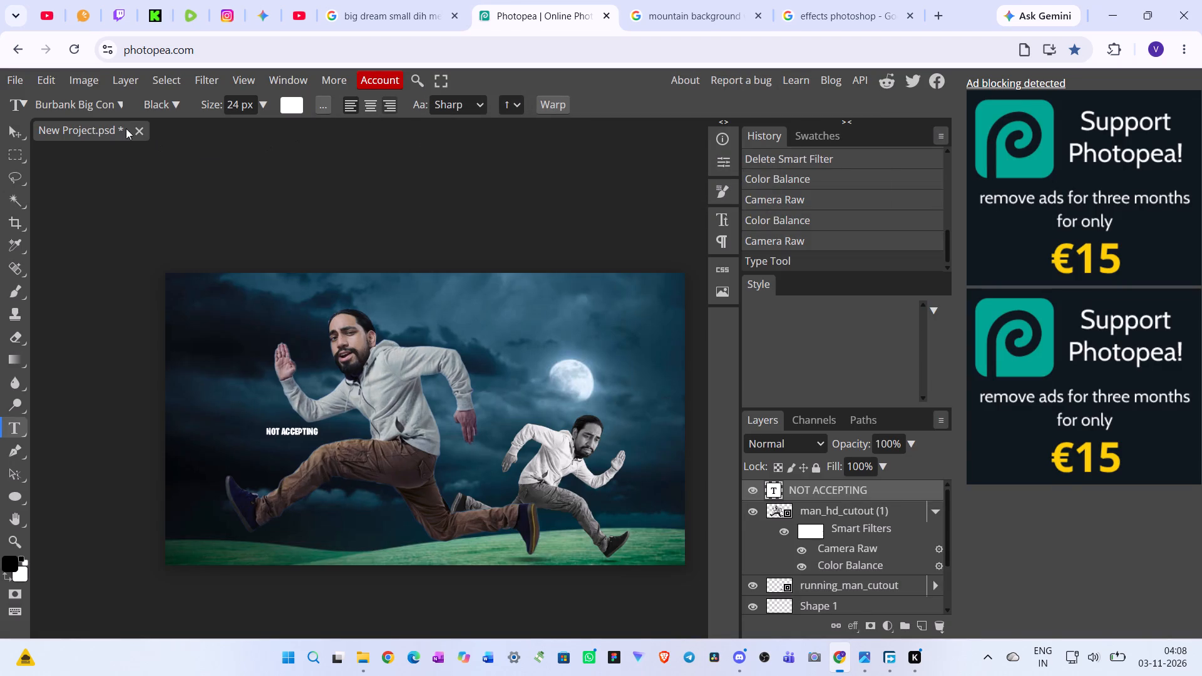
Search the font list for "arti" to look for the Articulat fonts, and clear the search to browse all fonts.
left_click(116, 101)
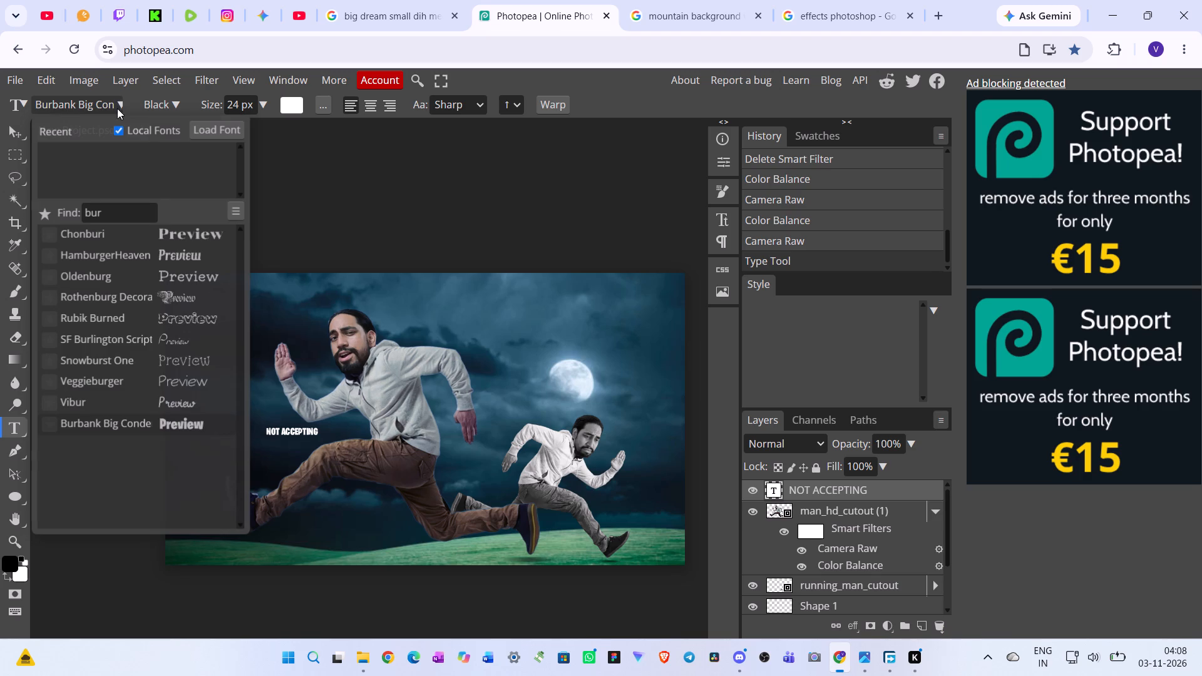
left_click_drag(110, 215, 41, 217)
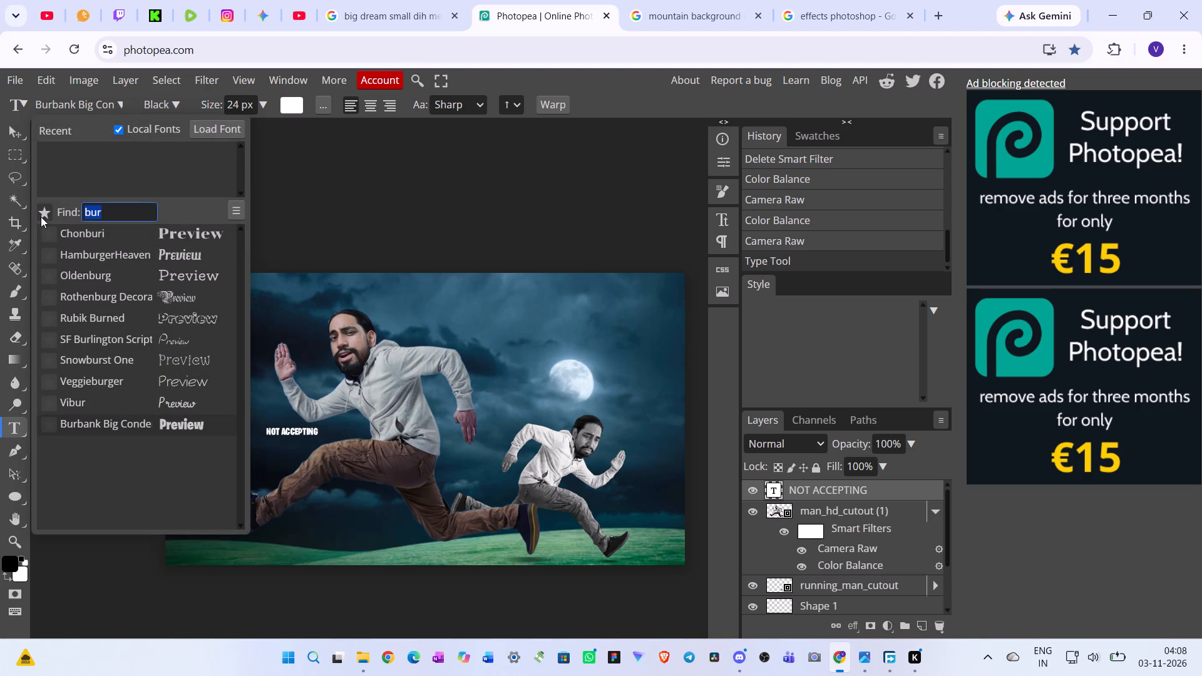
key("BackSpace")
type("arti")
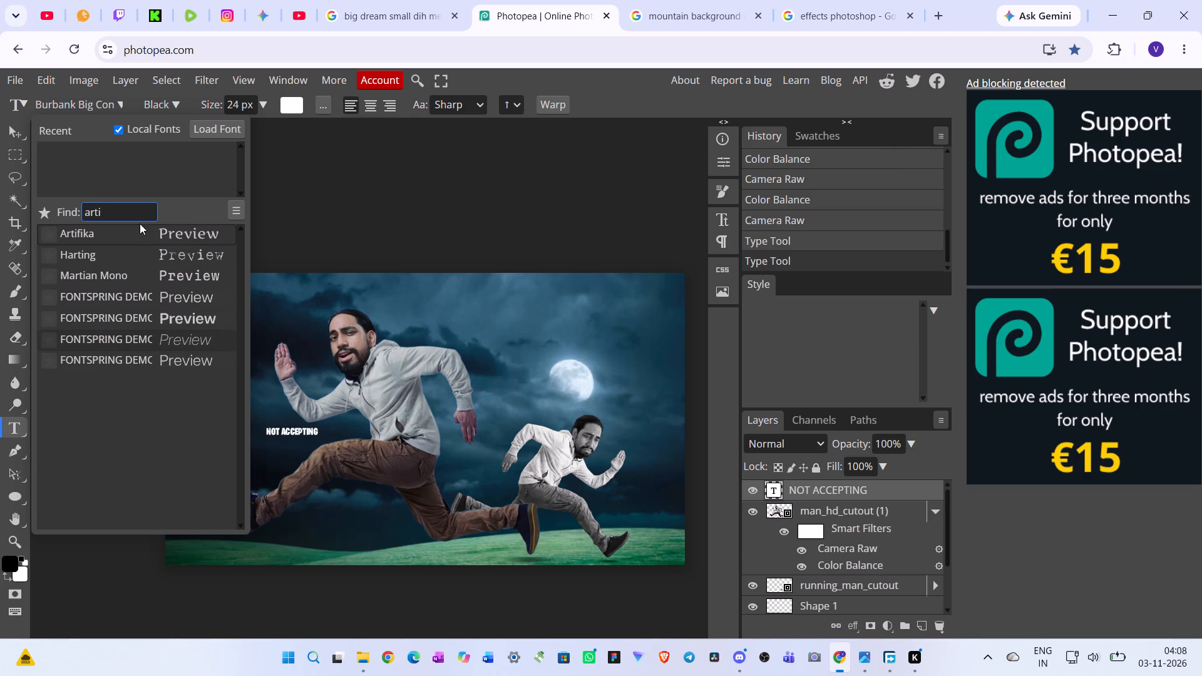
left_click_drag(130, 214, 73, 208)
key("BackSpace")
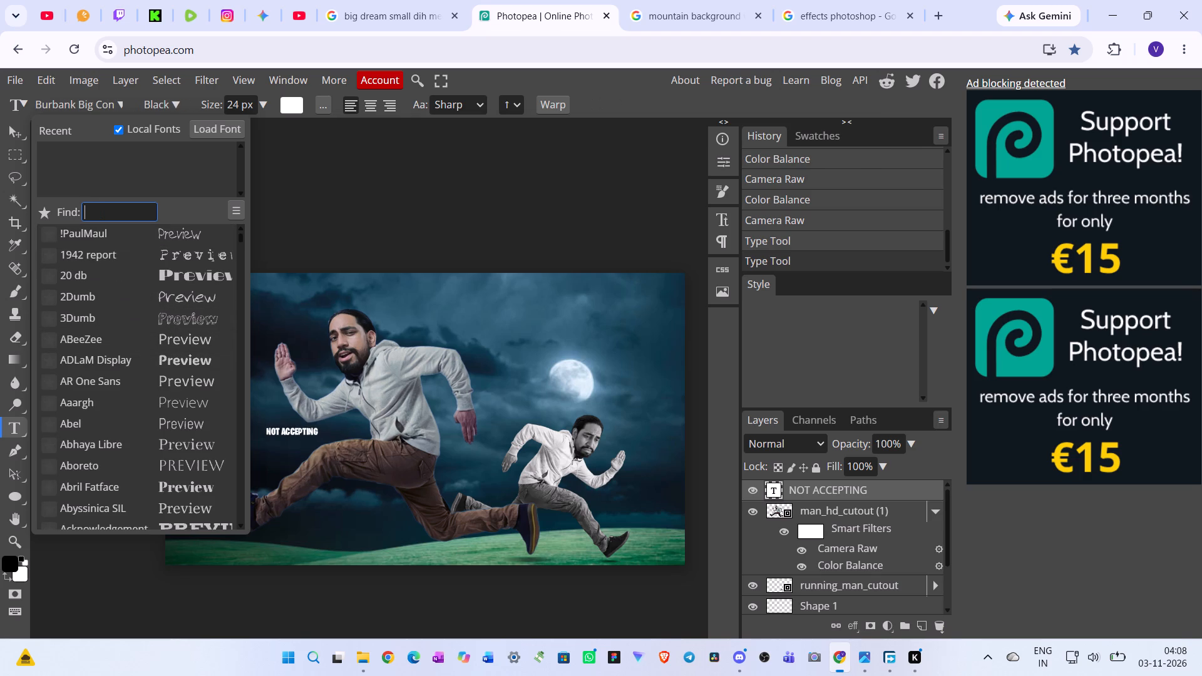
scroll(165, 465, "down", 6)
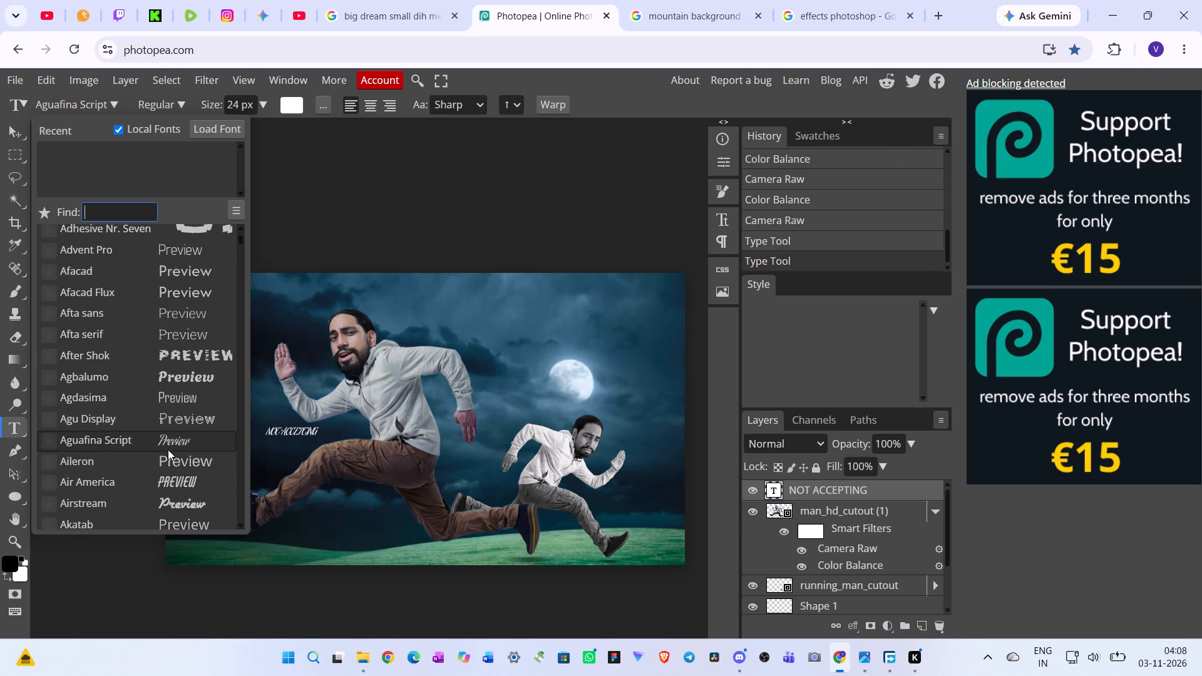
scroll(184, 483, "up", 9)
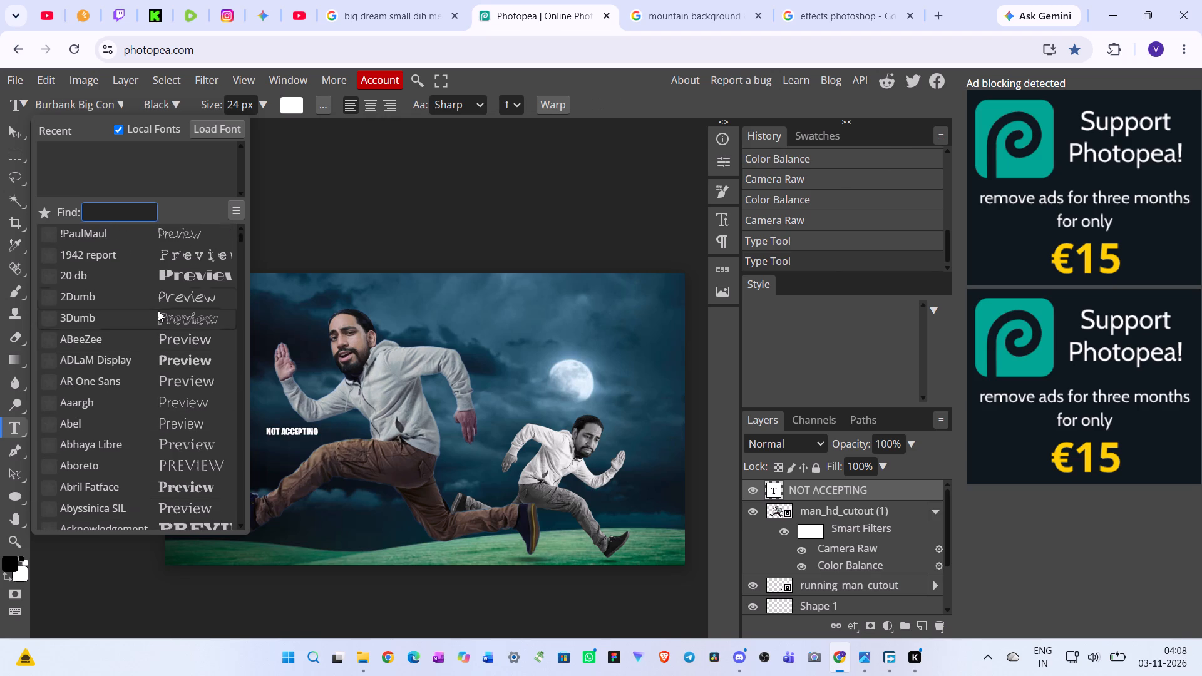
Search the fonts for "bur" and choose Burbank Big Condensed for the NOT ACCEPTING text.
type("bur")
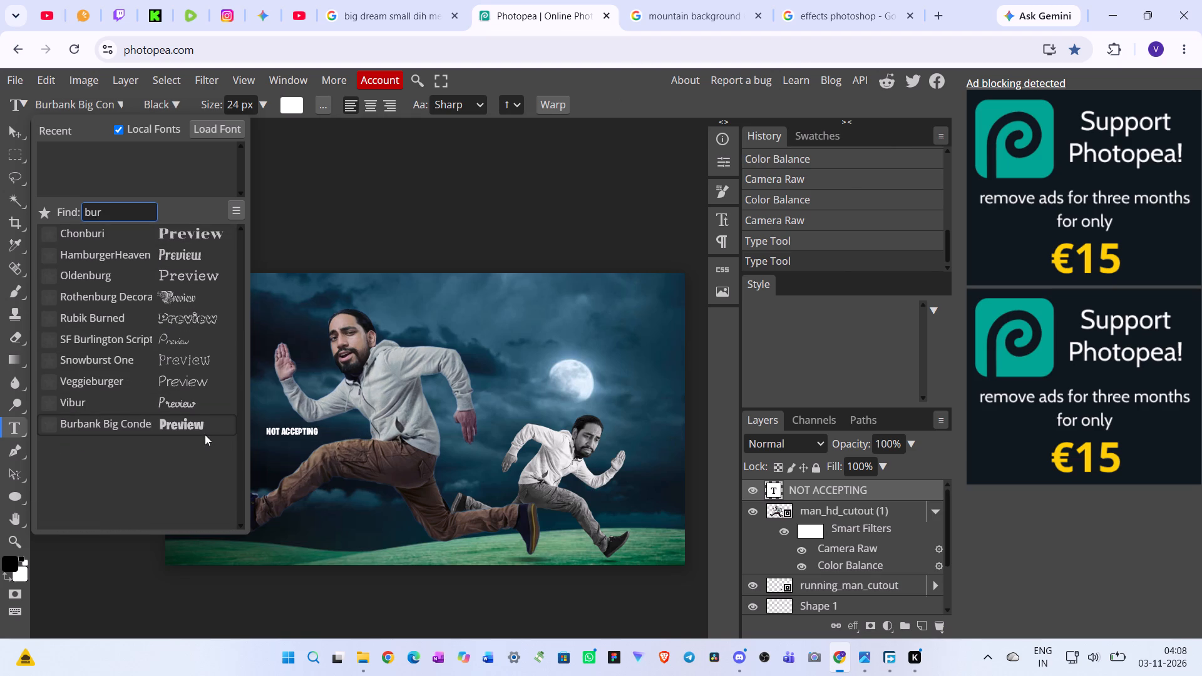
left_click(198, 426)
left_click(198, 426)
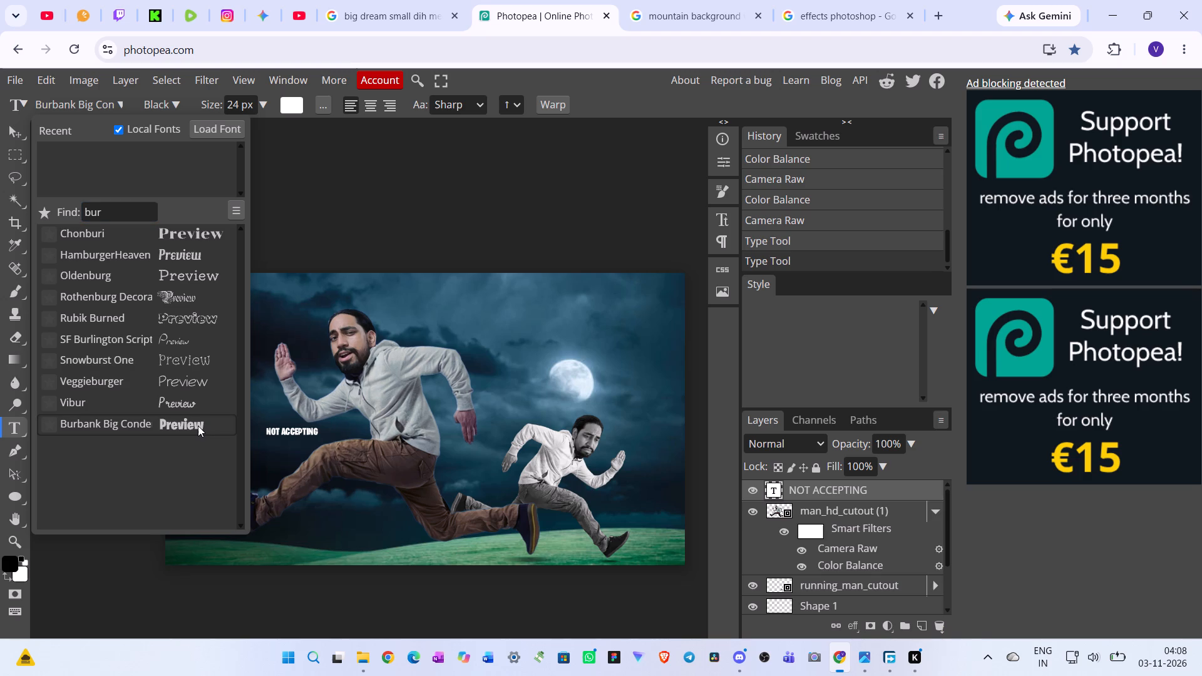
Turn on transform controls for the NOT ACCEPTING text layer and scale the text proportionally to about 381%.
left_click(14, 128)
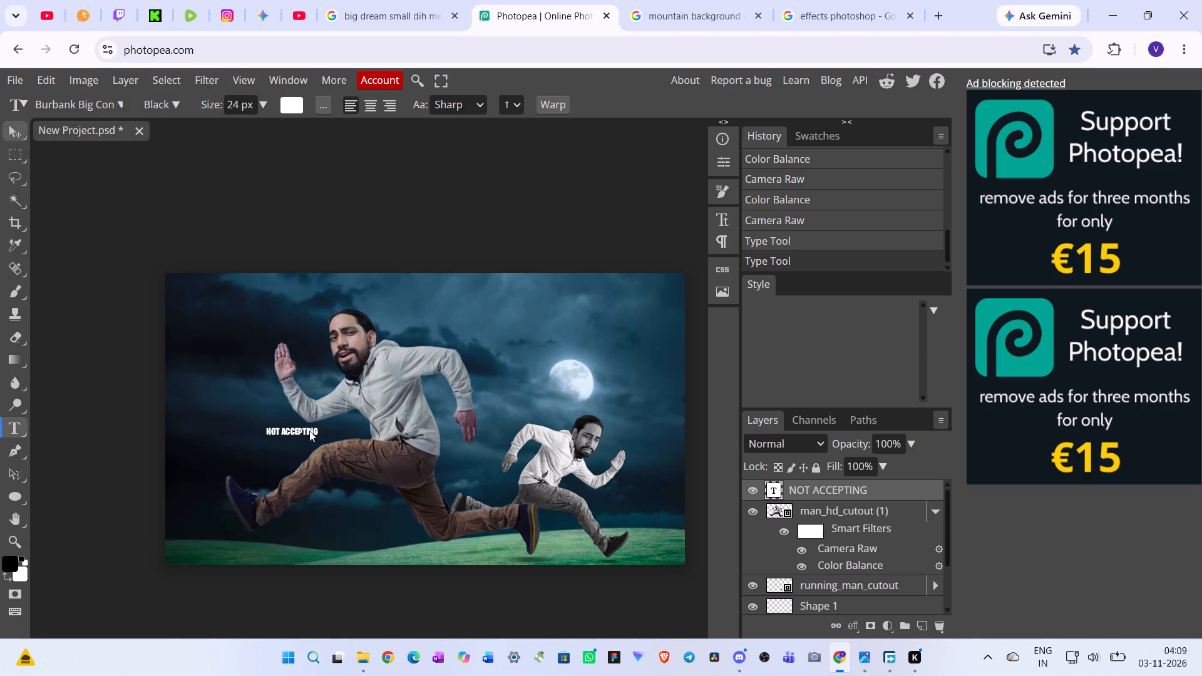
left_click(309, 426)
left_click(883, 496)
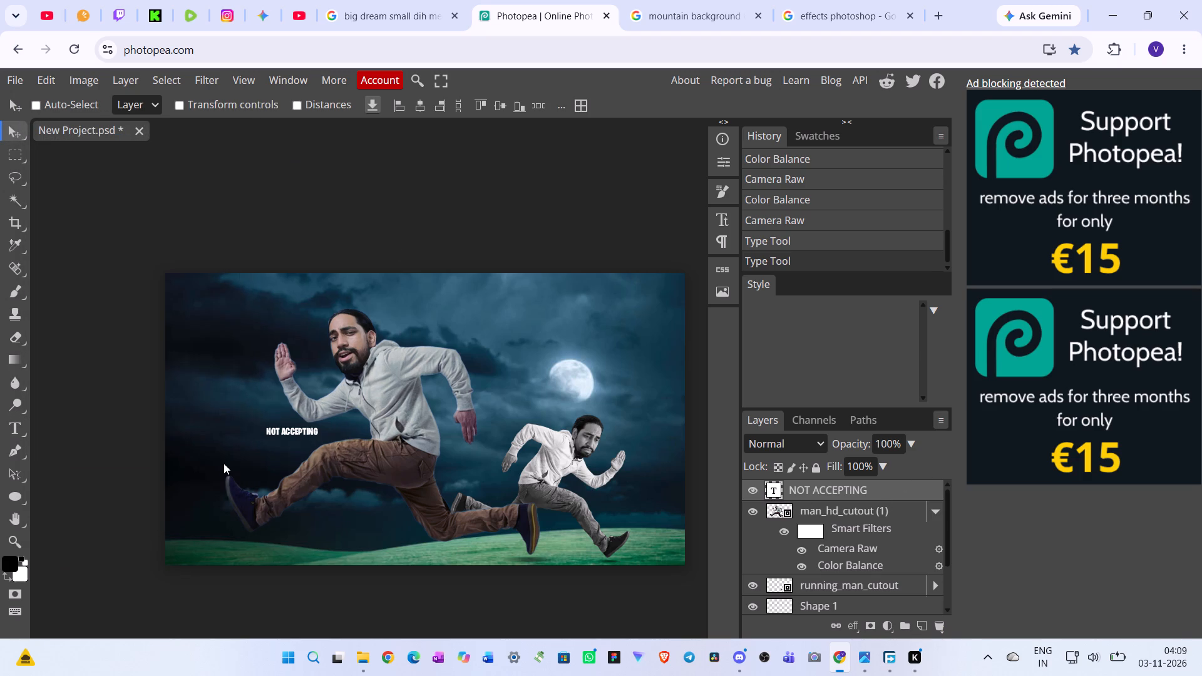
left_click(179, 100)
left_click(179, 104)
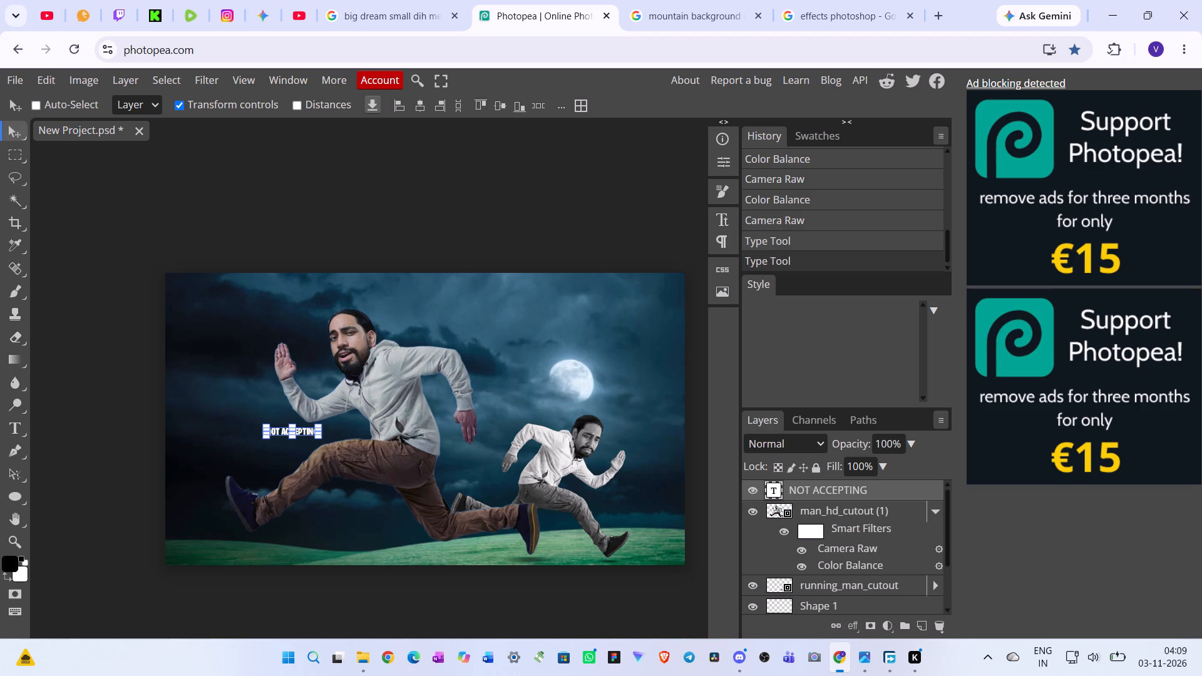
left_click(321, 436)
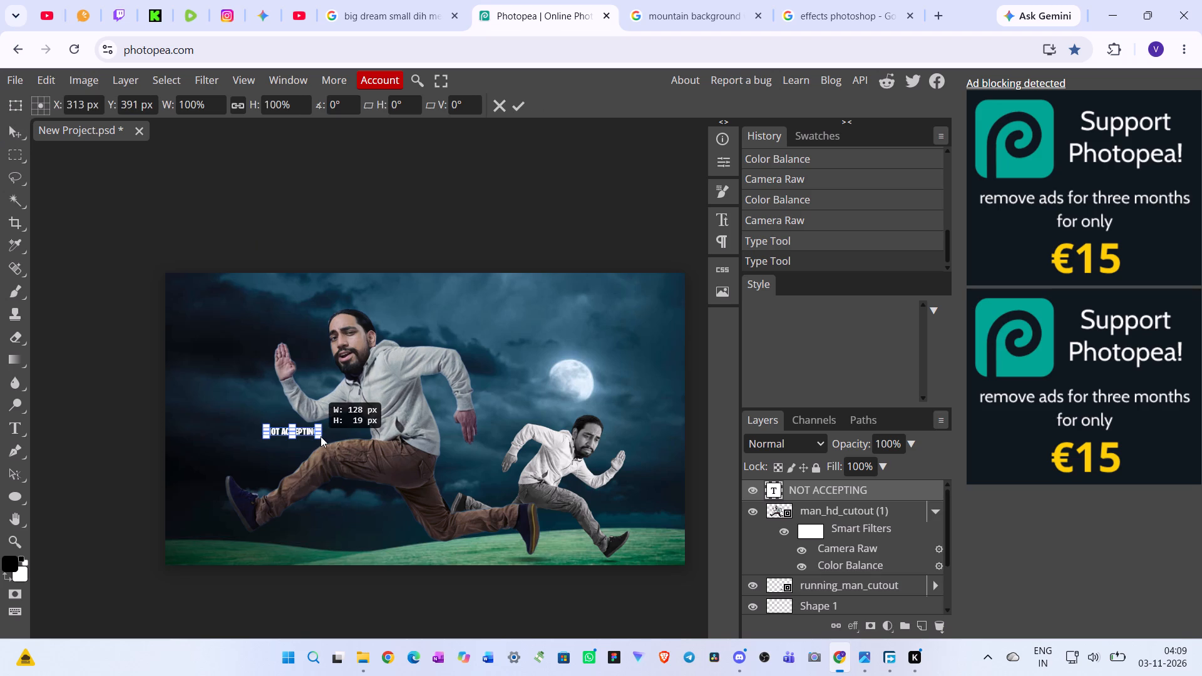
left_click_drag(317, 436, 413, 492)
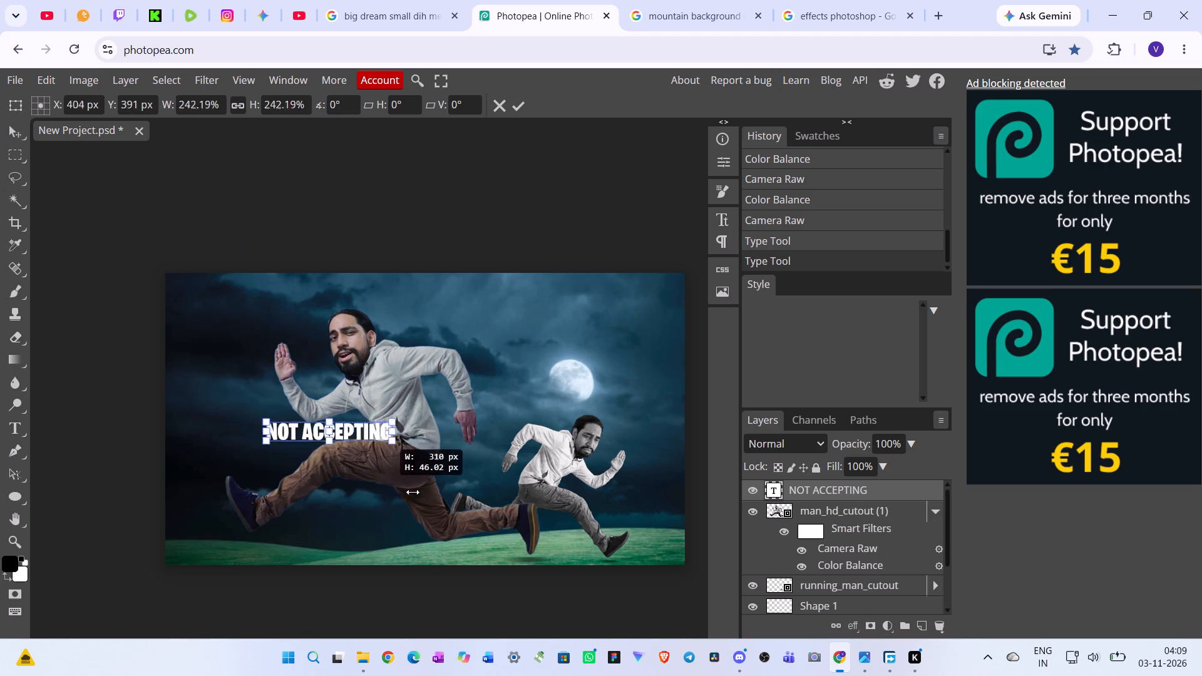
left_click_drag(413, 492, 464, 515)
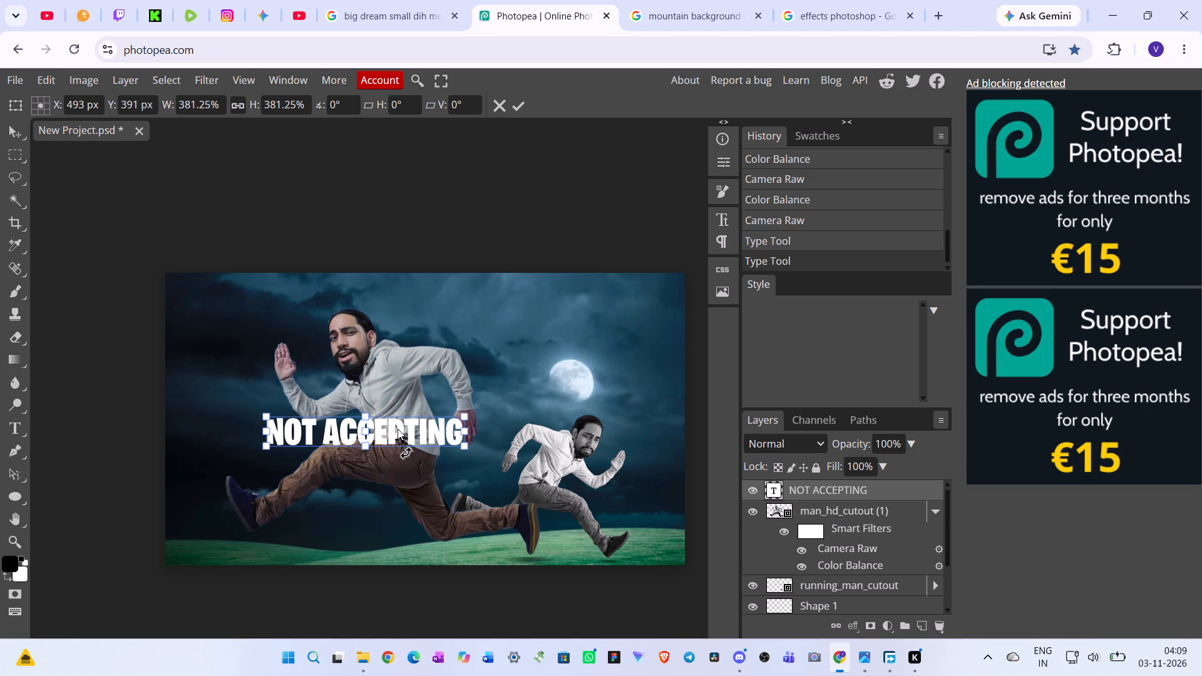
Try the enlarged NOT ACCEPTING text in several spots and place it above the moon, centred at about X 828, Y 127 px.
left_click_drag(398, 429, 397, 504)
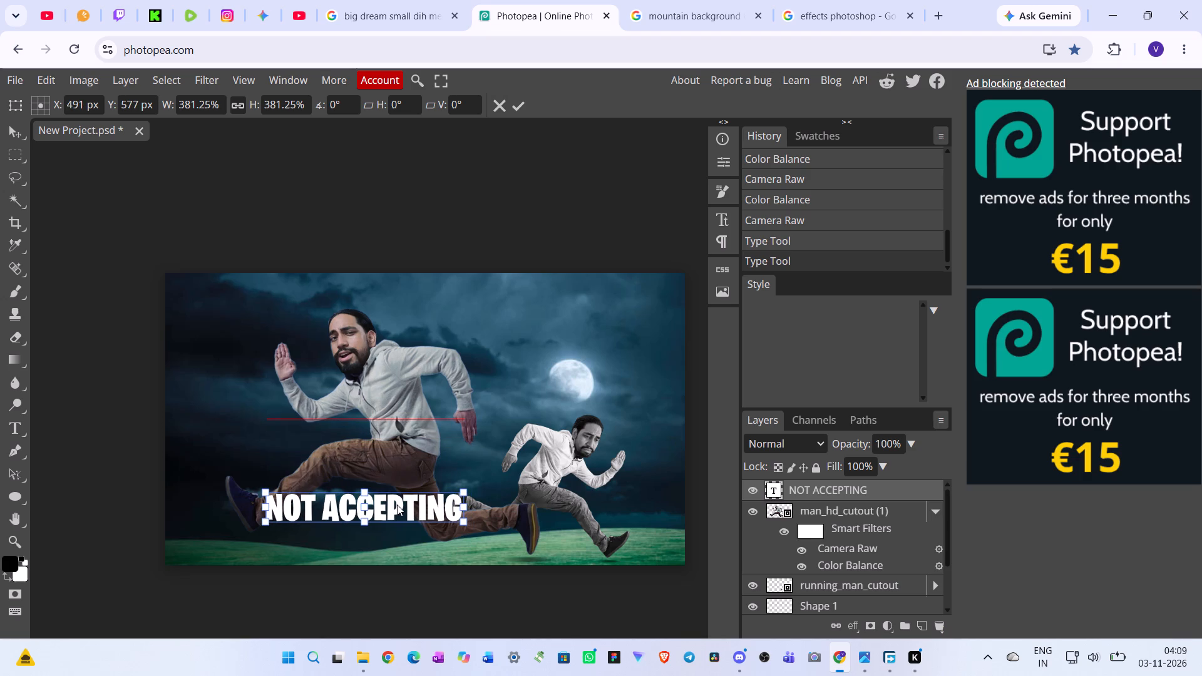
left_click_drag(397, 504, 391, 295)
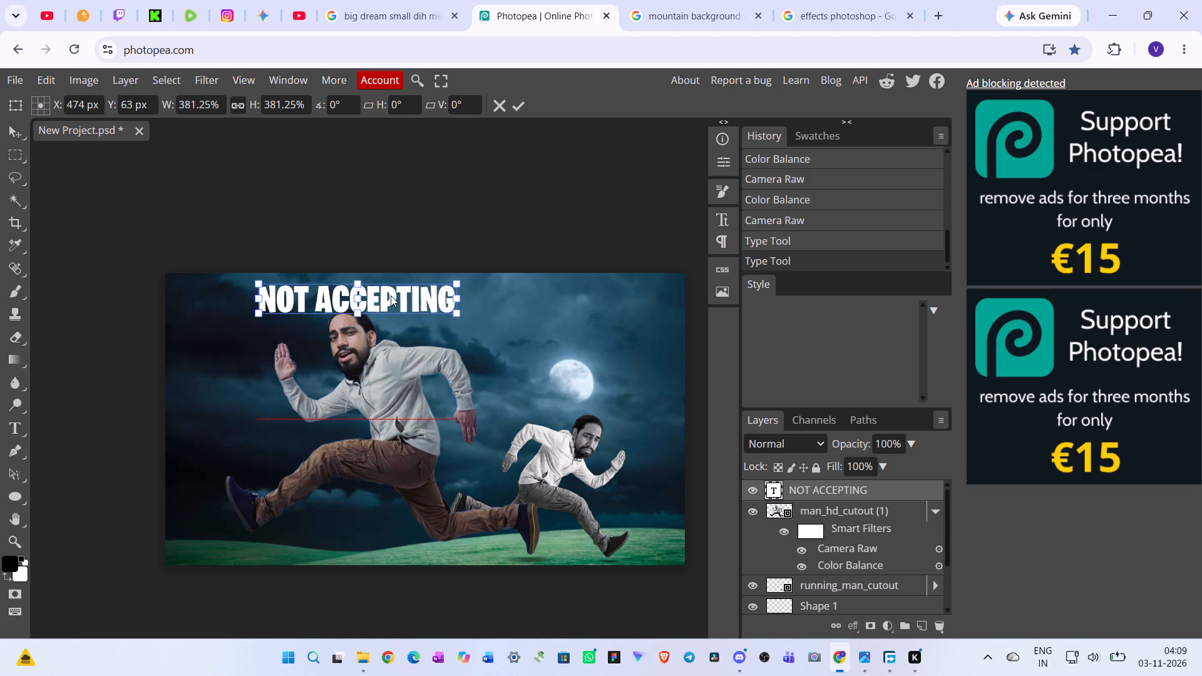
left_click_drag(391, 295, 508, 319)
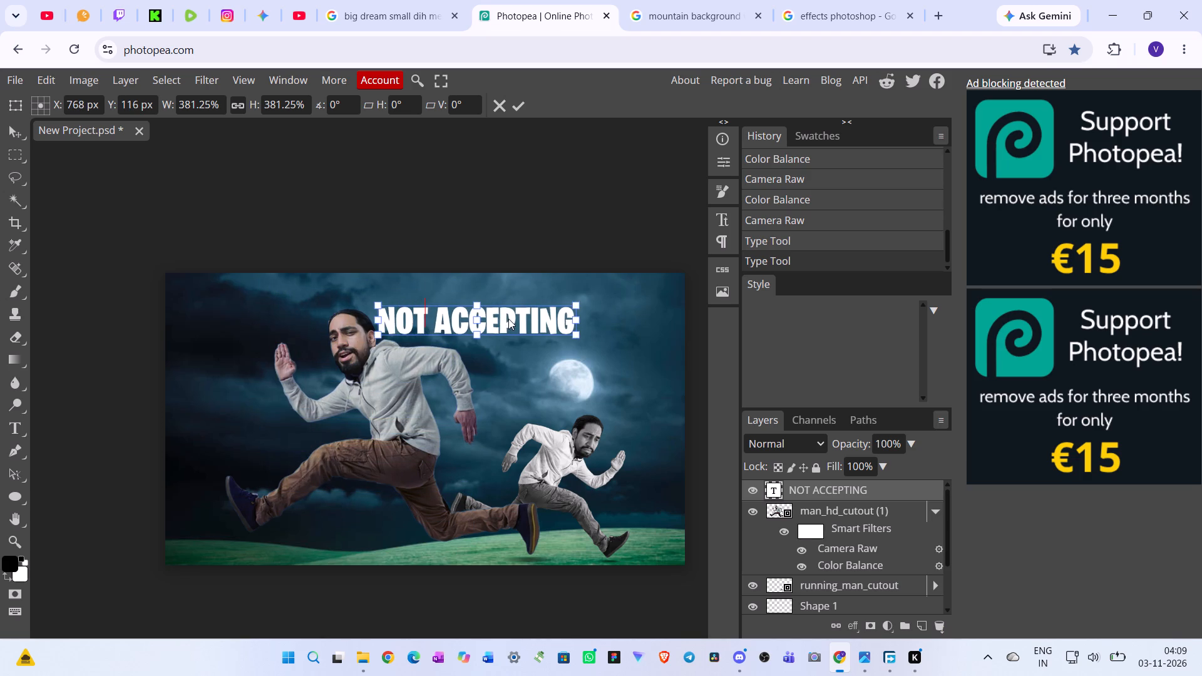
left_click_drag(508, 319, 530, 320)
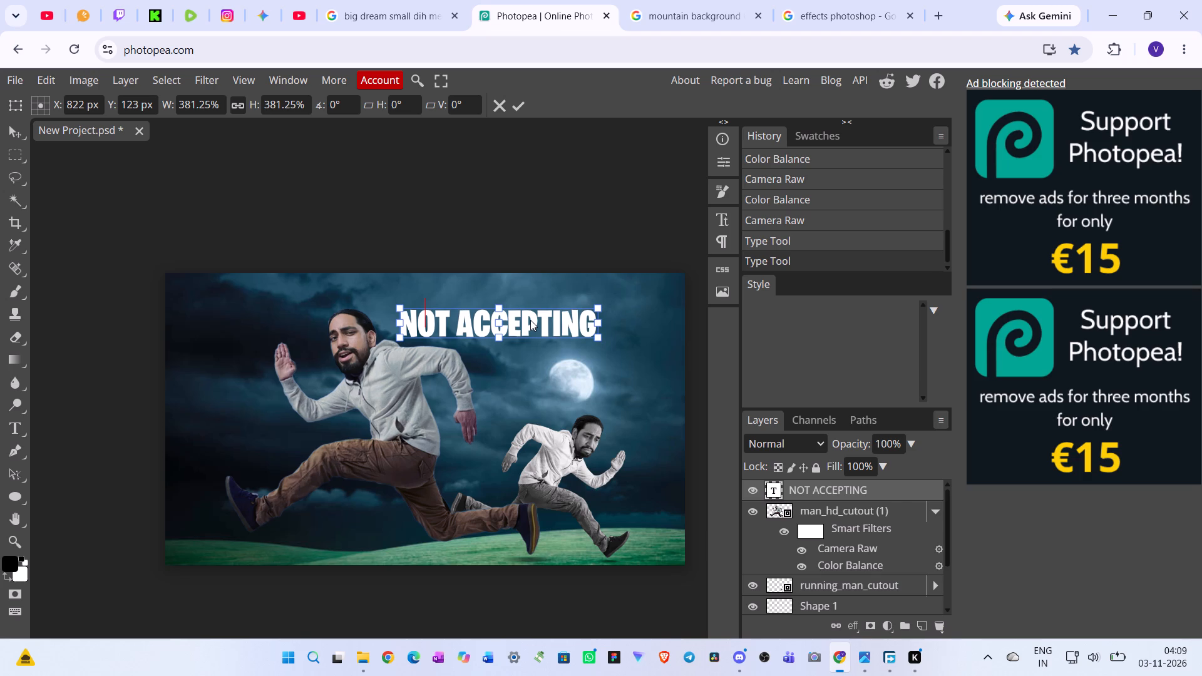
left_click_drag(530, 320, 444, 494)
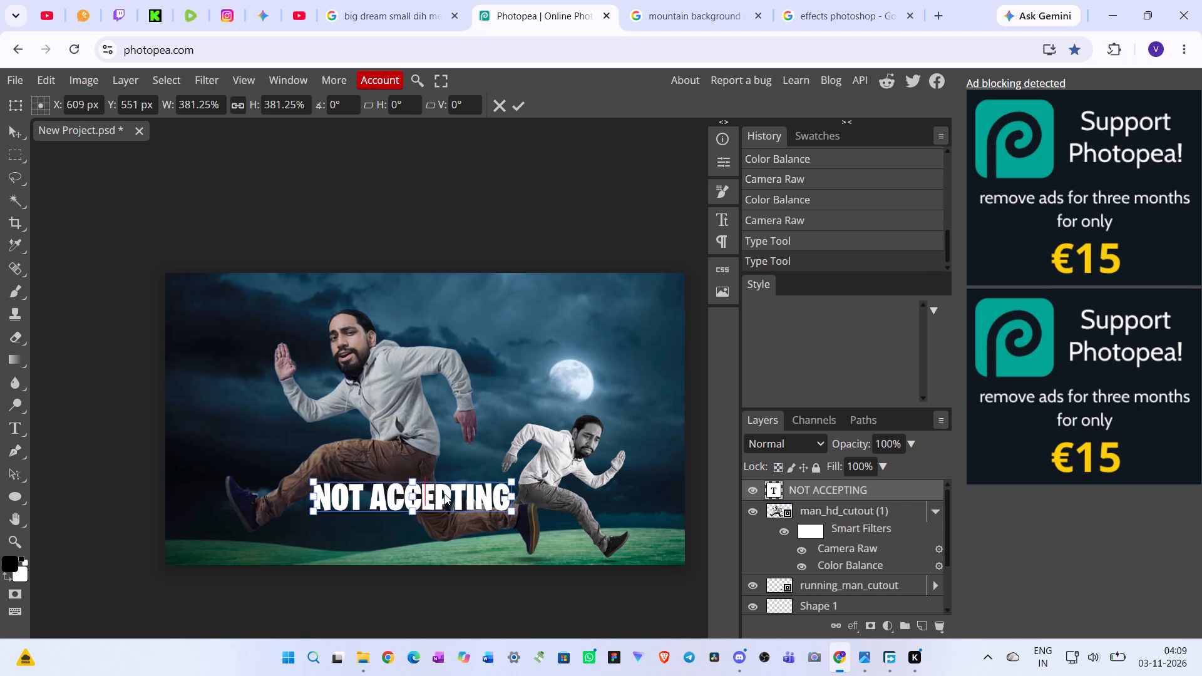
left_click_drag(444, 494, 420, 468)
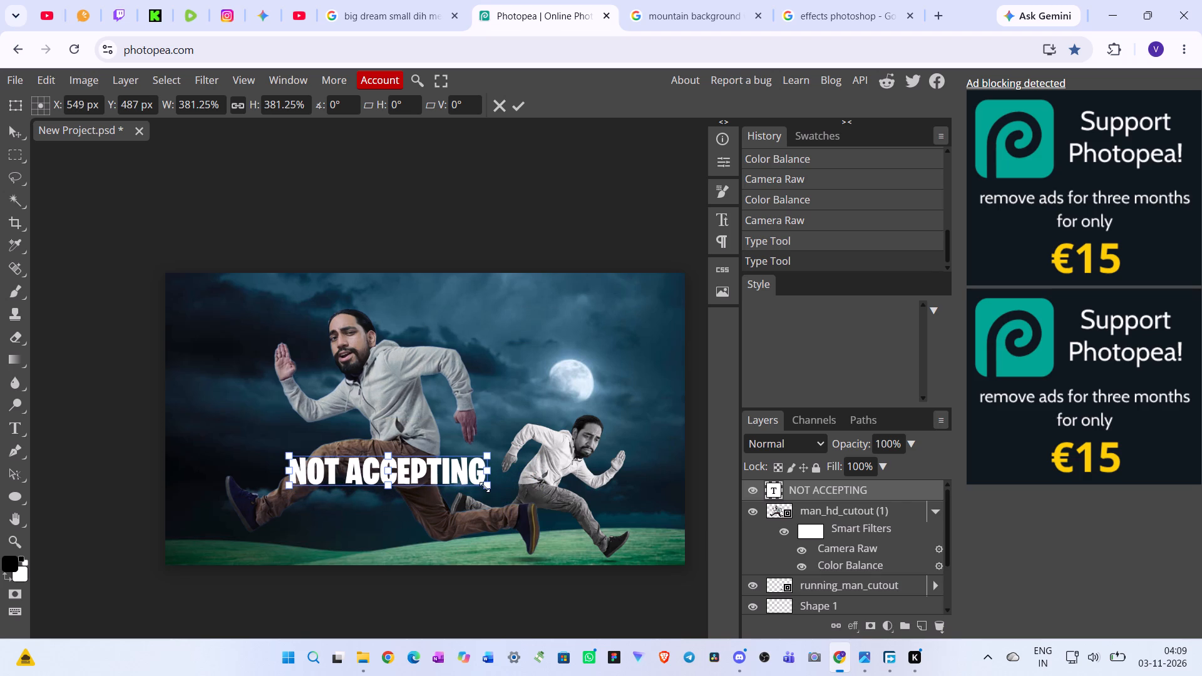
left_click_drag(436, 468, 1141, 583)
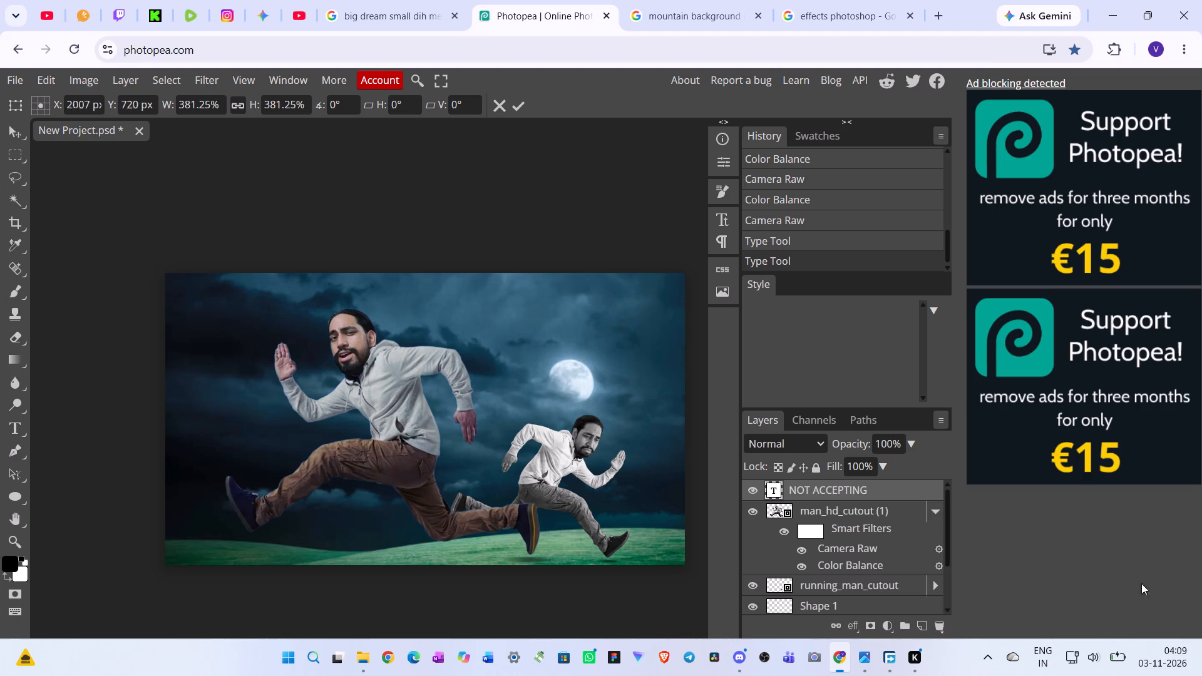
left_click_drag(1141, 583, 558, 324)
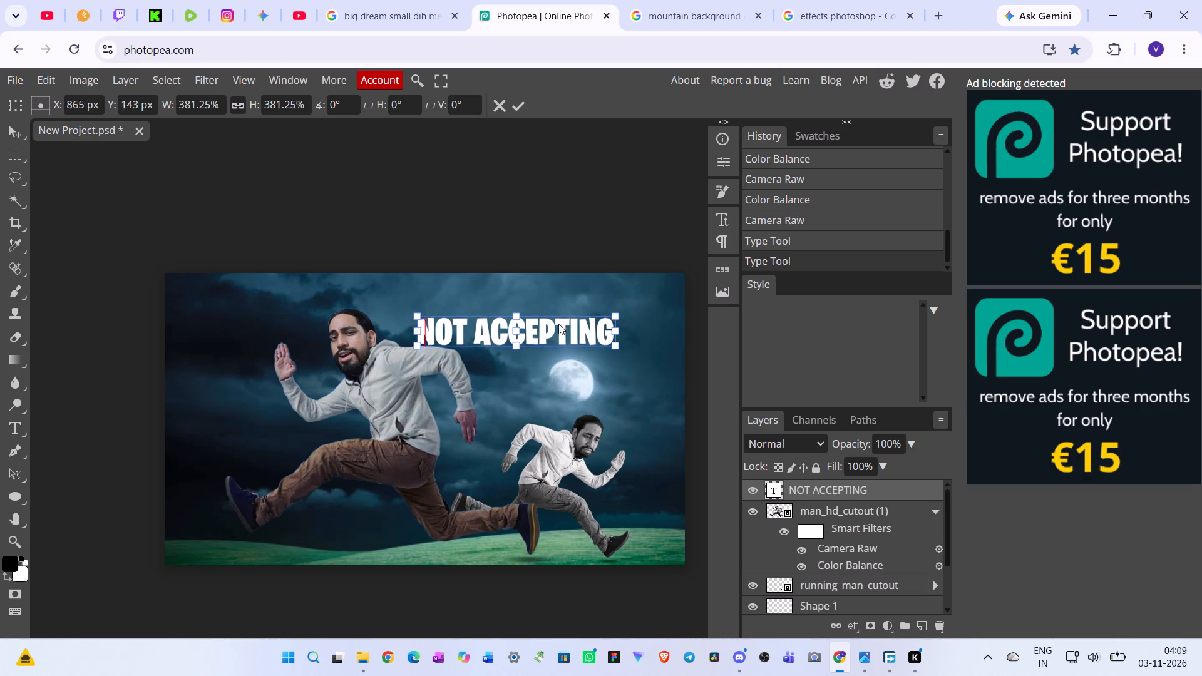
left_click_drag(558, 324, 540, 317)
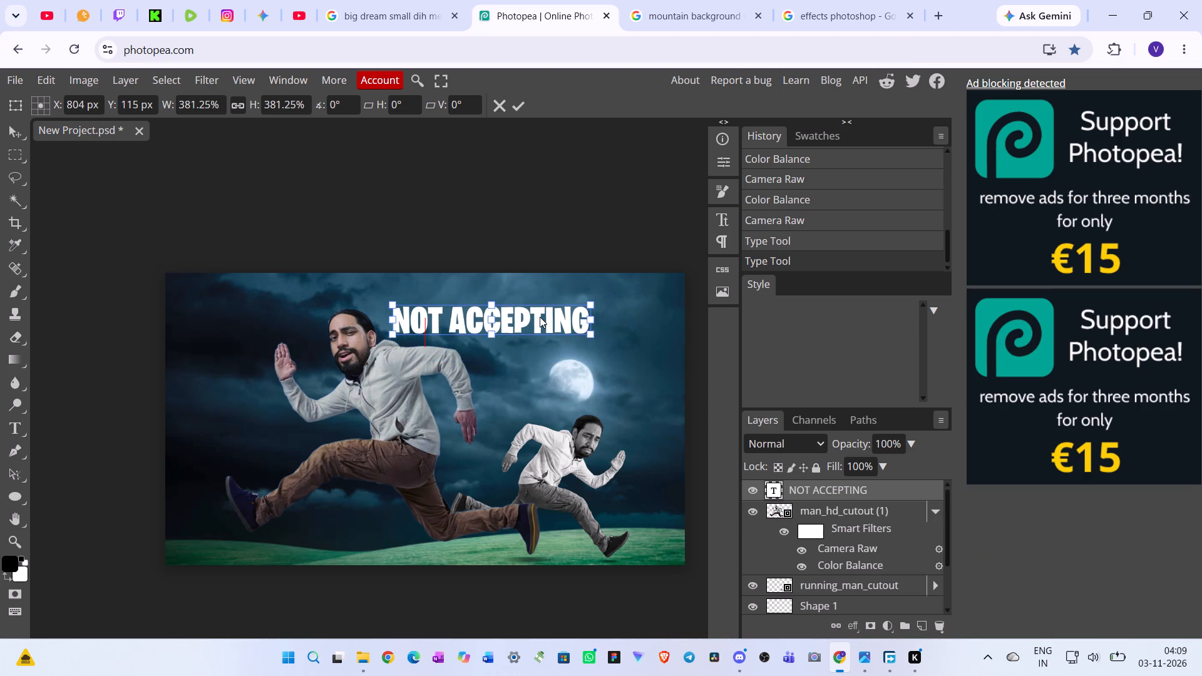
left_click_drag(540, 317, 537, 317)
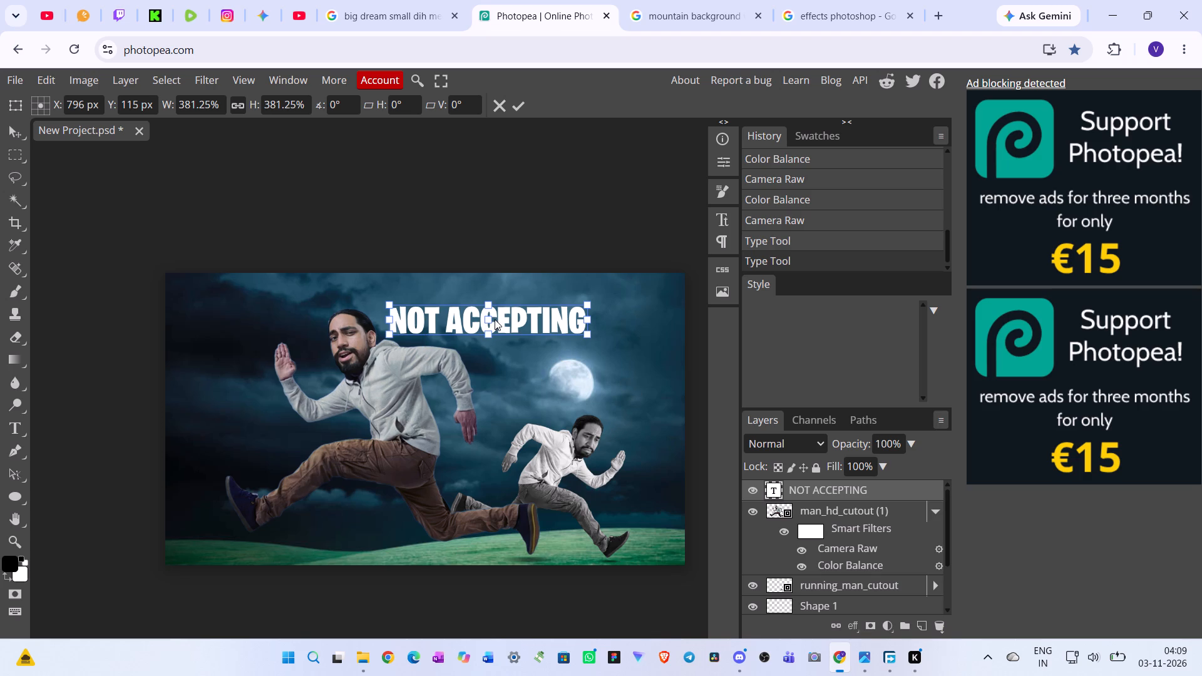
left_click_drag(495, 319, 493, 319)
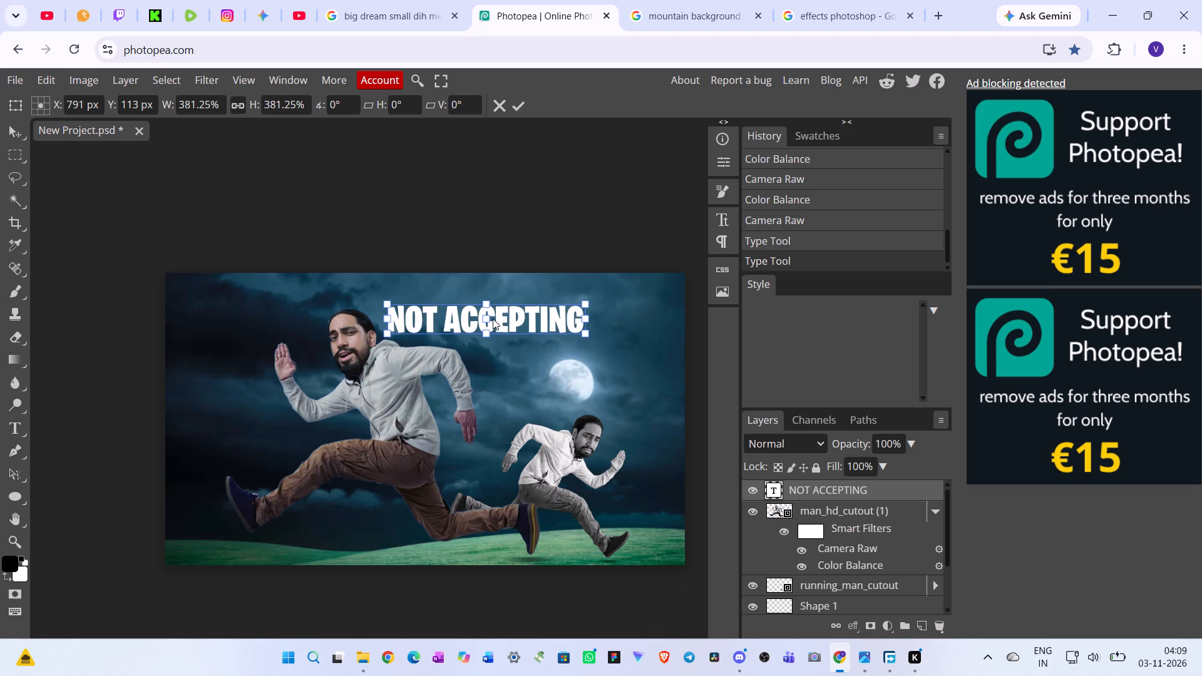
left_click_drag(493, 319, 505, 320)
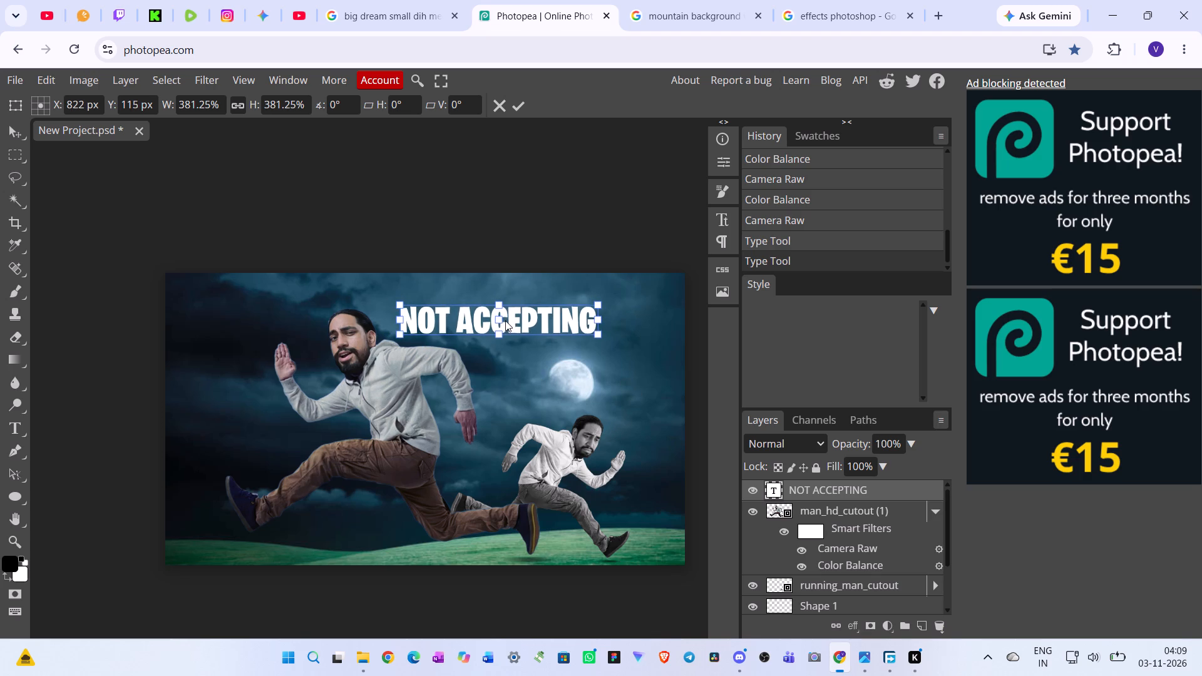
left_click_drag(505, 320, 508, 324)
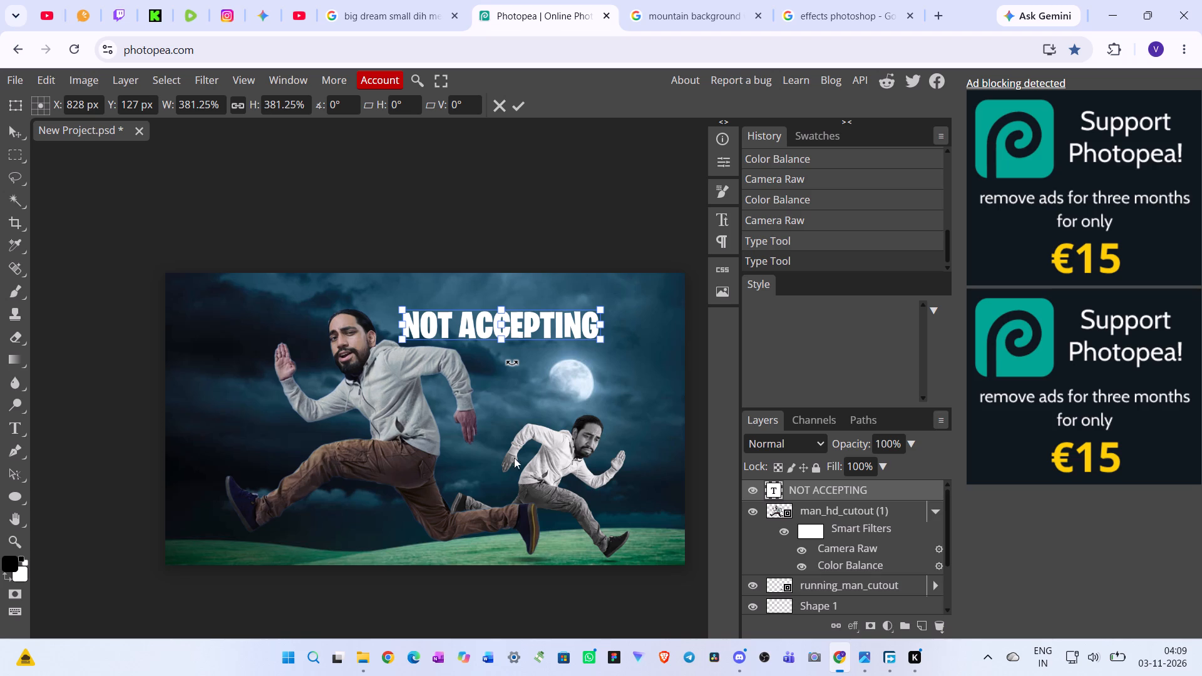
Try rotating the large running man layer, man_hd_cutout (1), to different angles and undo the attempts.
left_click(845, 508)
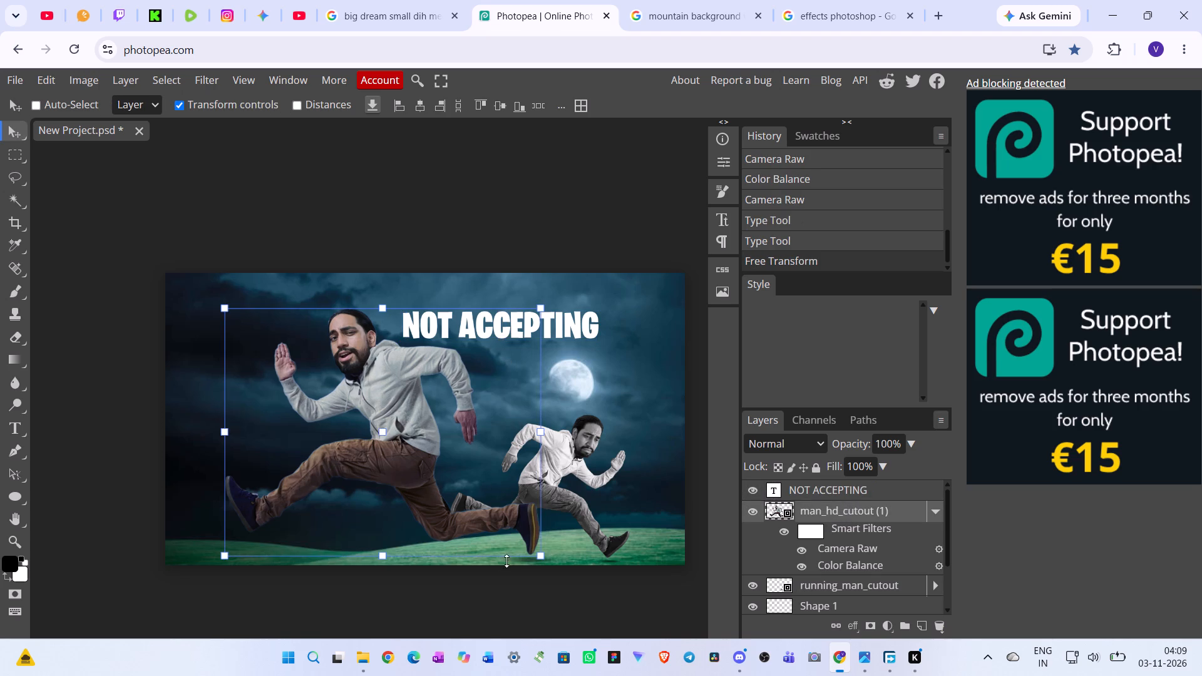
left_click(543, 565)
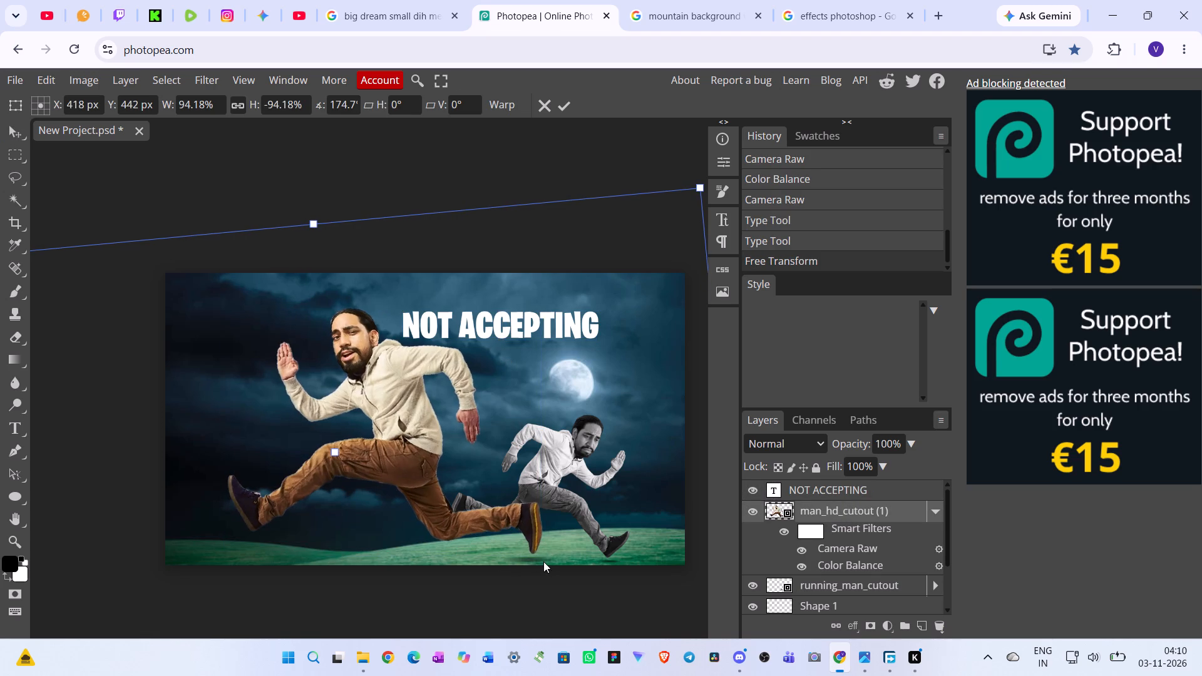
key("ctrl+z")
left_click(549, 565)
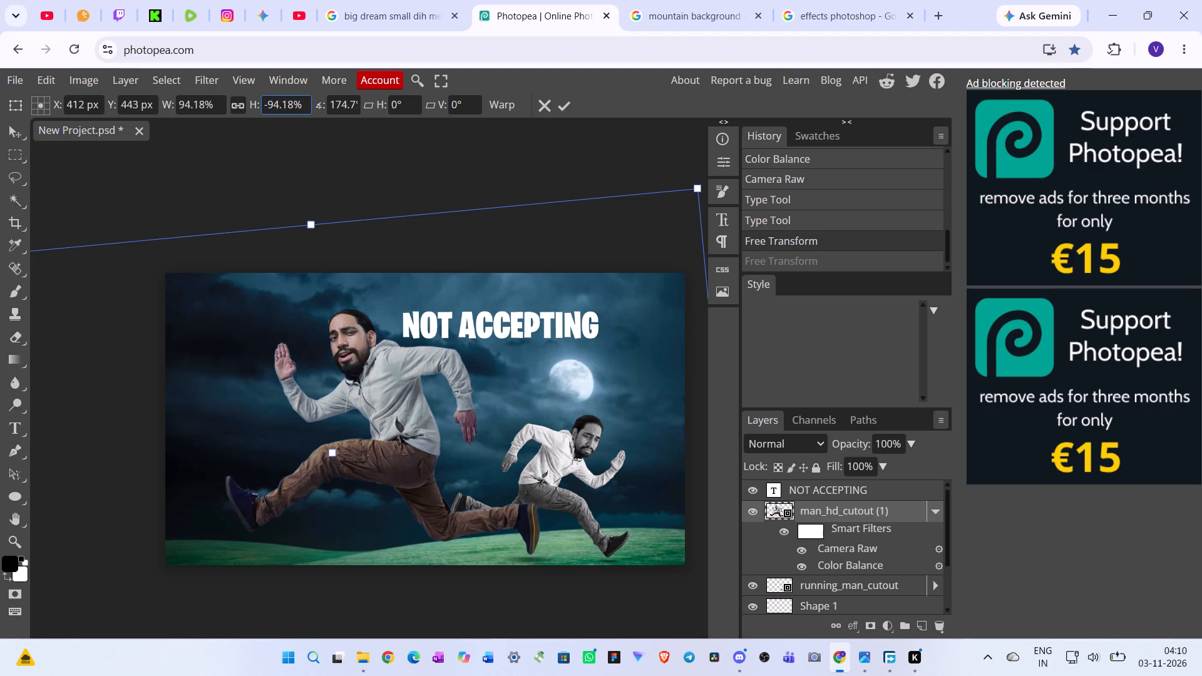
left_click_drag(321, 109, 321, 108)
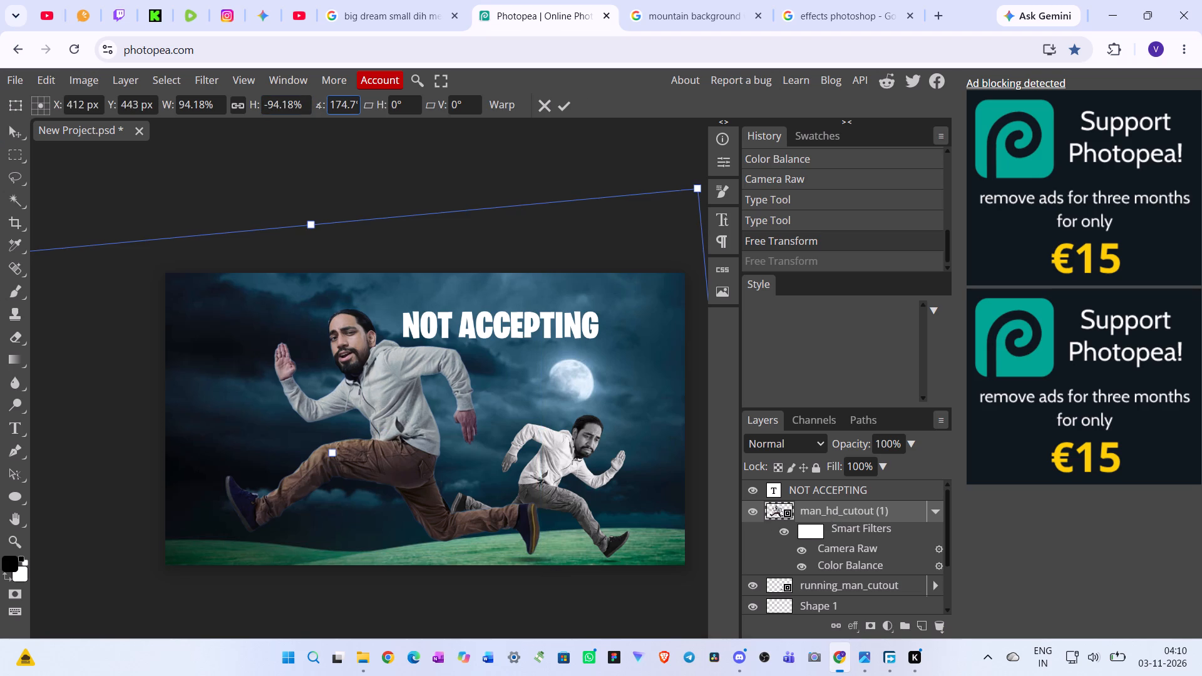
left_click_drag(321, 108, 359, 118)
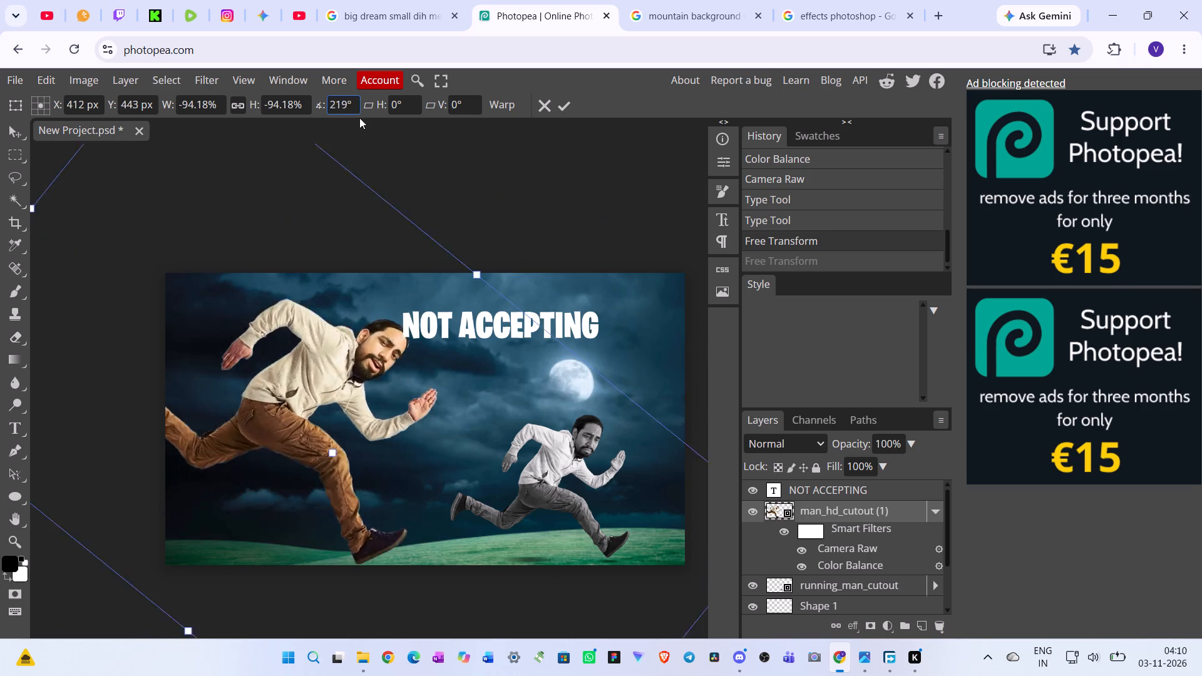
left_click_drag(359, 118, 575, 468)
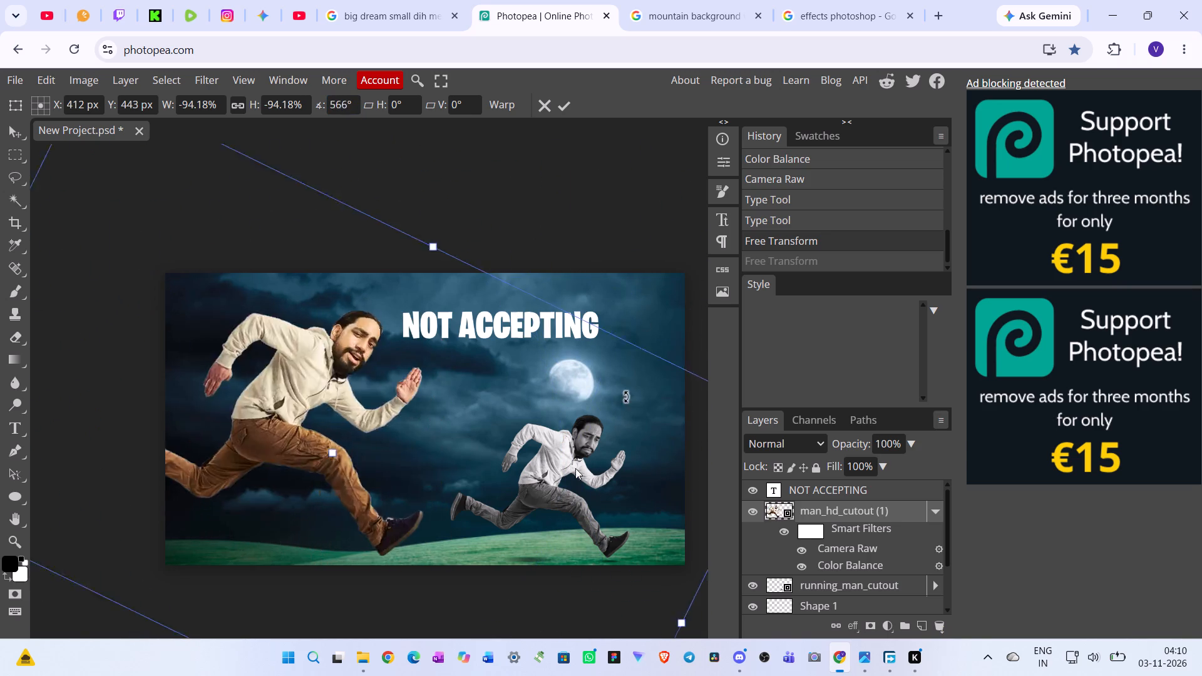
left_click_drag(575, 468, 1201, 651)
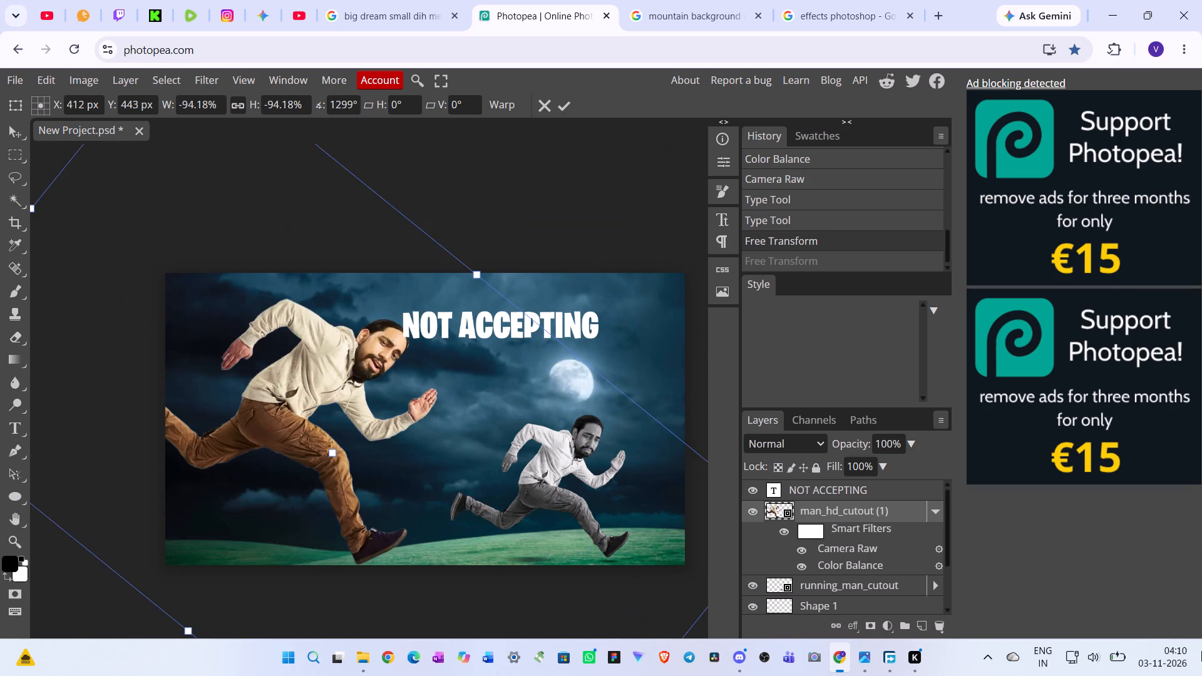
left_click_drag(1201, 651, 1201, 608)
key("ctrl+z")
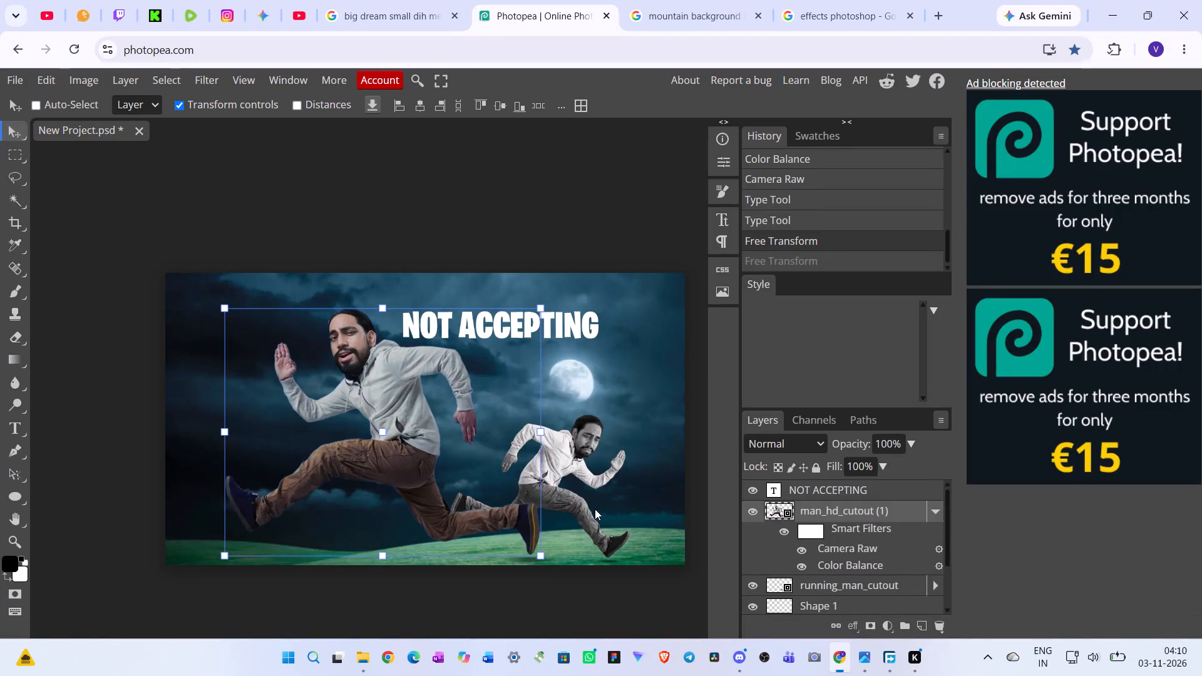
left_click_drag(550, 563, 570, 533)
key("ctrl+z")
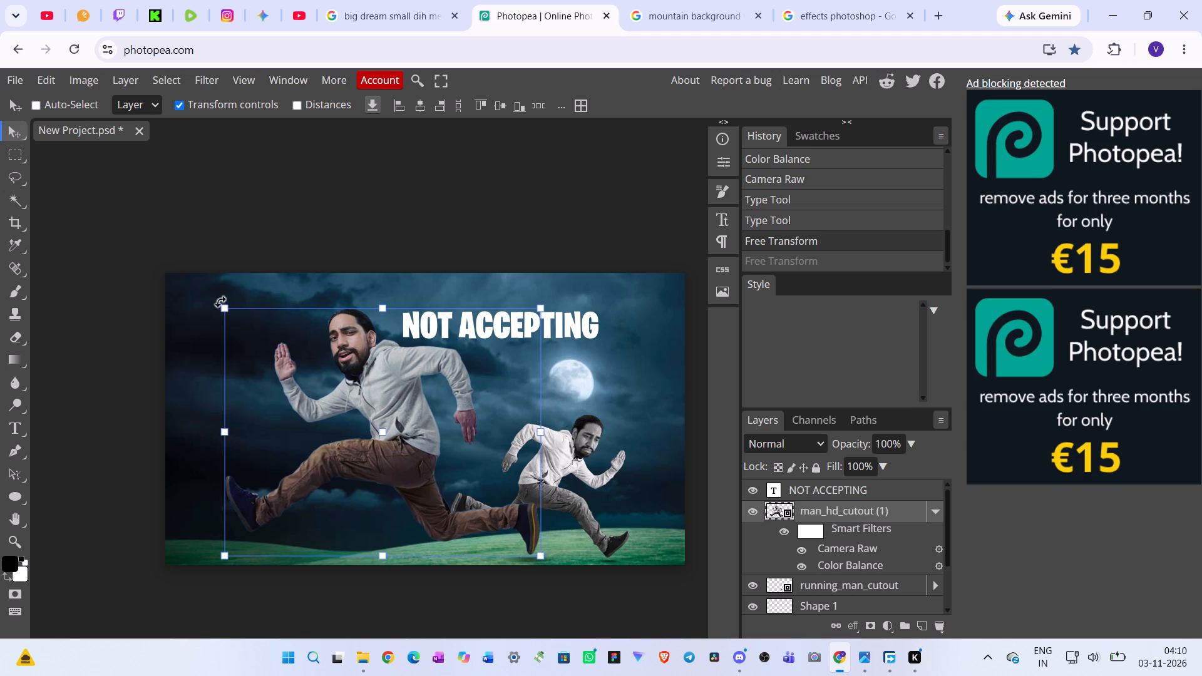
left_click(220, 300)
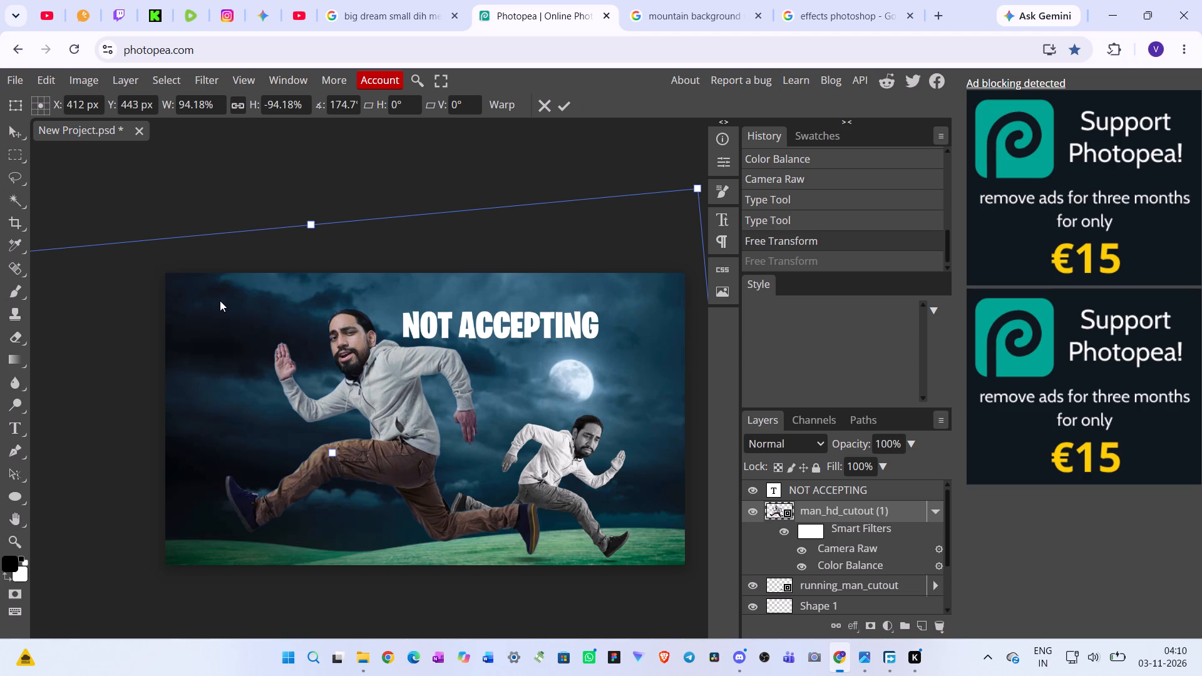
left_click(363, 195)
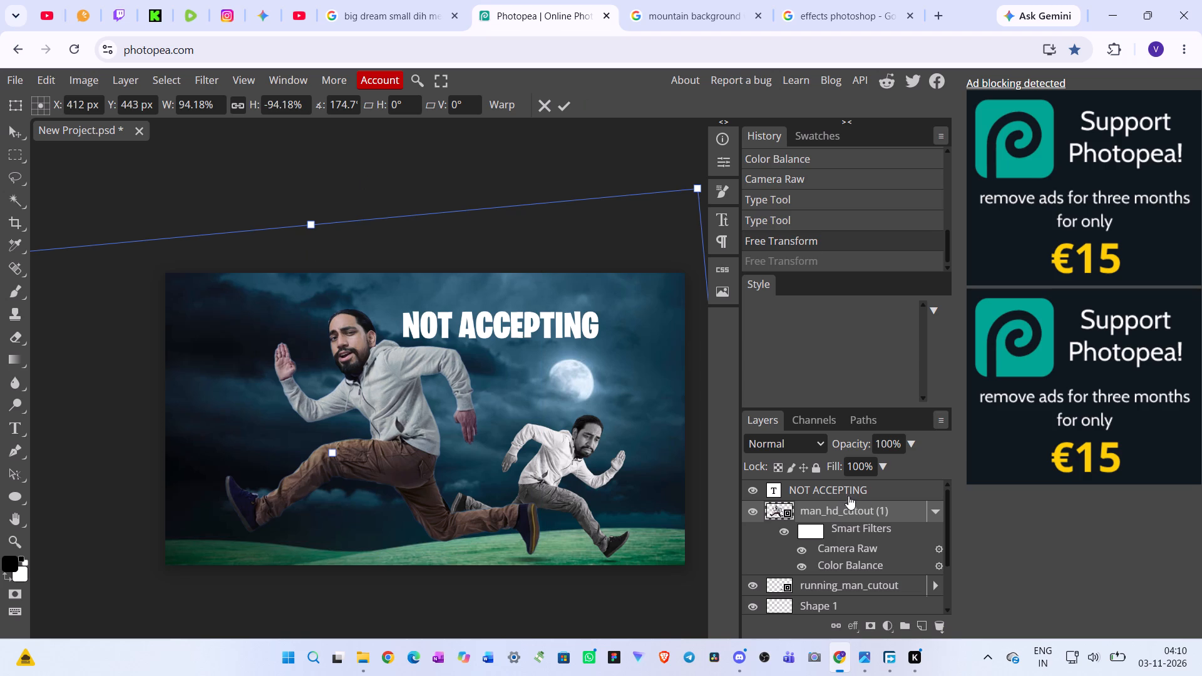
Nudge the NOT ACCEPTING text slightly to the right, keeping it above the moon.
left_click(846, 490)
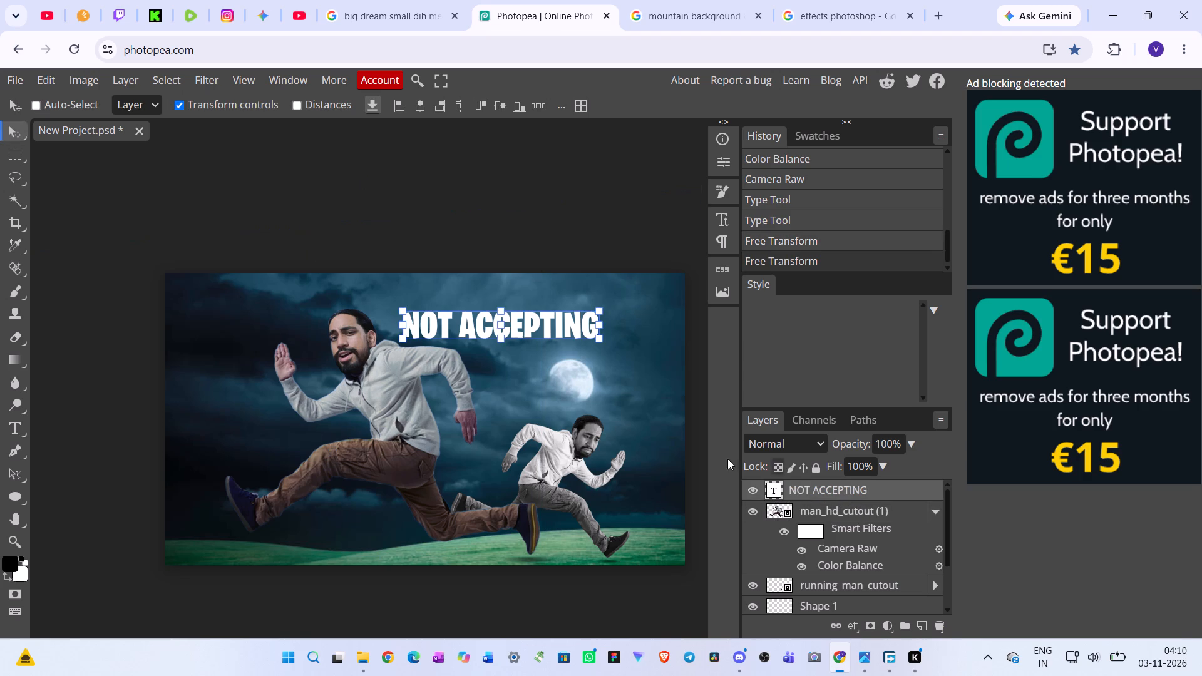
left_click_drag(527, 330, 533, 330)
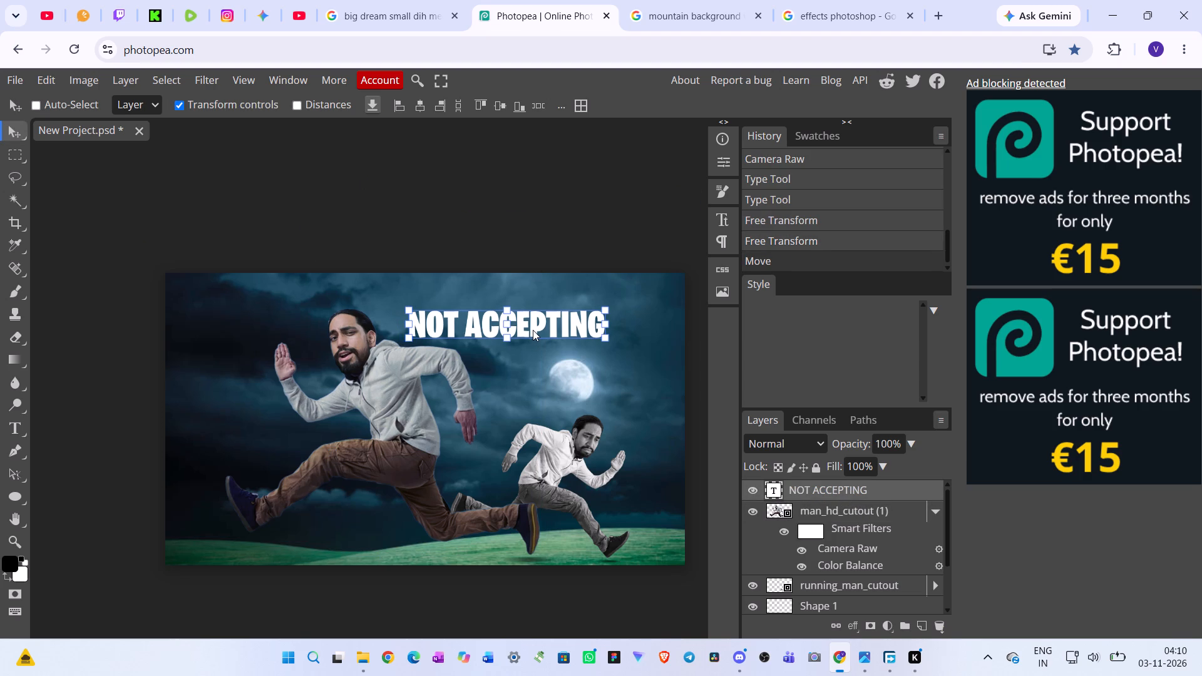
Duplicate the NOT ACCEPTING text layer and move the copy below the original, beside the moon.
key("ctrl+d")
left_click(533, 330)
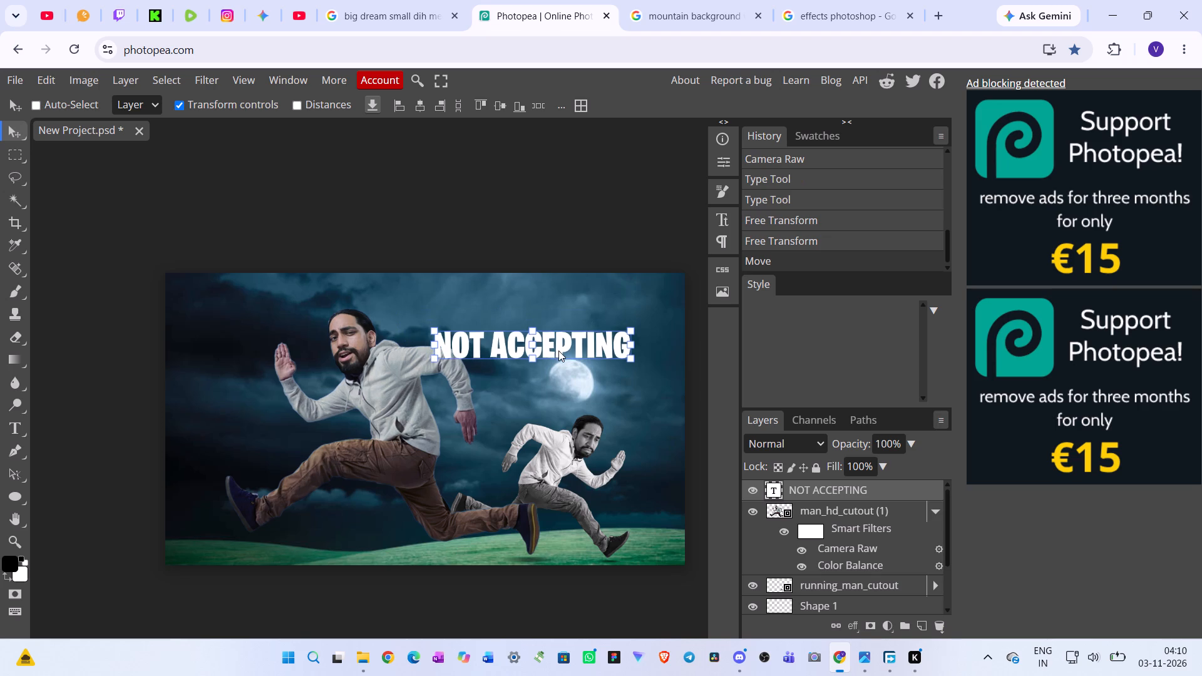
right_click(532, 330)
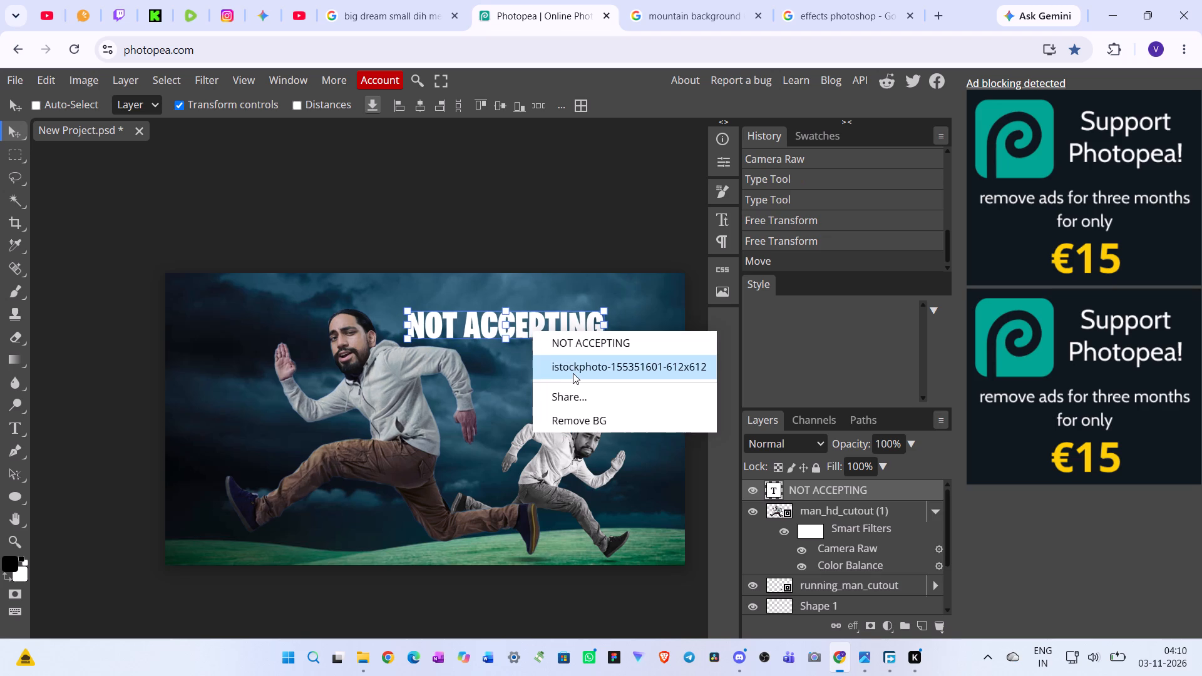
left_click(491, 327)
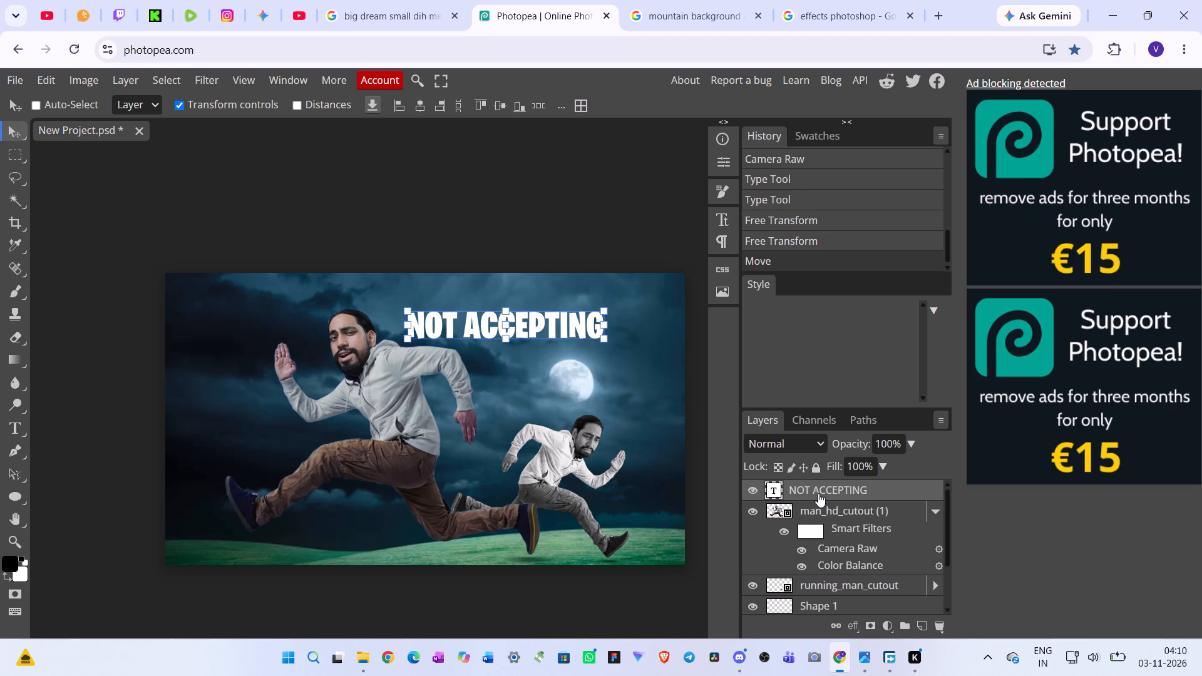
right_click(818, 490)
left_click(736, 272)
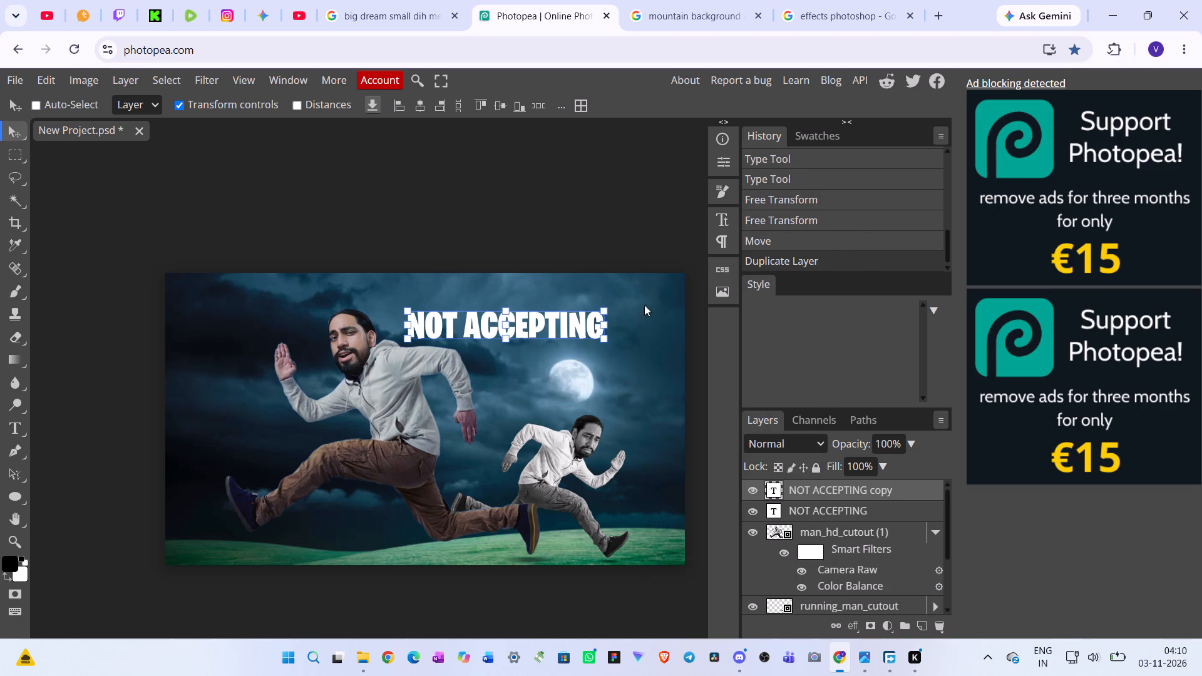
left_click_drag(560, 327, 615, 401)
Replace the duplicated text with REALITY, copied from the thumbnail text suggestion on the Google results page.
double_click(615, 401)
key("BackSpace")
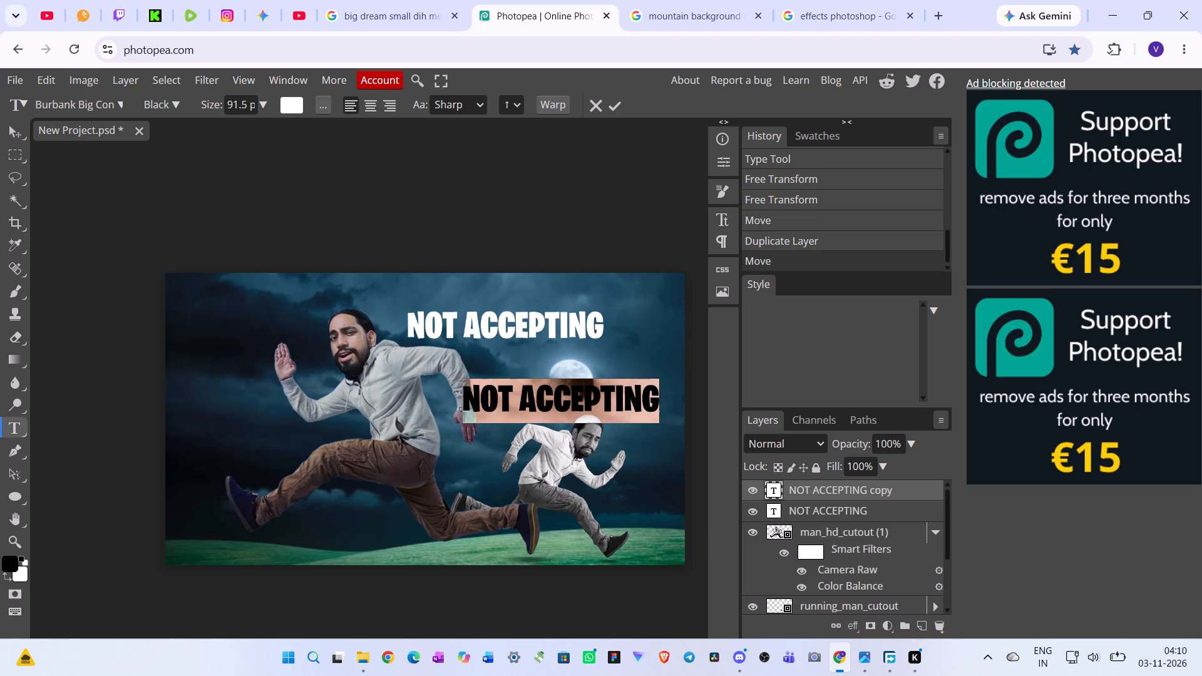
left_click(404, 5)
left_click_drag(462, 328, 480, 328)
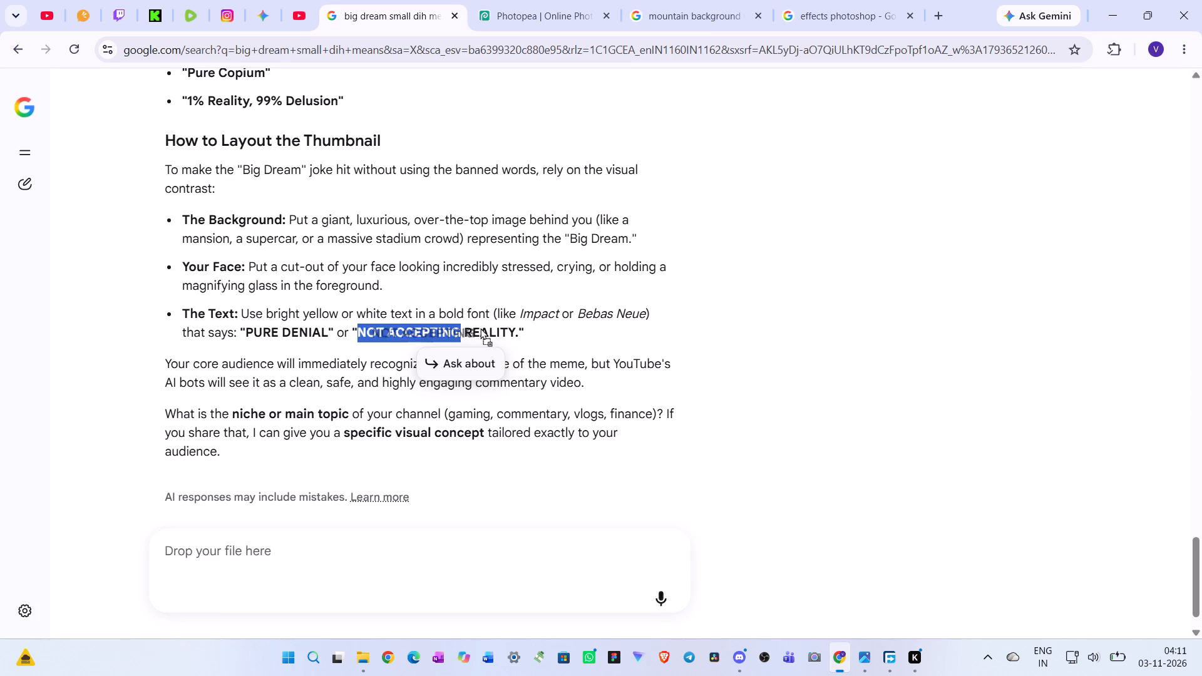
left_click_drag(480, 328, 503, 330)
left_click(543, 331)
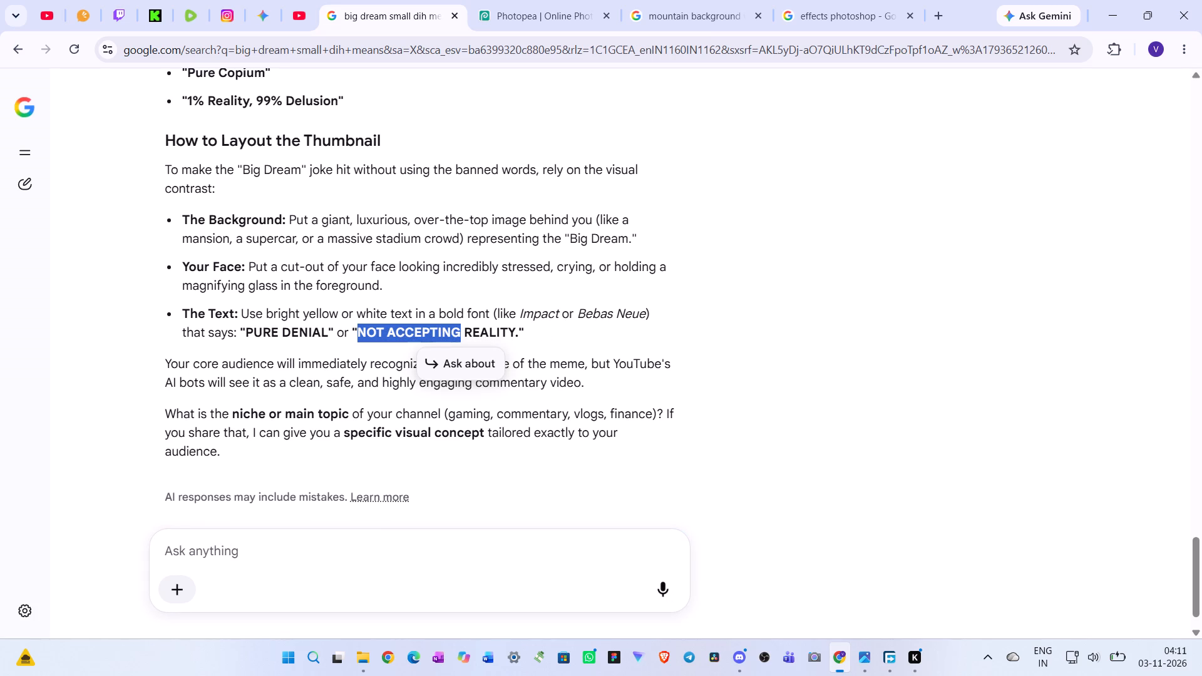
left_click_drag(514, 330, 463, 331)
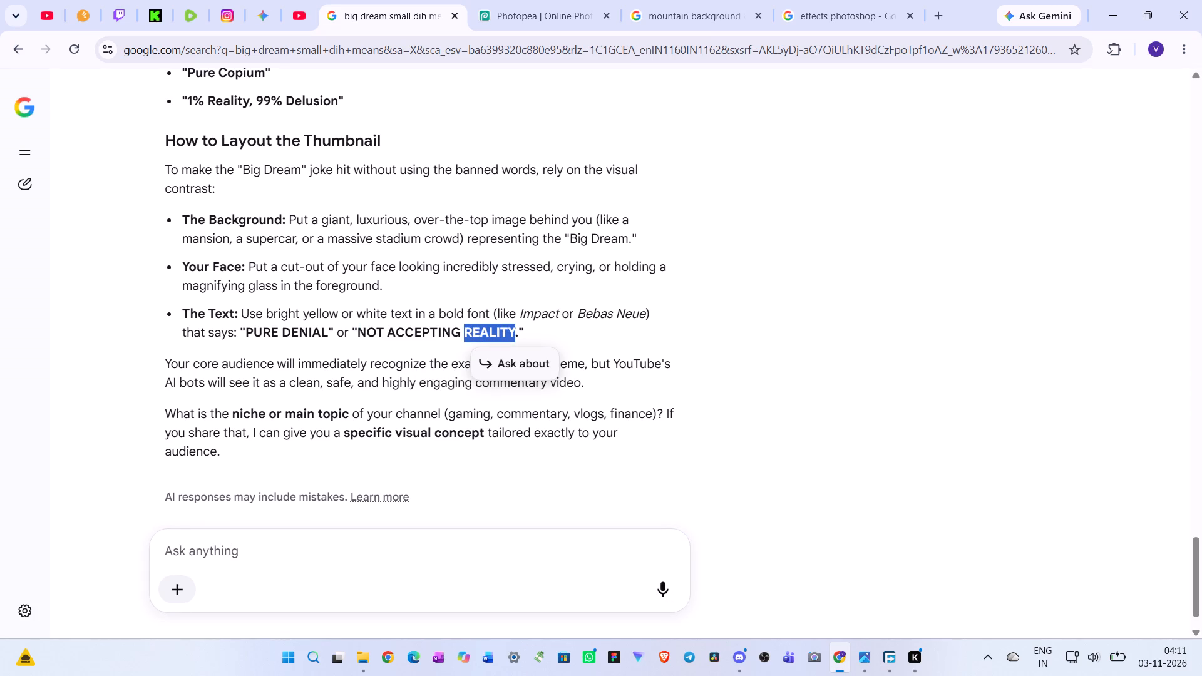
key("ctrl+c")
left_click(520, 7)
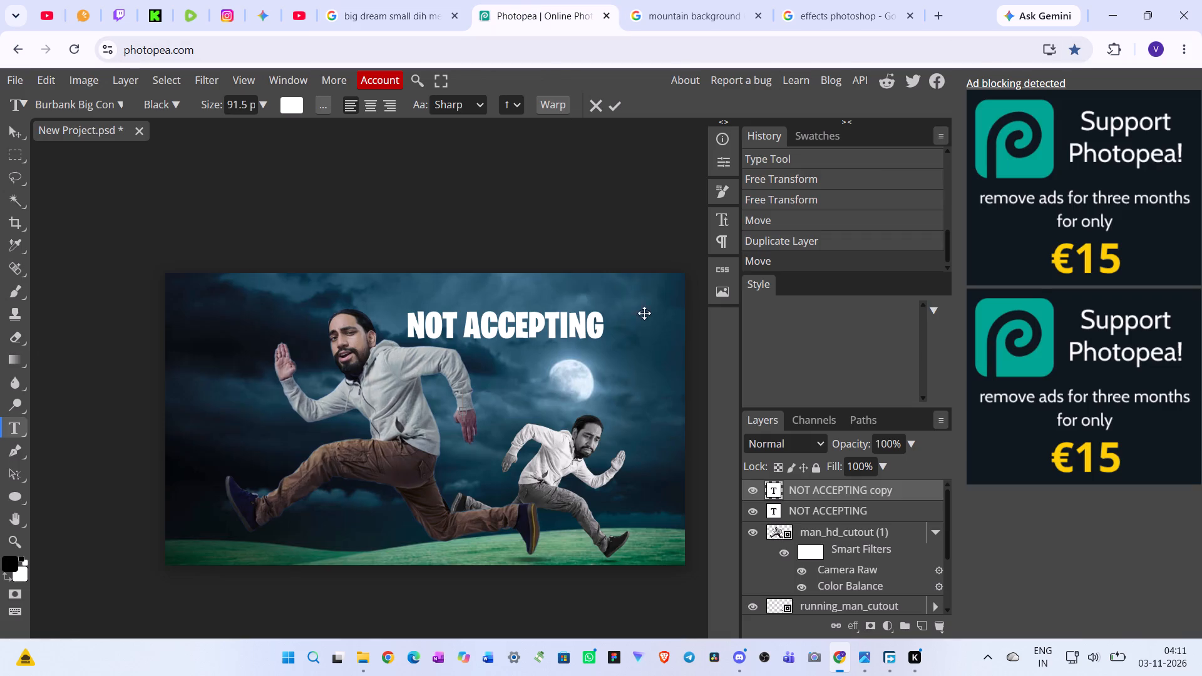
key("ctrl+v")
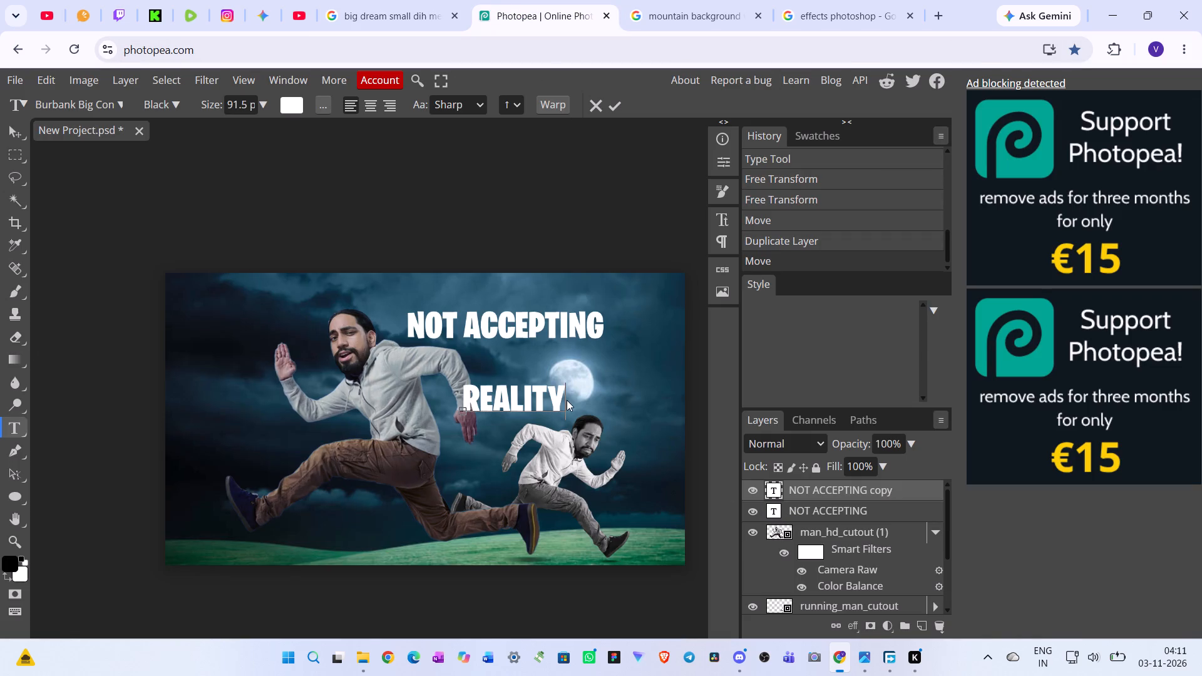
Scale the REALITY text proportionally to about 48% and place it above the smaller running man, centred at about X 900, Y 332 px.
left_click(14, 134)
left_click_drag(523, 401, 556, 408)
left_click_drag(601, 421, 585, 417)
left_click_drag(598, 421, 588, 418)
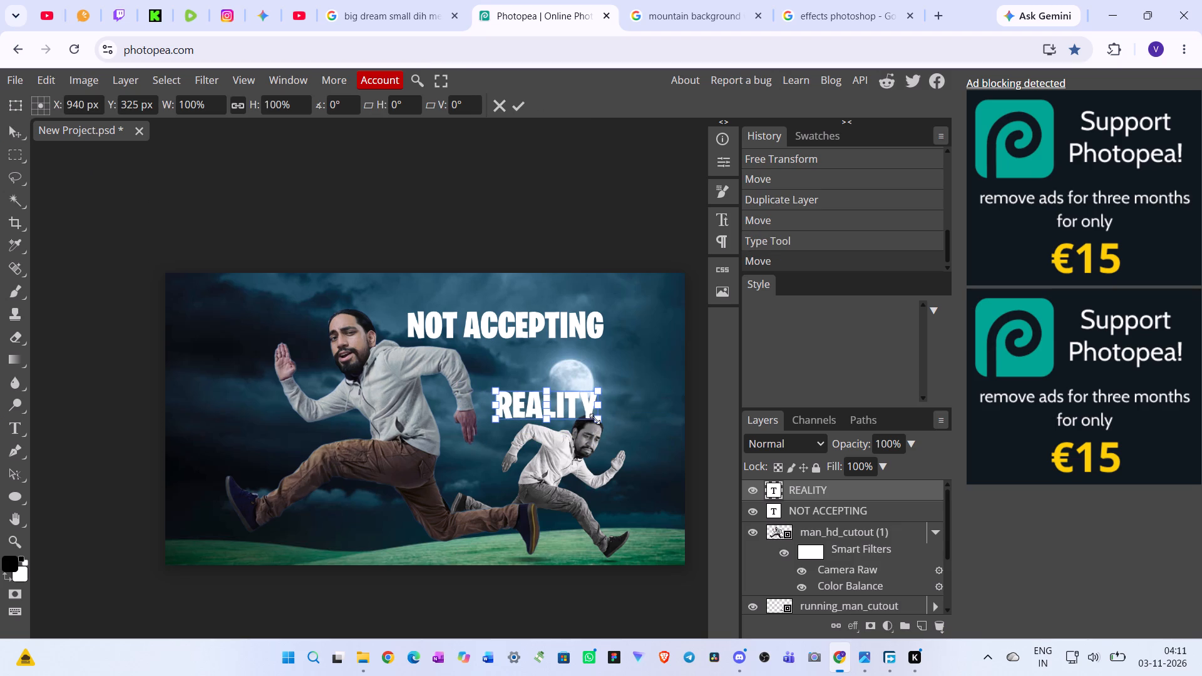
left_click_drag(595, 419, 613, 431)
left_click_drag(615, 427, 603, 417)
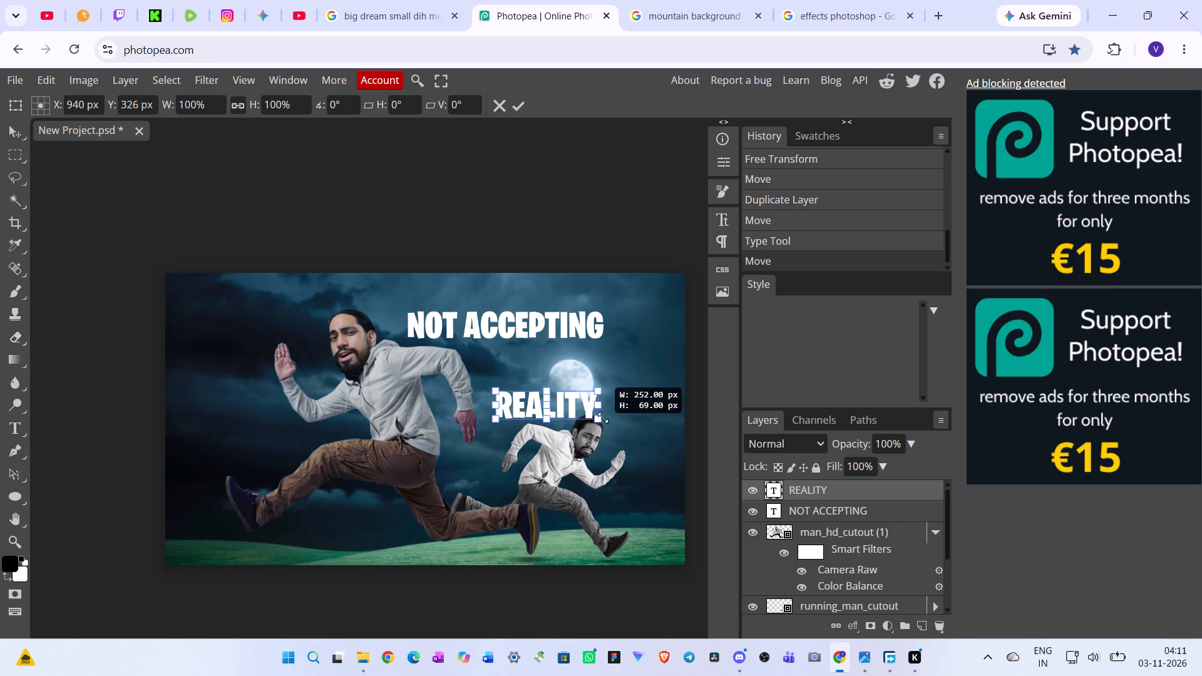
left_click_drag(603, 417, 561, 404)
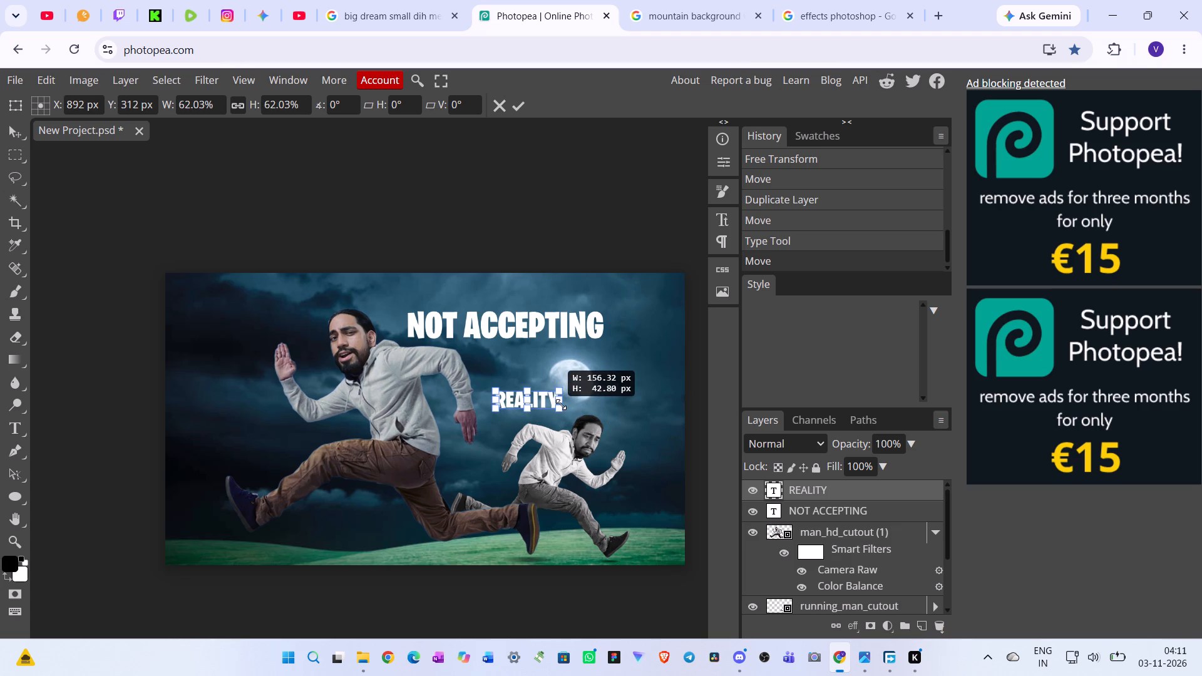
left_click_drag(561, 404, 563, 404)
left_click_drag(537, 400, 547, 407)
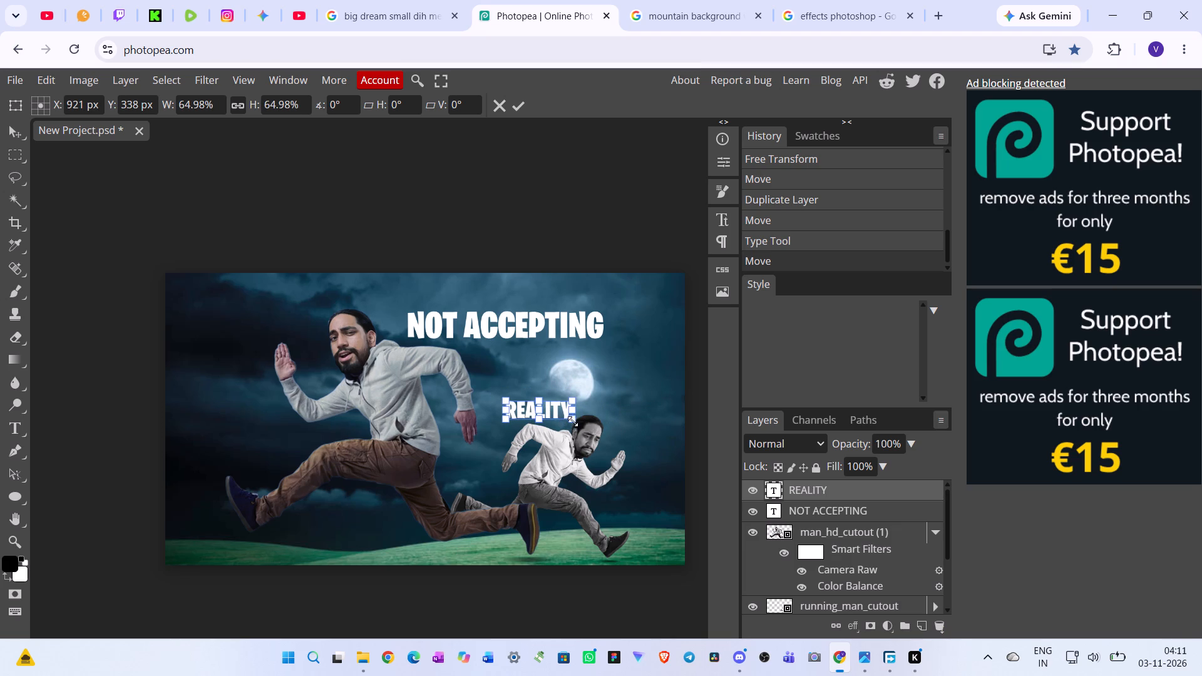
left_click_drag(574, 421, 555, 413)
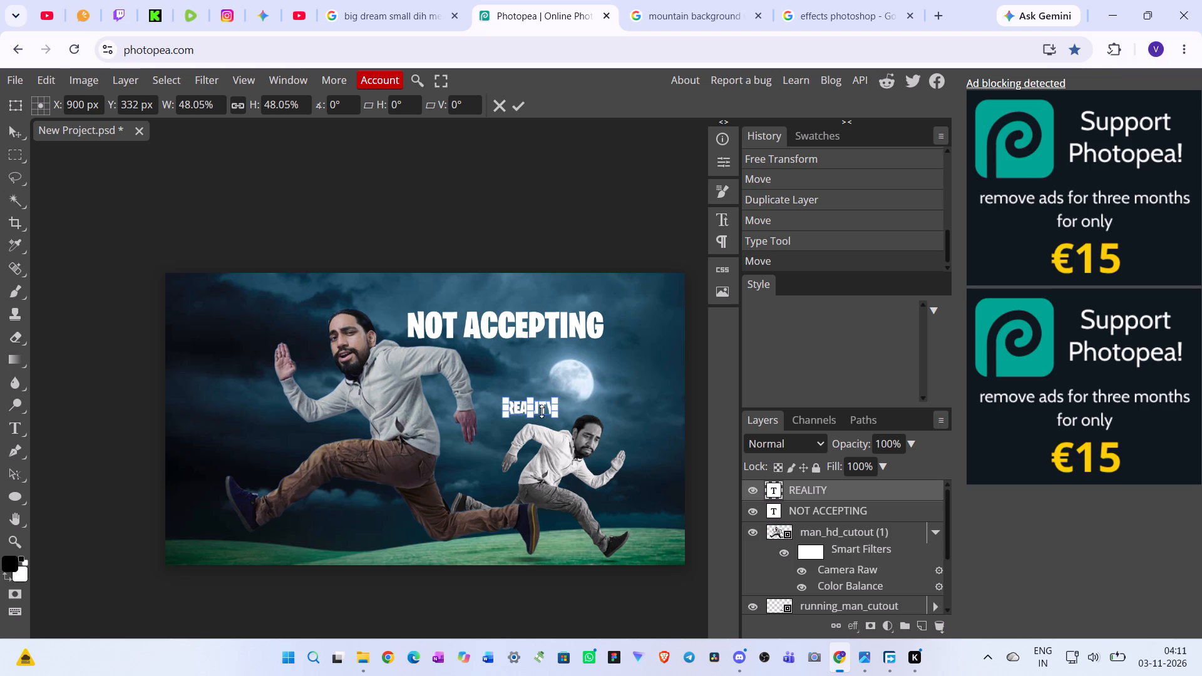
left_click(7, 131)
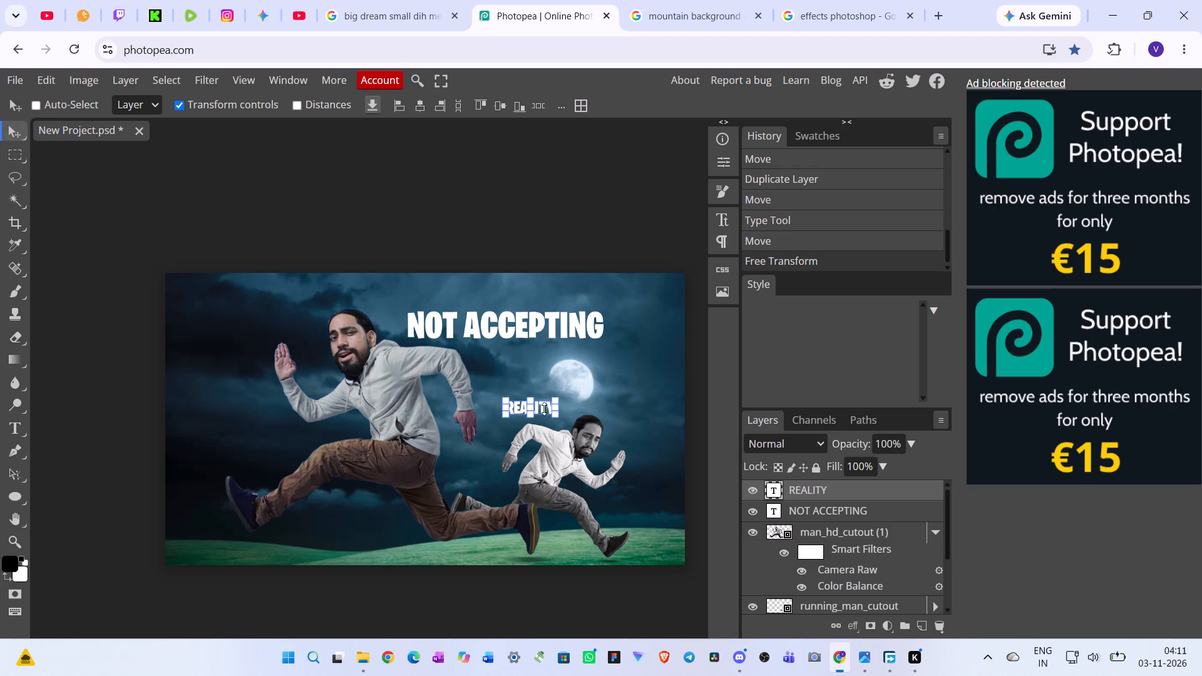
Fine-tune the REALITY text's position, moving it slightly down and to the right, just above the smaller man's back.
scroll(535, 404, "left", 1)
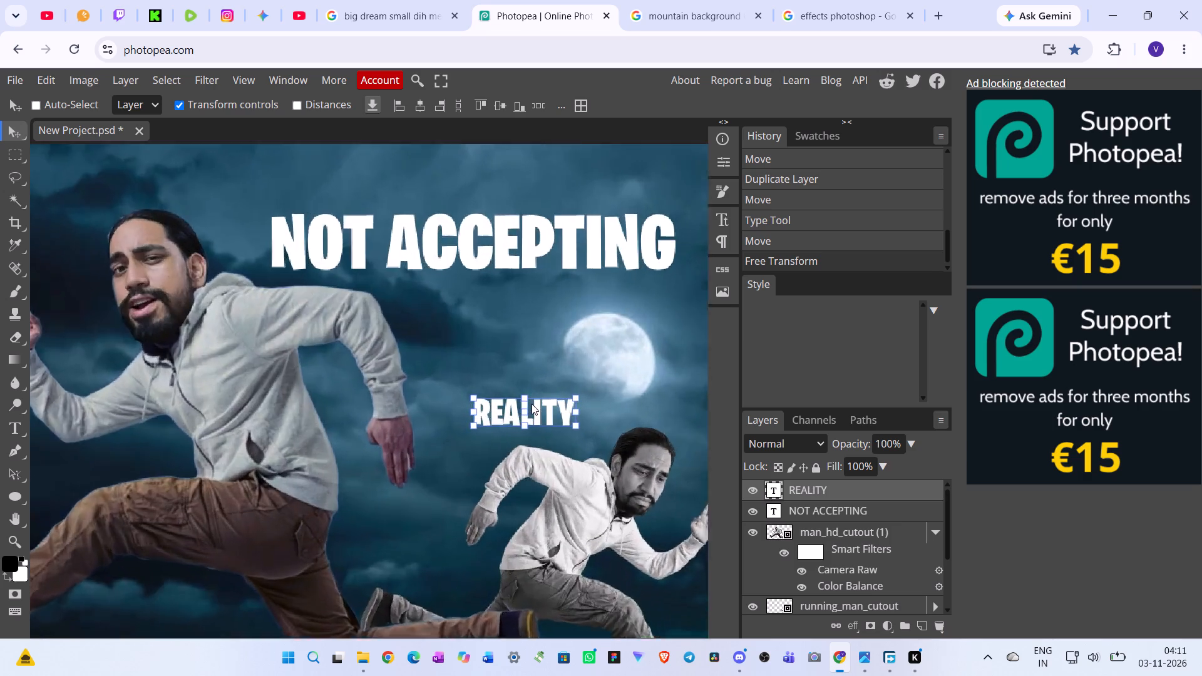
scroll(530, 404, "left", 1)
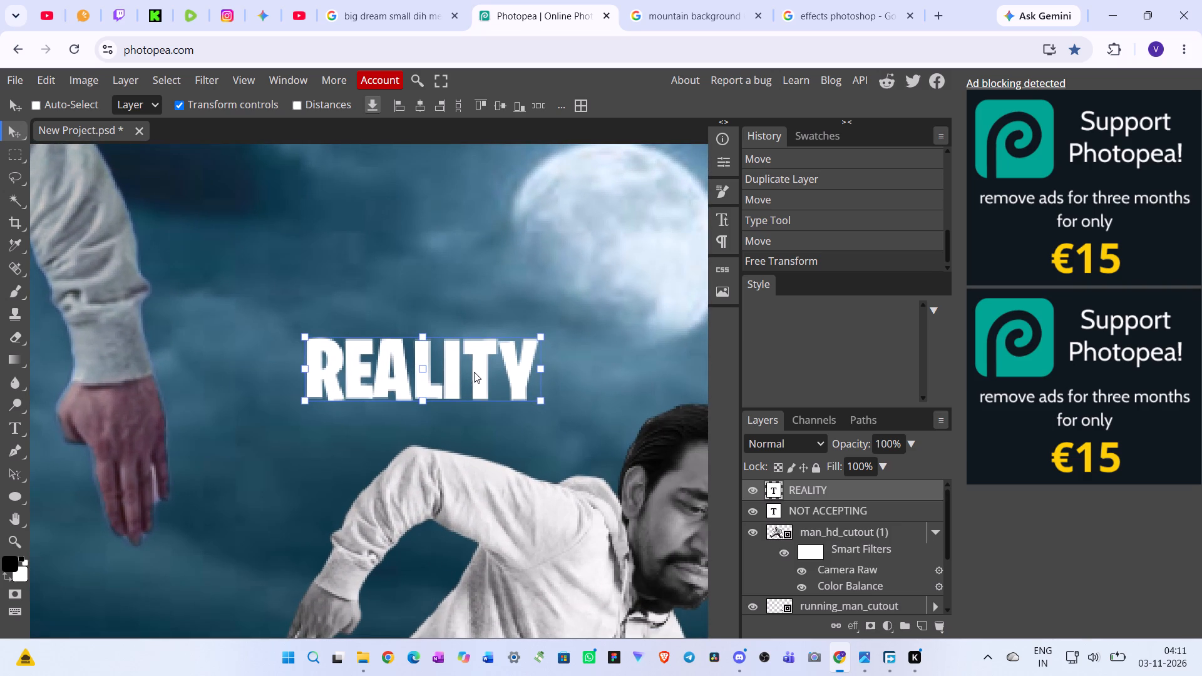
left_click_drag(474, 372, 493, 398)
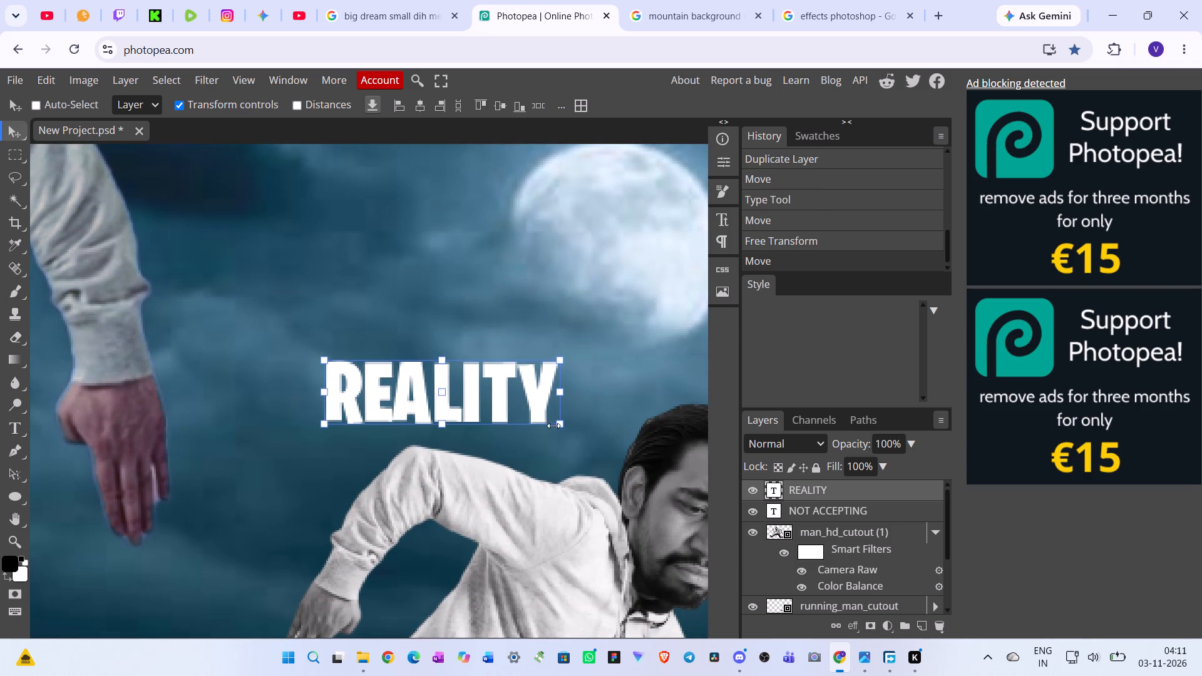
left_click_drag(505, 396, 511, 399)
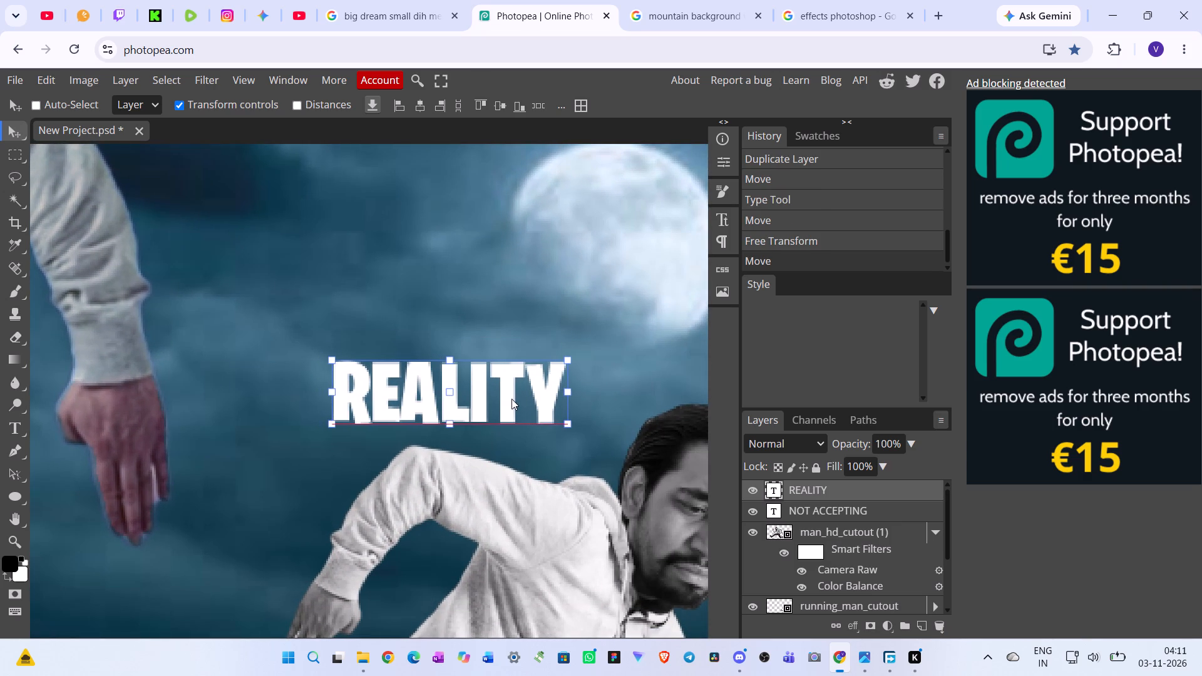
left_click_drag(511, 399, 513, 402)
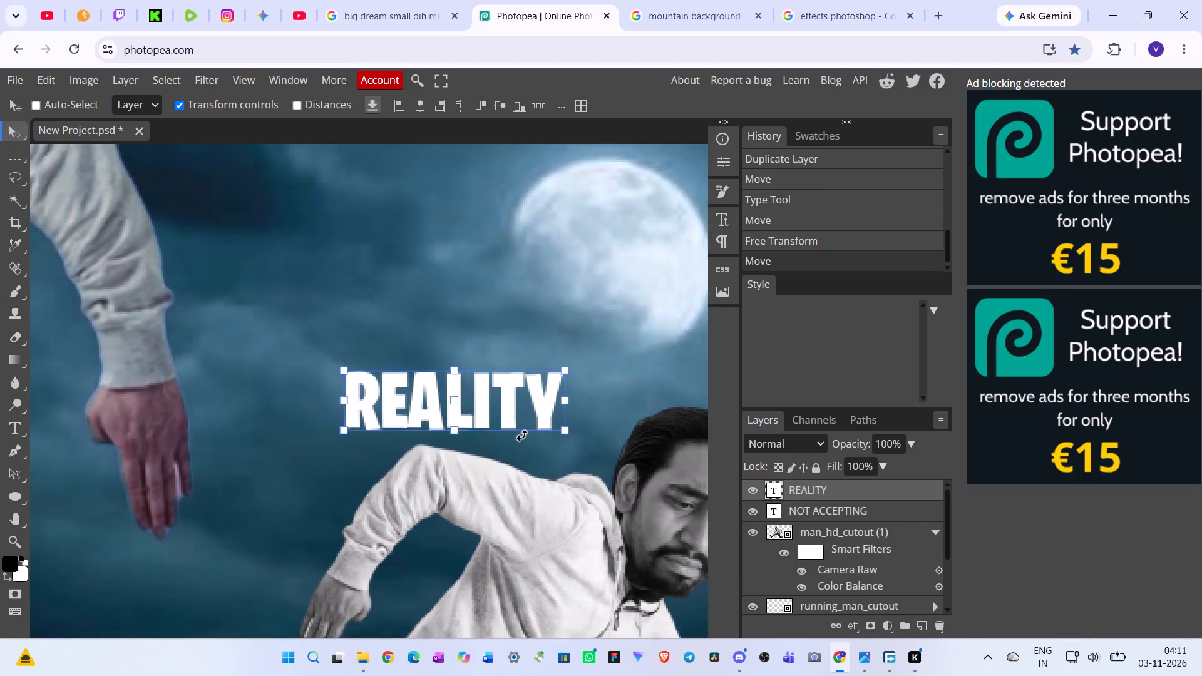
Scale the REALITY text proportionally to about 88% and recentre it above the smaller man at about X 914, Y 345 px.
left_click(511, 412)
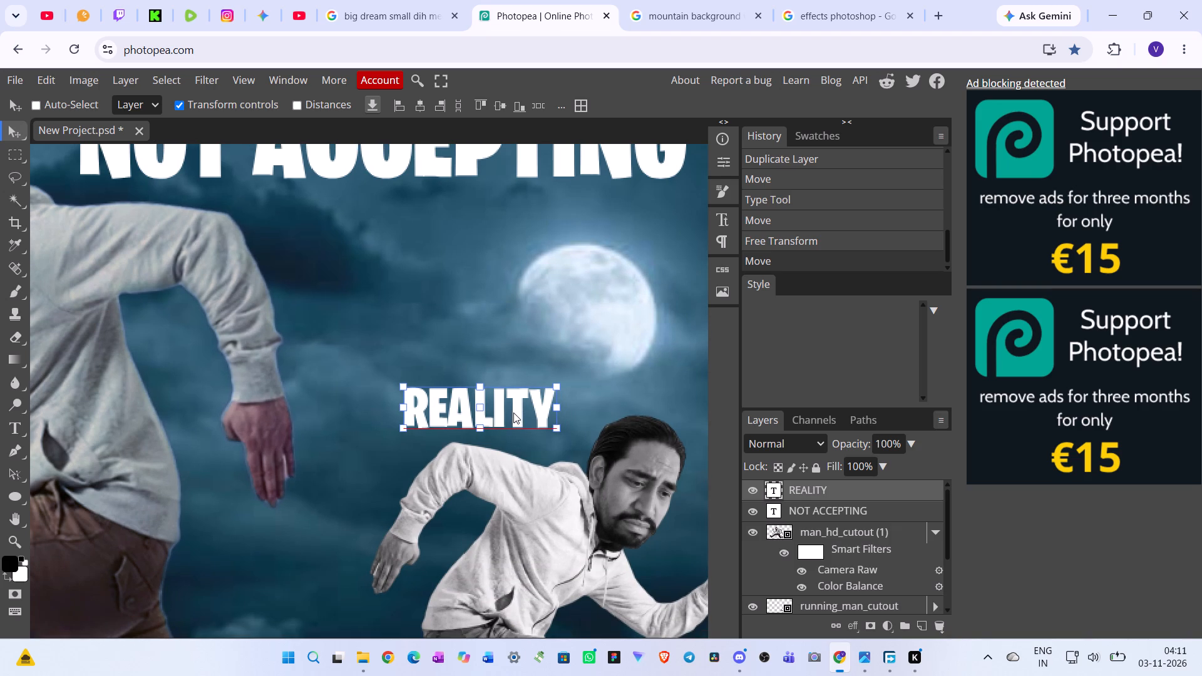
left_click_drag(557, 429, 536, 420)
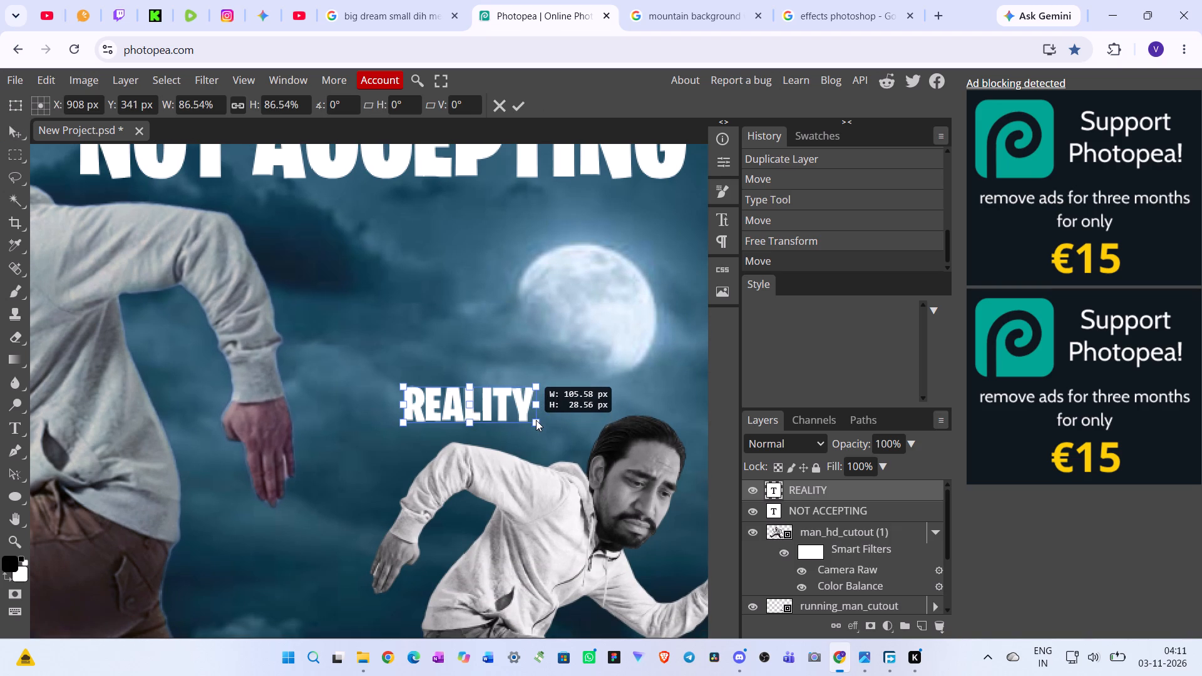
left_click_drag(536, 420, 538, 421)
left_click_drag(495, 402, 501, 406)
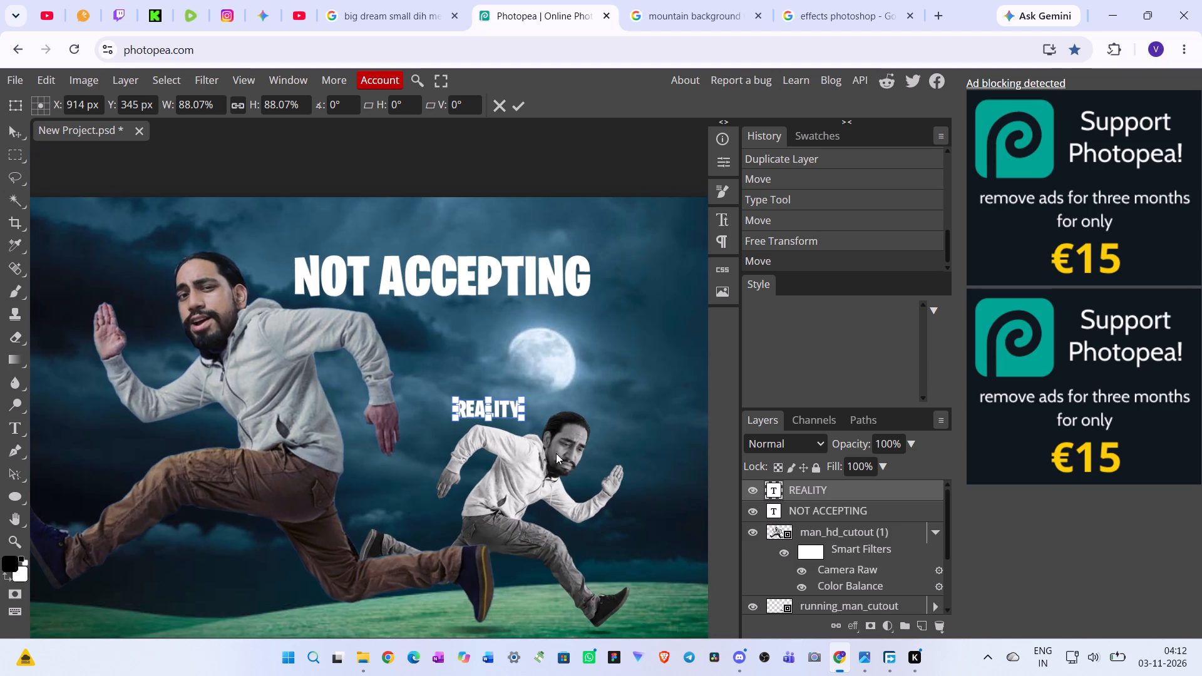
left_click(592, 396)
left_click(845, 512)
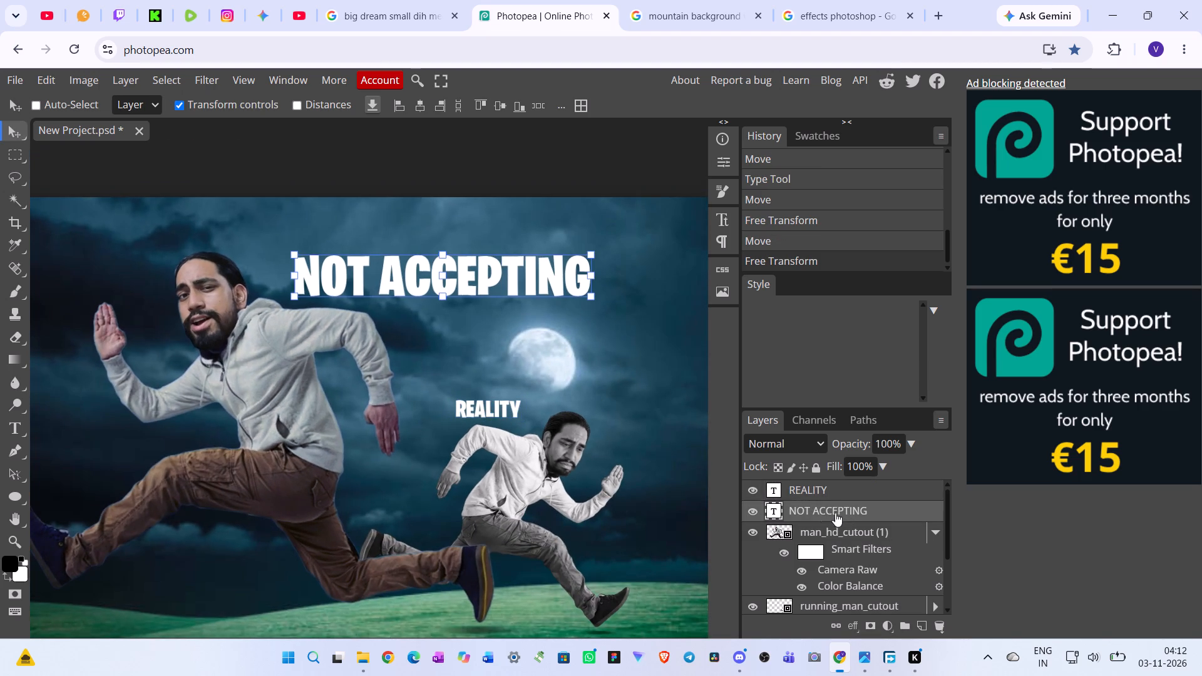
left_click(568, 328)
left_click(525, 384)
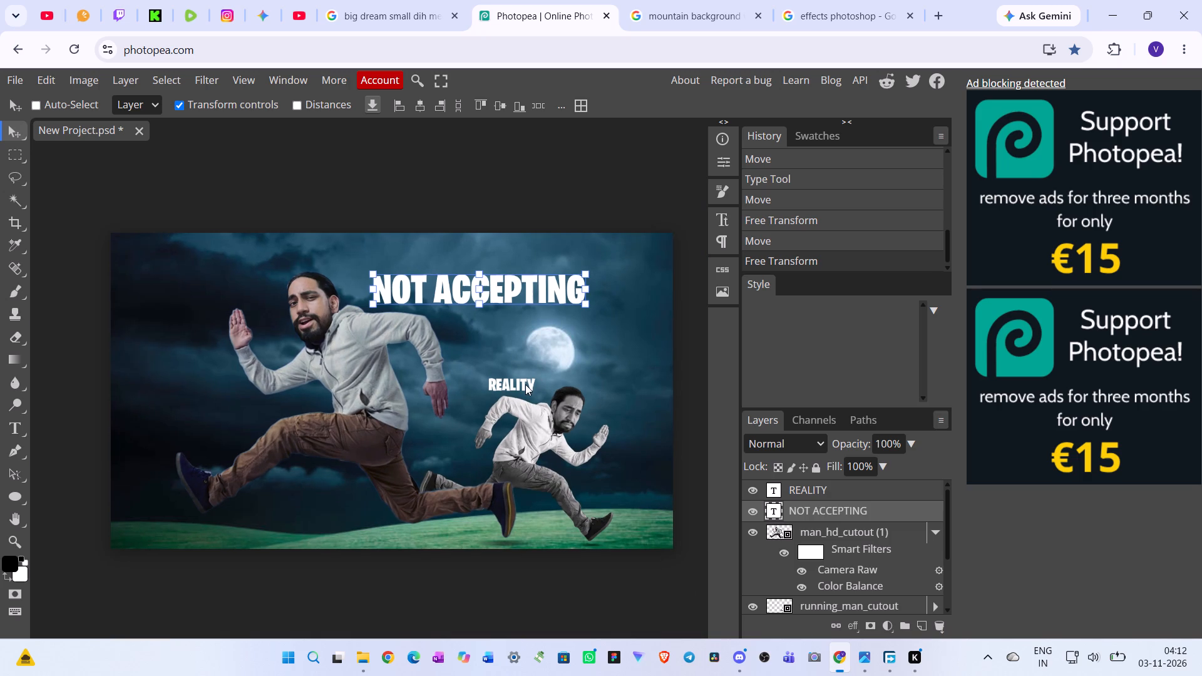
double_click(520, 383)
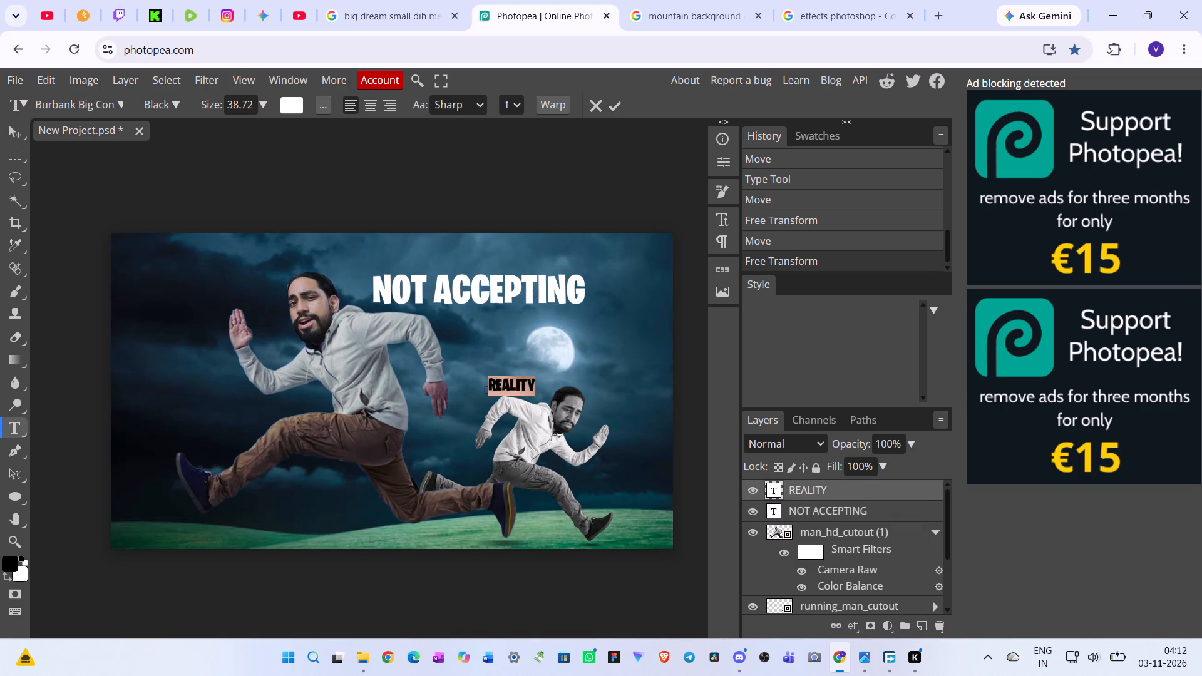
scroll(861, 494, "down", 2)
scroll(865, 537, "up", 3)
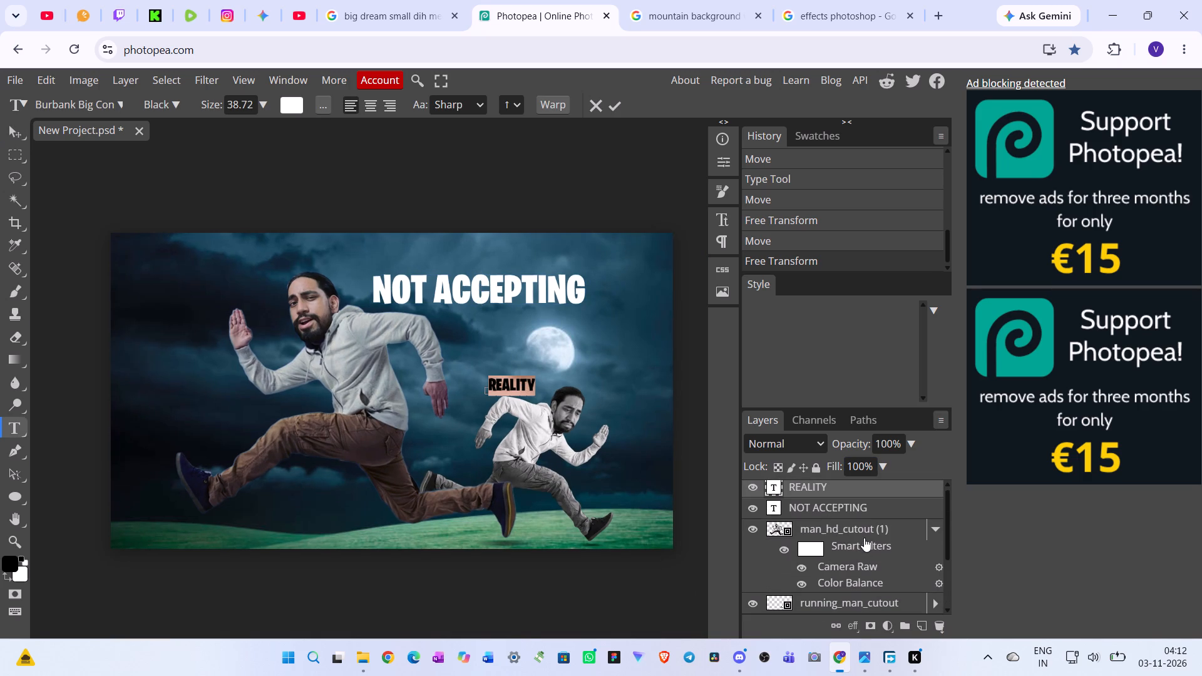
Select the NOT ACCEPTING and REALITY text layers together and add a black outside Stroke layer style of 7 px.
left_click(815, 507)
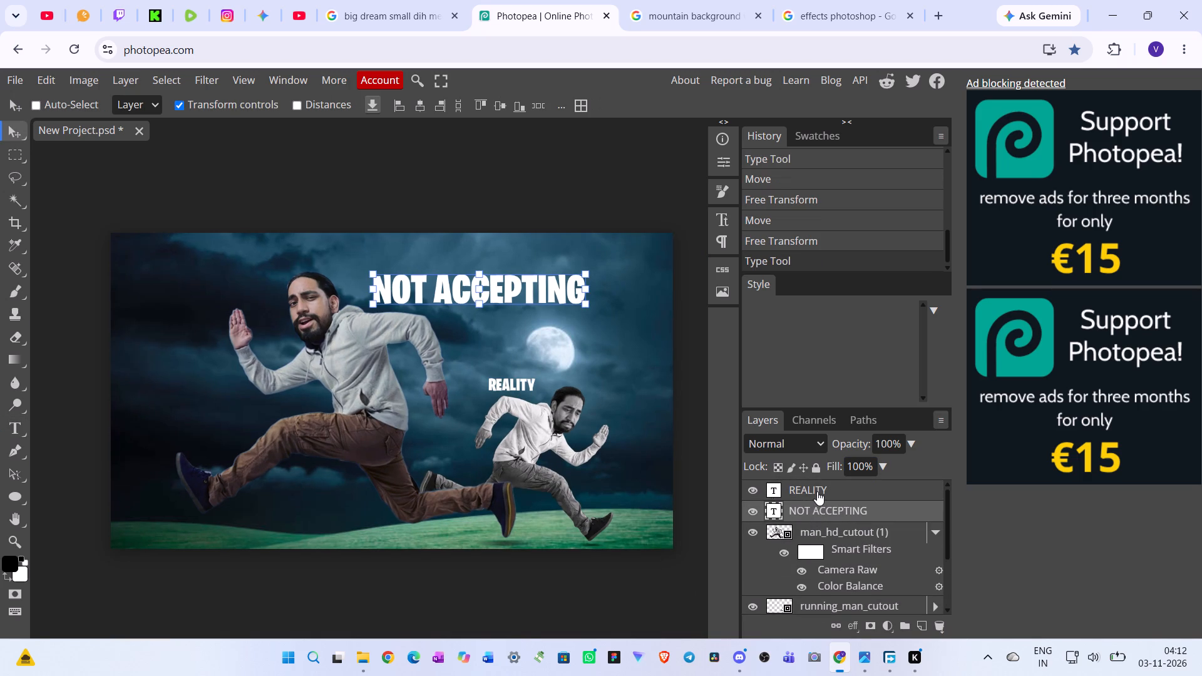
left_click(818, 488, "shift")
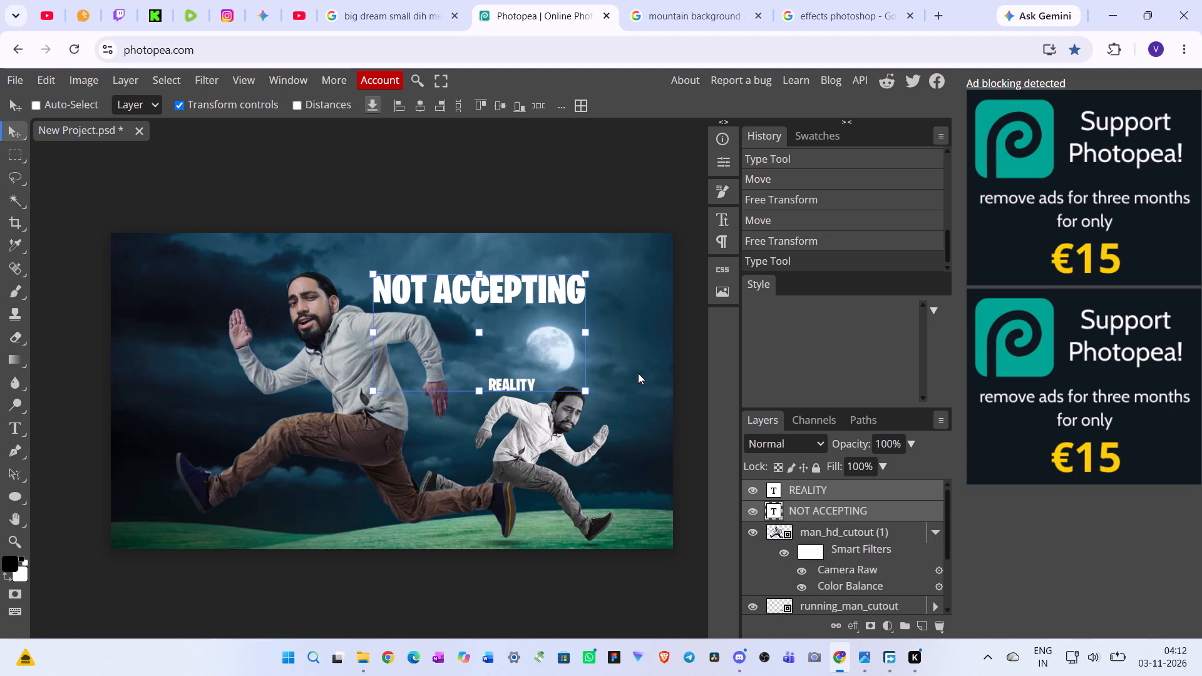
left_click(835, 507)
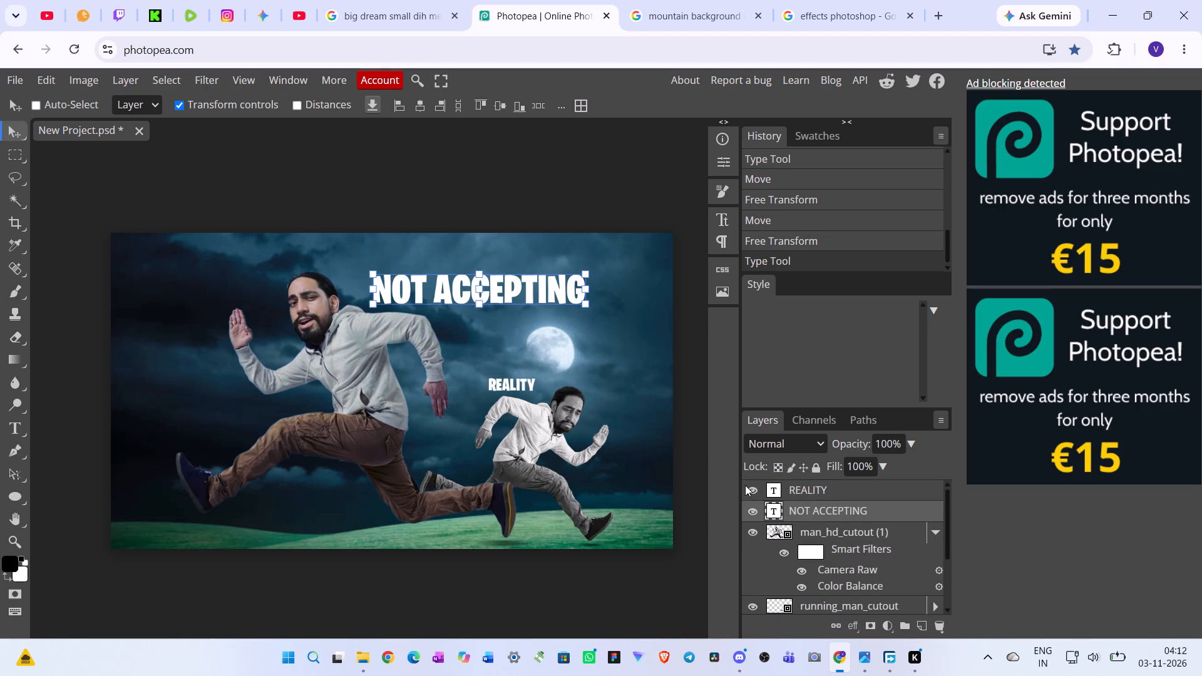
left_click(821, 508)
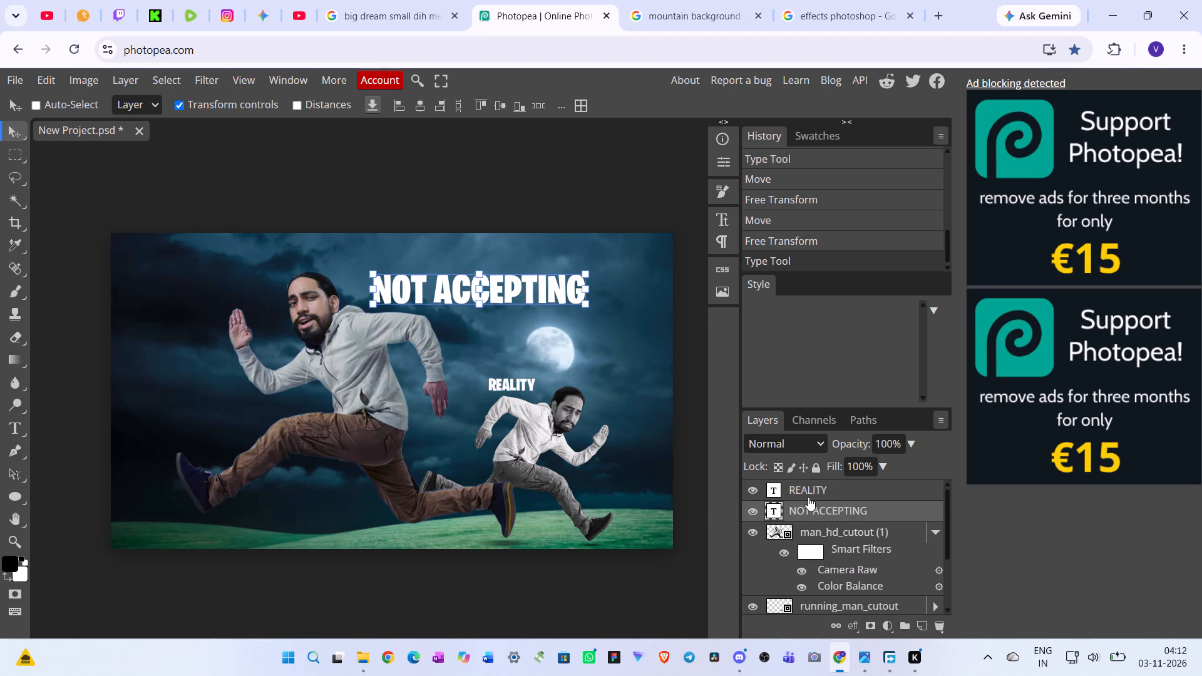
left_click(808, 486, "shift")
right_click(816, 499)
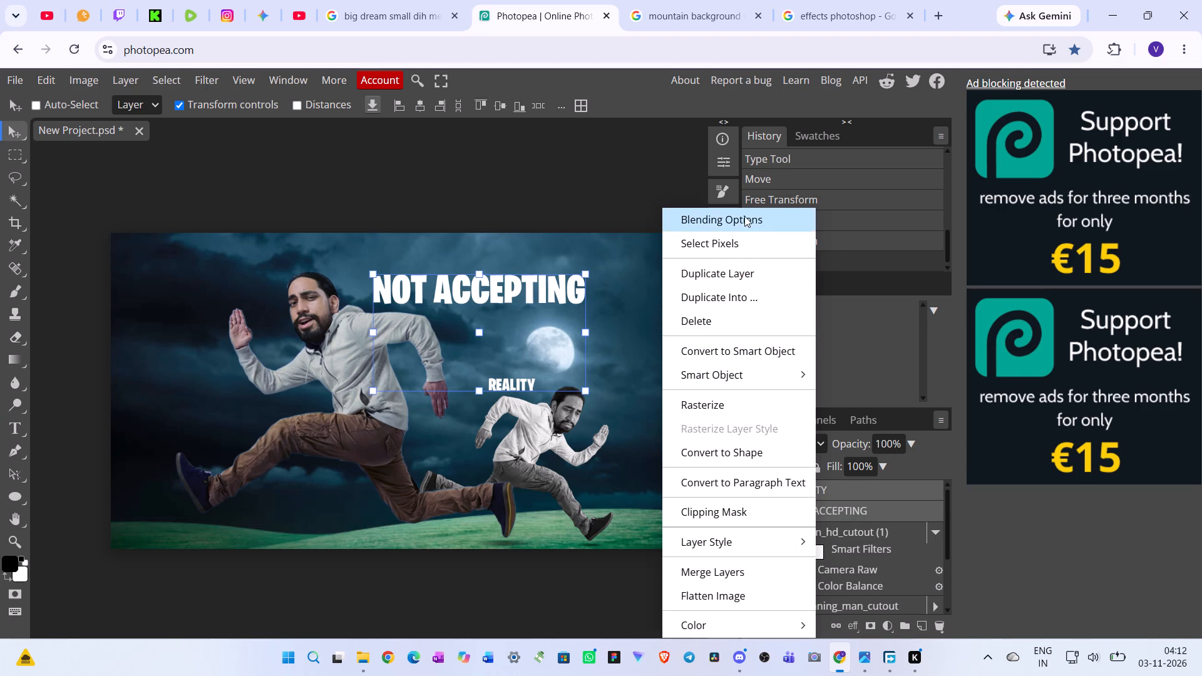
left_click(744, 216)
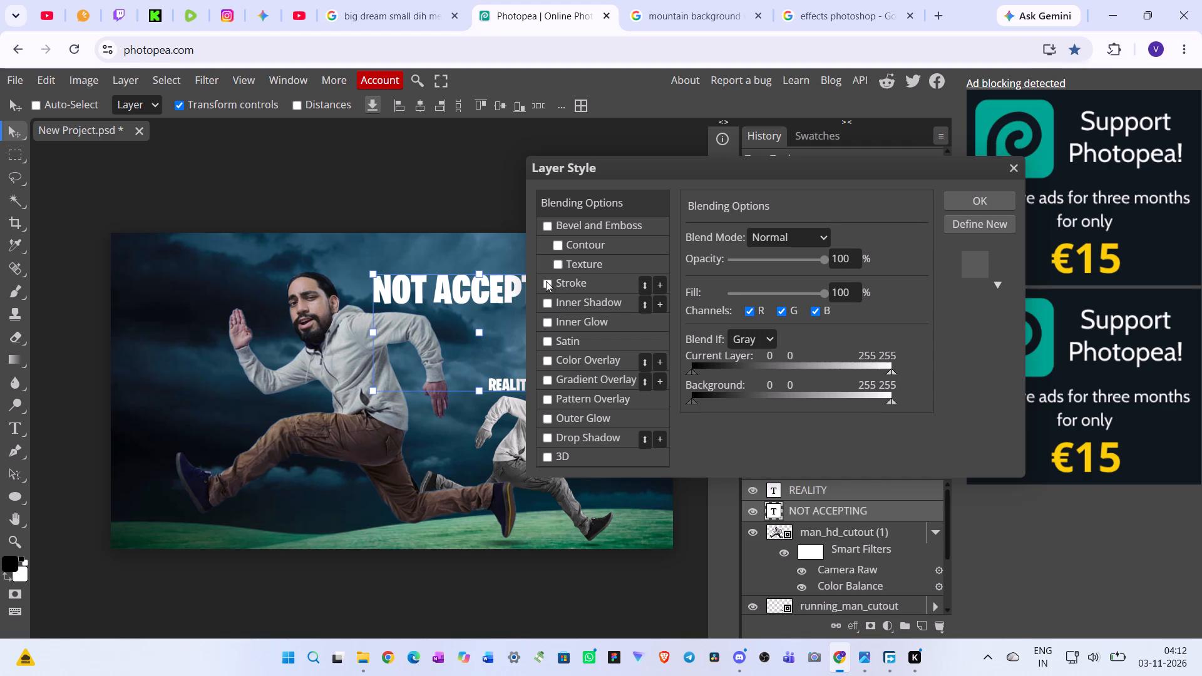
left_click(546, 281)
left_click(605, 282)
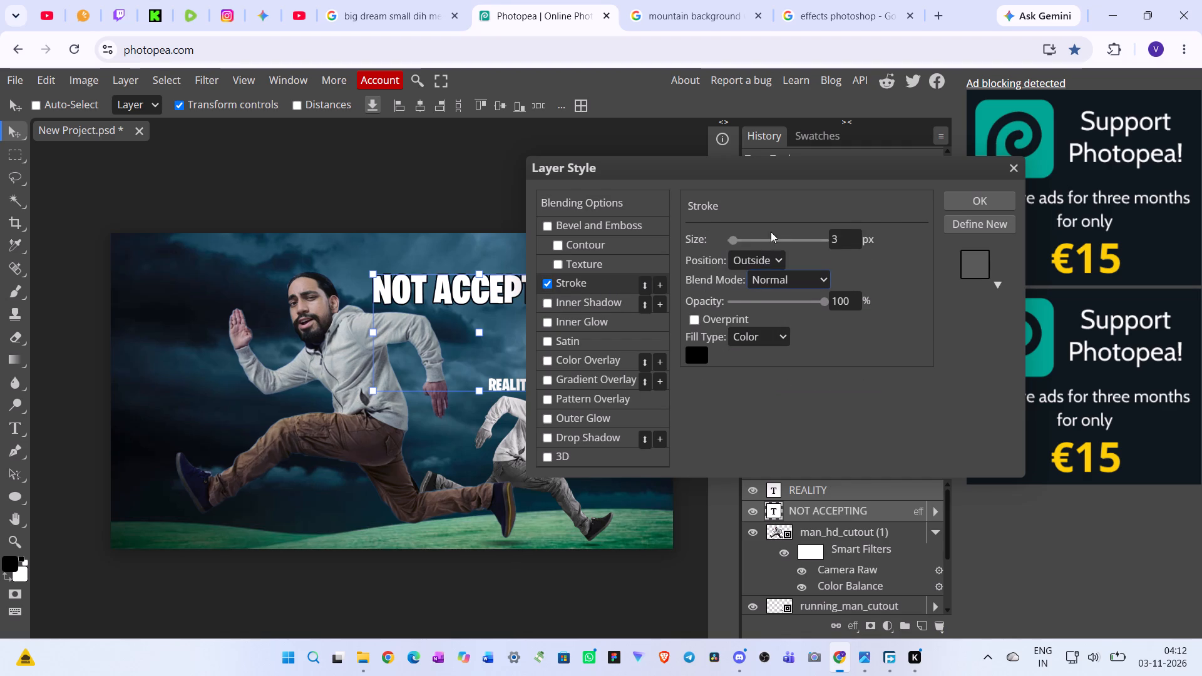
left_click(731, 242)
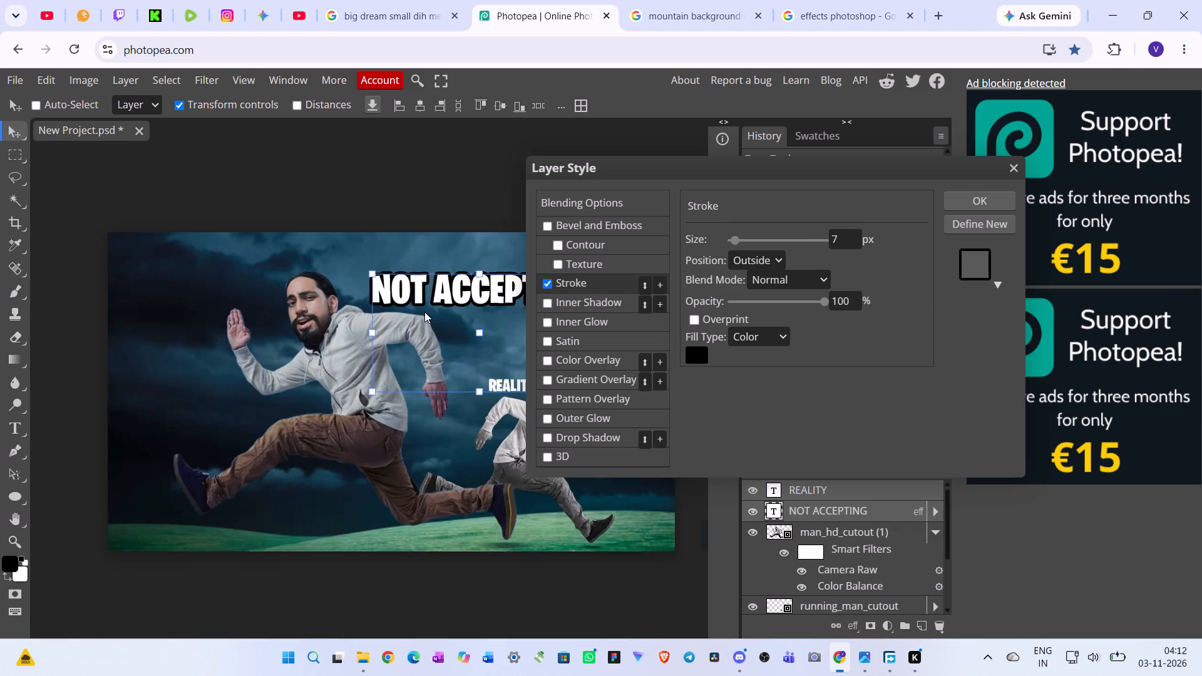
Set the stroke size to 8 px and apply the layer style.
scroll(424, 310, "up", 3)
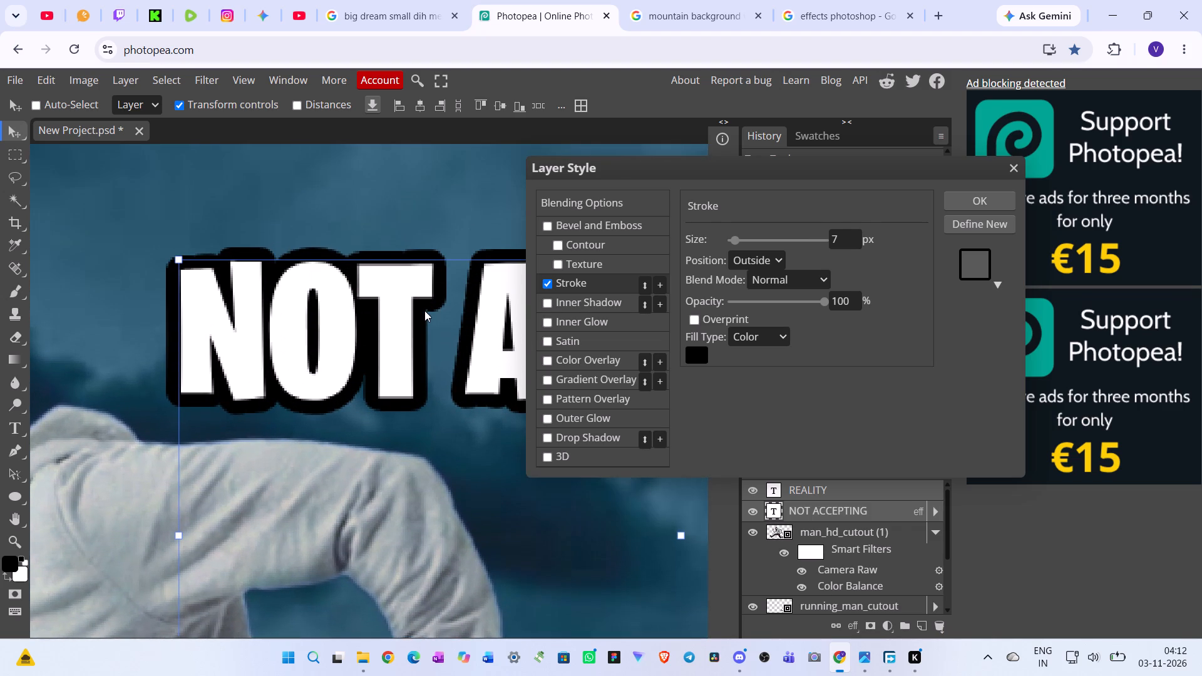
left_click_drag(848, 239, 810, 236)
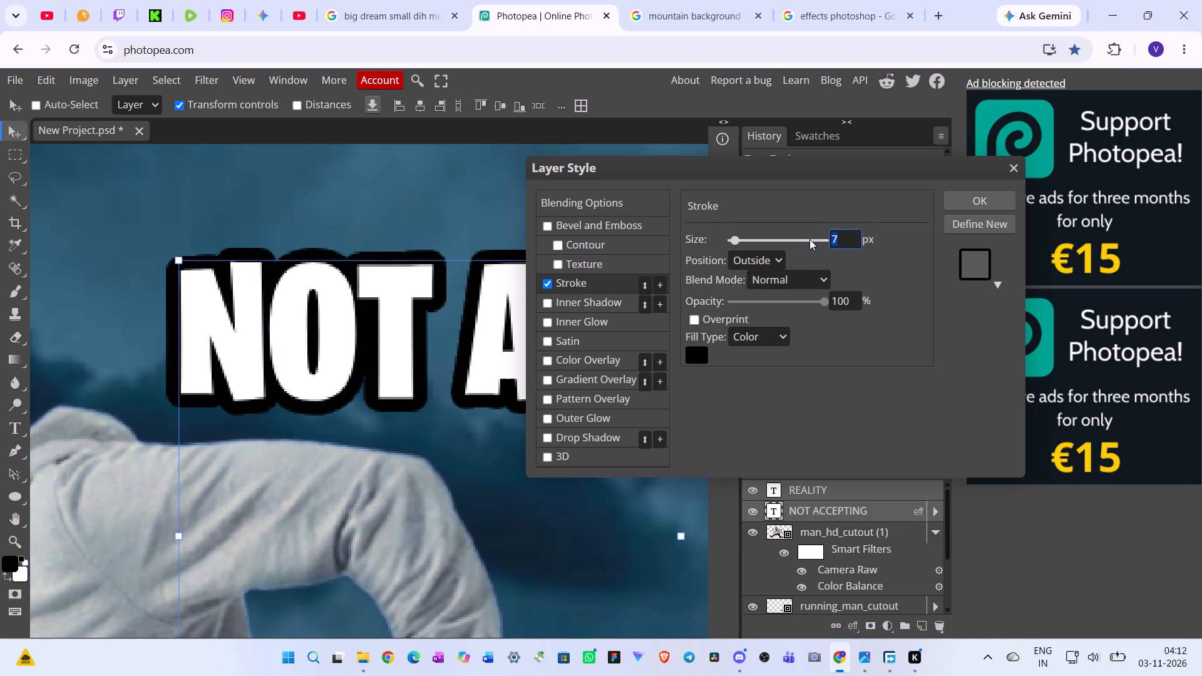
key("8")
key("Return")
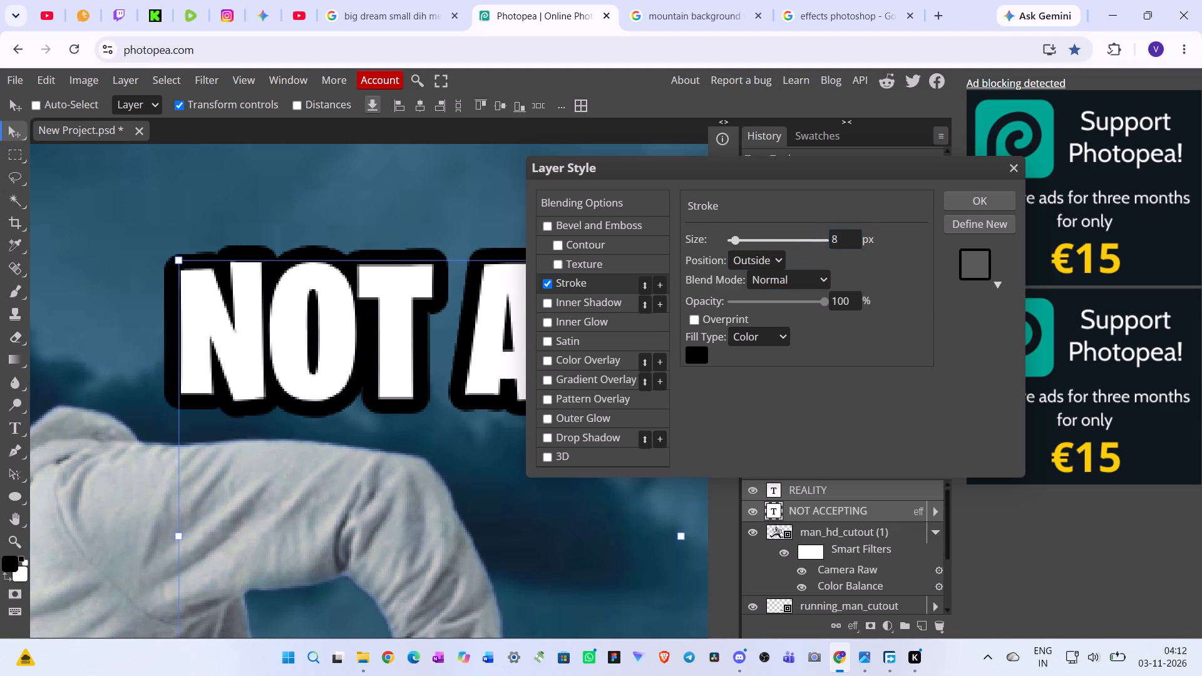
left_click(980, 201)
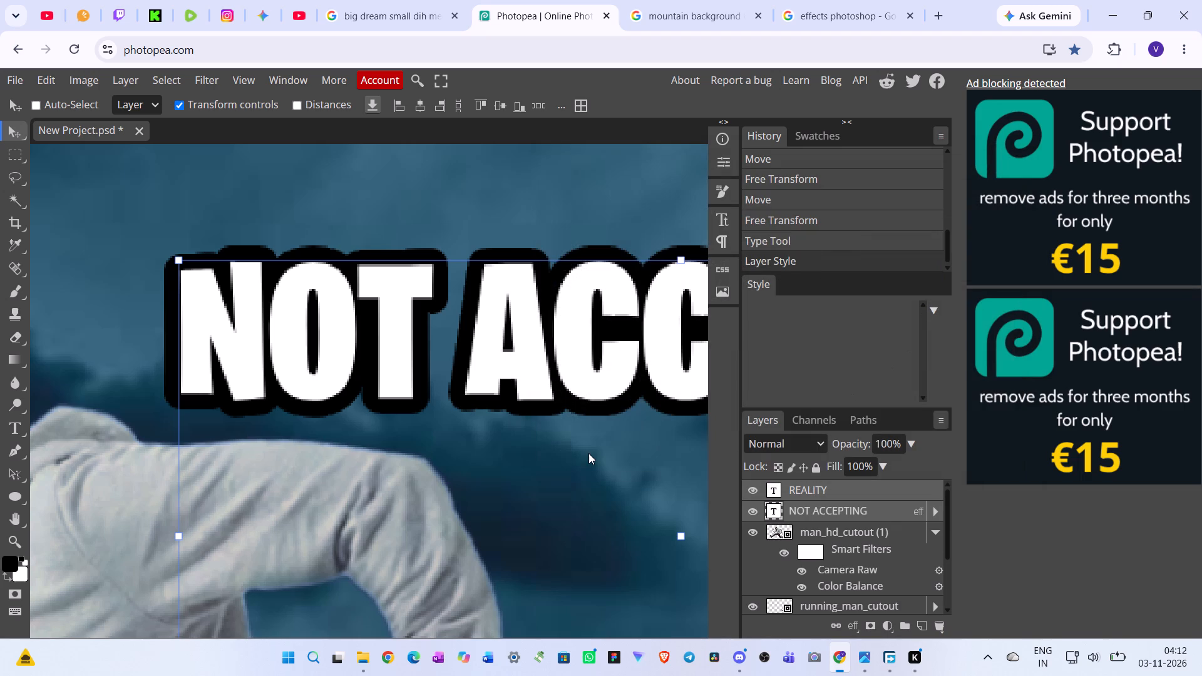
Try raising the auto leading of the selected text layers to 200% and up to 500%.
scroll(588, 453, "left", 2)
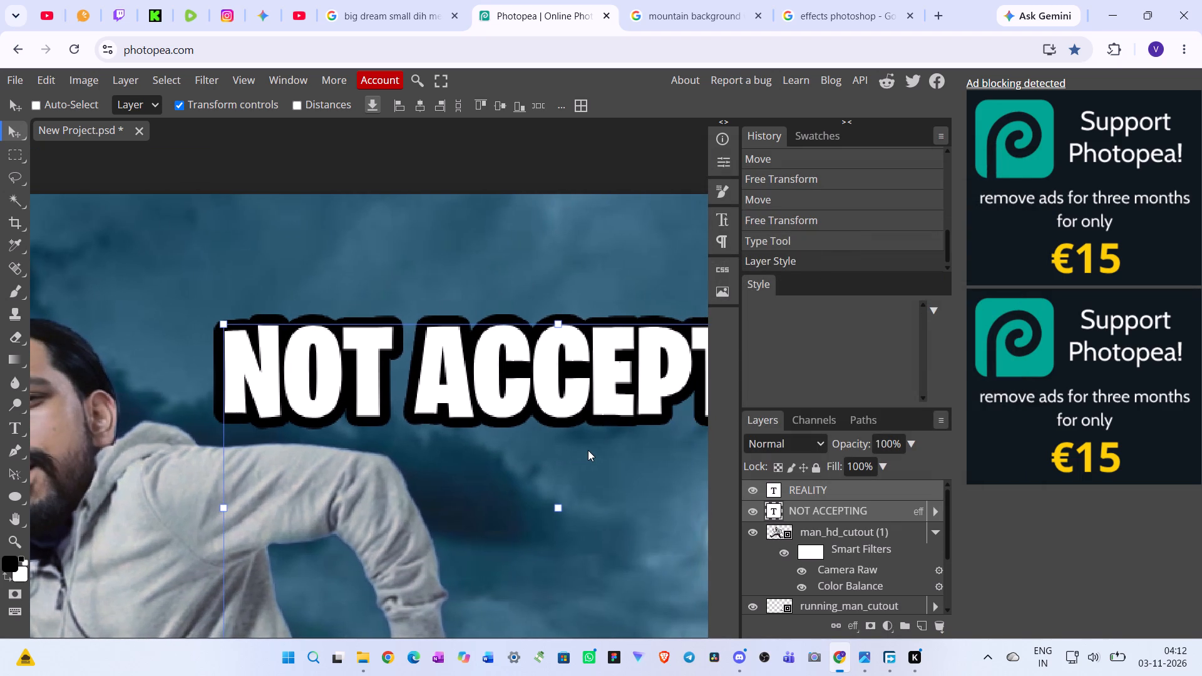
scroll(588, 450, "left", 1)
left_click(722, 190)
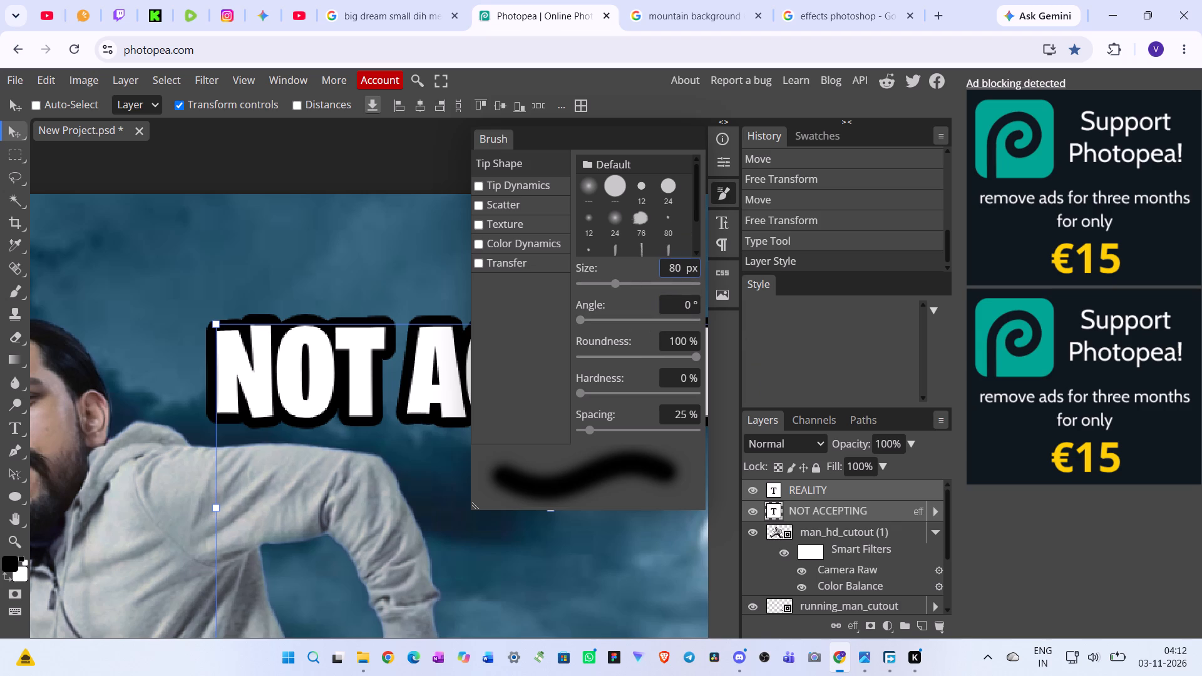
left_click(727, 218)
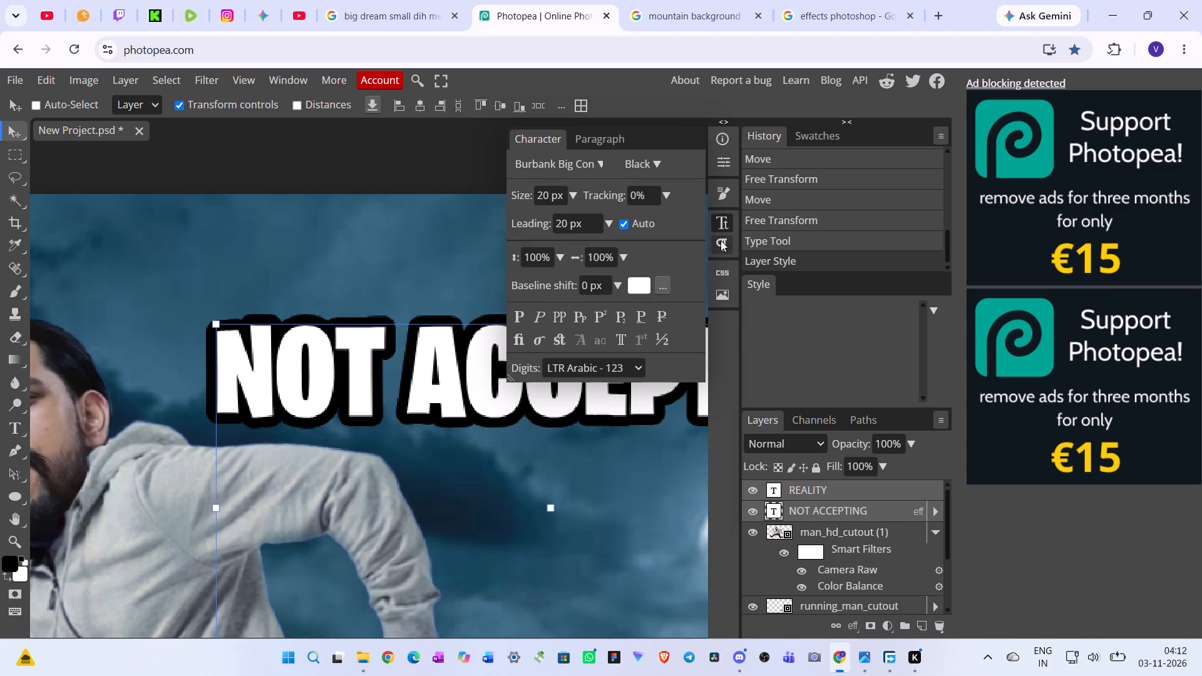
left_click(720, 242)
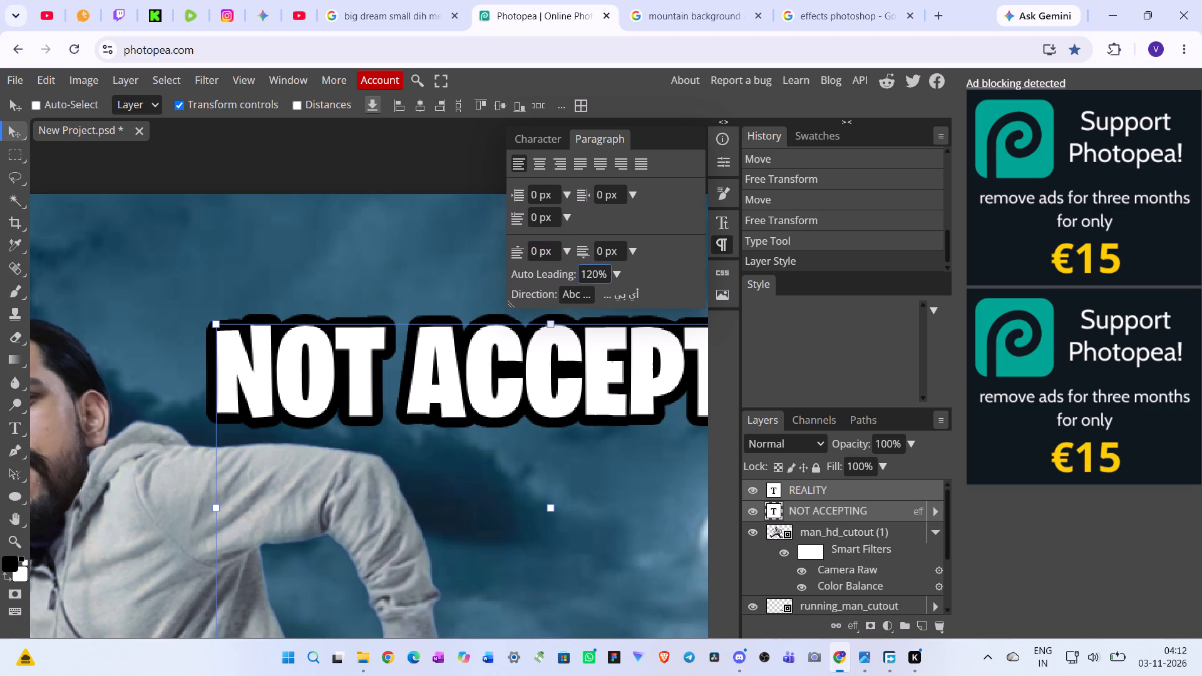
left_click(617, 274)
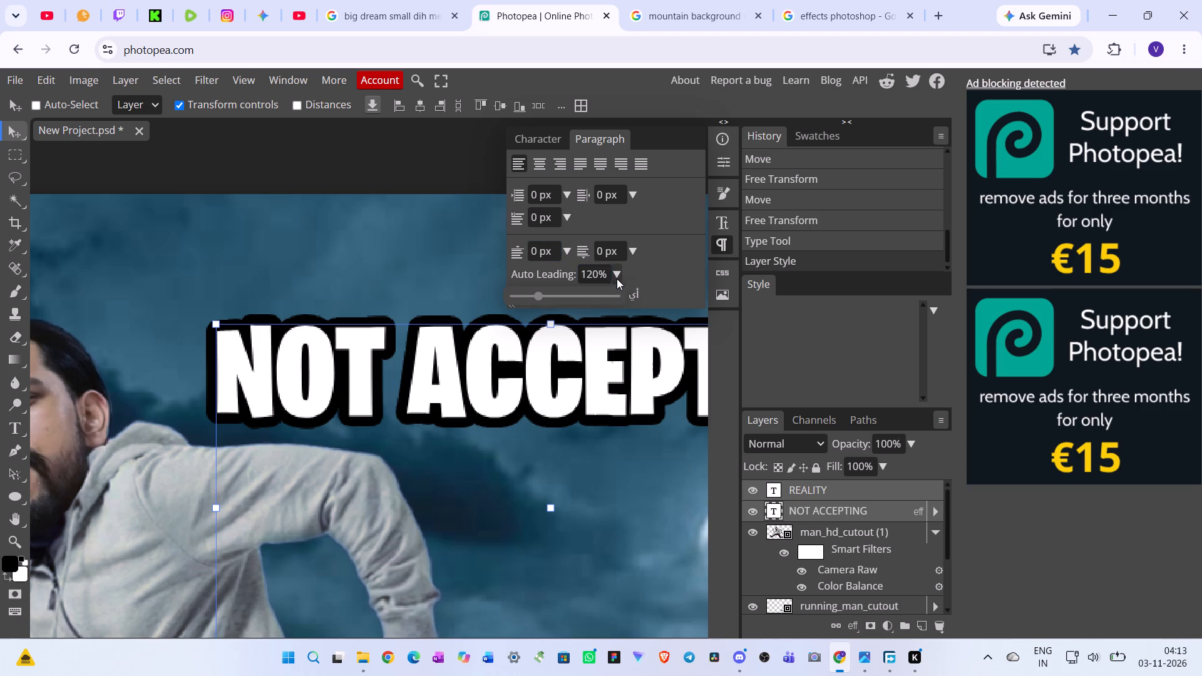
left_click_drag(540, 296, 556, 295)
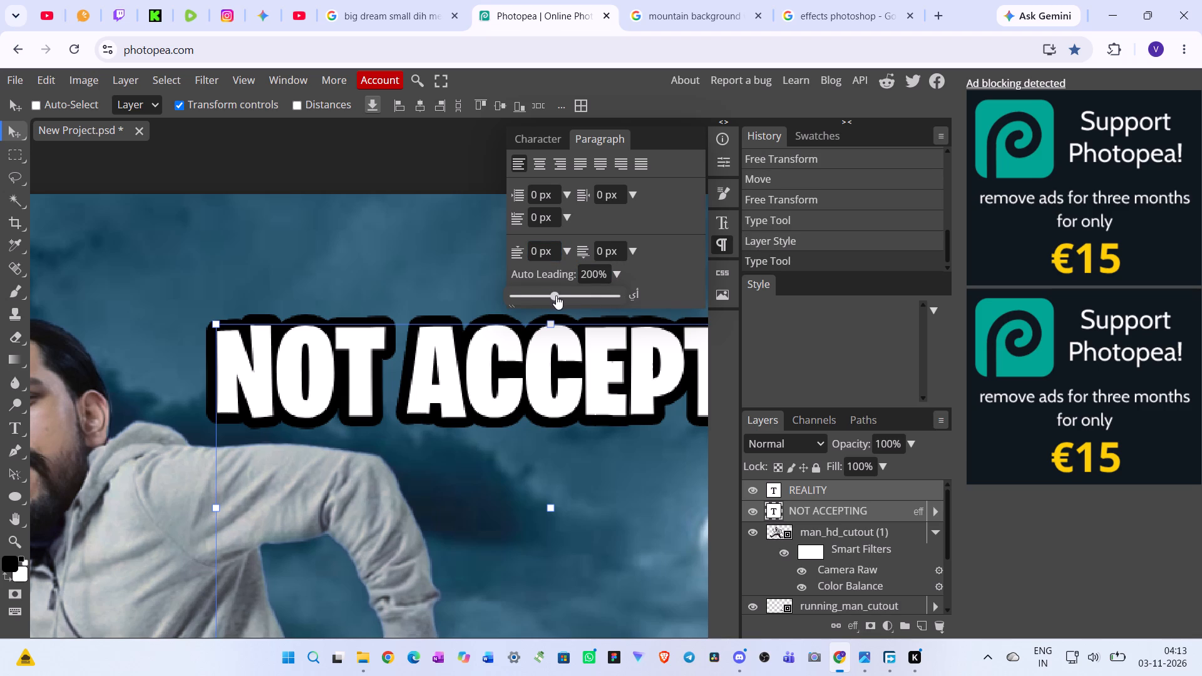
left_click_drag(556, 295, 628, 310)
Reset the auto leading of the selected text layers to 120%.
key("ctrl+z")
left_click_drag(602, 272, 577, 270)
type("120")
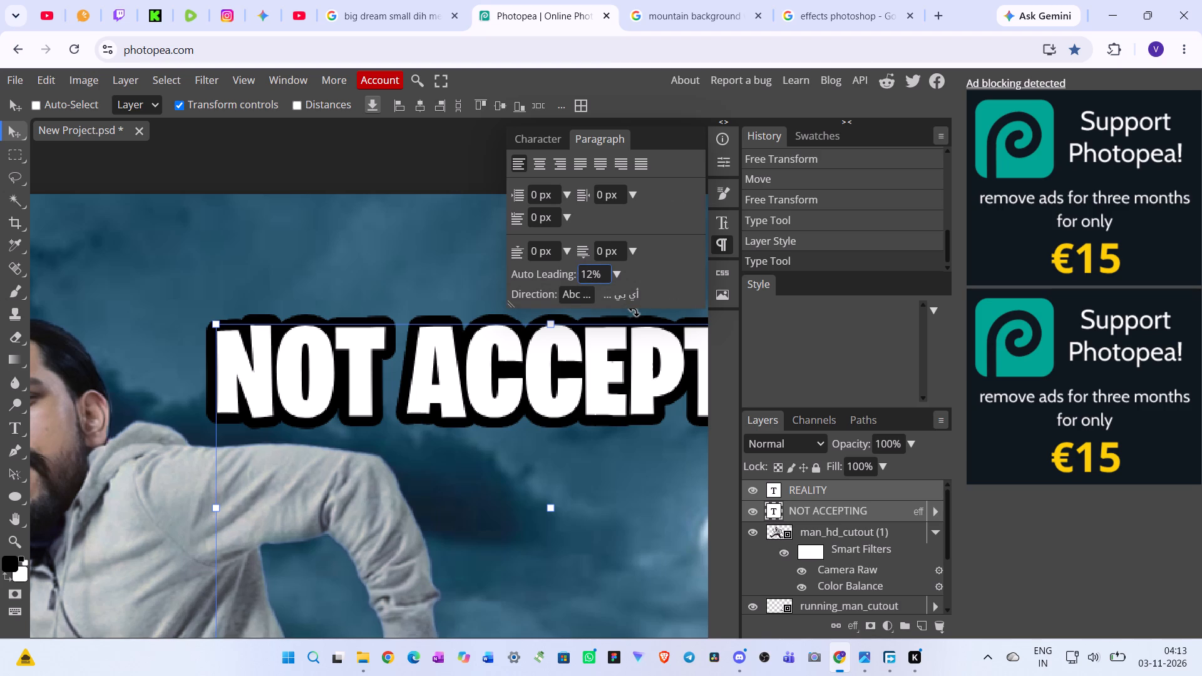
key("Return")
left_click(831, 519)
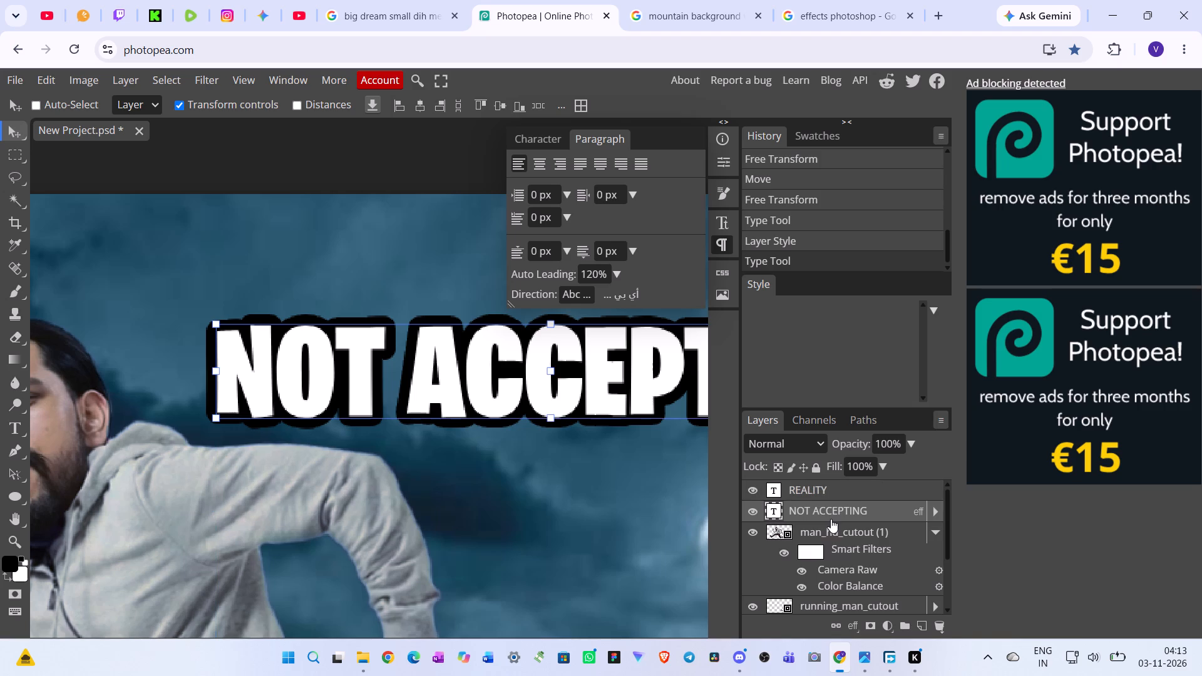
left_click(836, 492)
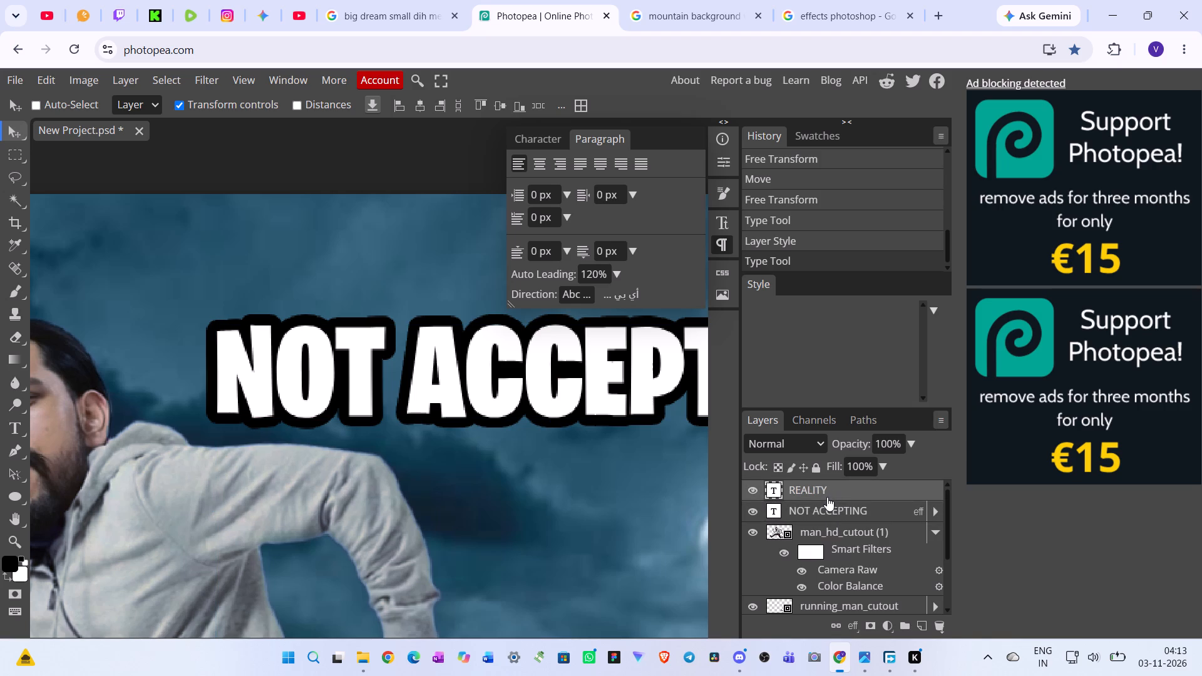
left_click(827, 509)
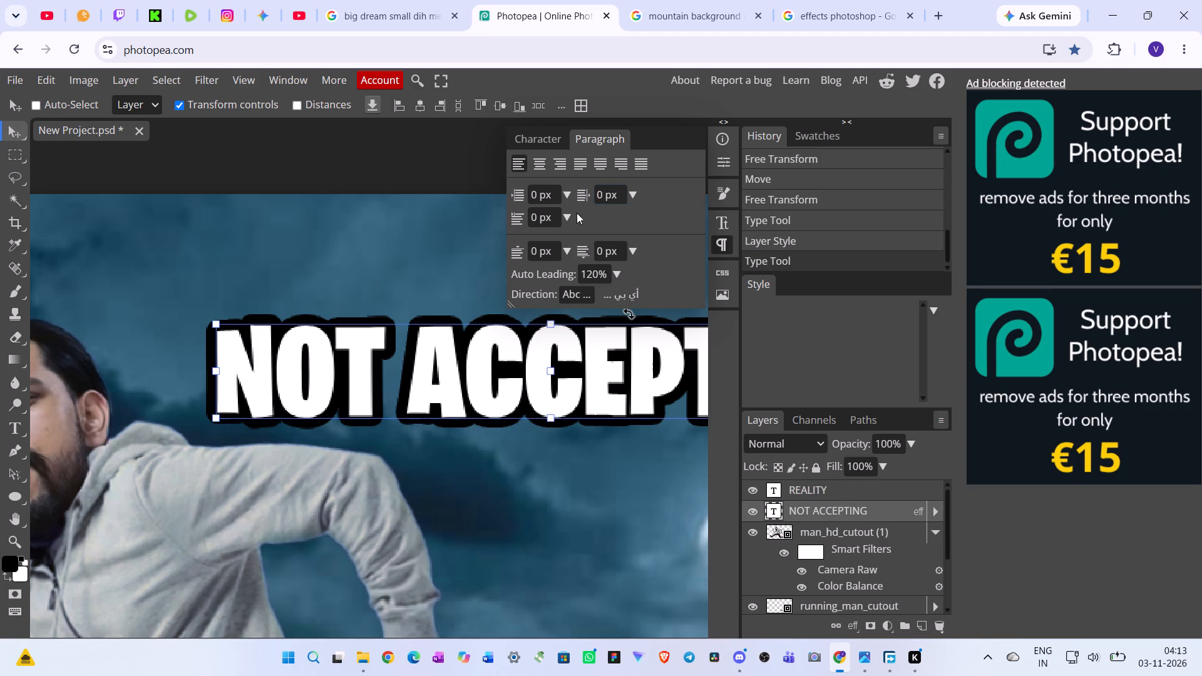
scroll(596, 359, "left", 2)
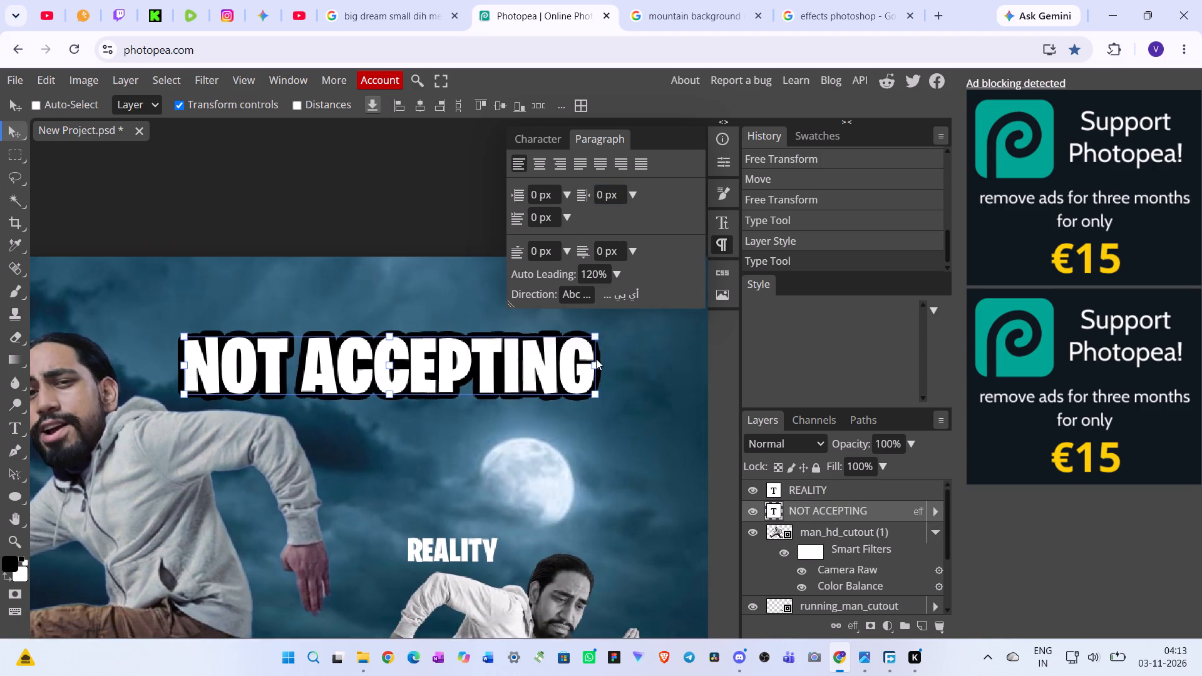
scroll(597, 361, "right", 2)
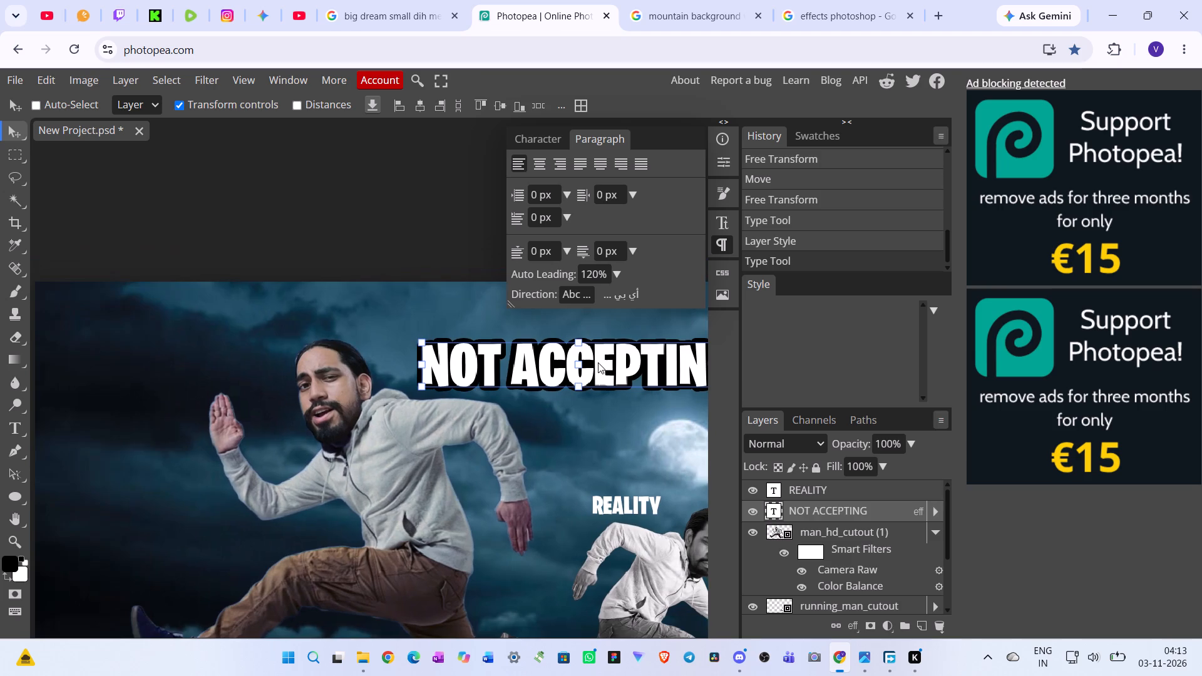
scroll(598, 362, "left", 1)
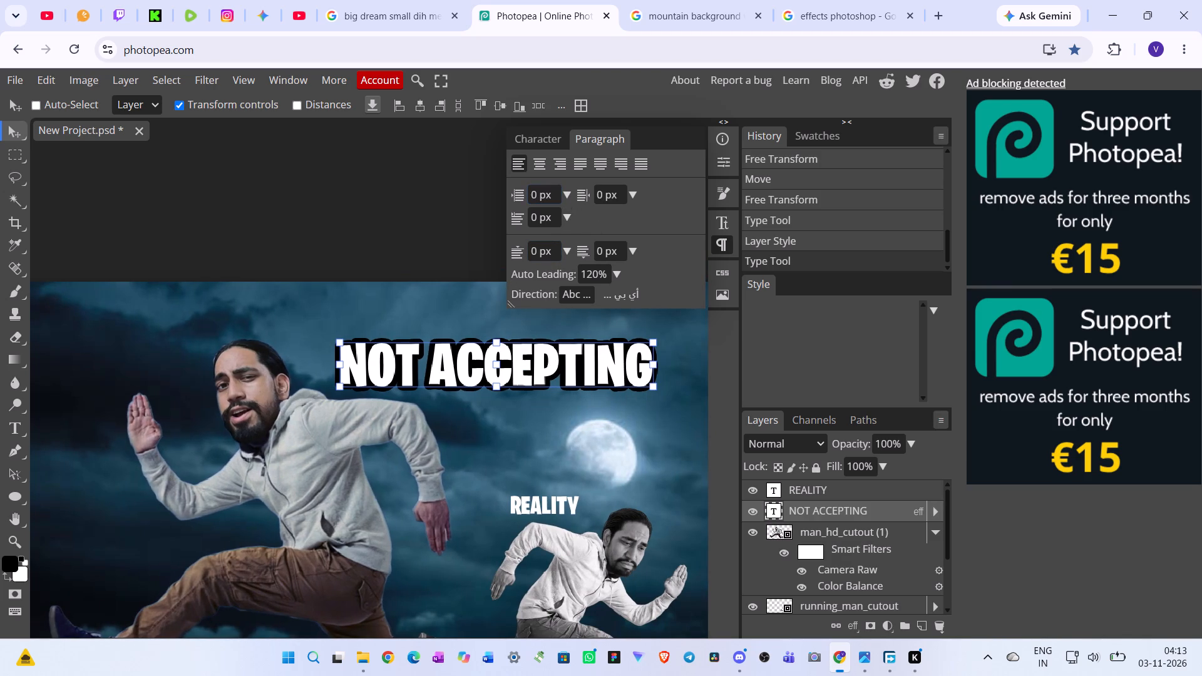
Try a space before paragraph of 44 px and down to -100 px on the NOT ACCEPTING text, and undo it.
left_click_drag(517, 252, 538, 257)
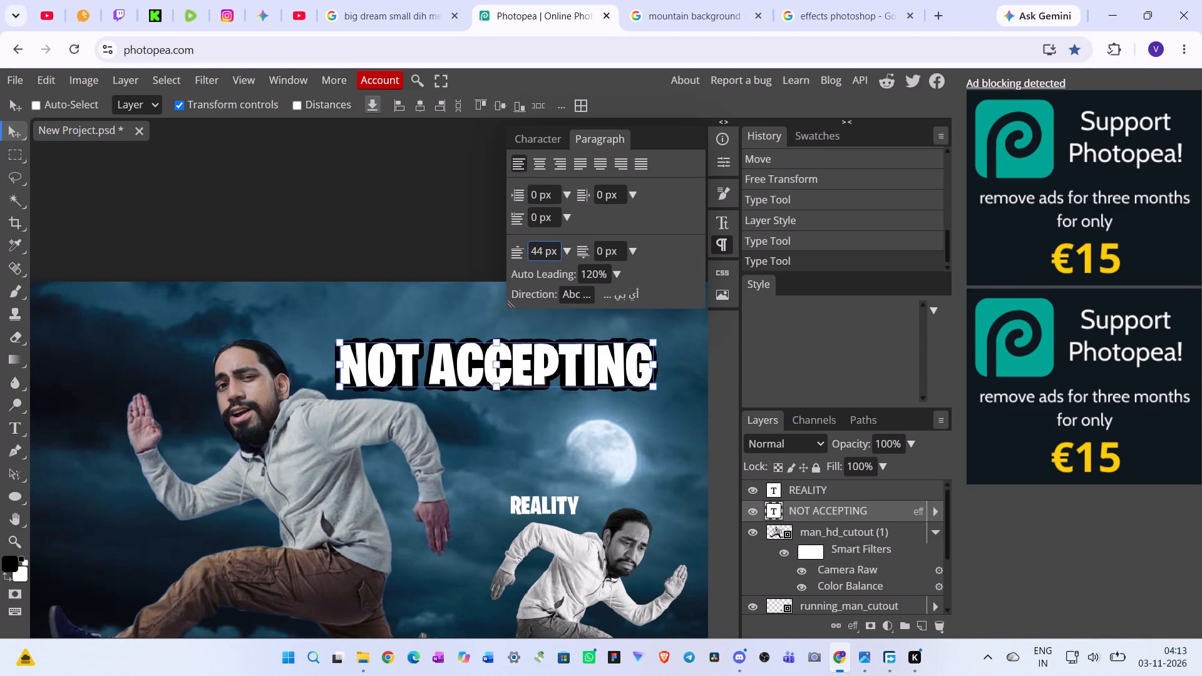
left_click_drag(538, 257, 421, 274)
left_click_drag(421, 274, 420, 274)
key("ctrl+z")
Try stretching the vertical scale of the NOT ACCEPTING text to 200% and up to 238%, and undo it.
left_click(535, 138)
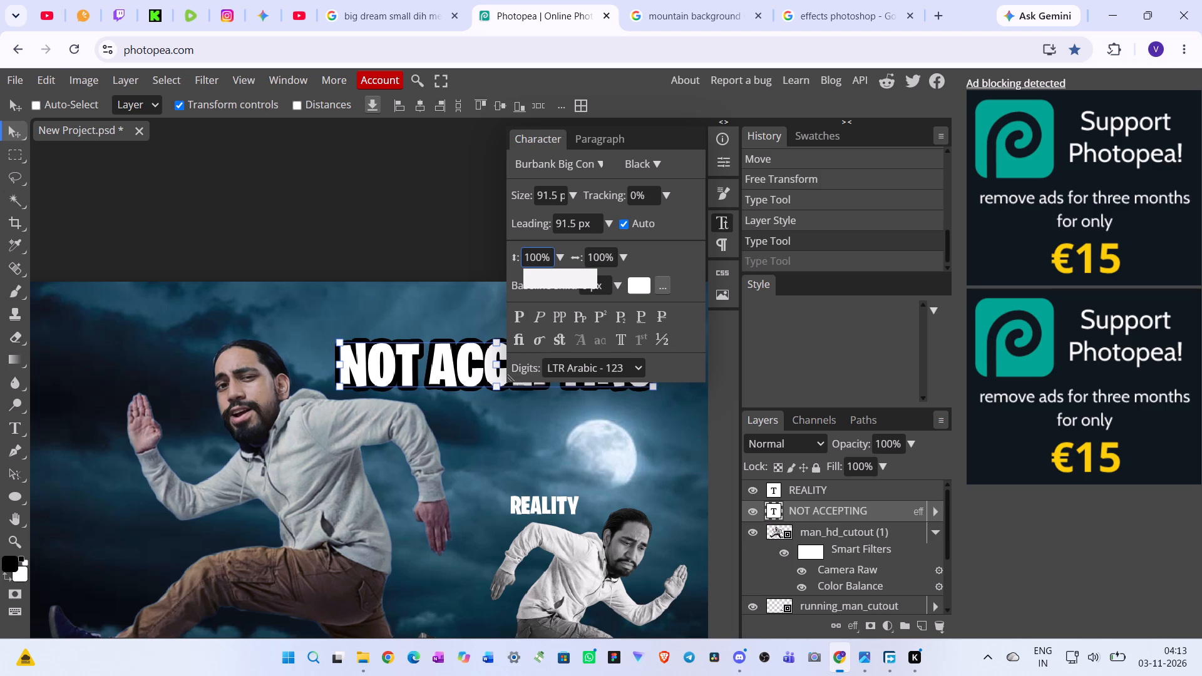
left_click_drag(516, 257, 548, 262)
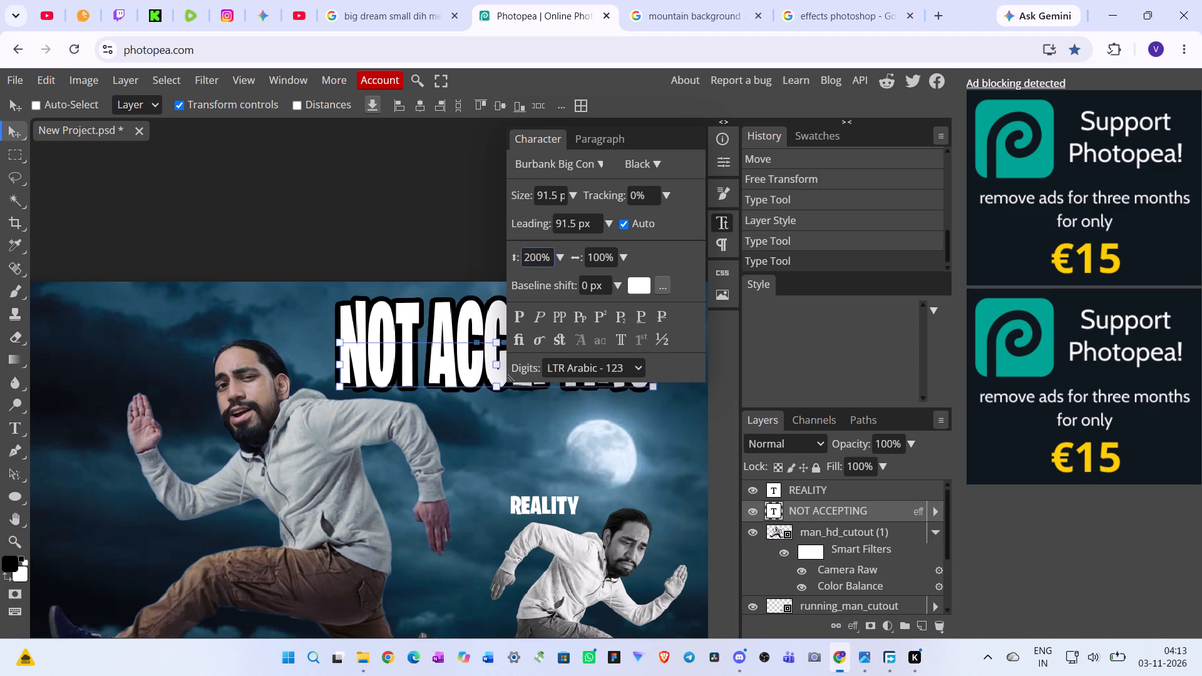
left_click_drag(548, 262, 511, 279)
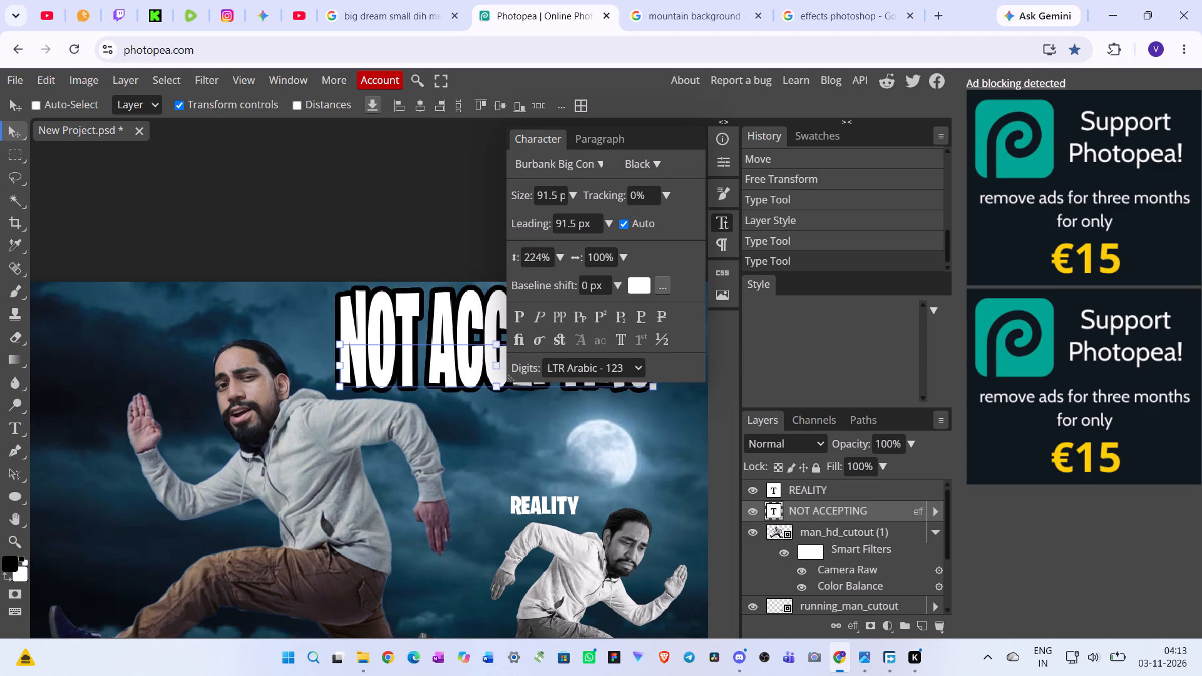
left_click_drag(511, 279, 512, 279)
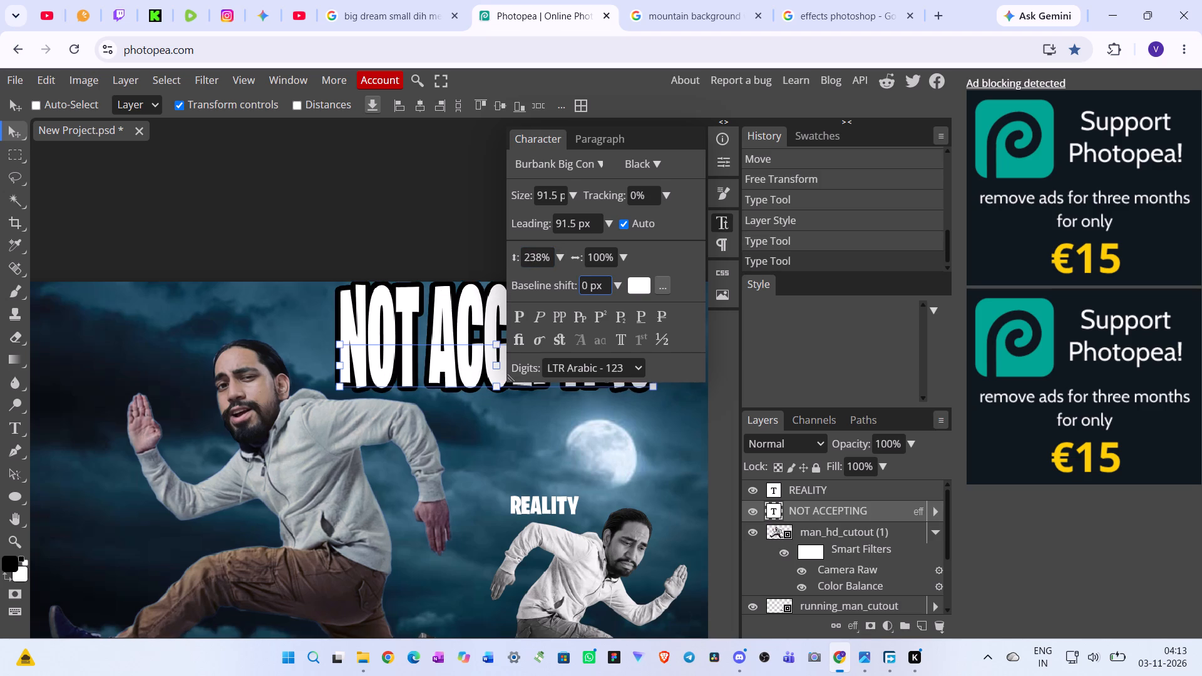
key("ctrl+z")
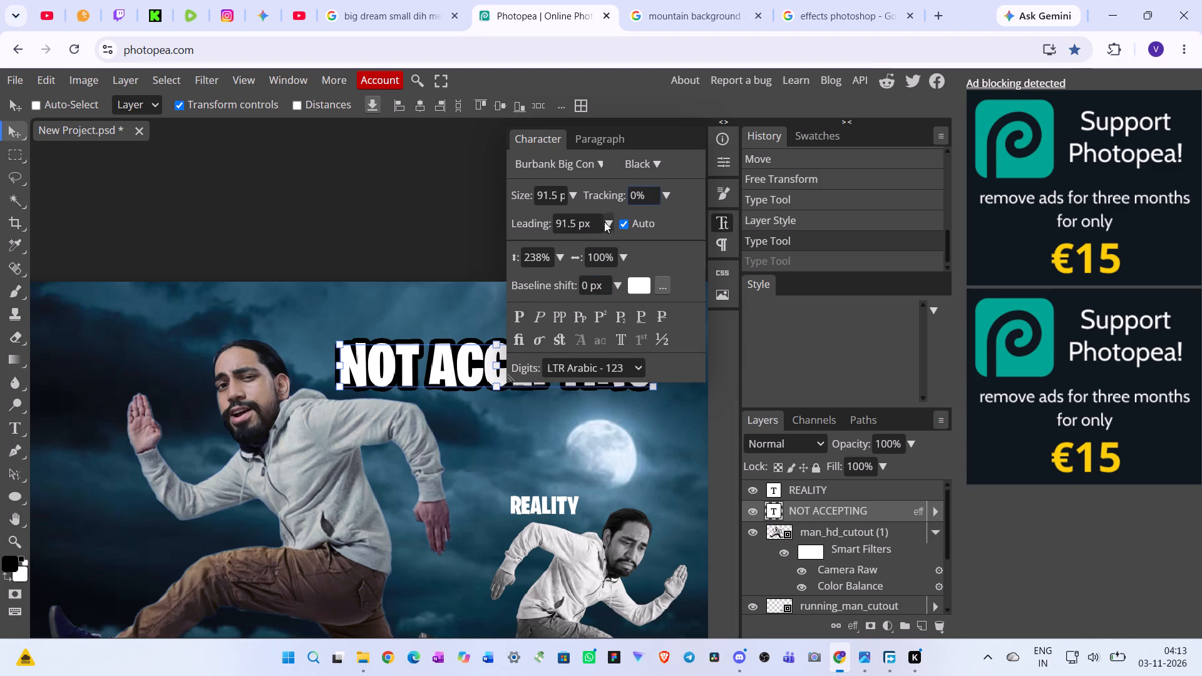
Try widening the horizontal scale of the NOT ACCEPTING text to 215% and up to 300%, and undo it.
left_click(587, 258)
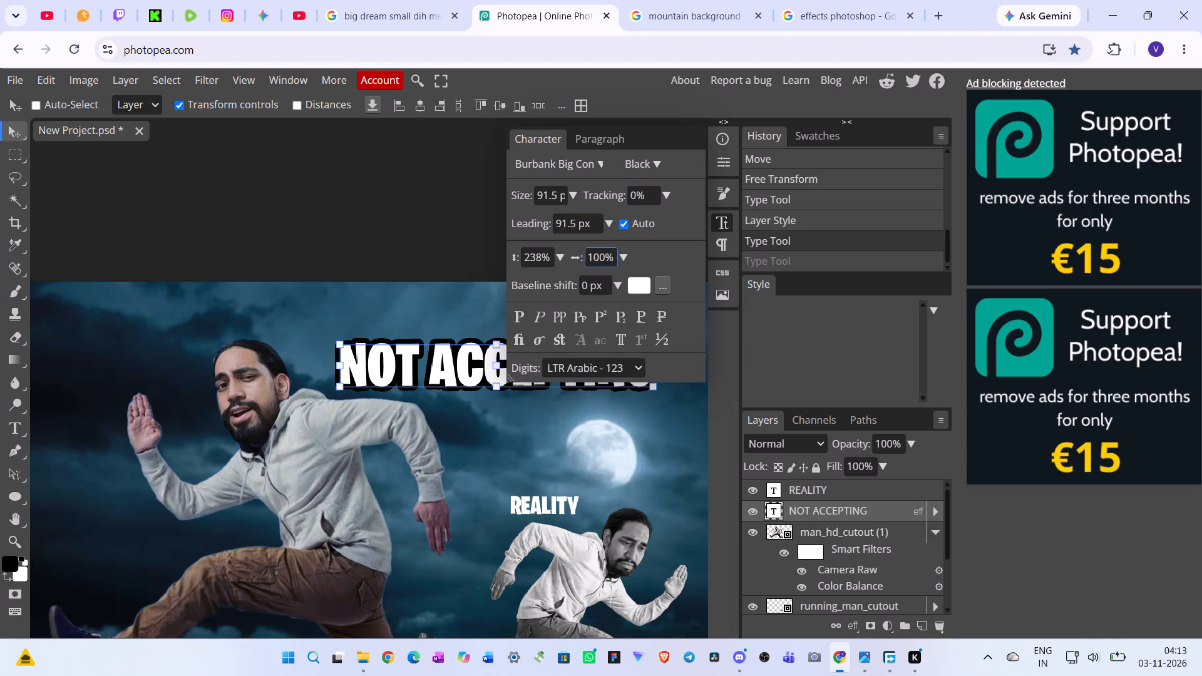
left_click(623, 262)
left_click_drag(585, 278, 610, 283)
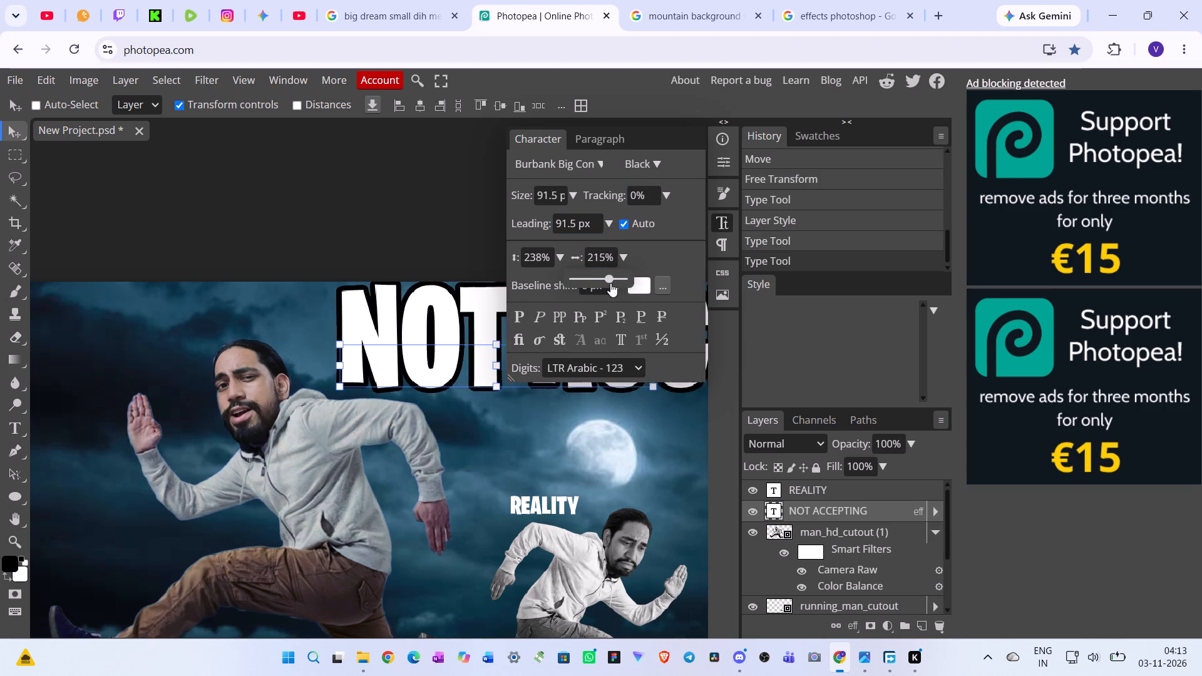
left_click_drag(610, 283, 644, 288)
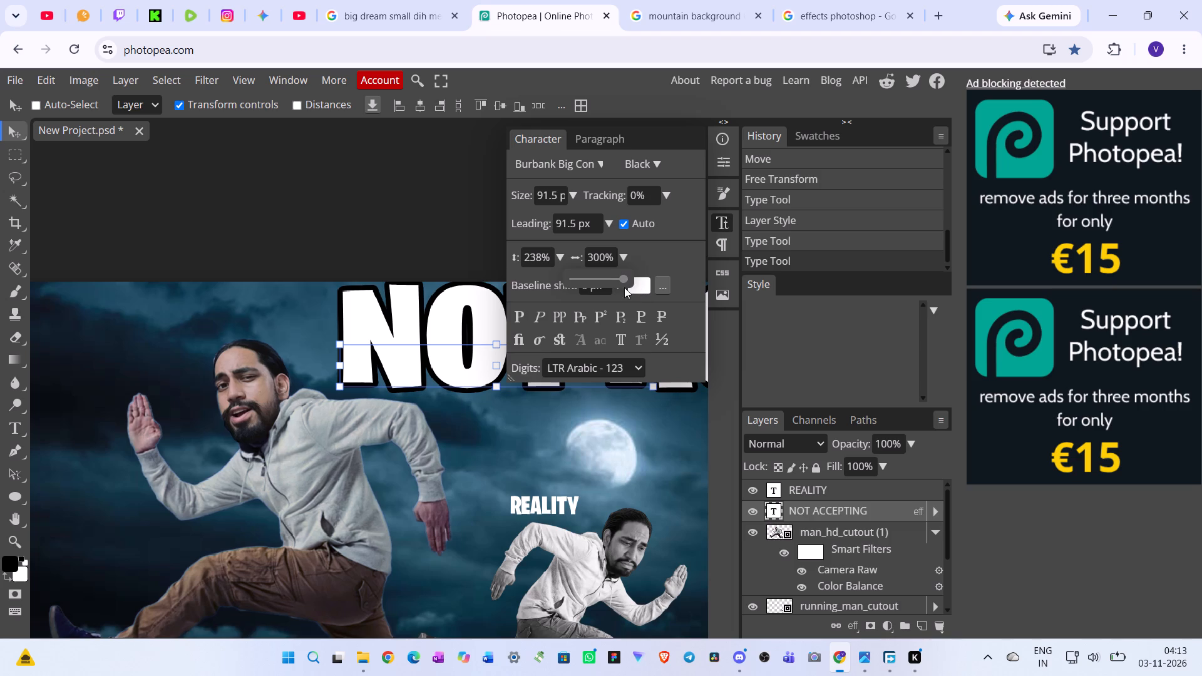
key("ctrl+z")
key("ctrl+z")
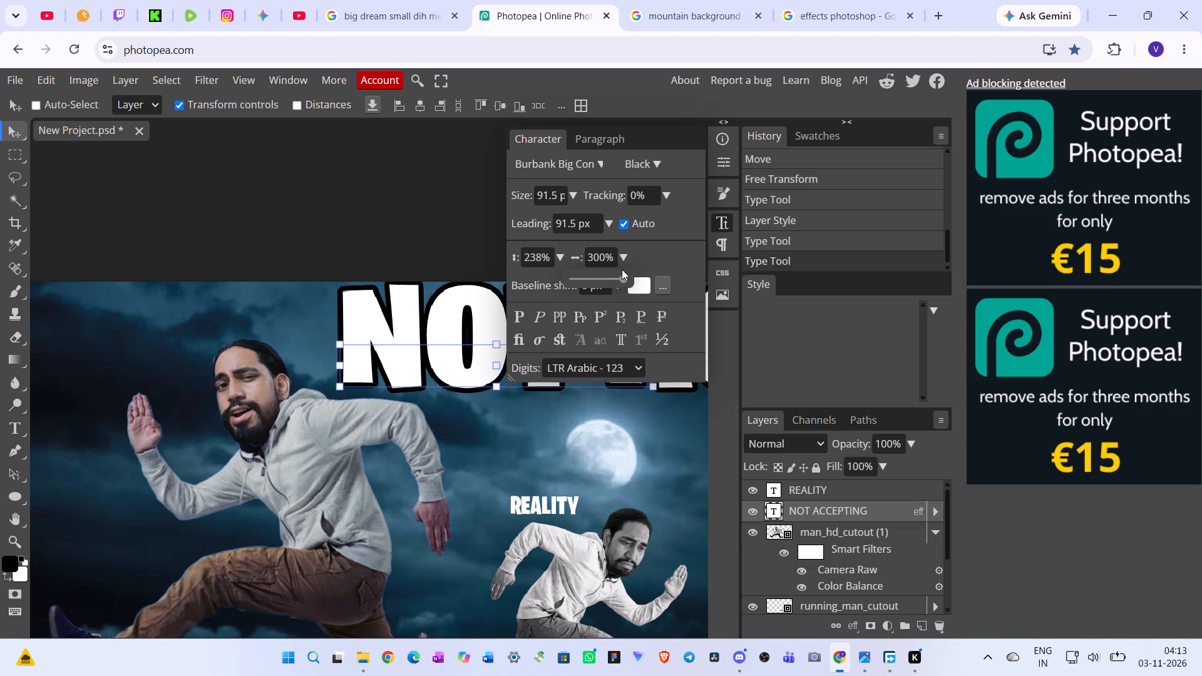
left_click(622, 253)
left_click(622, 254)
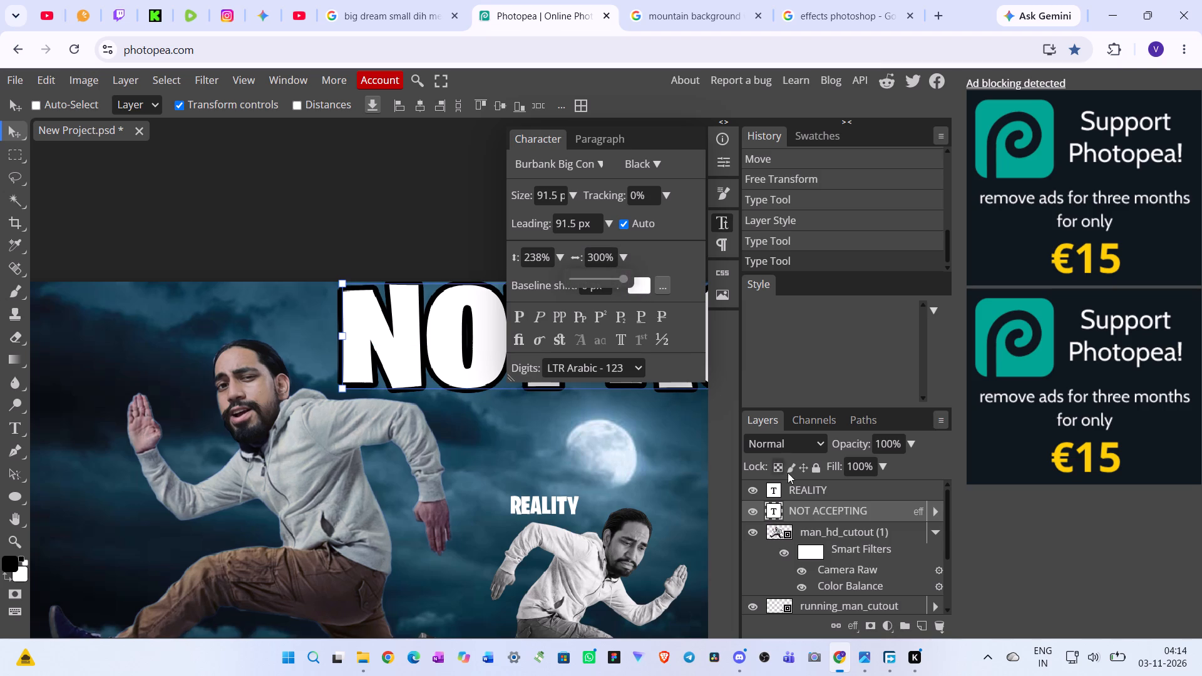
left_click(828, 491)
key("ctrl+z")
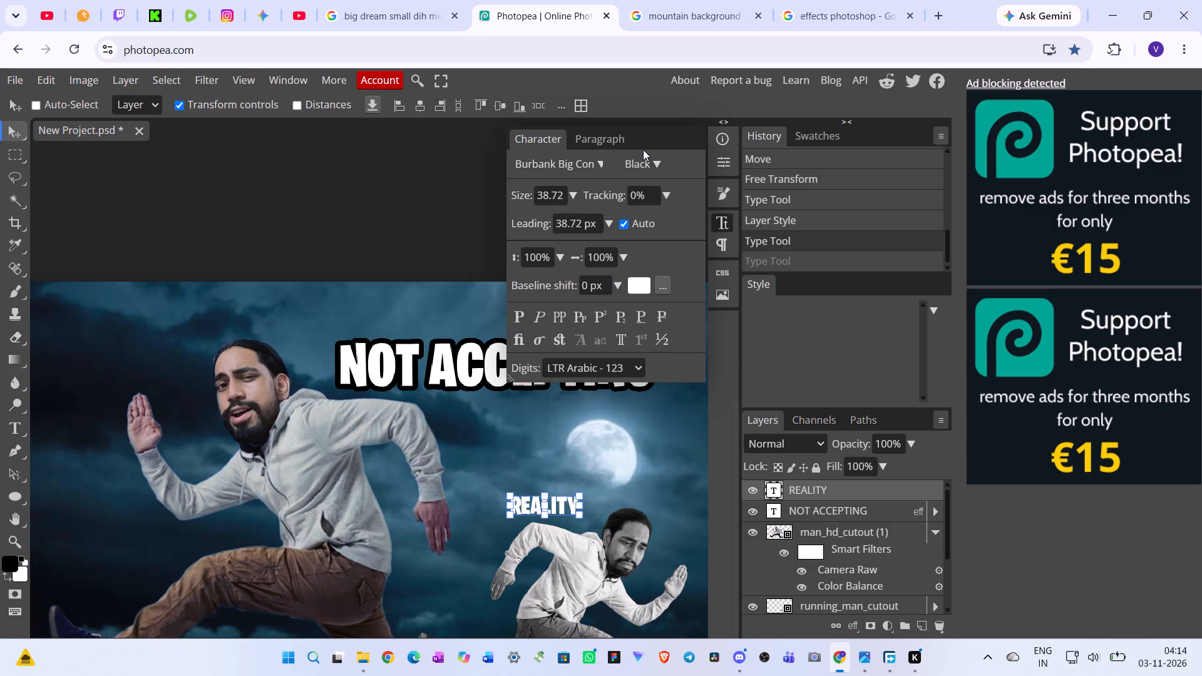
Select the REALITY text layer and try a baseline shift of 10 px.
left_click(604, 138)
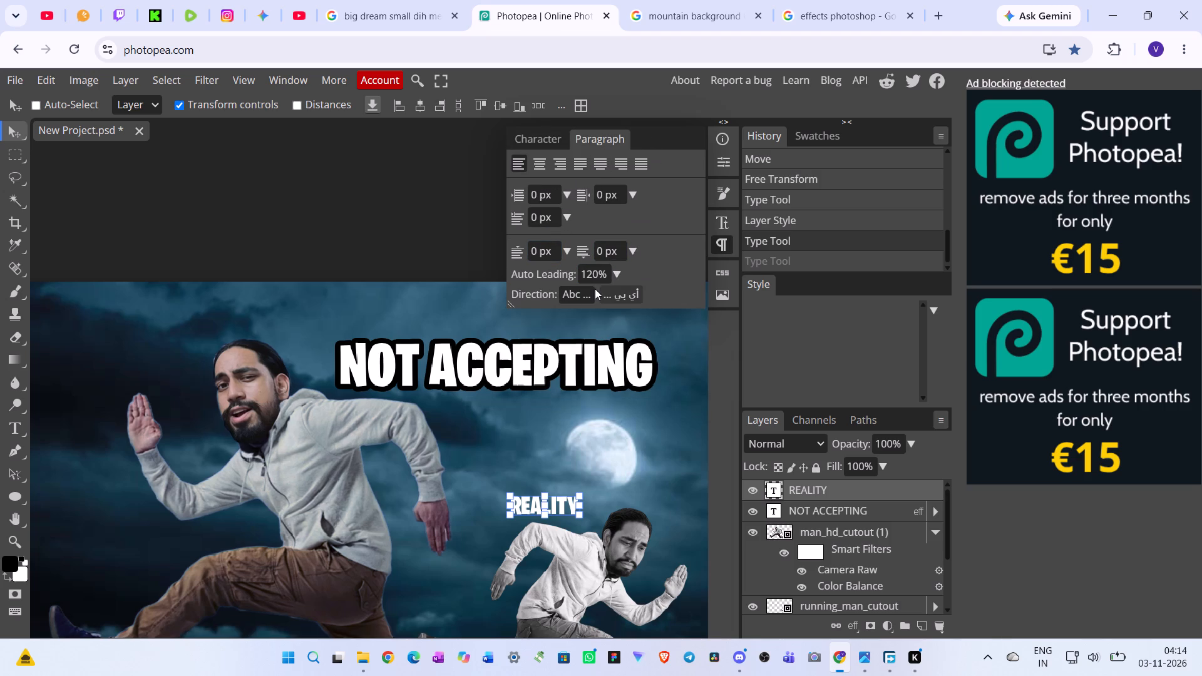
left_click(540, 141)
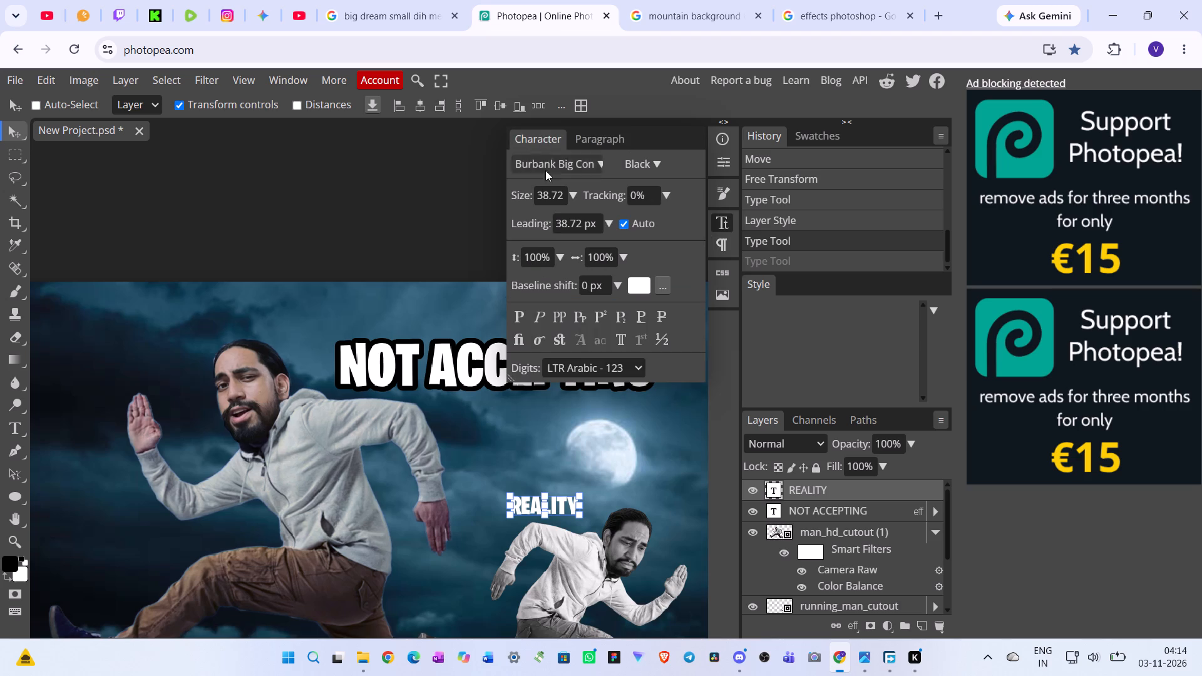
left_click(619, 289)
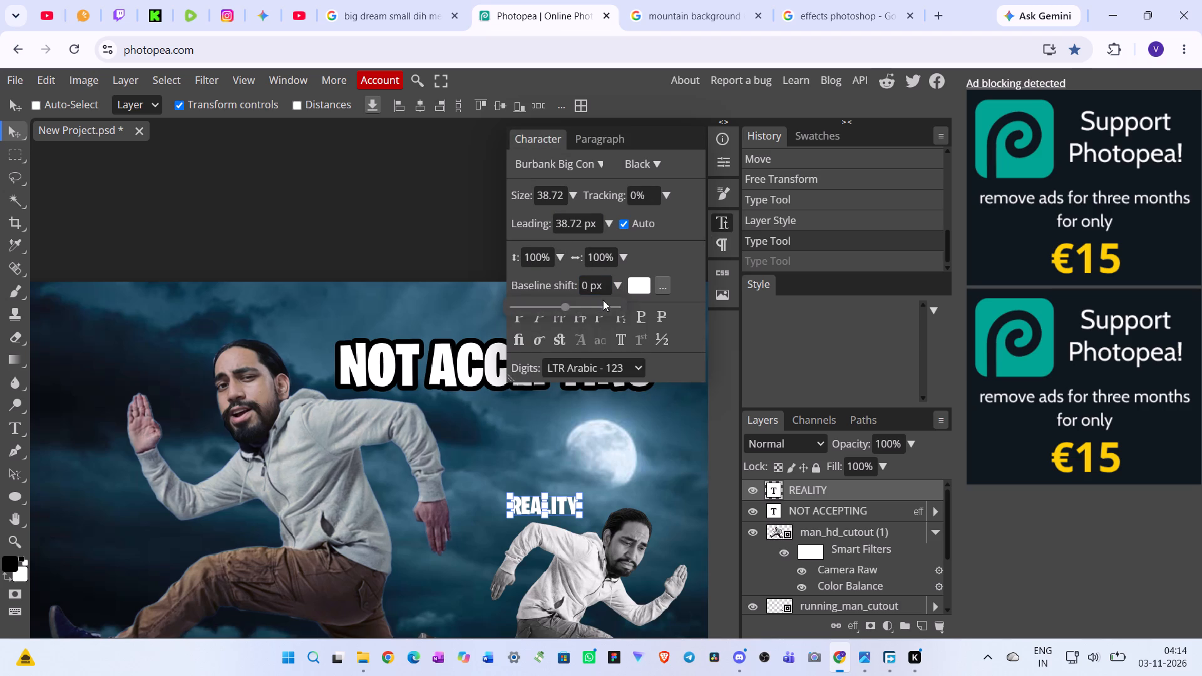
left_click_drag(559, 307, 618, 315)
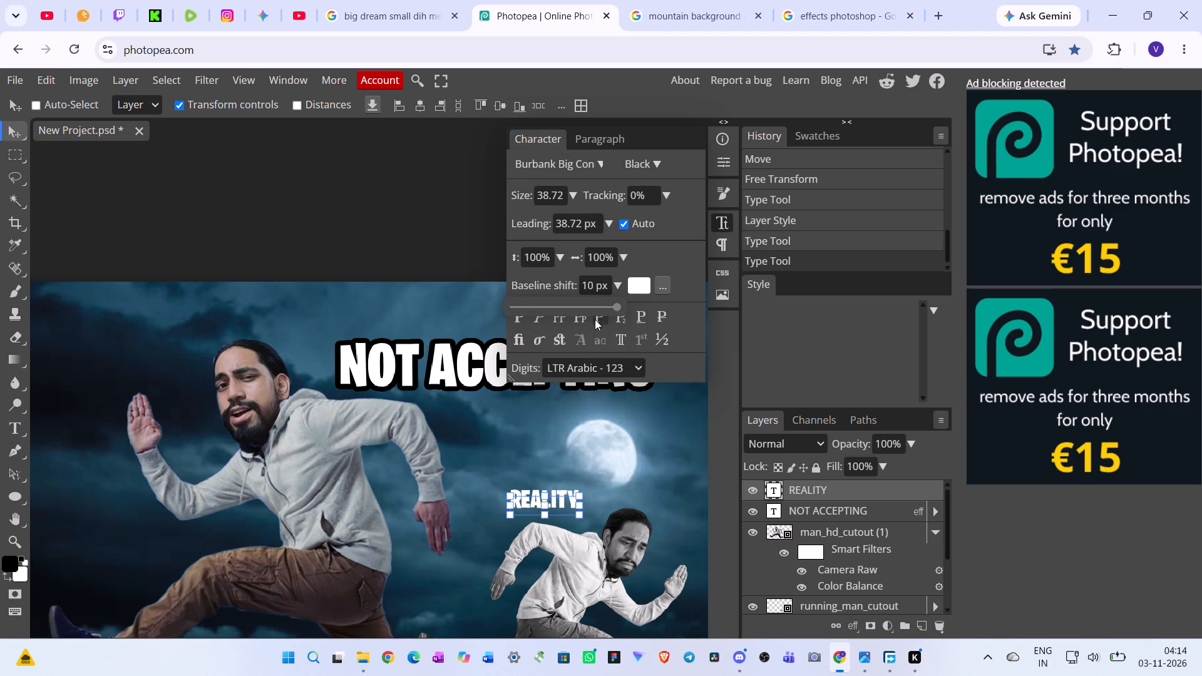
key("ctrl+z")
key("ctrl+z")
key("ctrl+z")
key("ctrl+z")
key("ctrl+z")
left_click(619, 140)
left_click(817, 506)
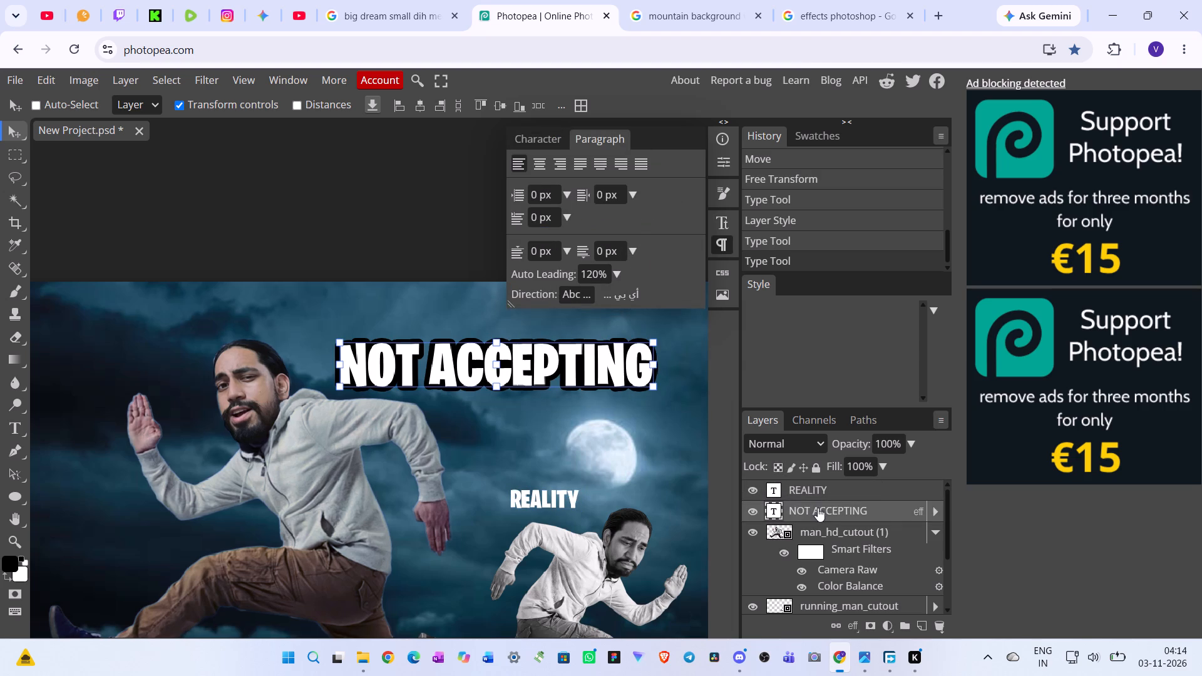
left_click(544, 141)
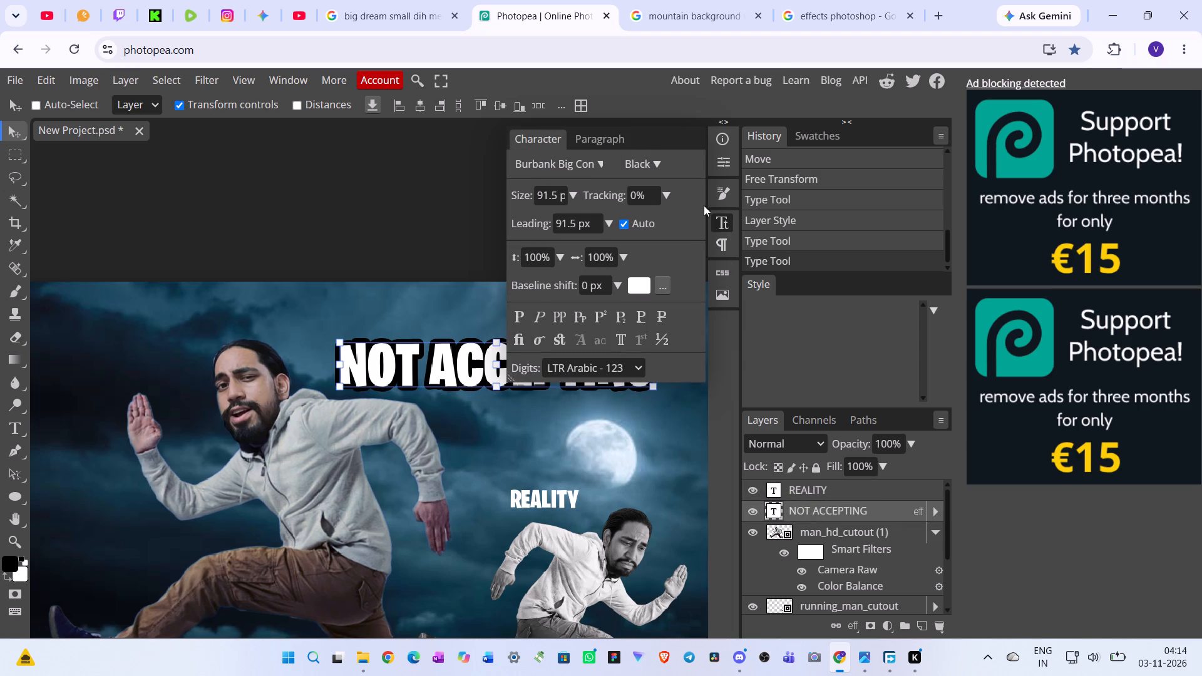
left_click(722, 218)
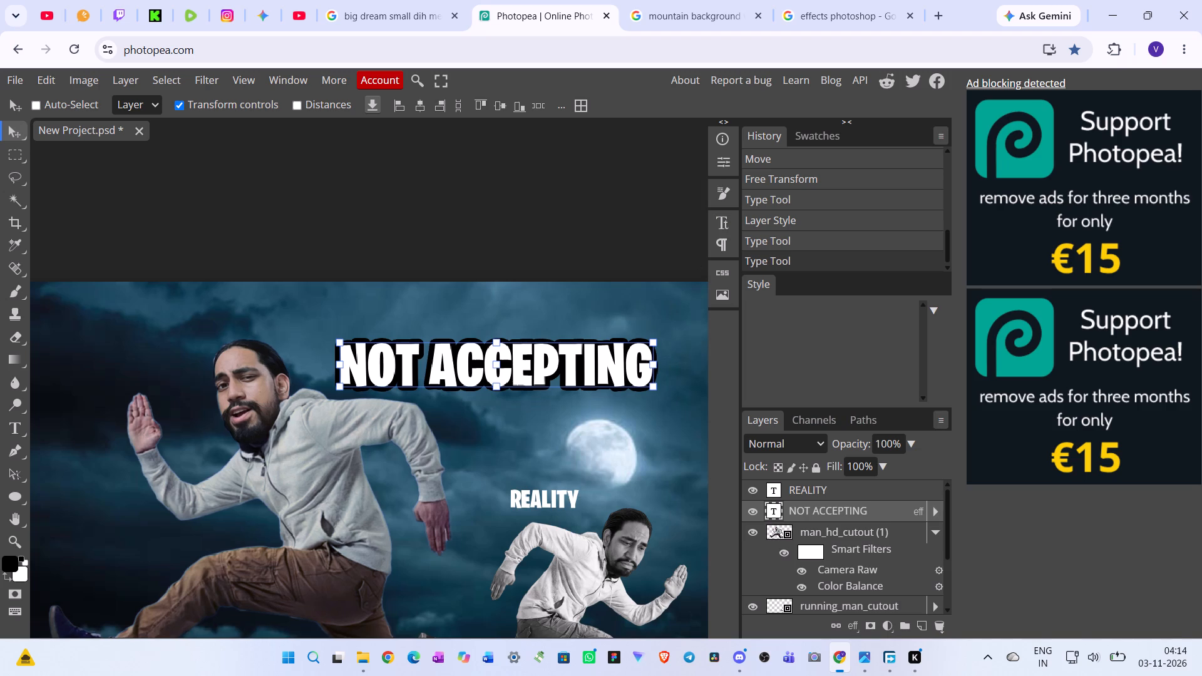
scroll(478, 478, "left", 1)
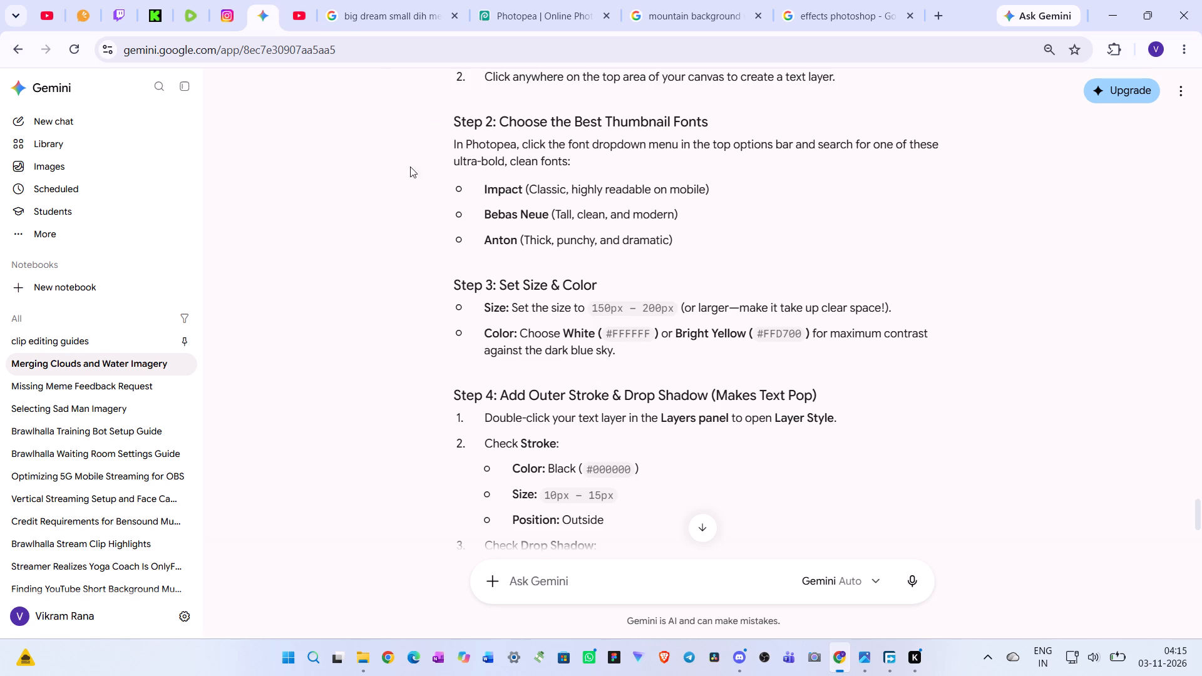
Search Google in a new tab for "best used in streamers thumbnails" and expand the AI overview.
left_click(943, 14)
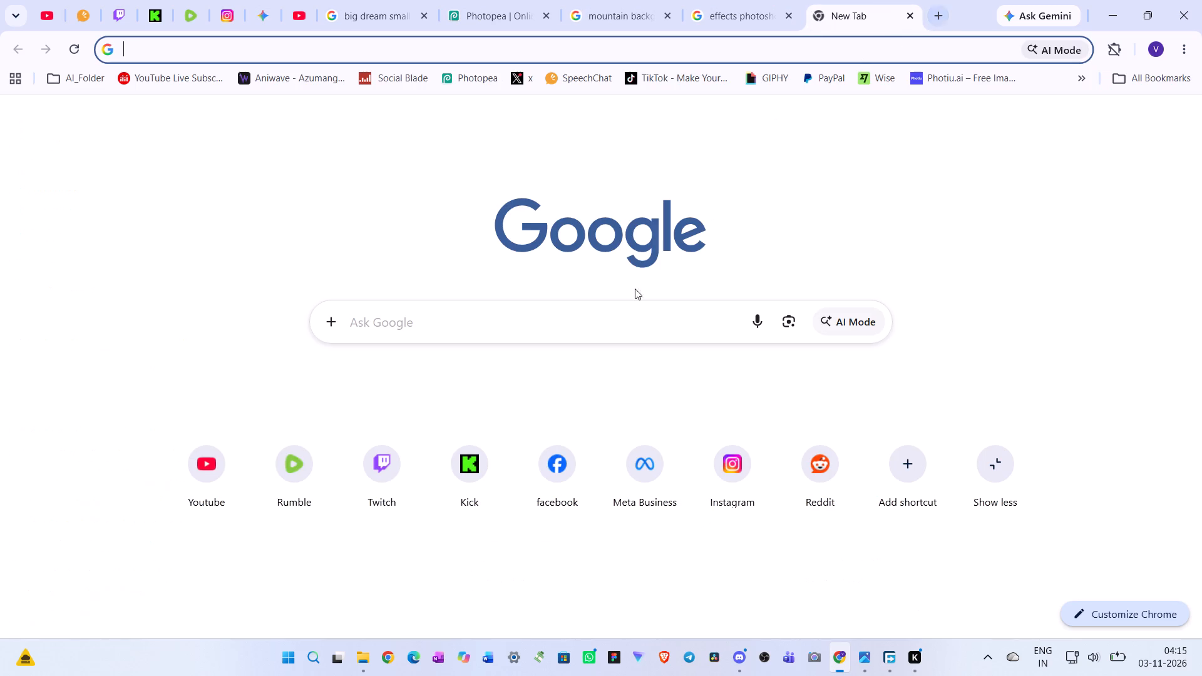
left_click(612, 325)
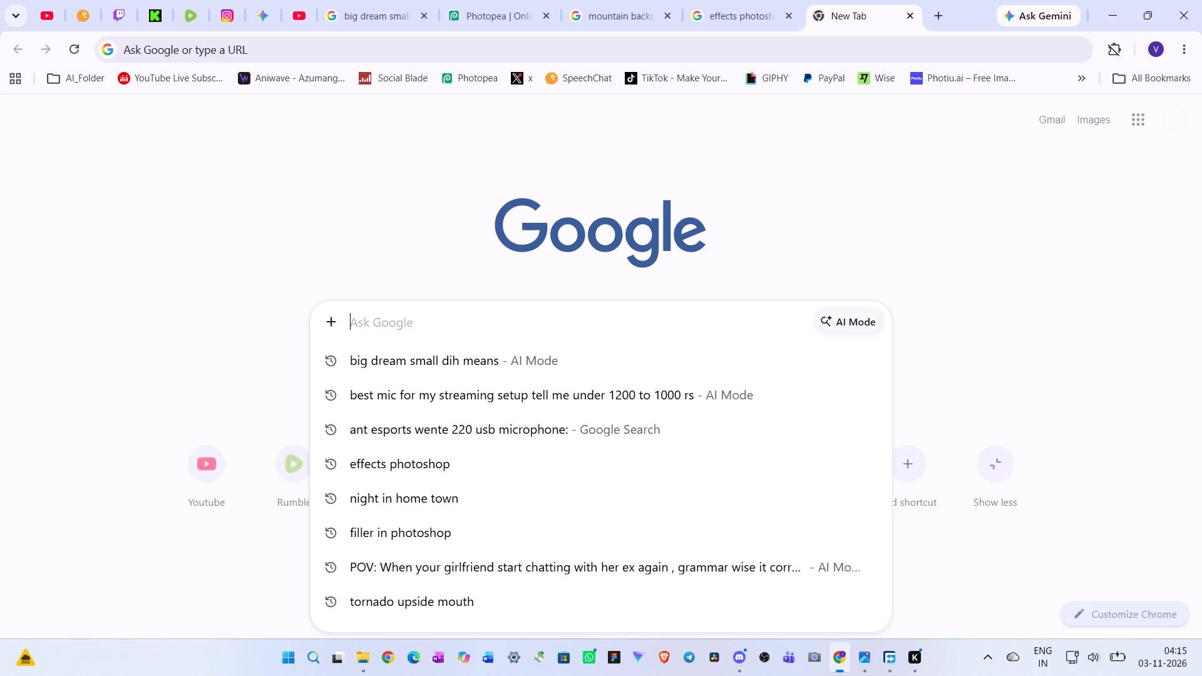
type("best used in streamers c")
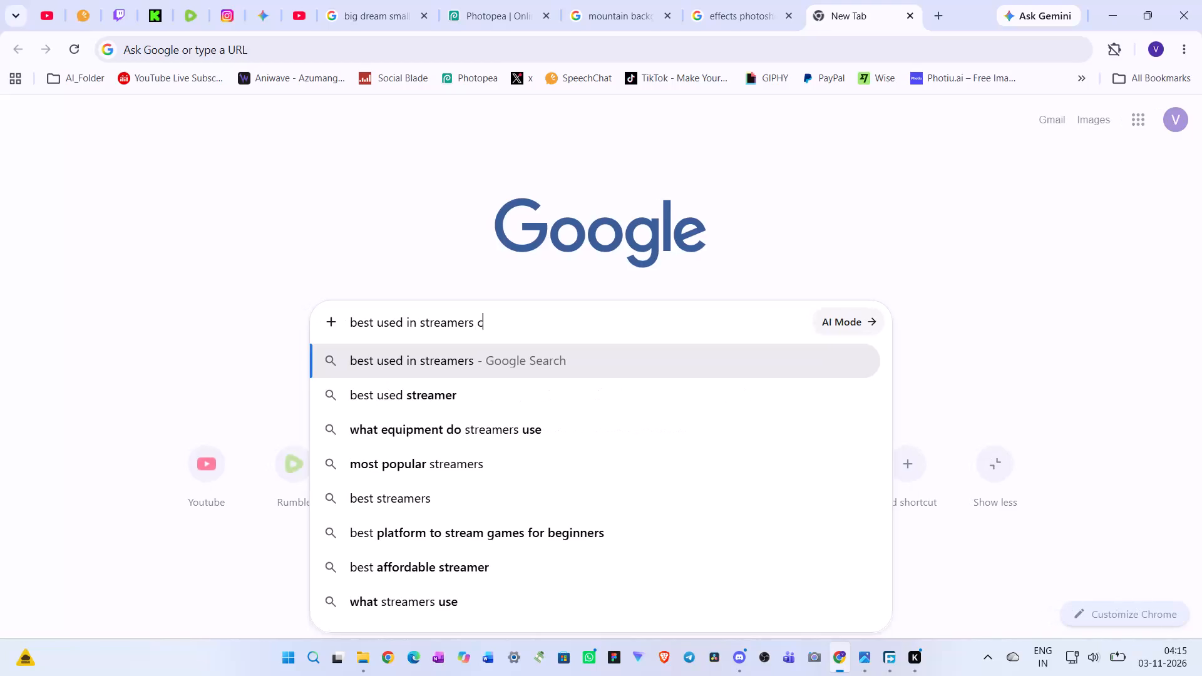
key("BackSpace")
type("thumbnails")
key("Return")
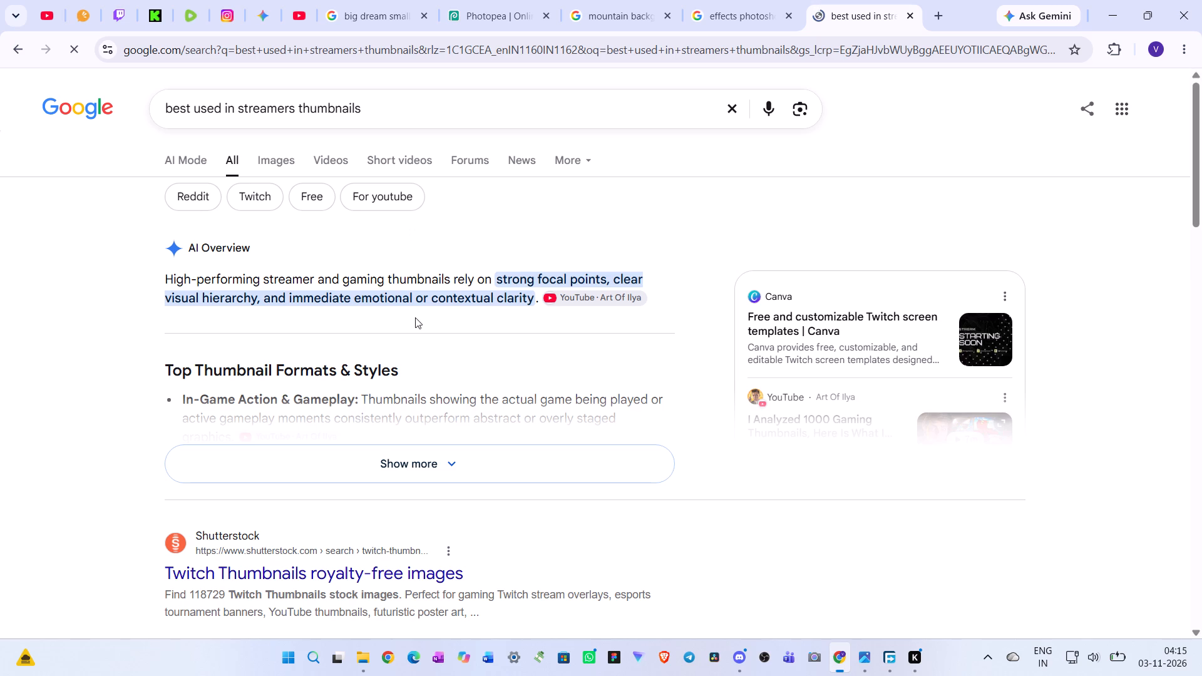
left_click(457, 463)
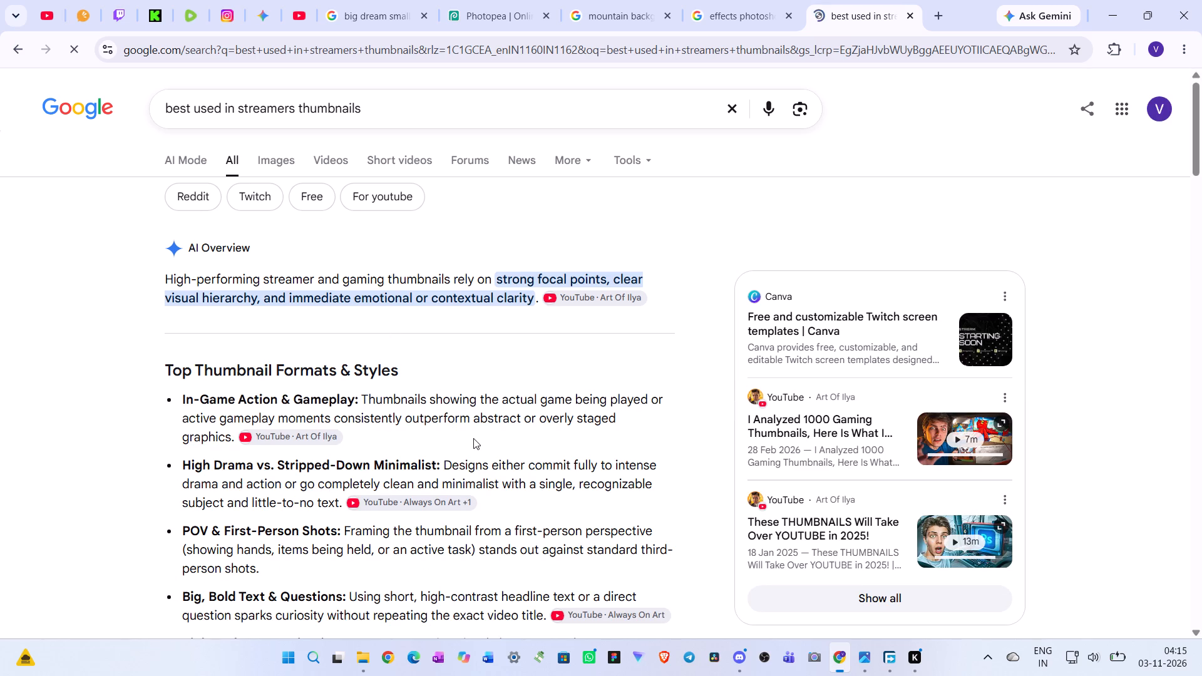
scroll(475, 441, "up", 4)
Refine the search to "best used in streamers thumbnails fonts" and read the overview of recommended fonts.
left_click(403, 118)
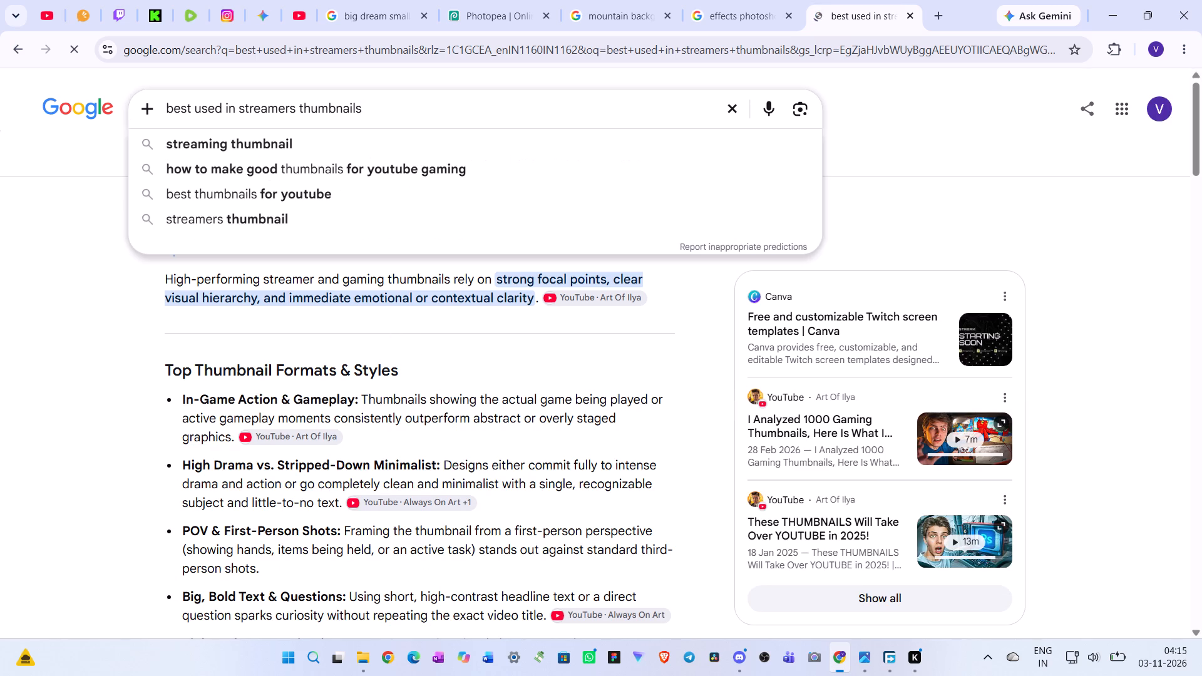
key("space")
type("forn")
key("BackSpace")
key("BackSpace")
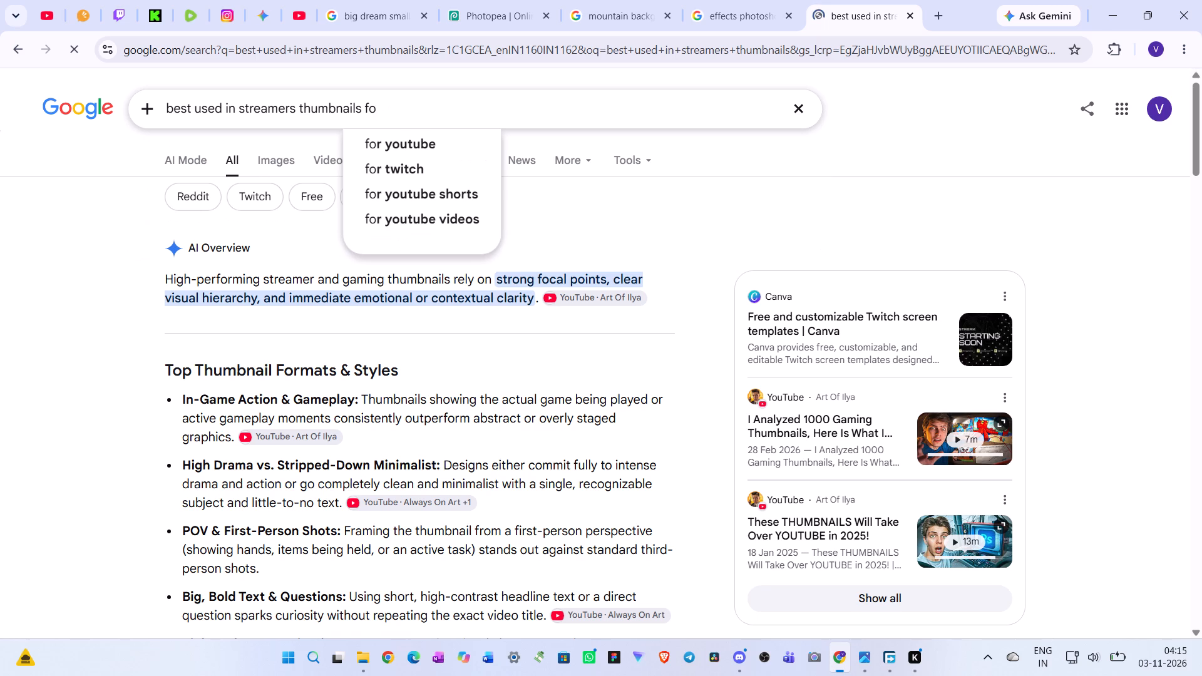
type("nts")
key("Return")
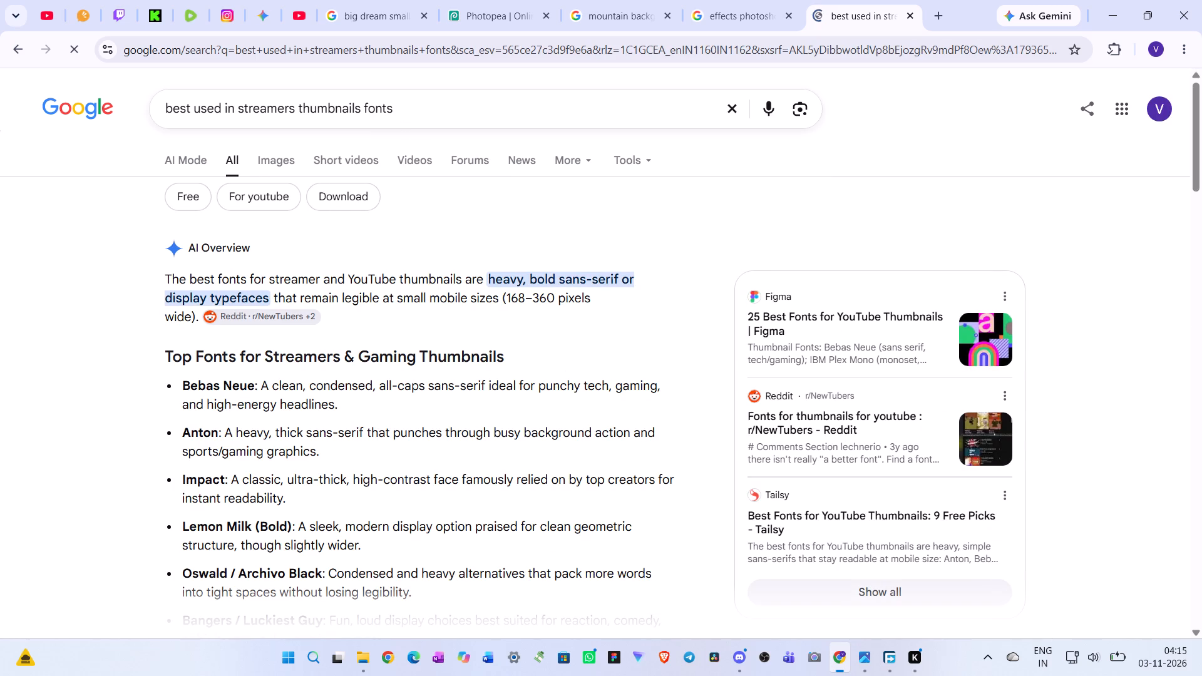
scroll(242, 428, "down", 1)
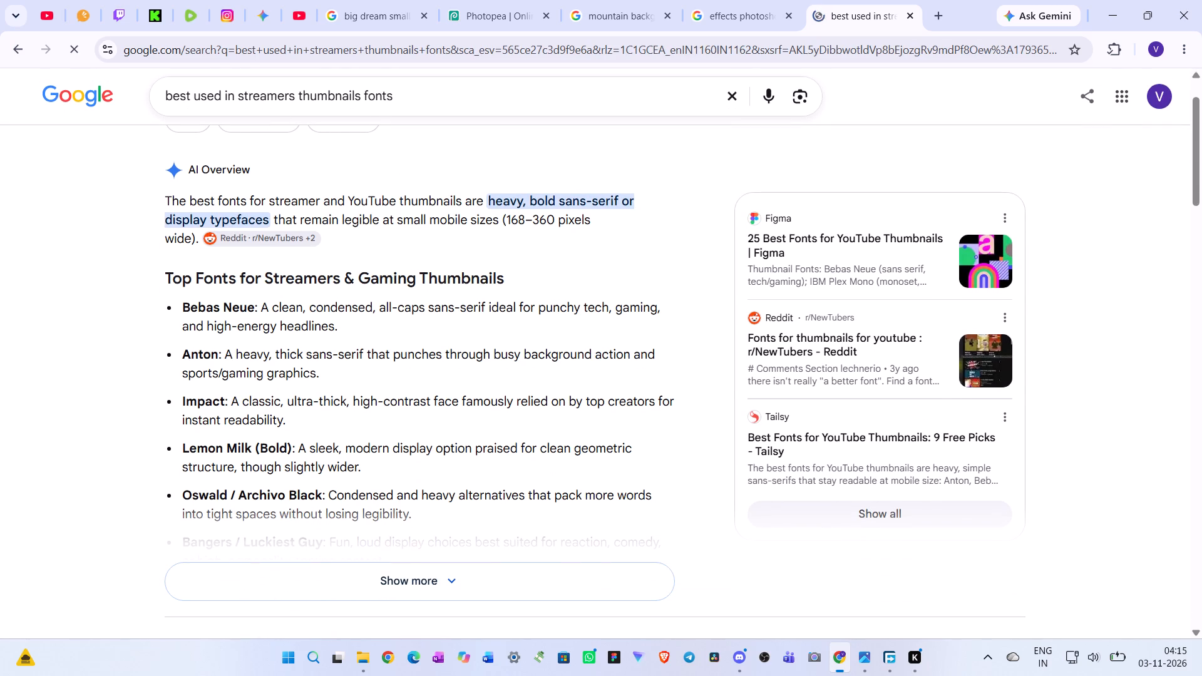
scroll(343, 471, "up", 4)
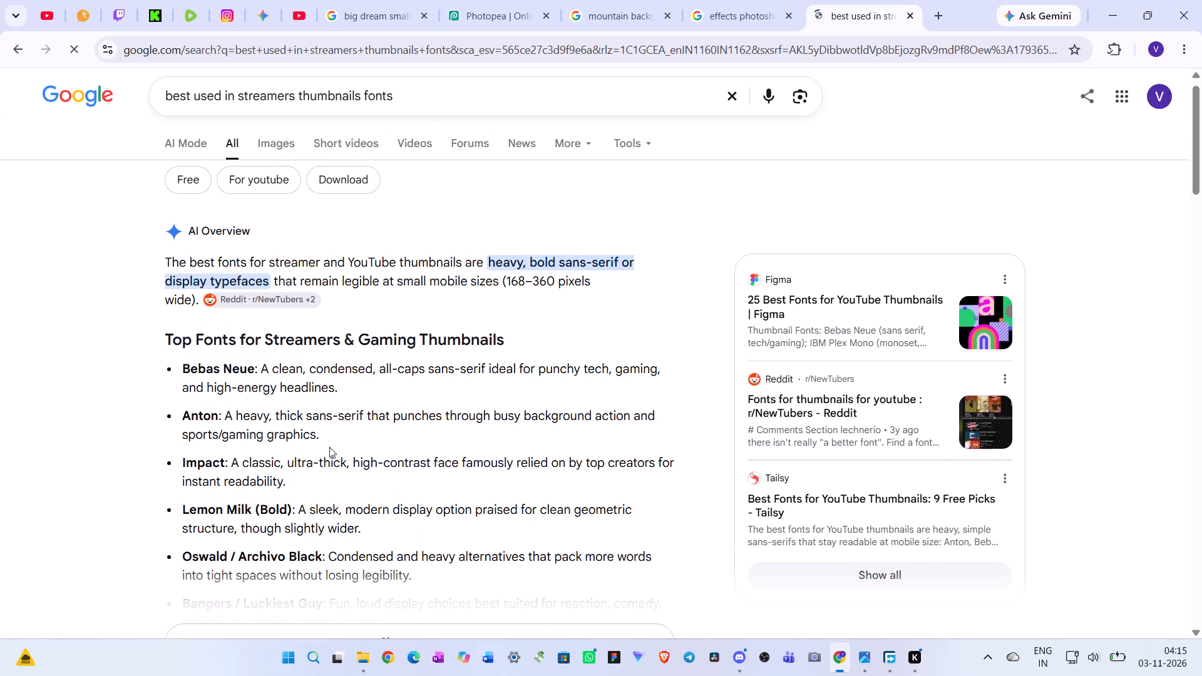
Browse the image results for thumbnail fonts and open Approachable Design's article "29 Best Fonts for YouTube Thumbnails in 2024".
left_click(267, 160)
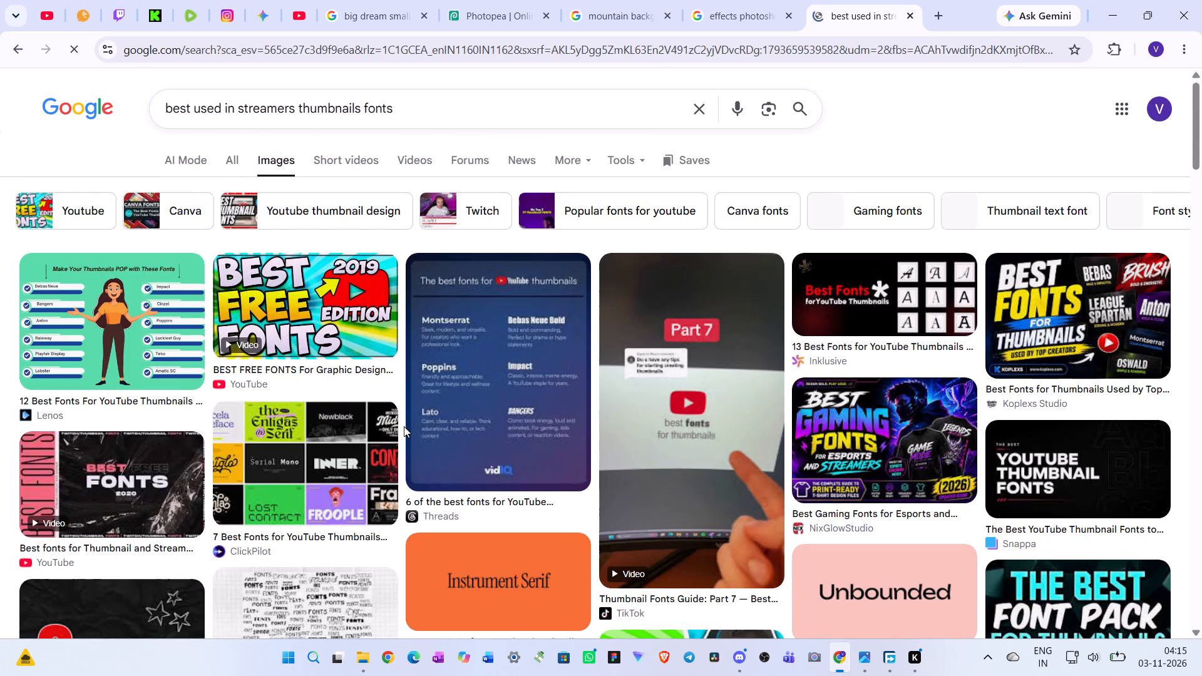
scroll(940, 456, "down", 4)
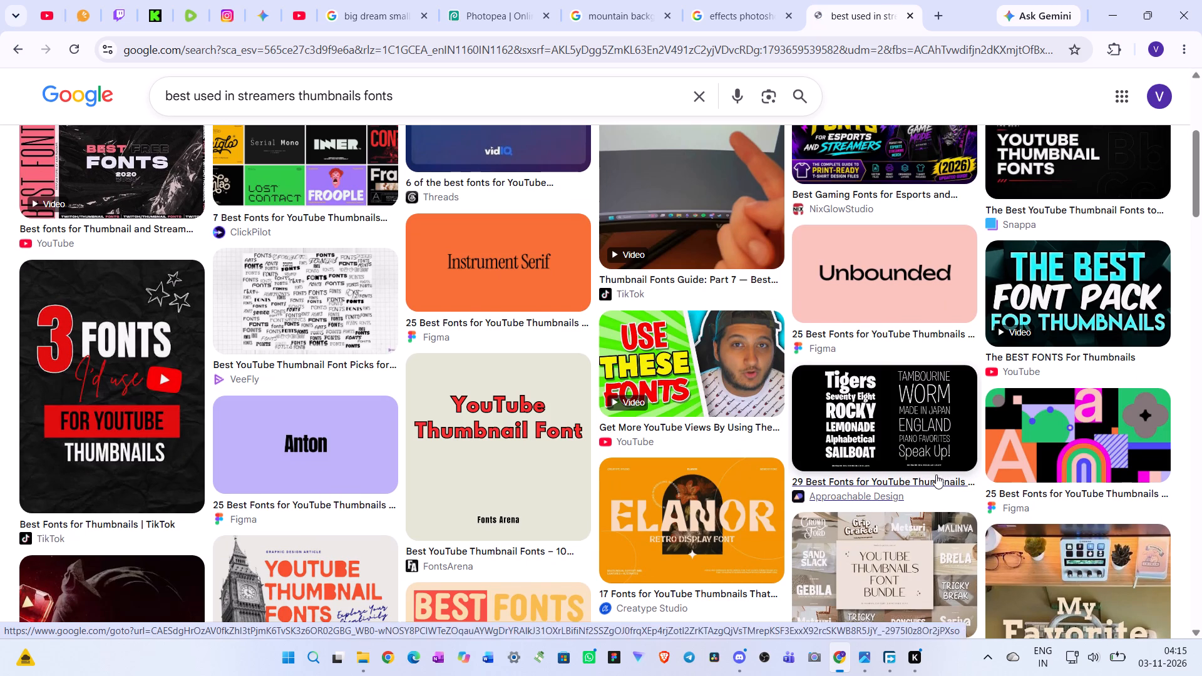
scroll(742, 474, "down", 2)
left_click(898, 252)
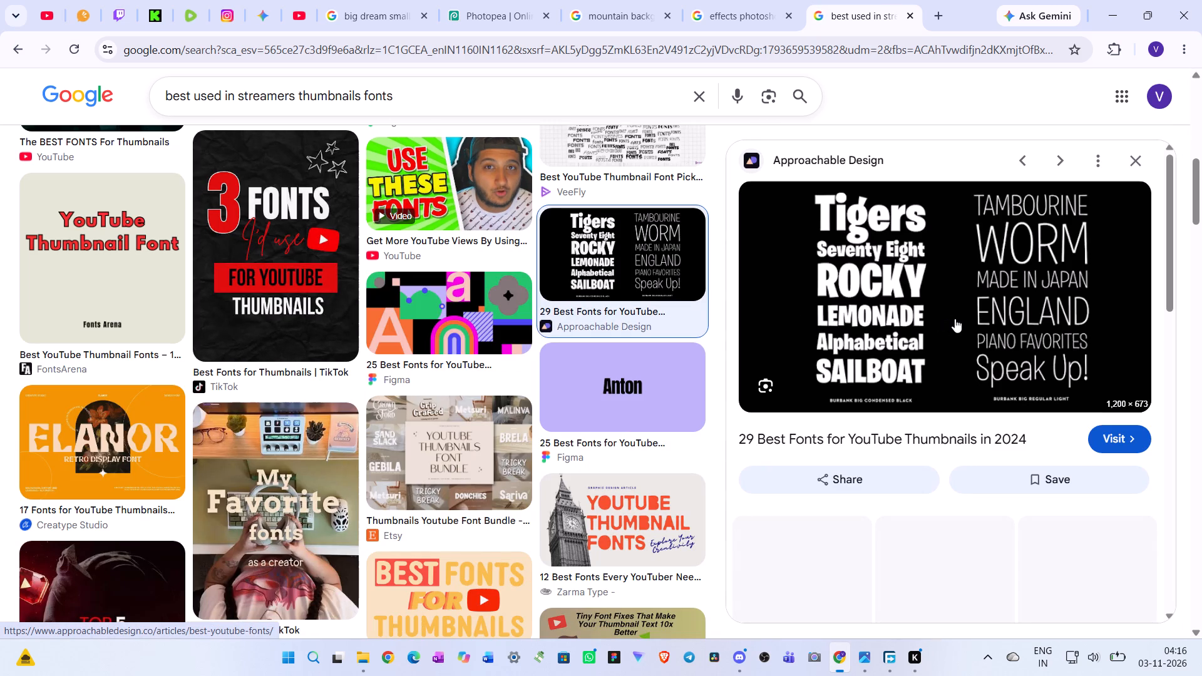
left_click(1124, 439)
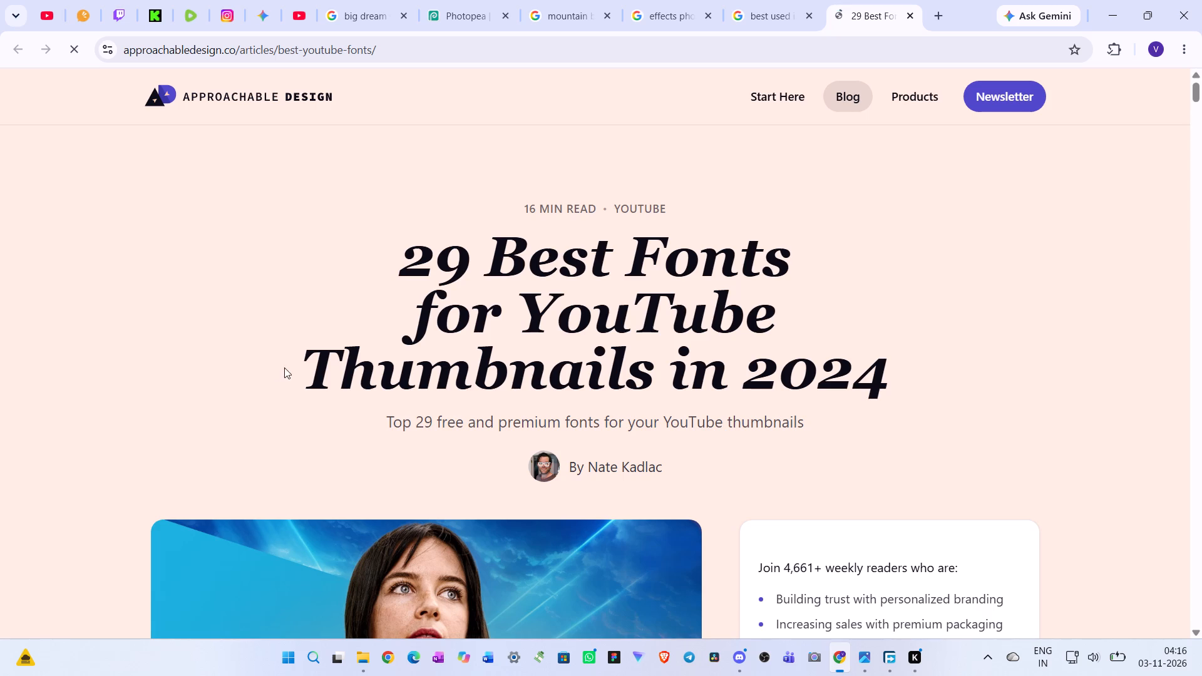
Look through the article's free and premium font samples for a suitable thumbnail typeface.
scroll(502, 369, "down", 8)
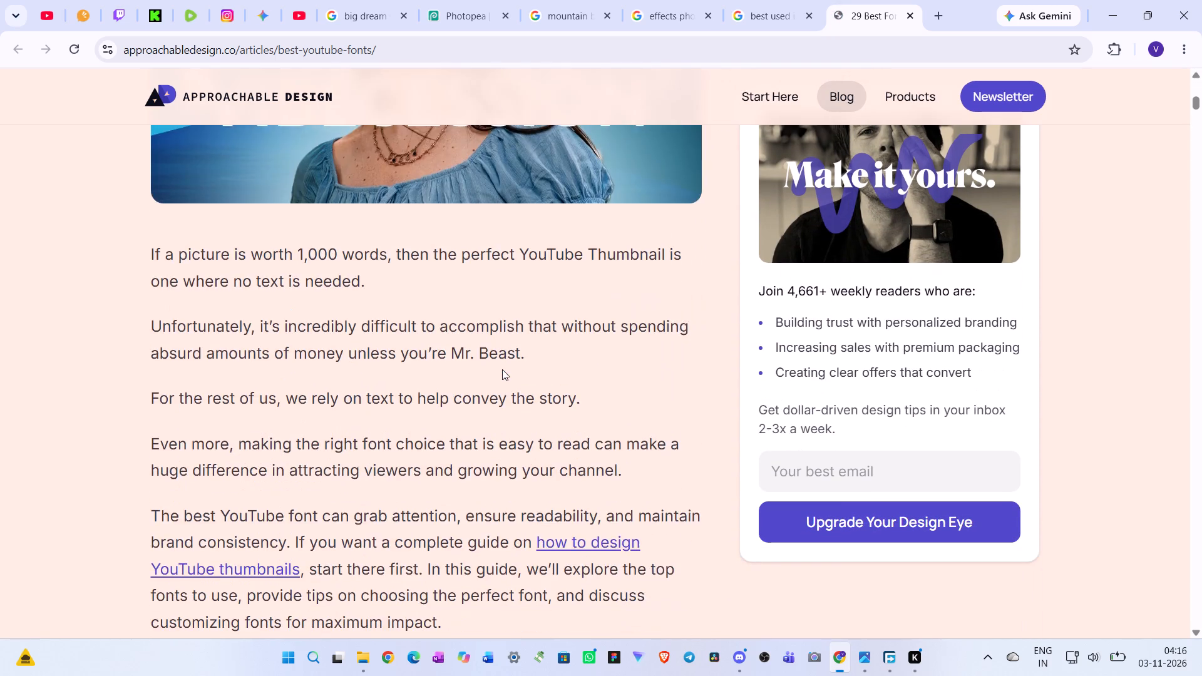
scroll(502, 369, "down", 9)
scroll(505, 369, "down", 15)
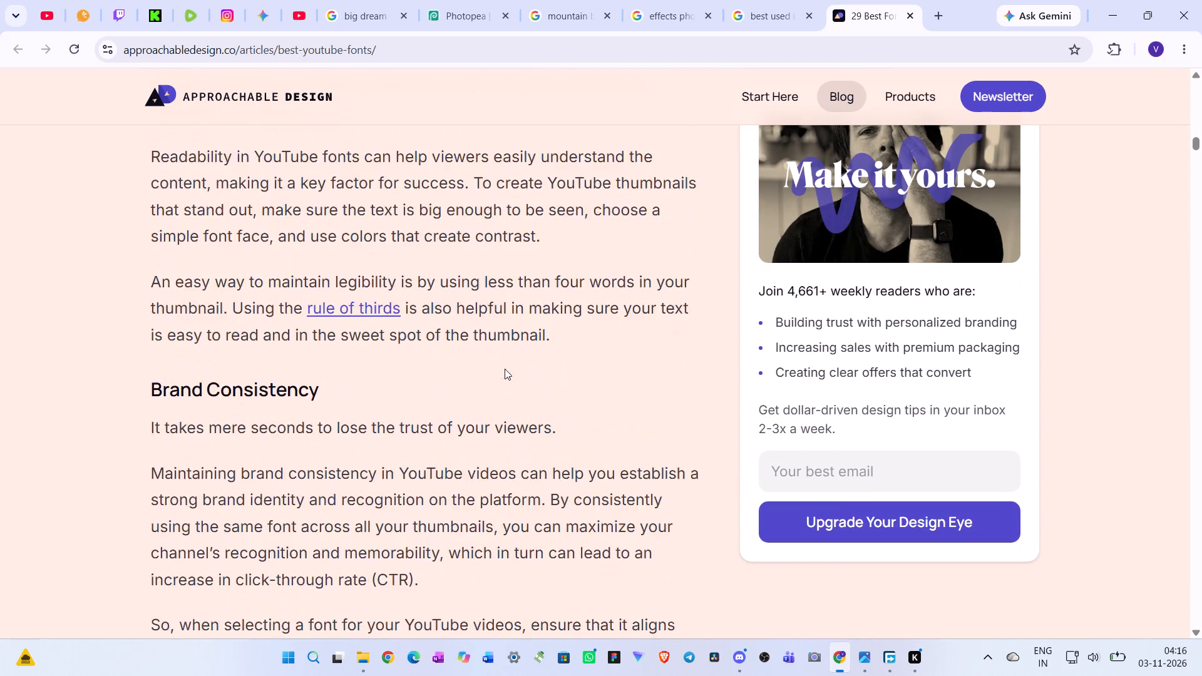
scroll(505, 369, "down", 20)
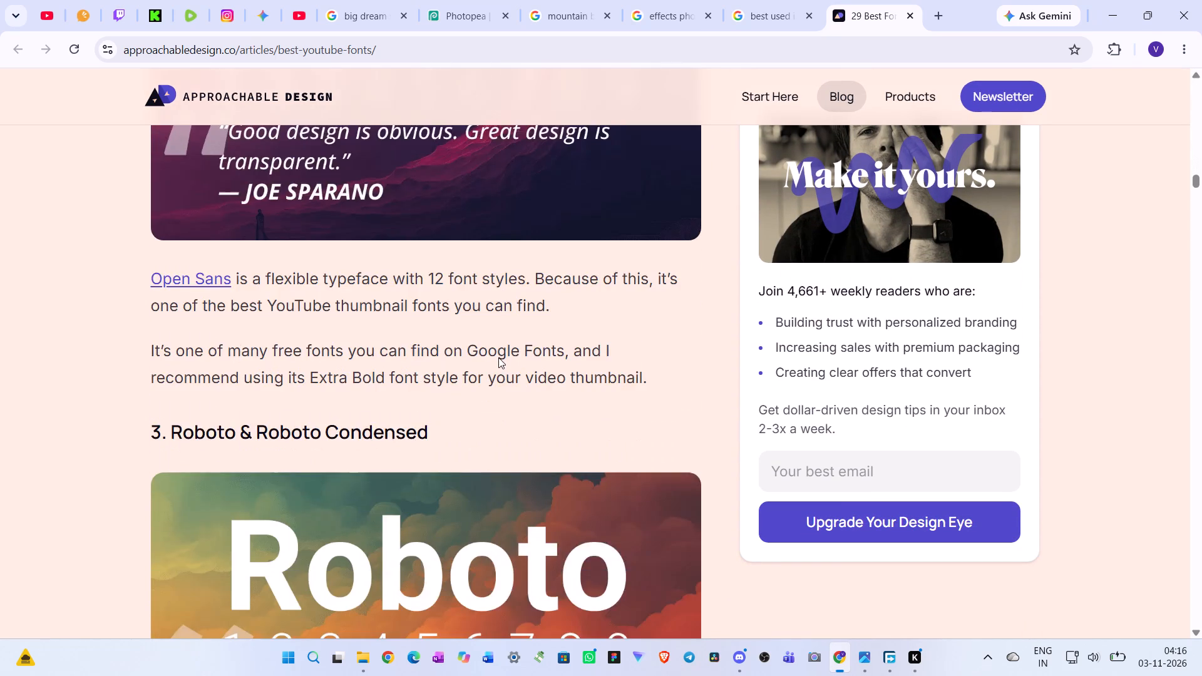
scroll(498, 357, "down", 20)
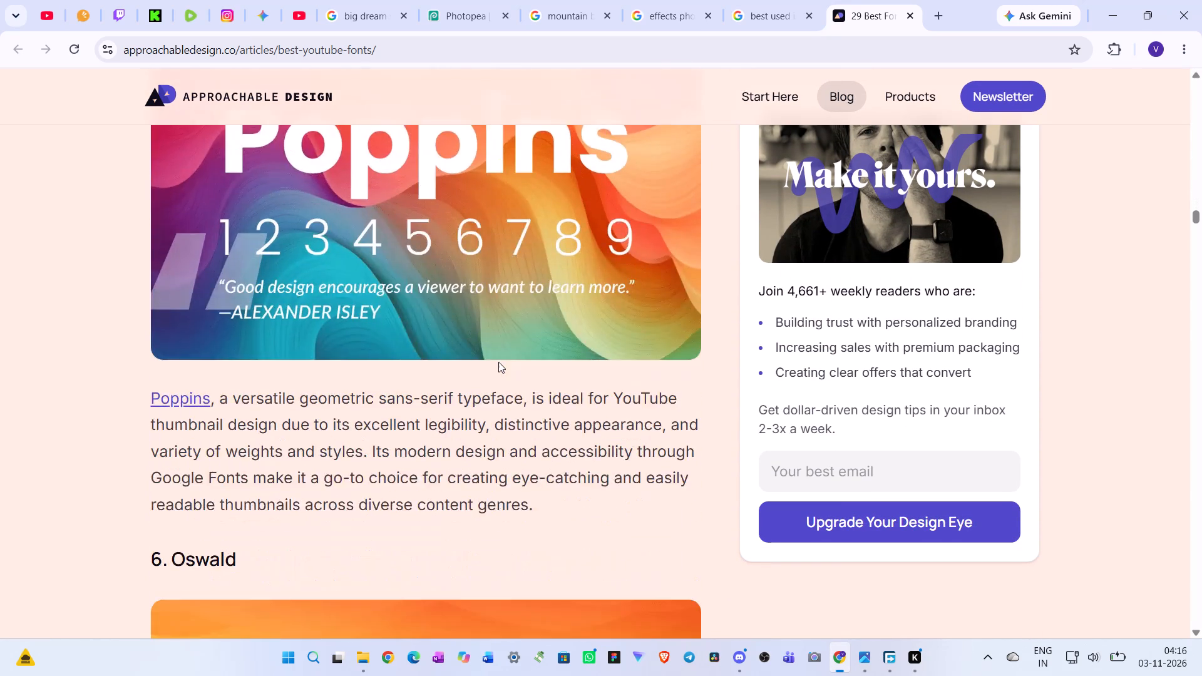
scroll(498, 362, "down", 13)
scroll(498, 362, "down", 10)
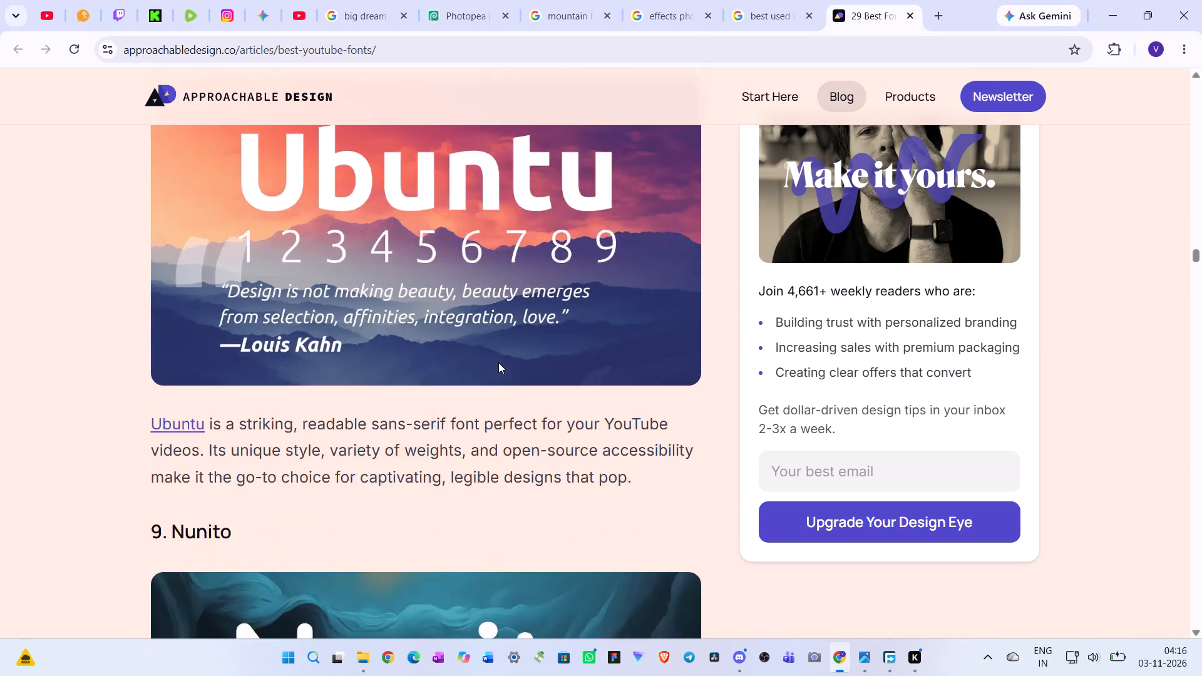
scroll(498, 362, "down", 20)
scroll(498, 362, "down", 8)
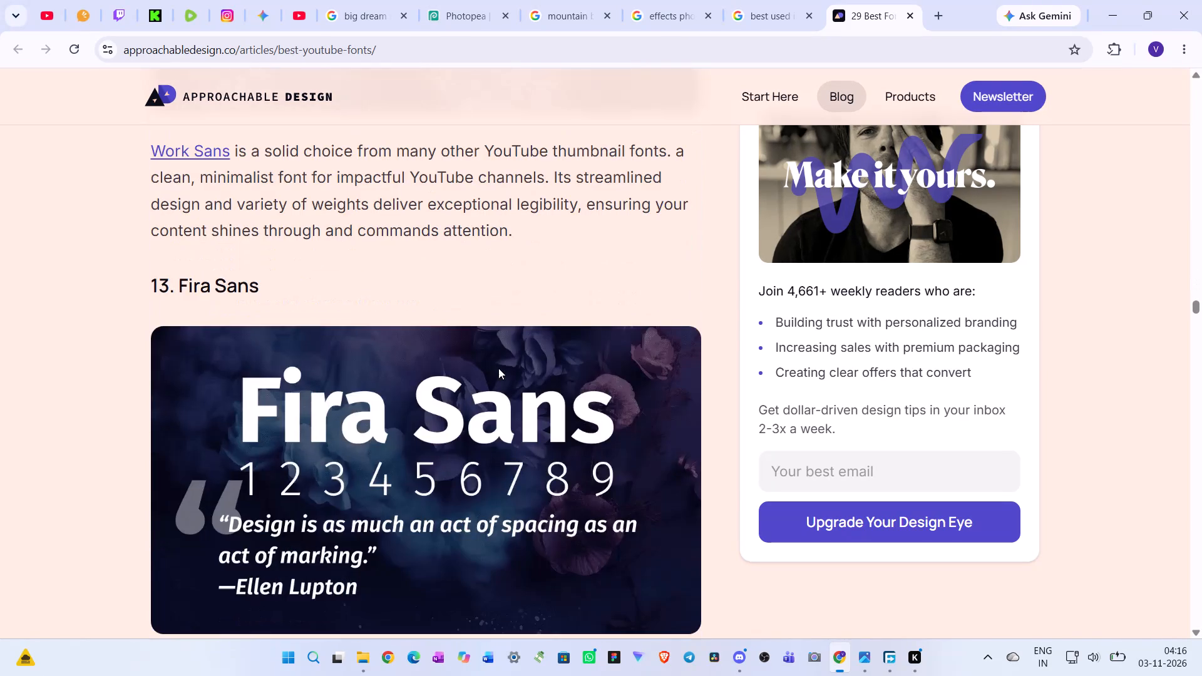
scroll(498, 368, "down", 20)
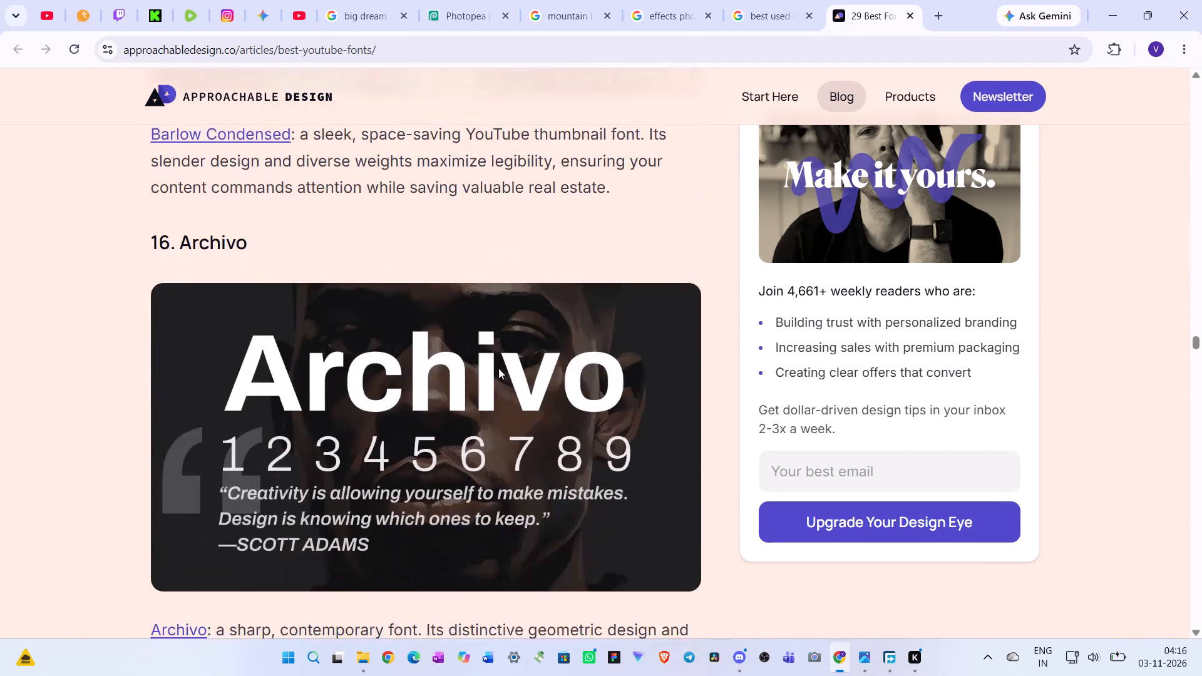
scroll(498, 368, "down", 2)
scroll(505, 368, "up", 10)
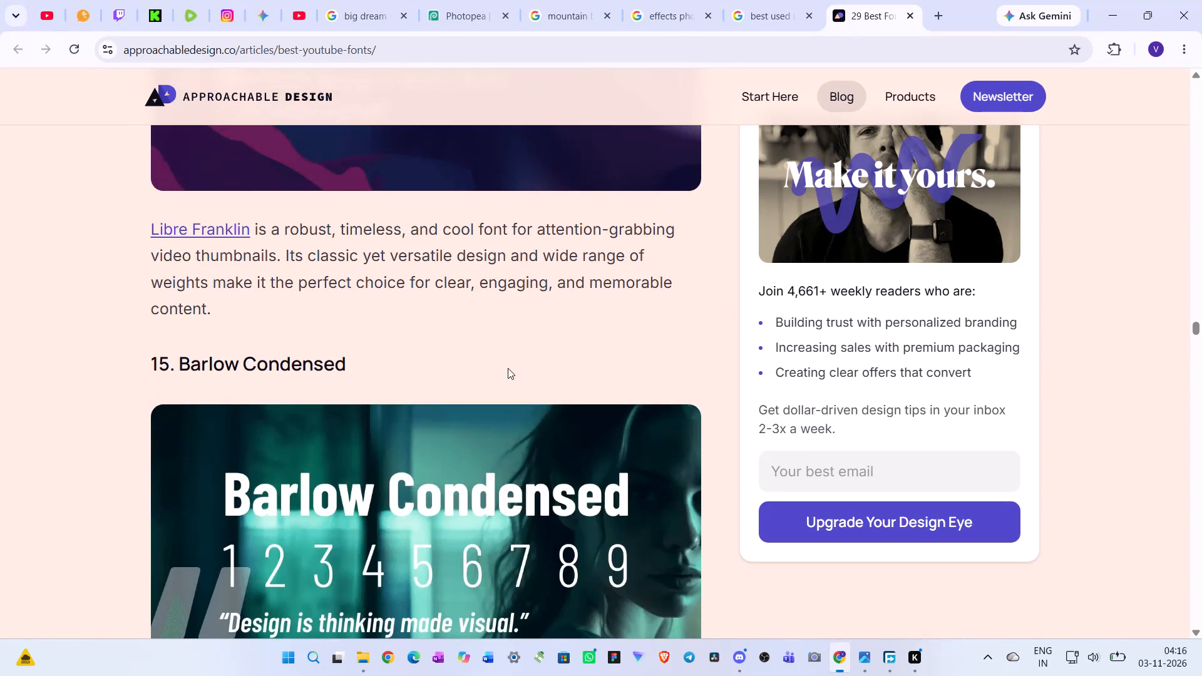
scroll(508, 368, "down", 10)
scroll(508, 368, "down", 17)
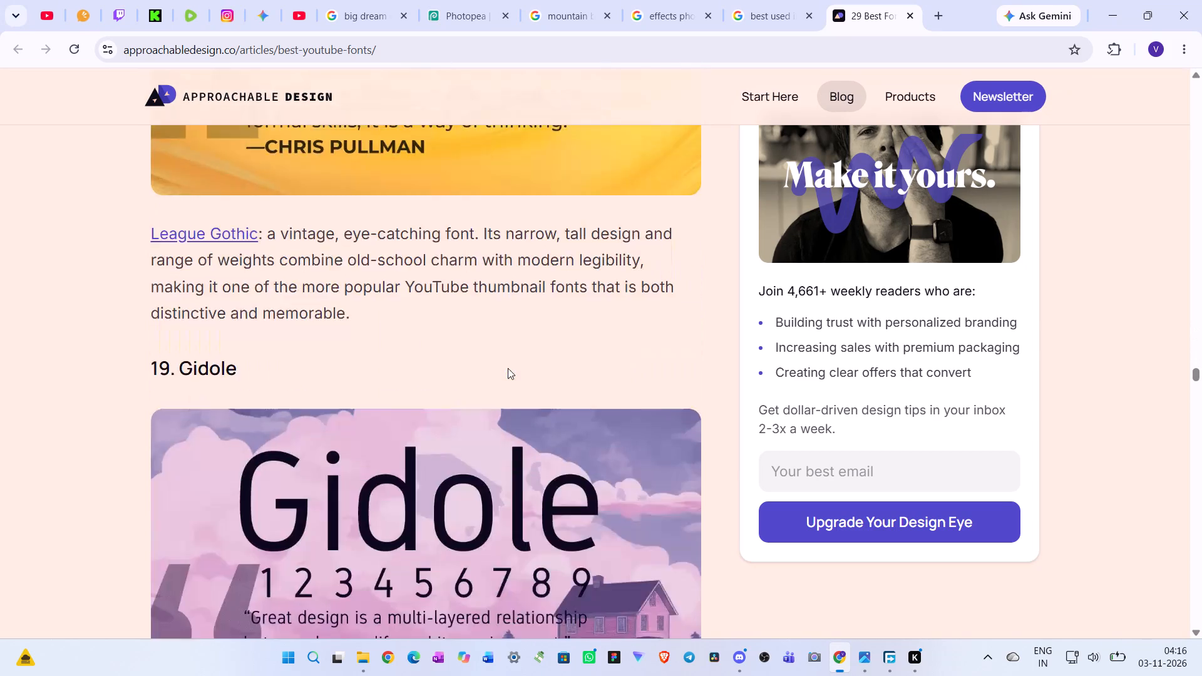
scroll(508, 368, "down", 20)
scroll(508, 368, "down", 12)
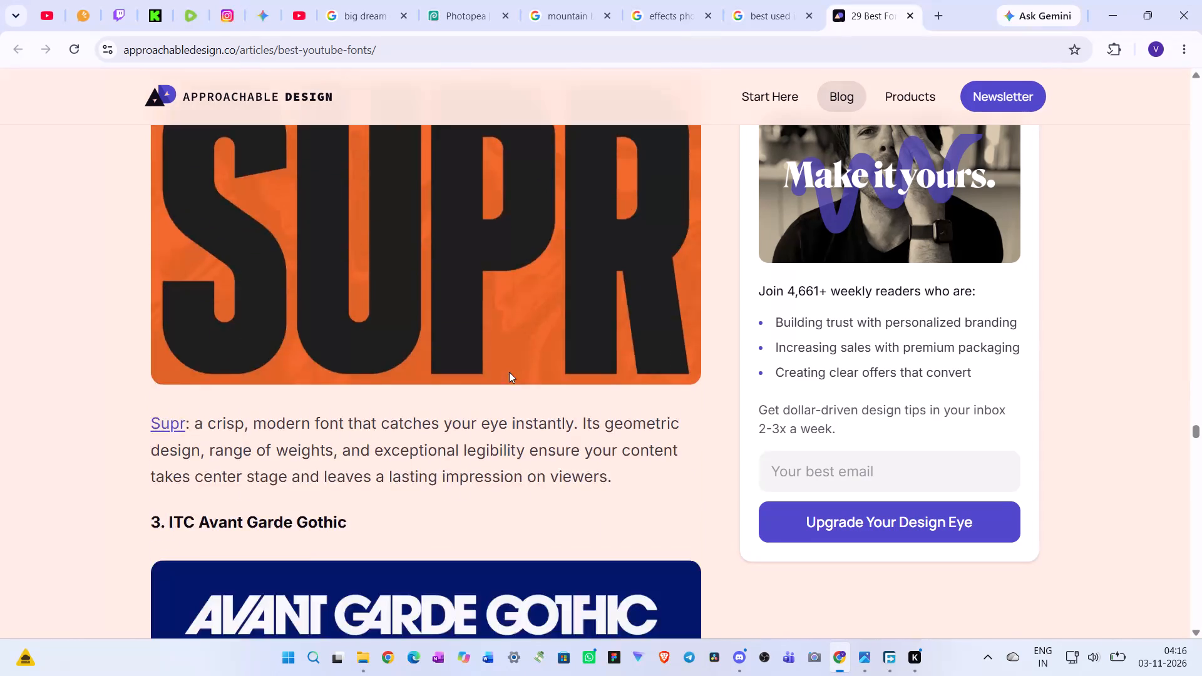
scroll(509, 372, "down", 20)
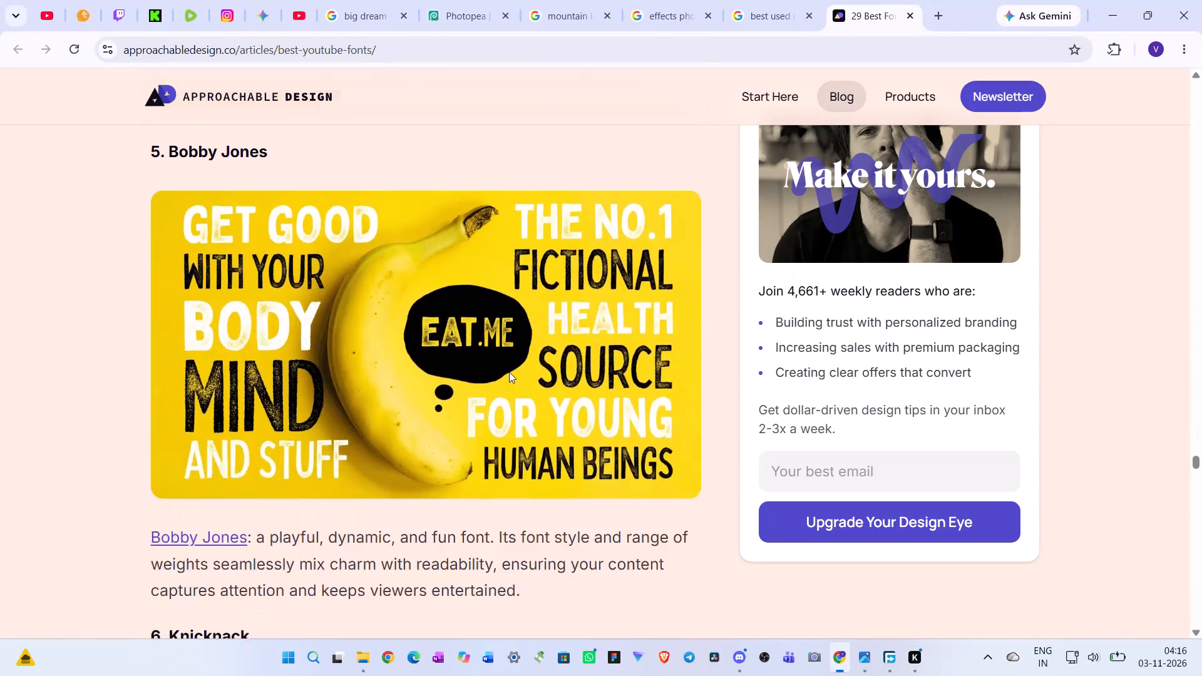
scroll(509, 372, "down", 17)
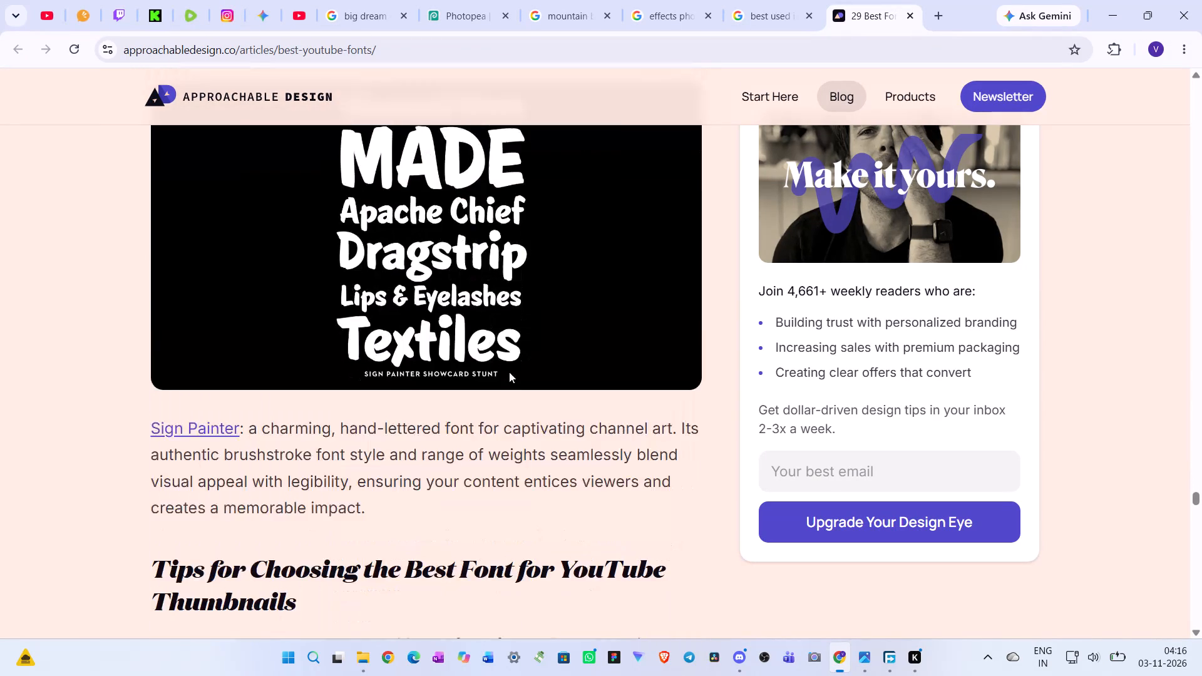
scroll(509, 372, "down", 8)
scroll(509, 372, "up", 14)
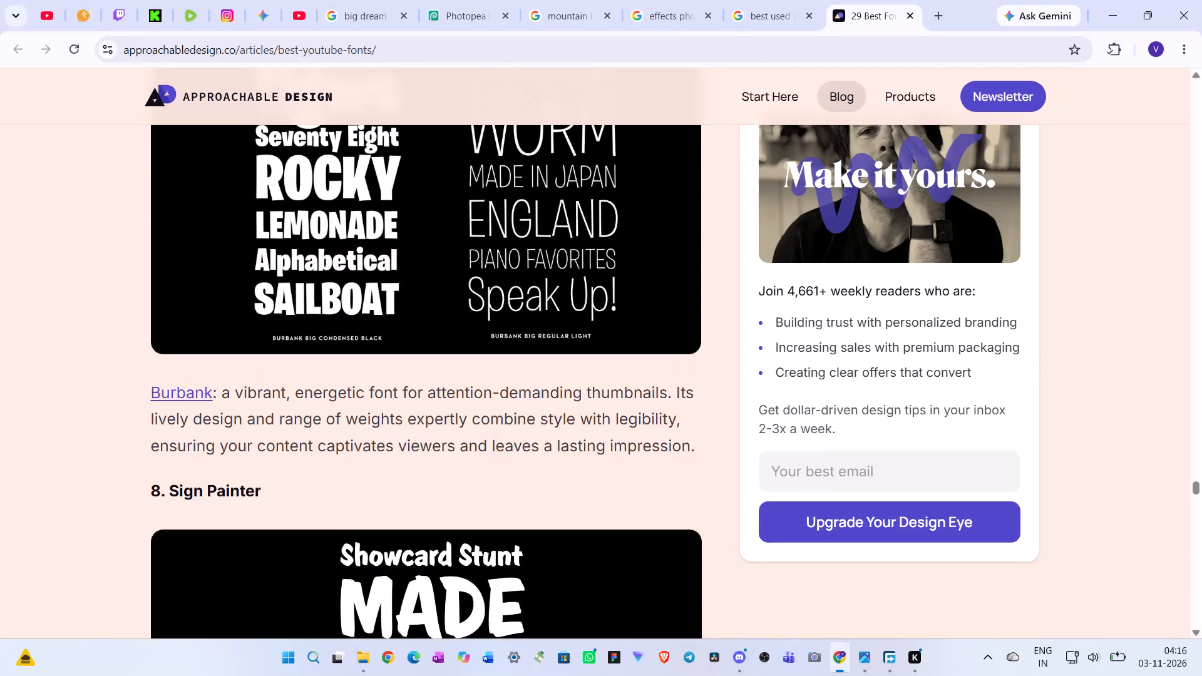
scroll(510, 372, "down", 3)
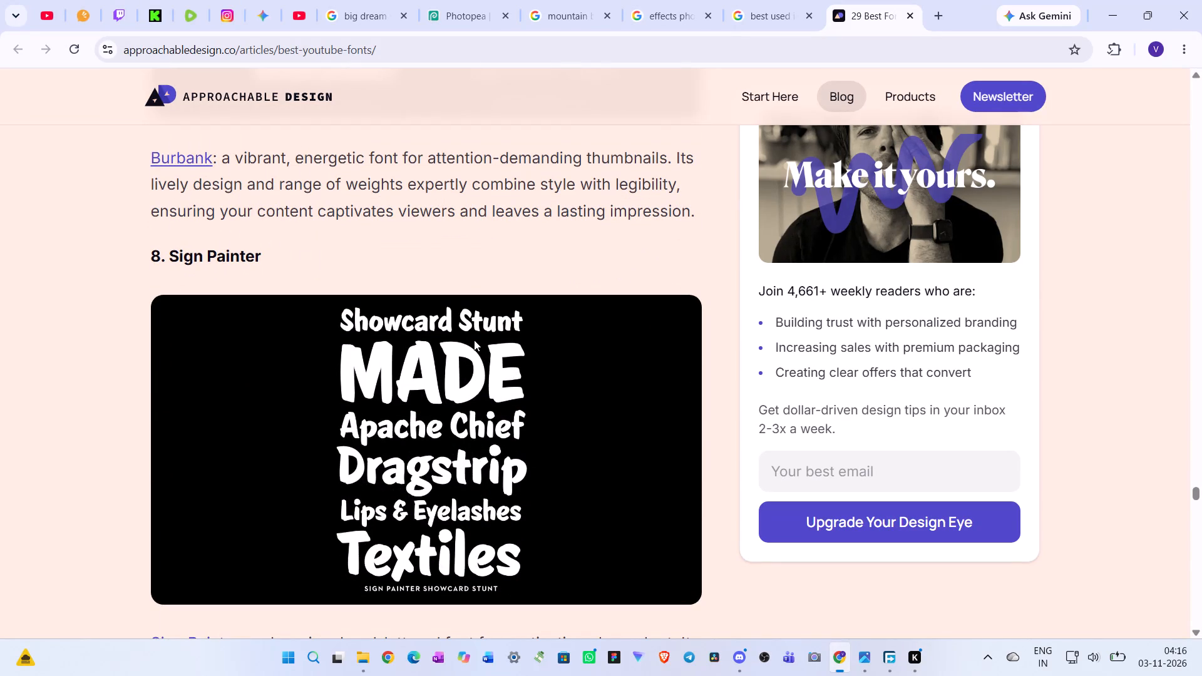
Skim the article's tips on choosing and customizing thumbnail fonts through to the end of the page.
scroll(468, 349, "down", 6)
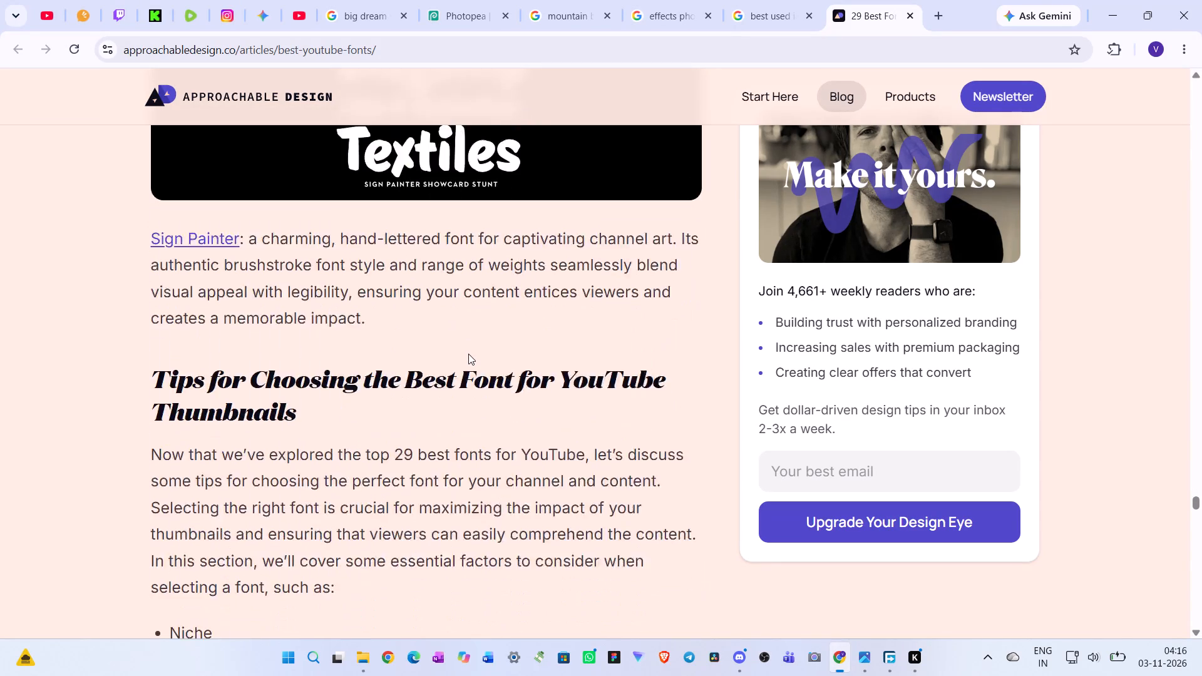
scroll(468, 354, "down", 13)
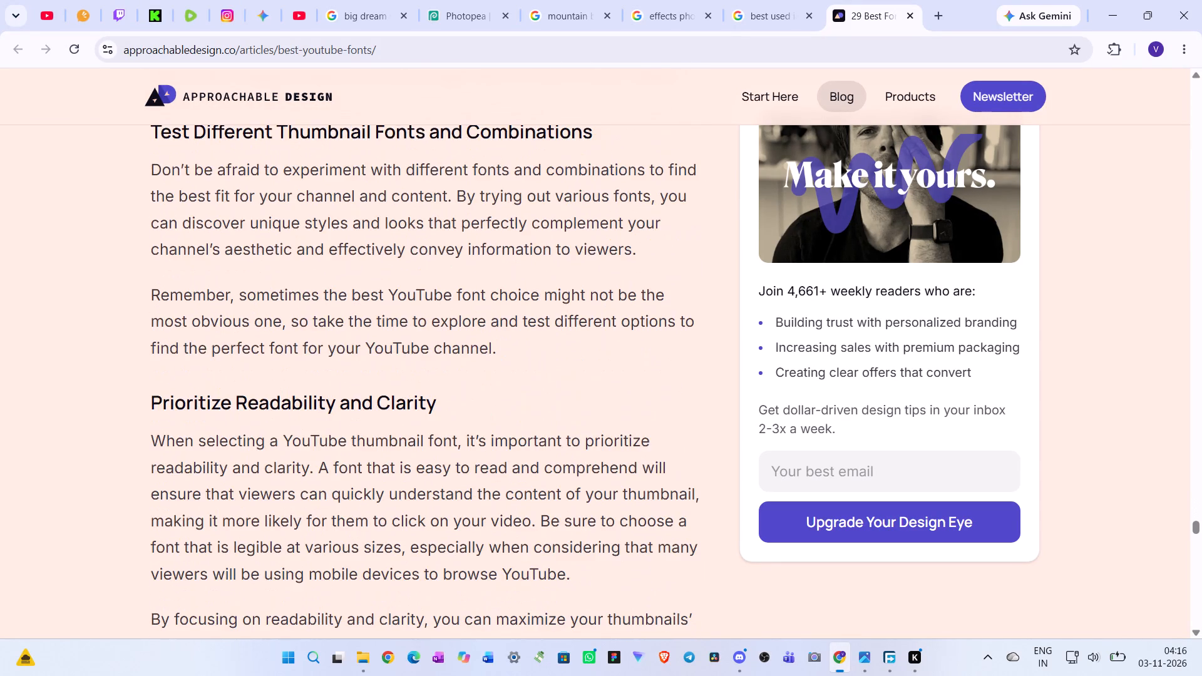
scroll(470, 356, "down", 13)
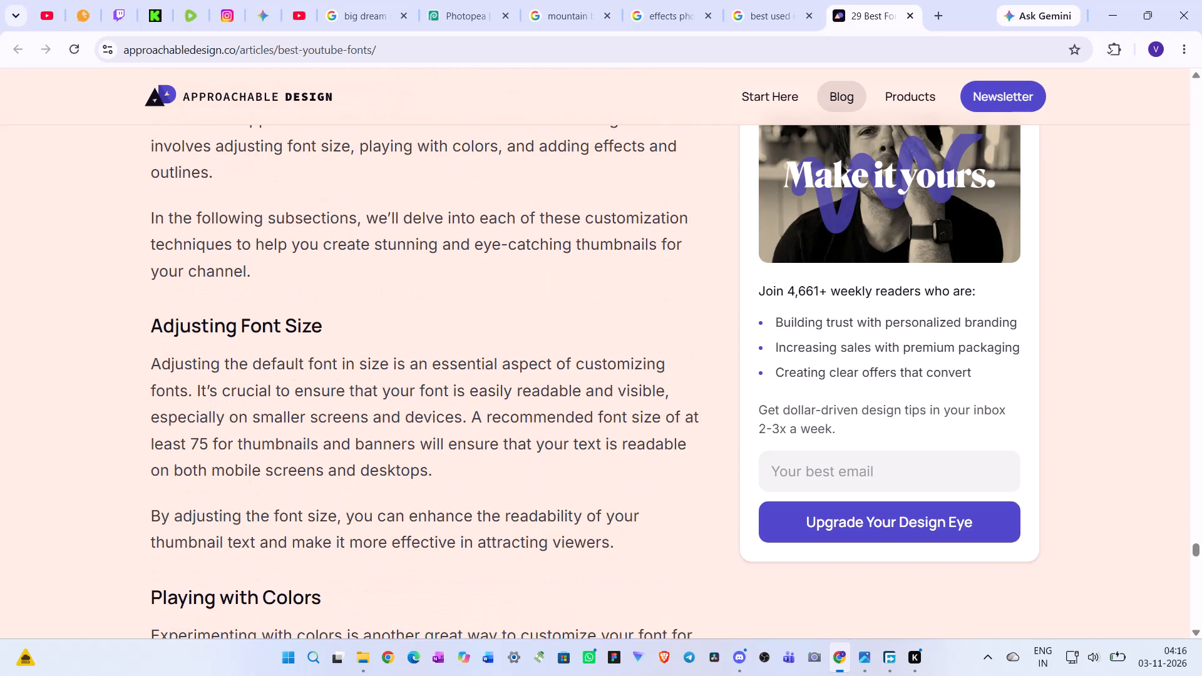
scroll(470, 356, "down", 12)
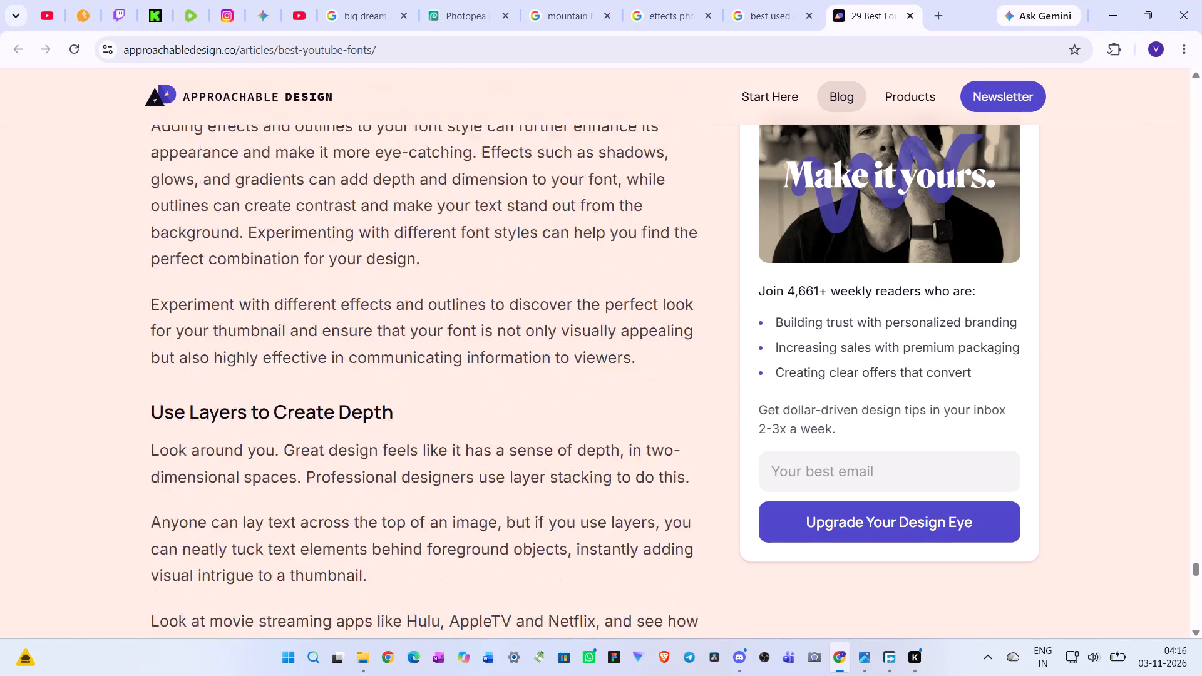
scroll(471, 365, "down", 6)
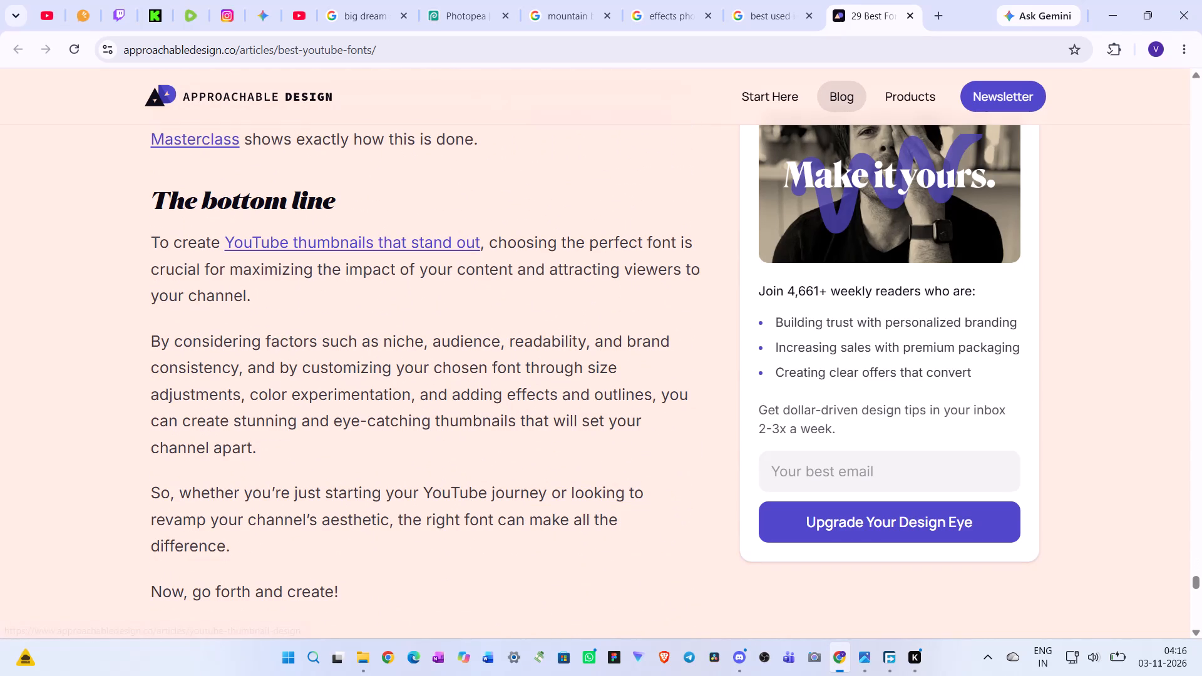
scroll(471, 377, "down", 18)
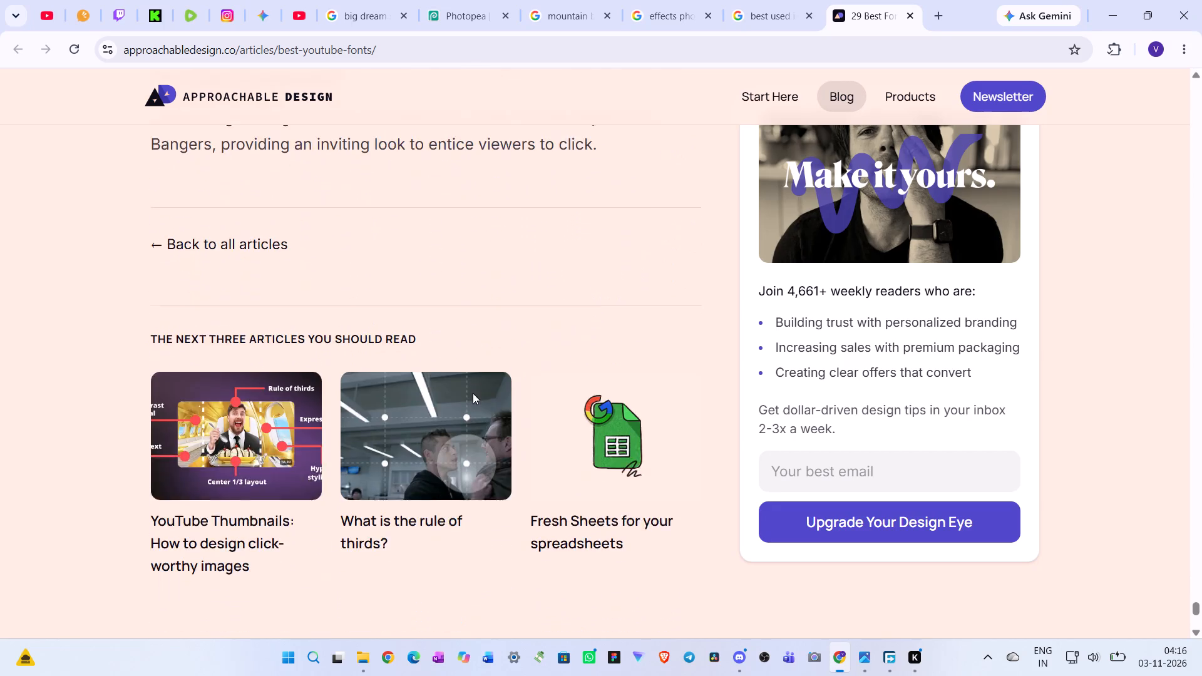
scroll(473, 393, "down", 2)
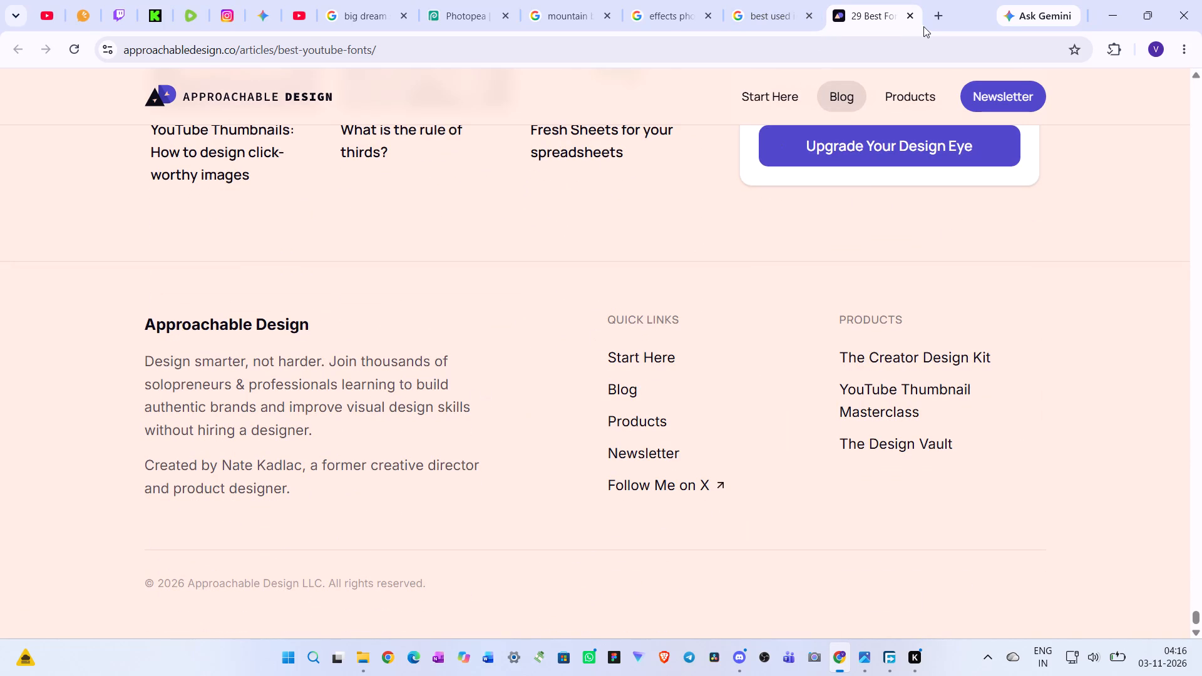
left_click(913, 16)
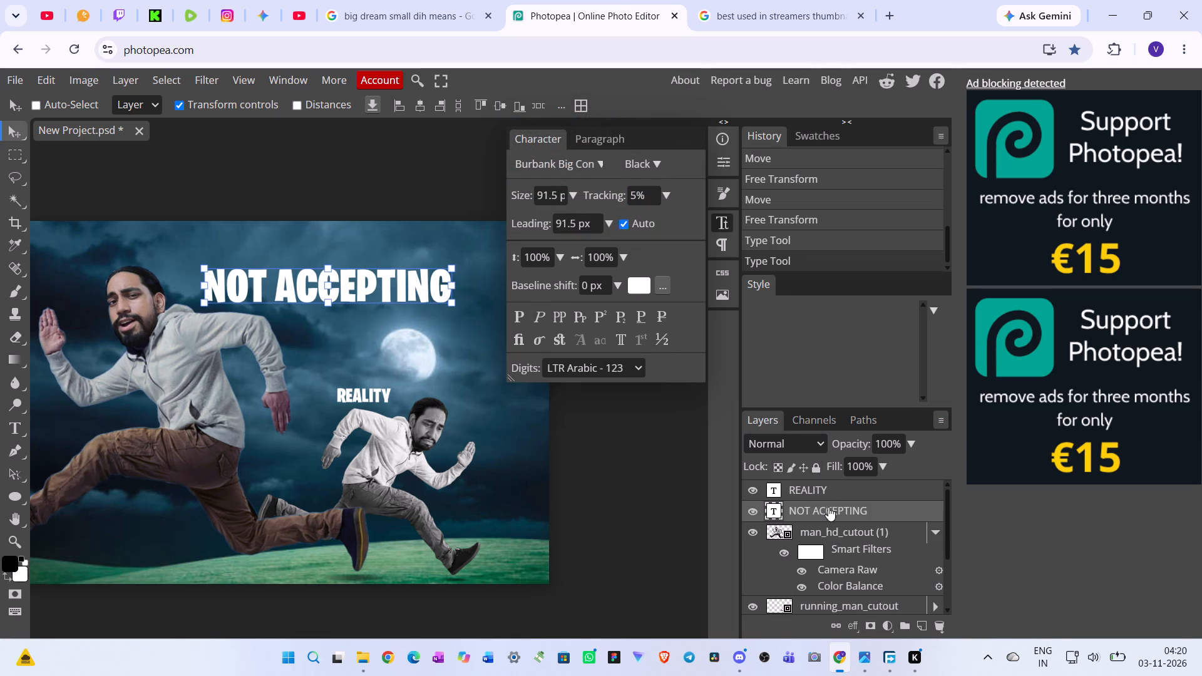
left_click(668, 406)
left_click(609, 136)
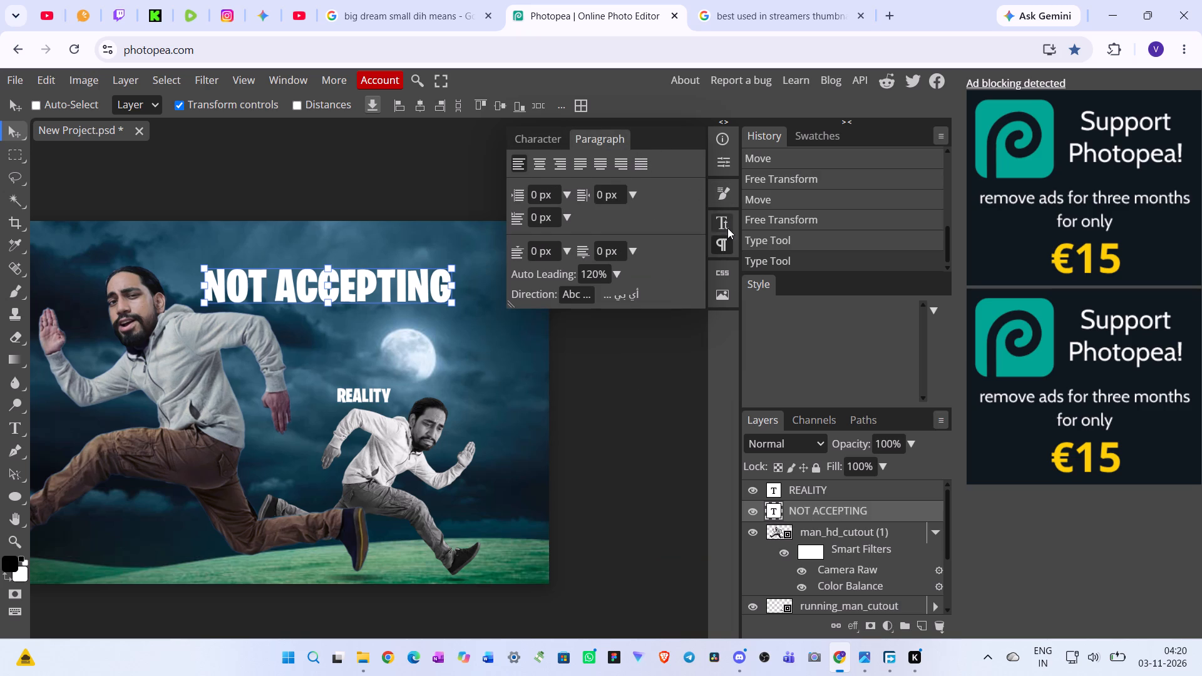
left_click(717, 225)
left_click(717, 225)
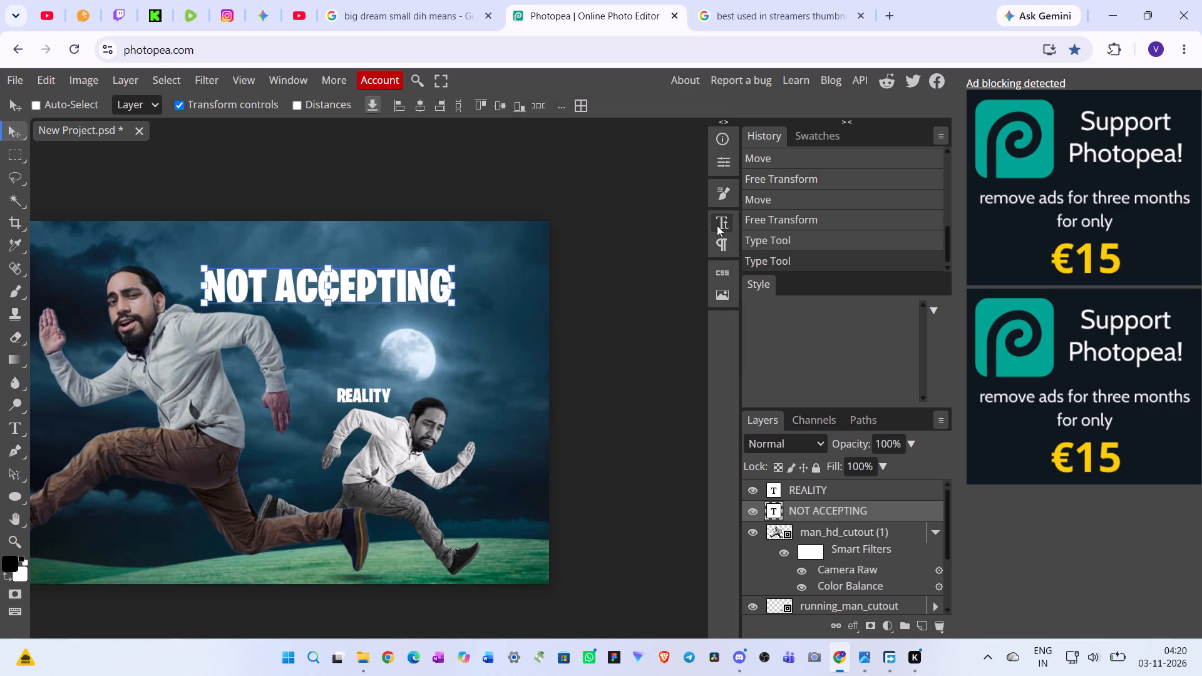
Undo the latest text tracking changes along with the last resize and move of the REALITY text.
key("ctrl+z")
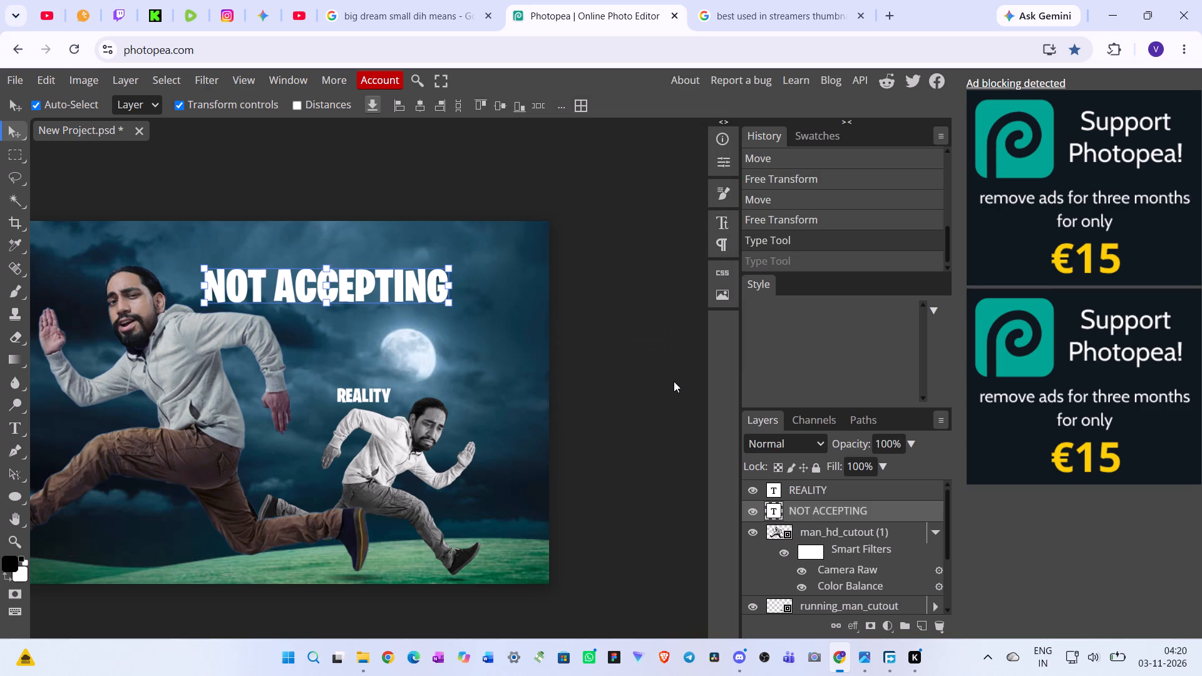
key("ctrl+z")
key("ctrl+z")
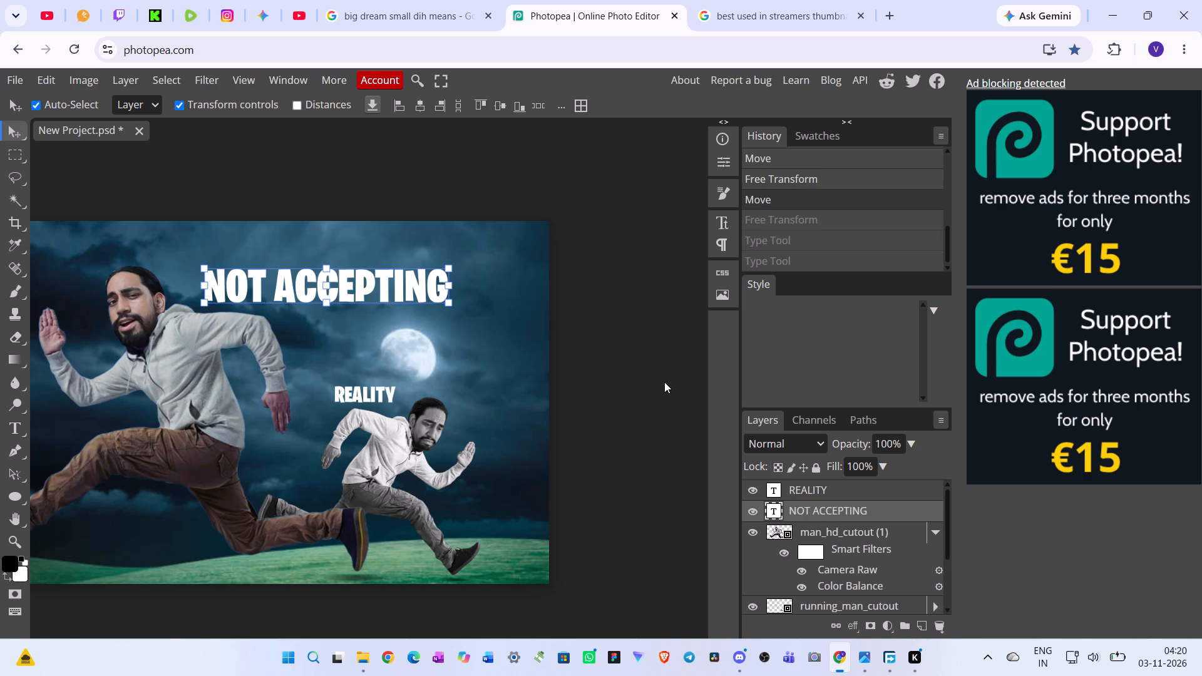
key("ctrl+z")
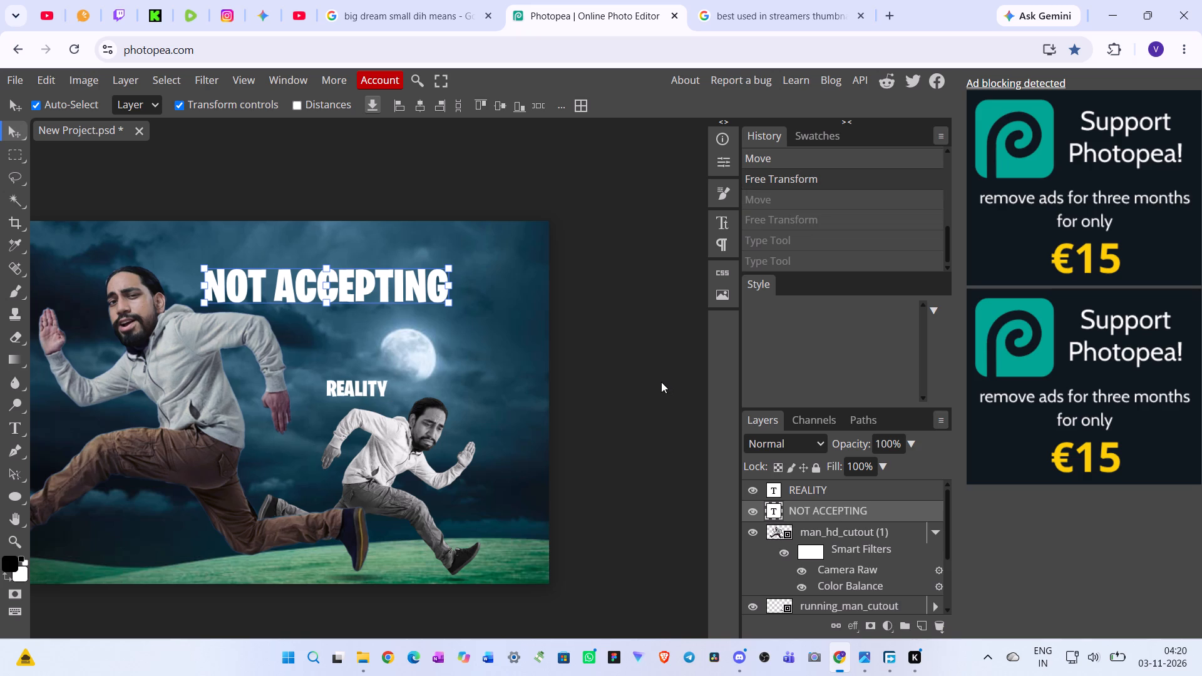
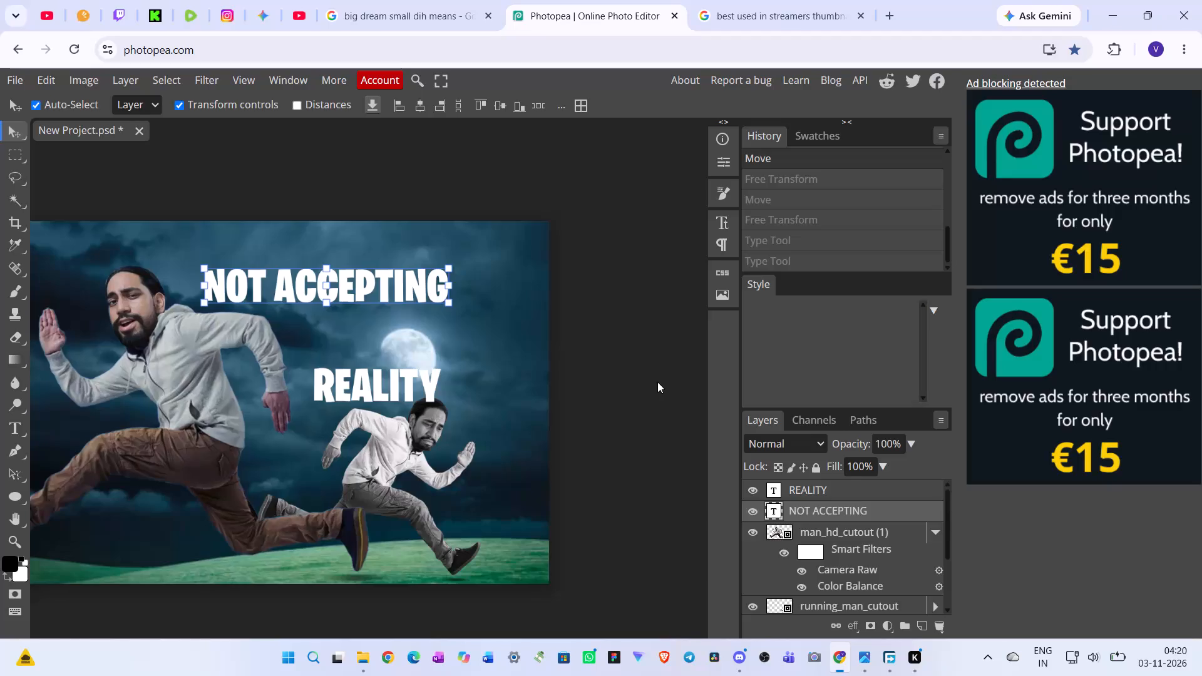
Search Google for "undo key in photopea" and look through the general web results.
key("ctrl+y")
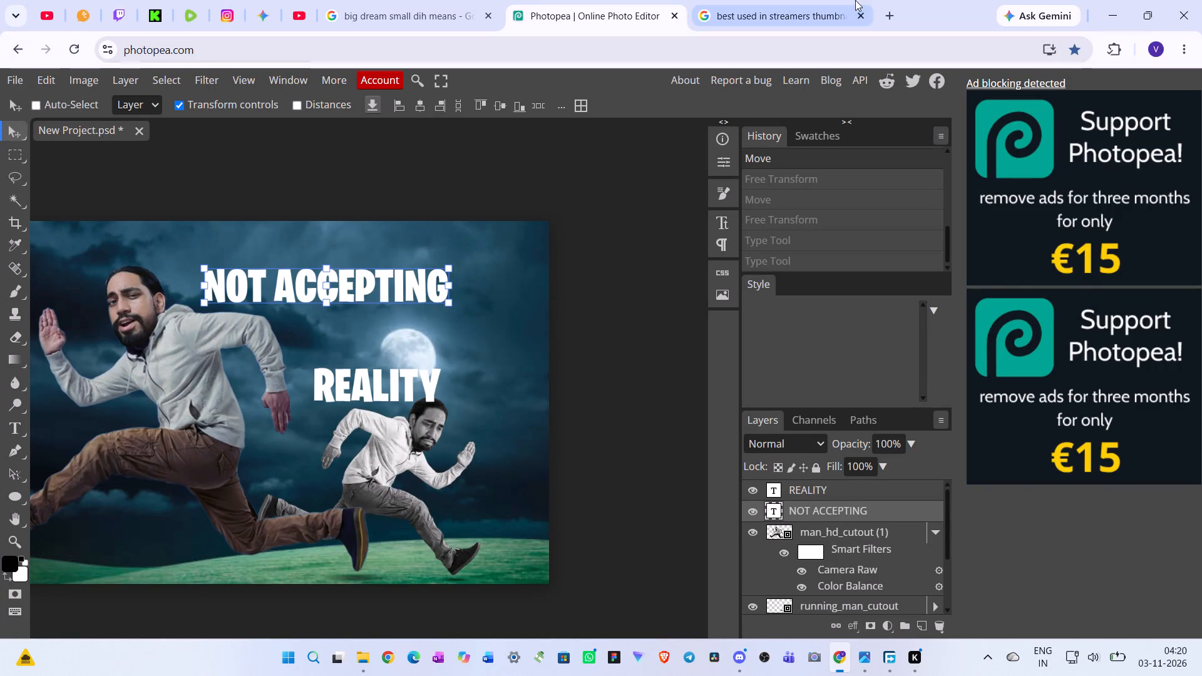
left_click(767, 14)
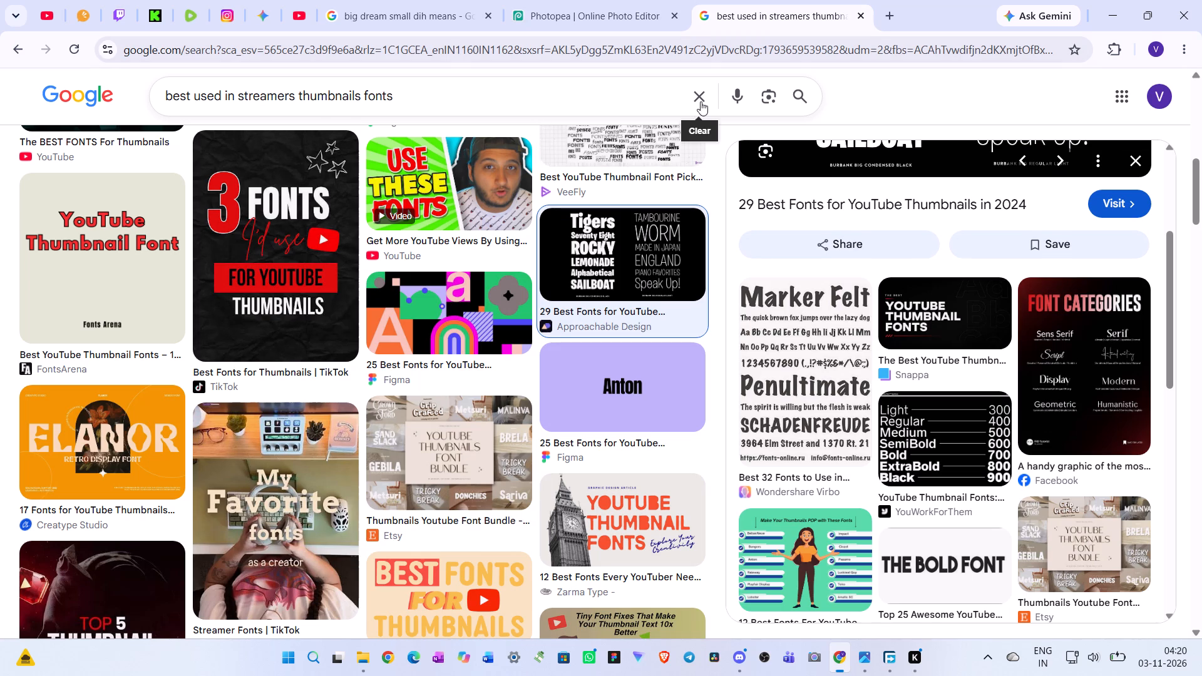
left_click(701, 101)
type("undo")
key("space")
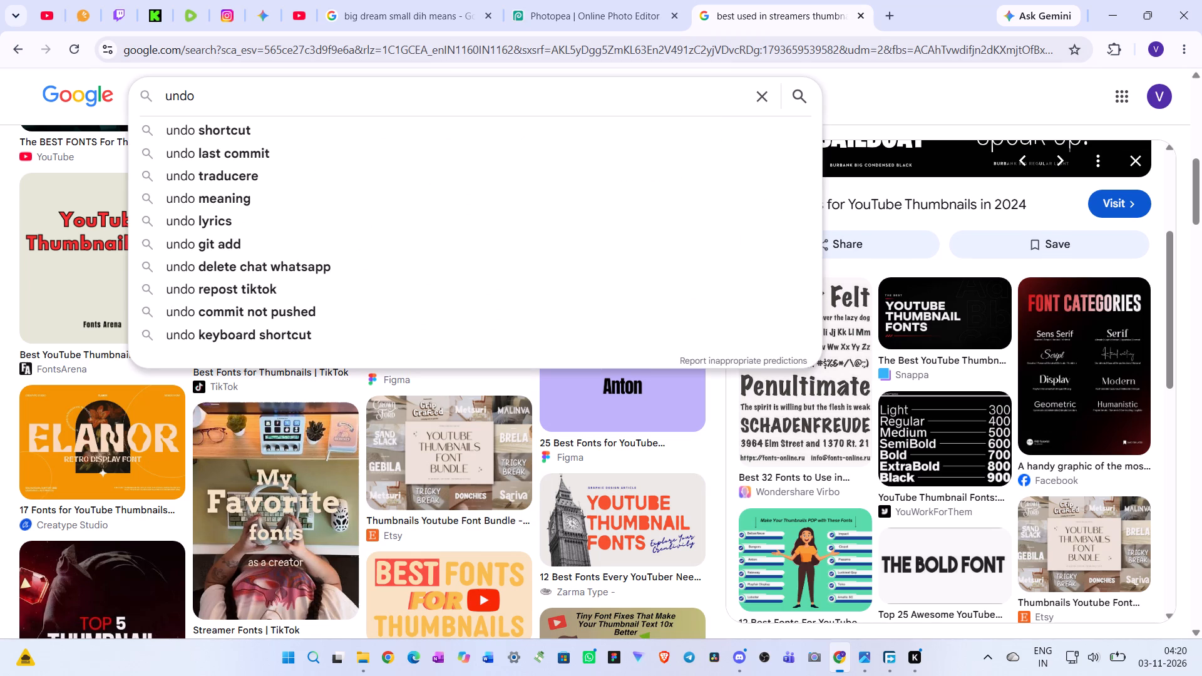
type("ky")
key("BackSpace")
type("ey in")
key("space")
type("po")
key("BackSpace")
type("hotopea")
key("Return")
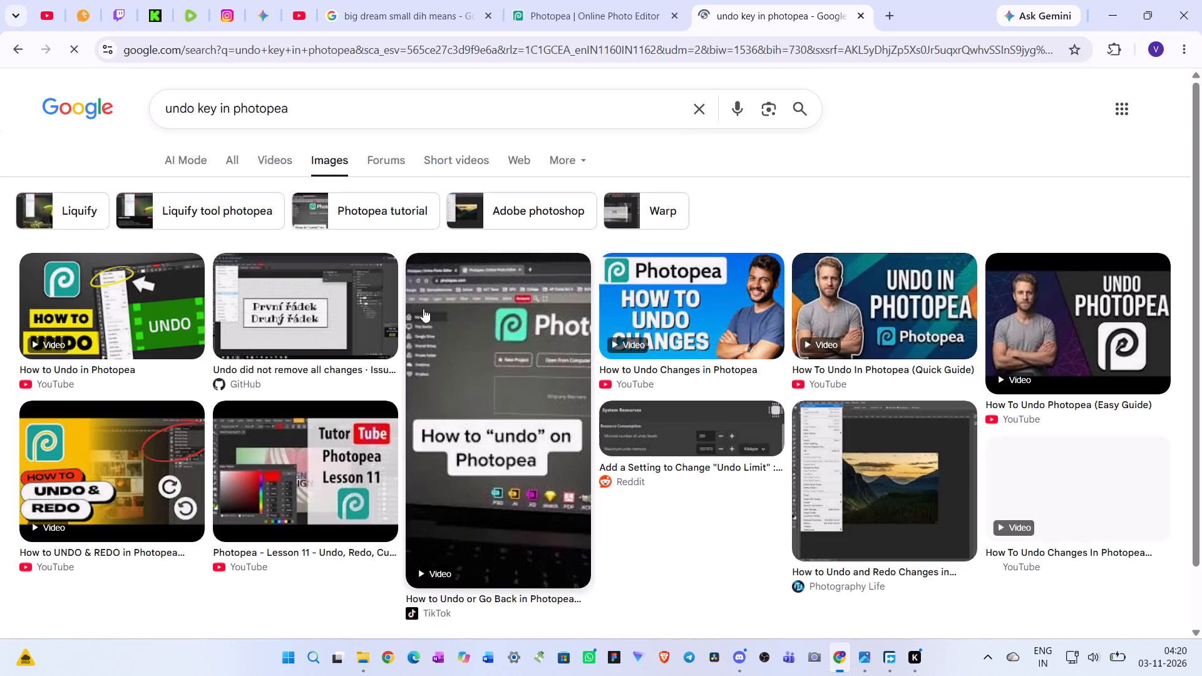
left_click(230, 168)
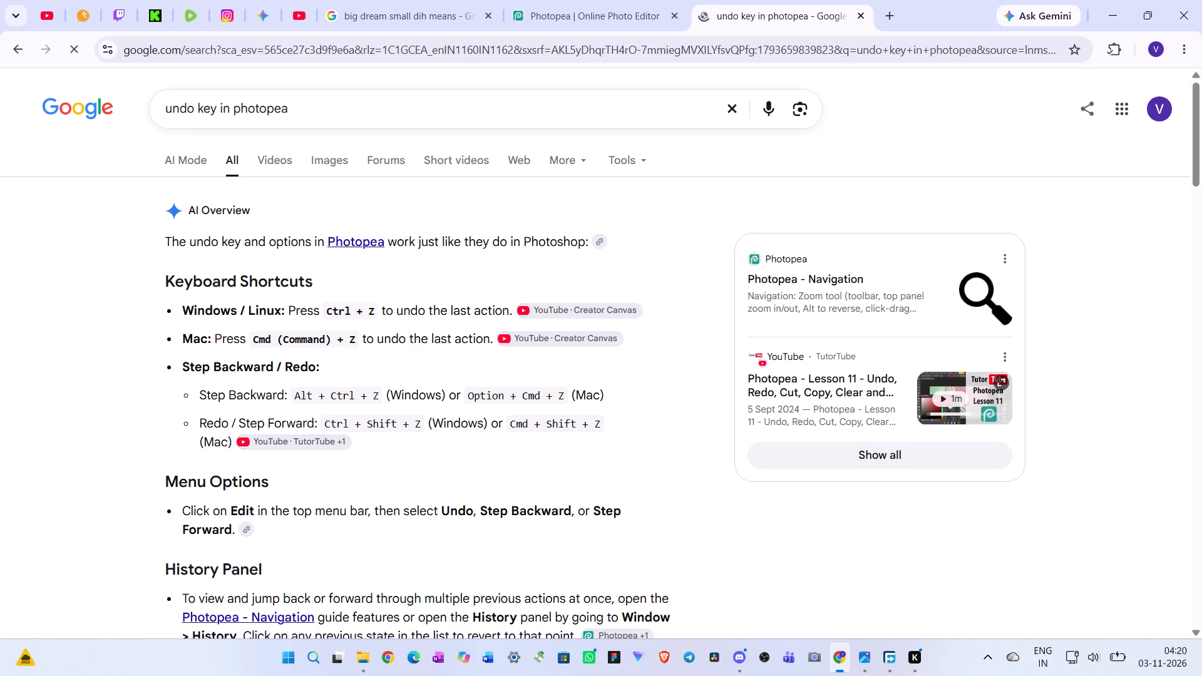
scroll(363, 419, "down", 3)
scroll(386, 407, "up", 5)
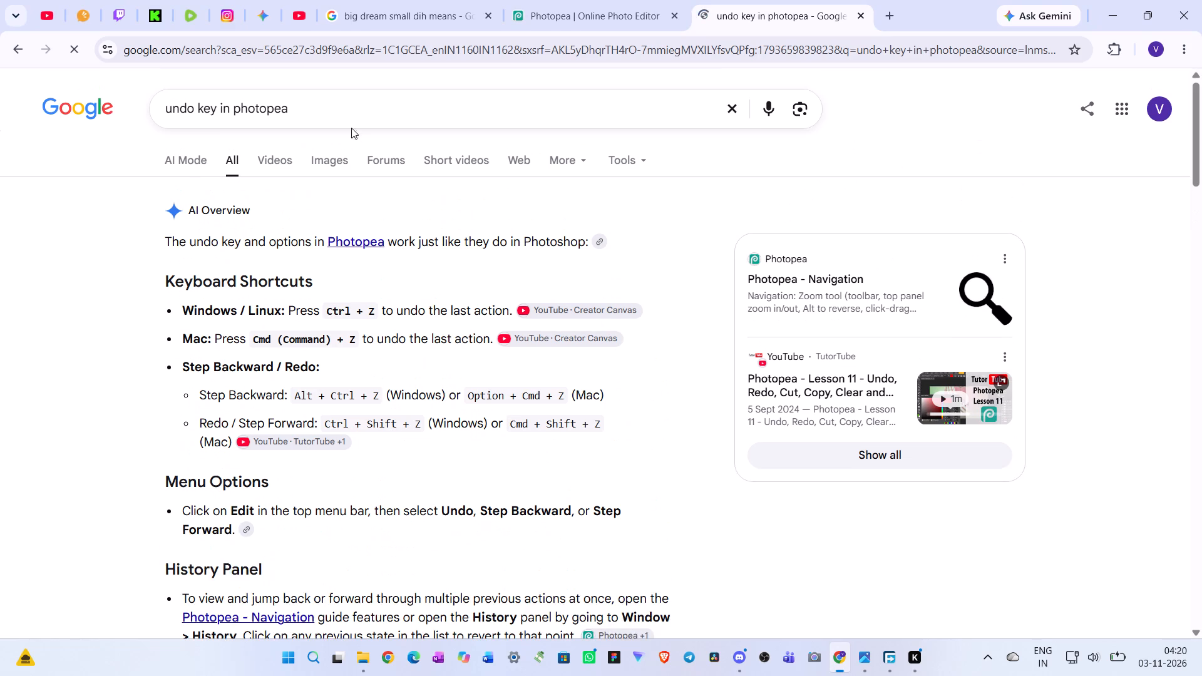
Extend the Google search to "undo key in photopea or redo" and read which shortcut redoes an action.
left_click(350, 110)
key("space")
type("or redo")
key("Return")
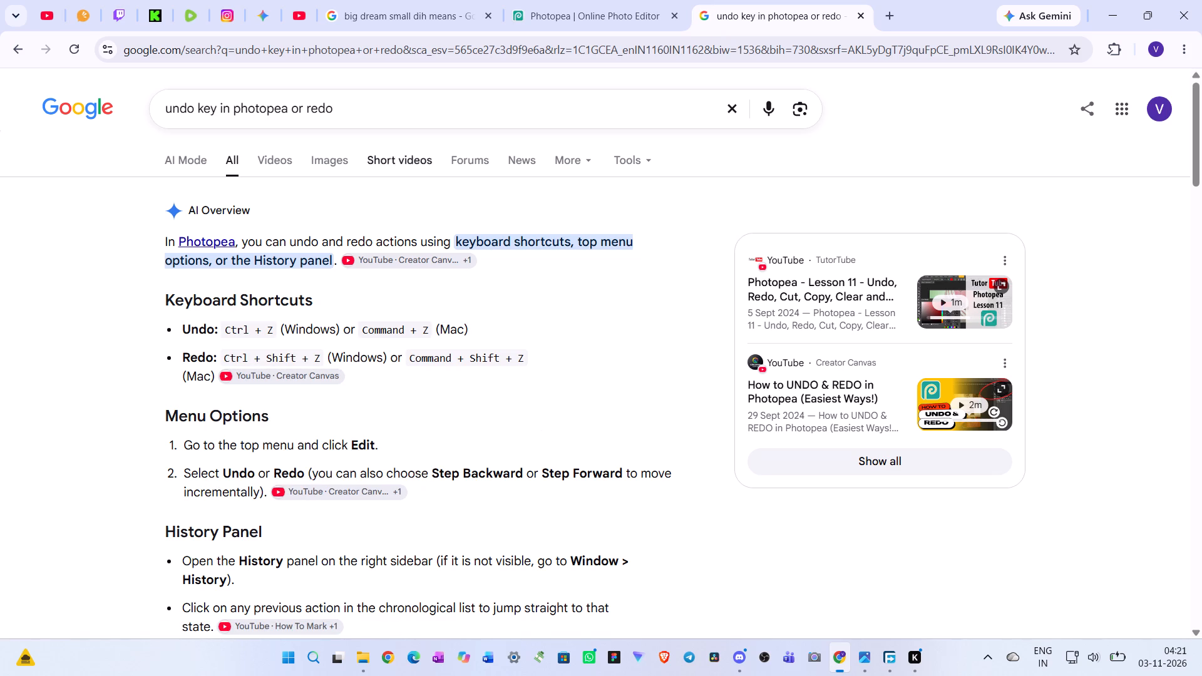
Return to the Photopea project and redo the undone resize of the REALITY text.
left_click(551, 14)
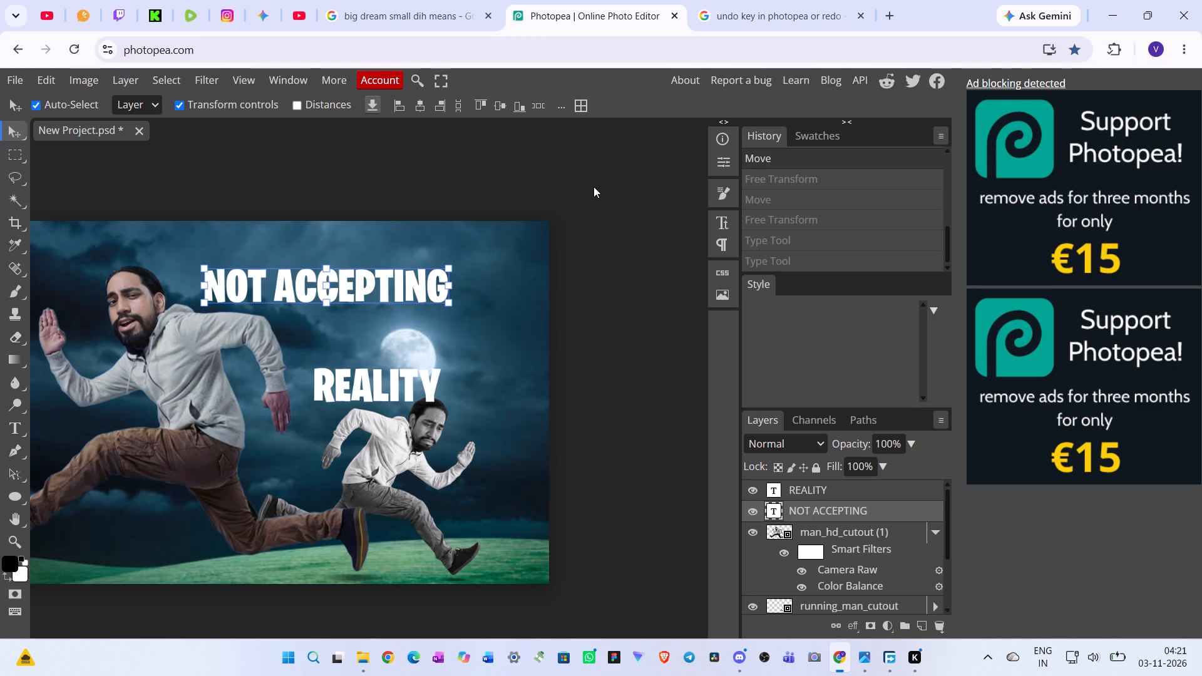
key("ctrl+shift+z")
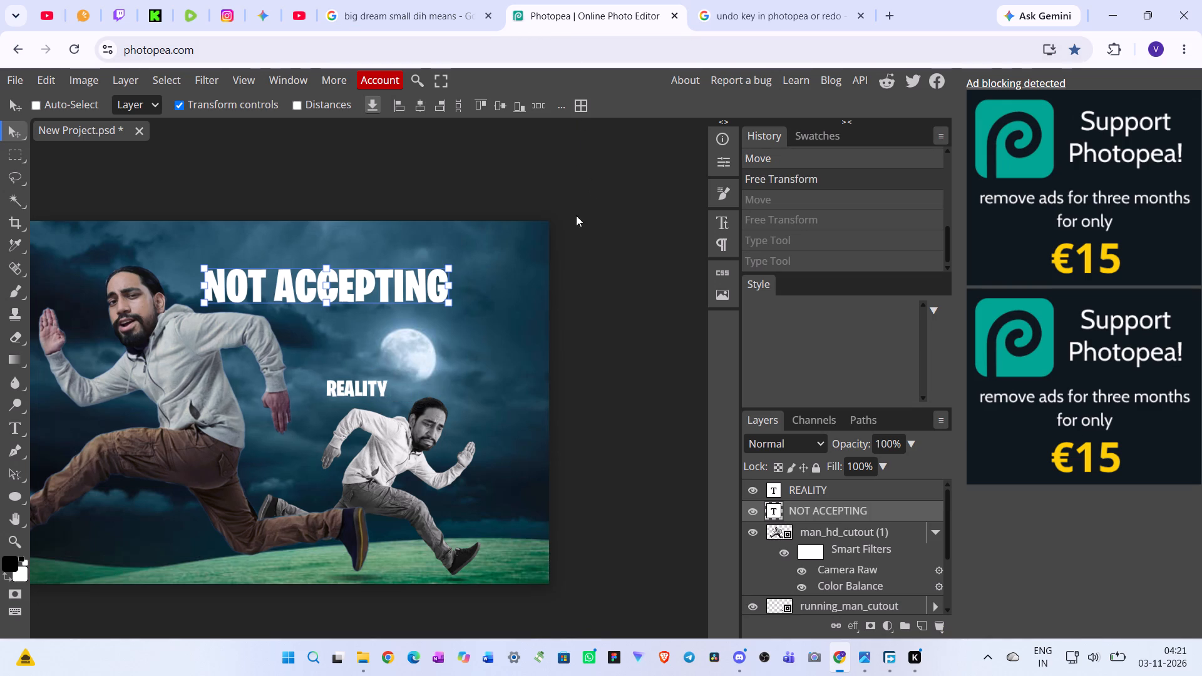
Move the NOT ACCEPTING text slightly down and to the left above the two running men.
left_click(381, 290)
scroll(419, 363, "right", 4)
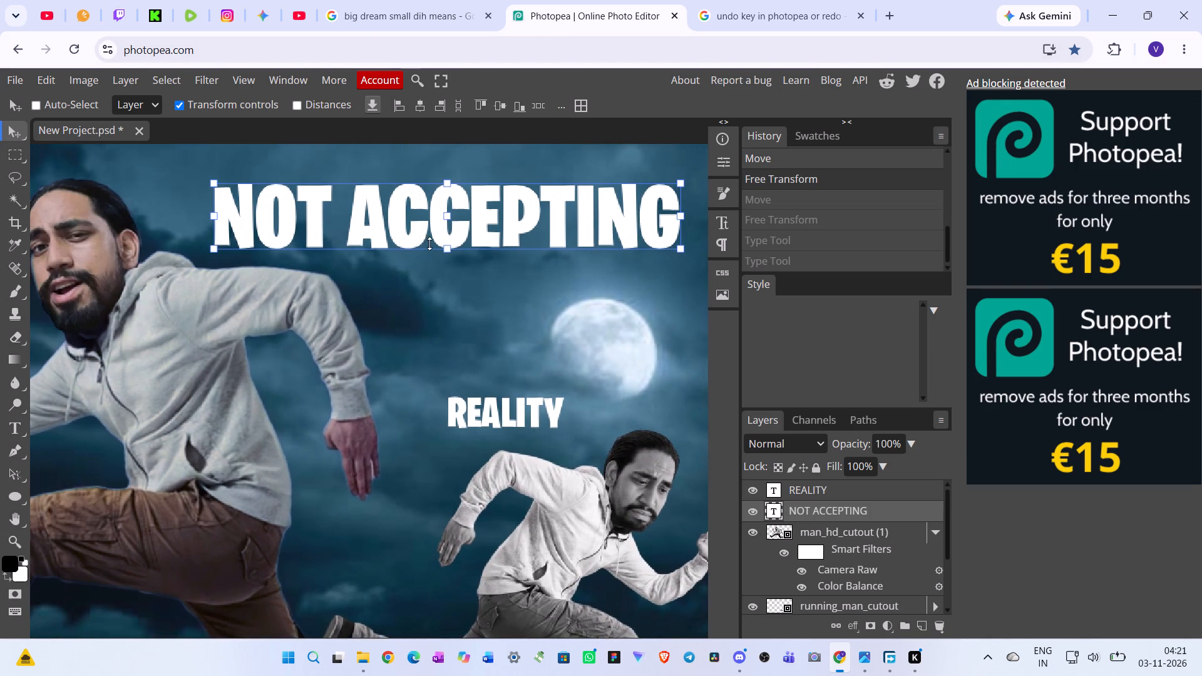
left_click_drag(475, 239, 468, 244)
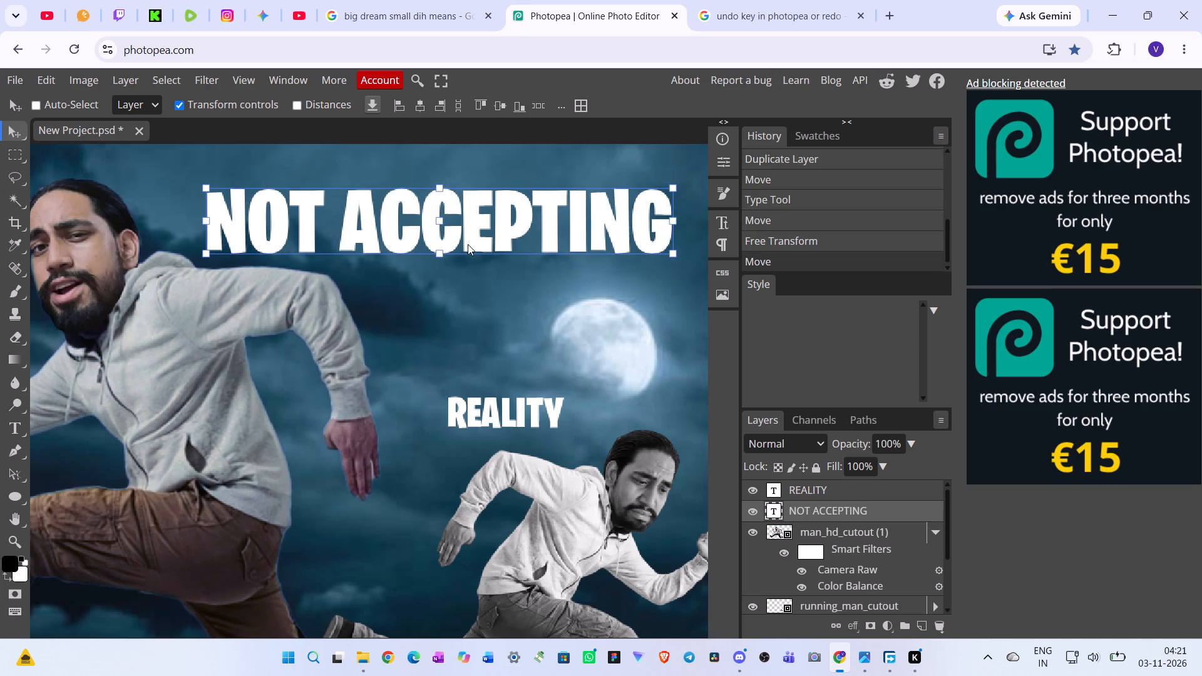
Move the REALITY text slightly down and to the right, closer to the smaller running man.
left_click(502, 417)
left_click(841, 489)
left_click_drag(519, 417, 526, 424)
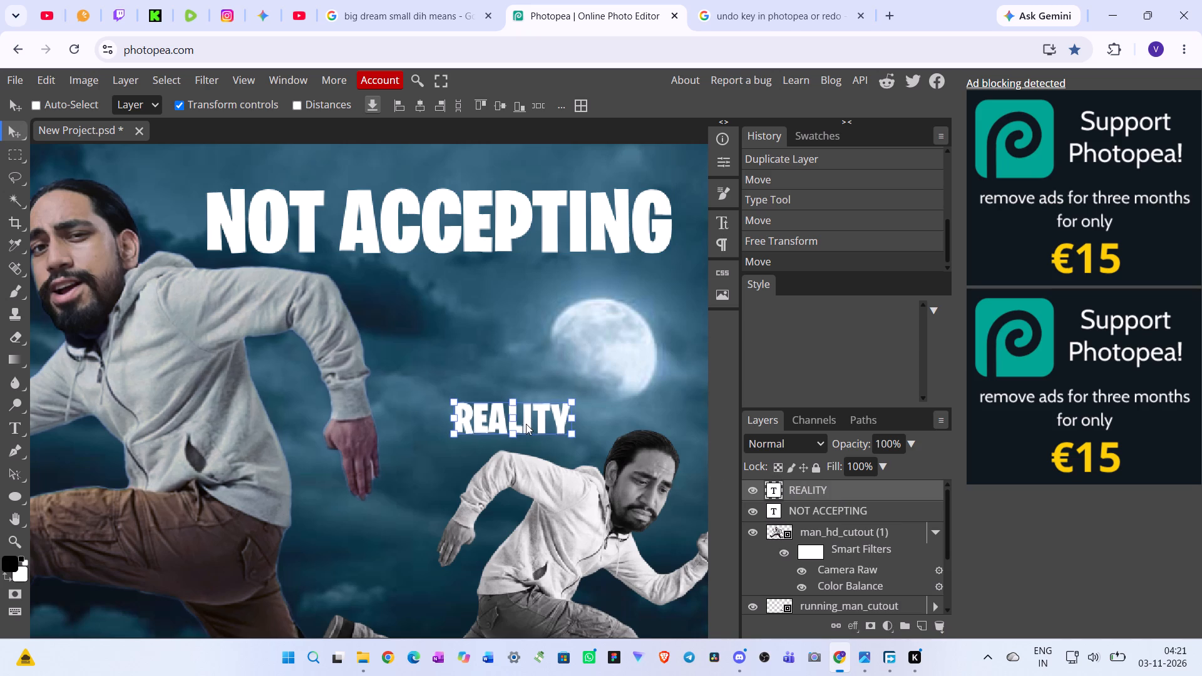
left_click_drag(526, 424, 529, 428)
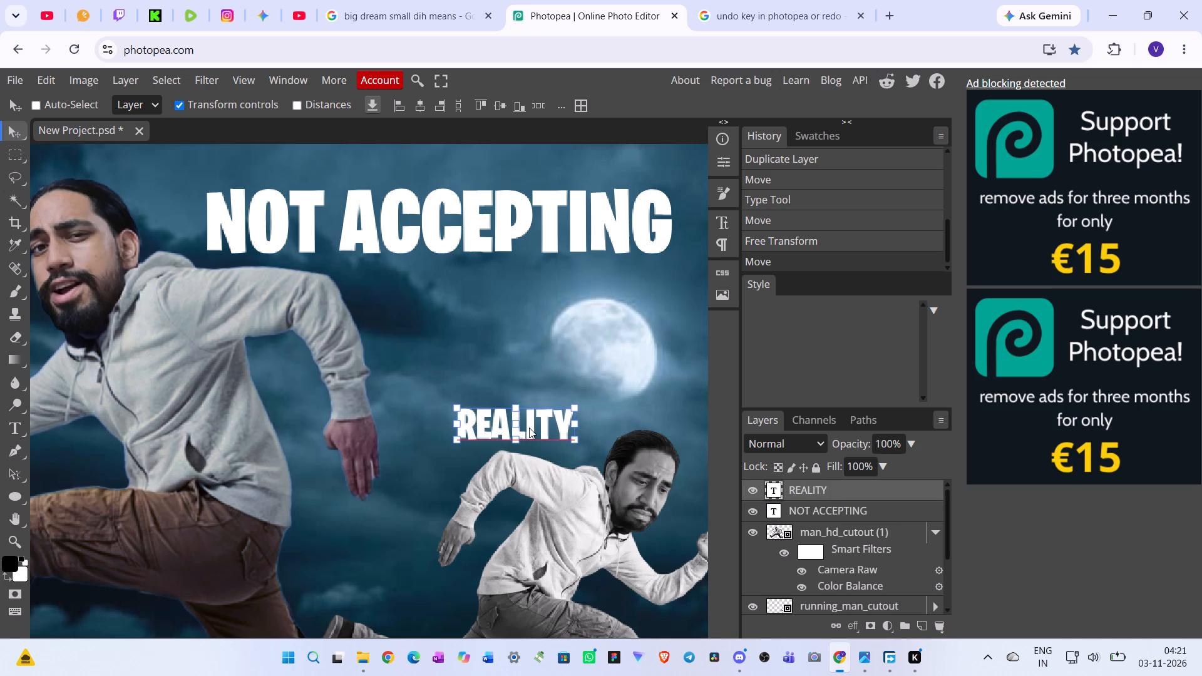
left_click_drag(529, 428, 528, 428)
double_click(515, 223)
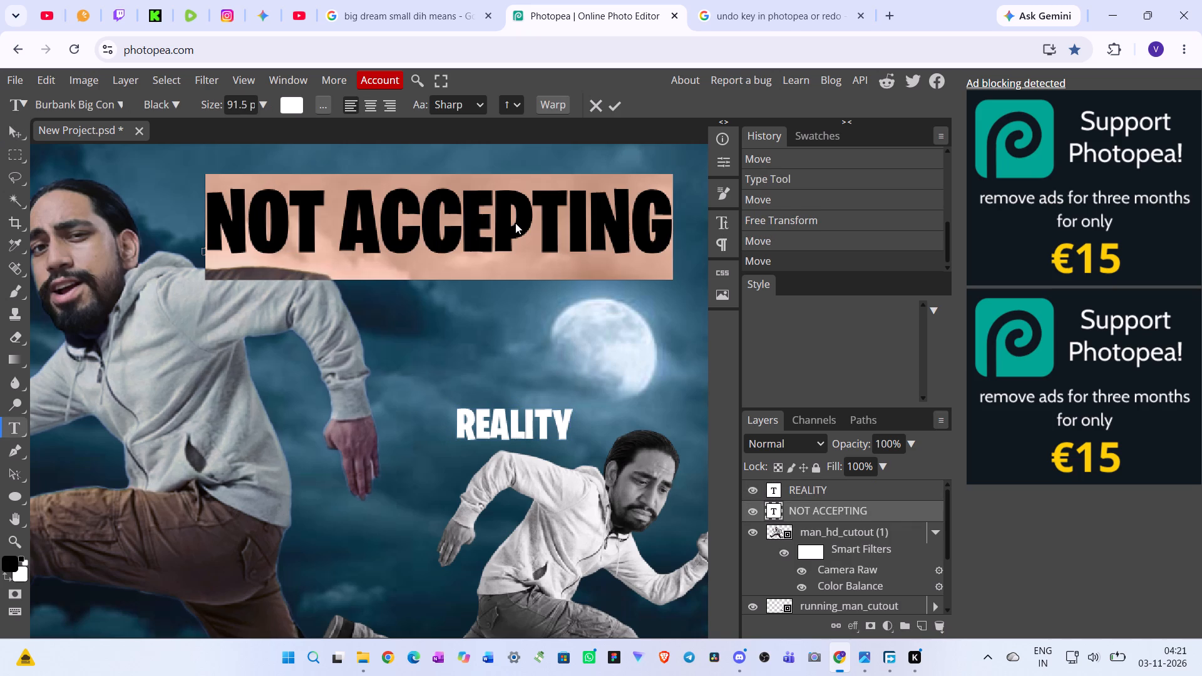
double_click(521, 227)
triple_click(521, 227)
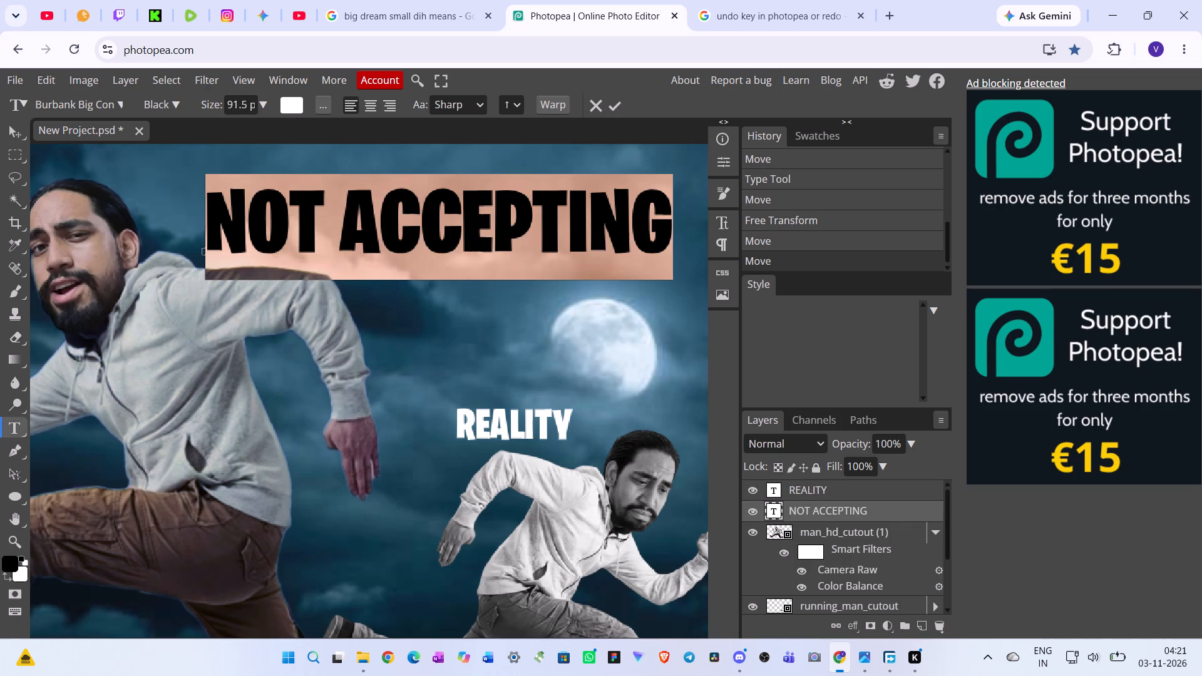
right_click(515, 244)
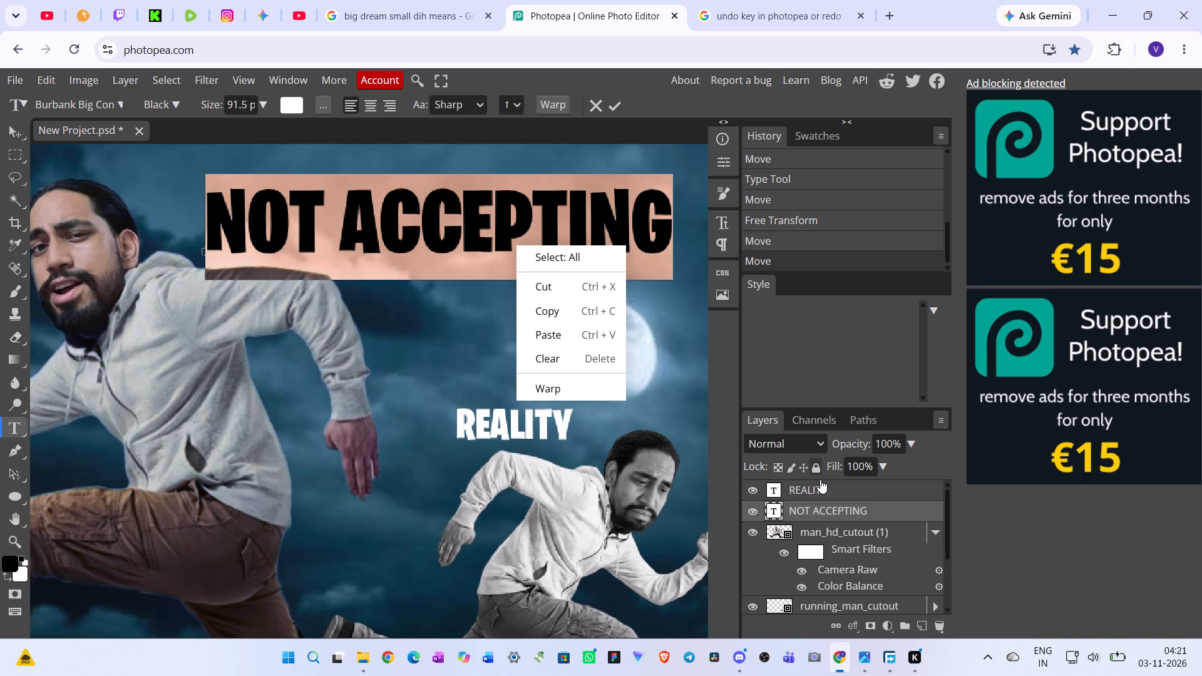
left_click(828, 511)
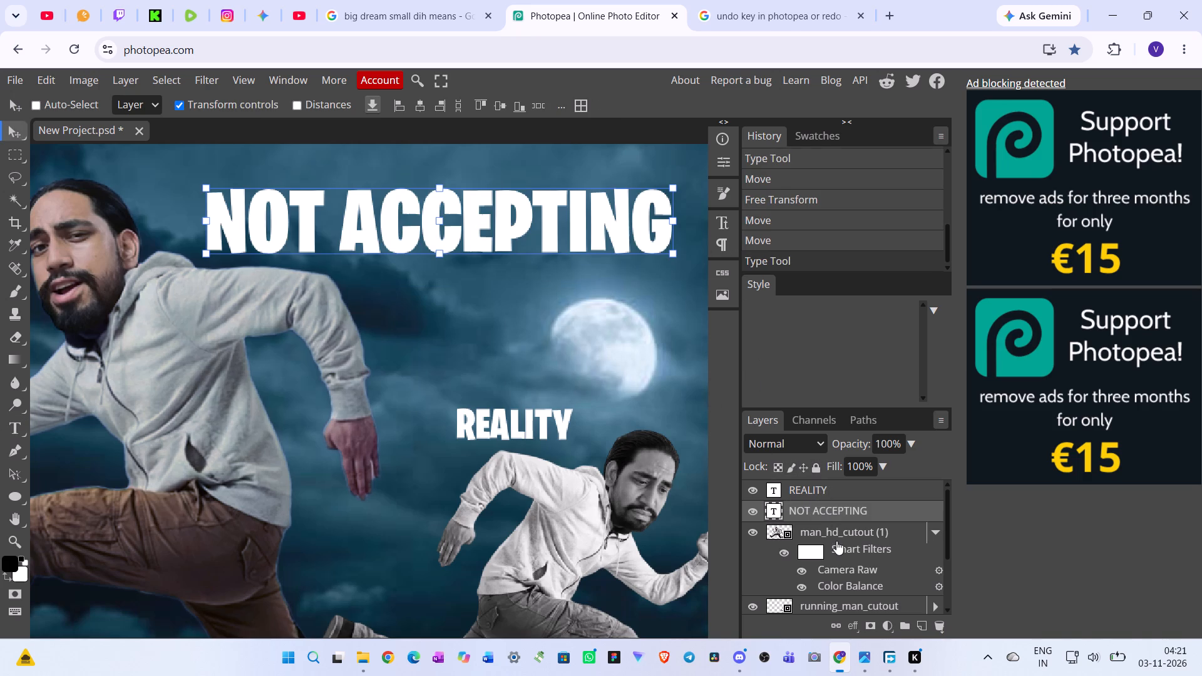
Add a black outside stroke to the NOT ACCEPTING text layer, trying 4 px and settling on 6 px.
right_click(824, 508)
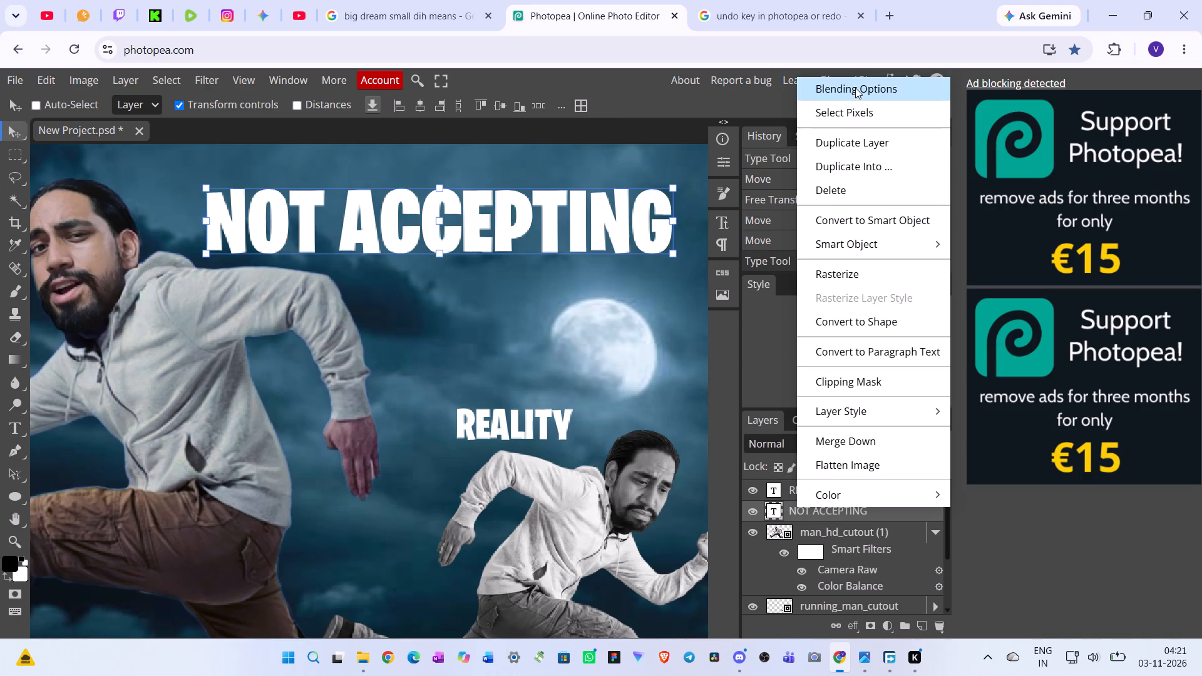
left_click(856, 84)
left_click(548, 285)
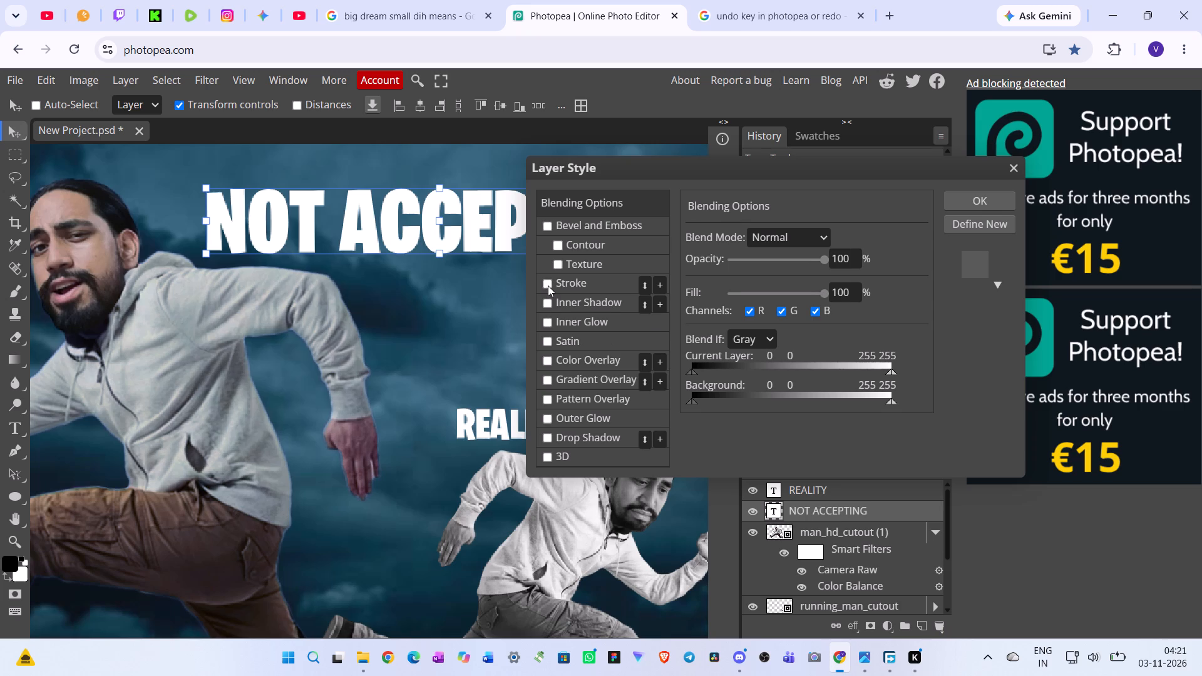
left_click(587, 280)
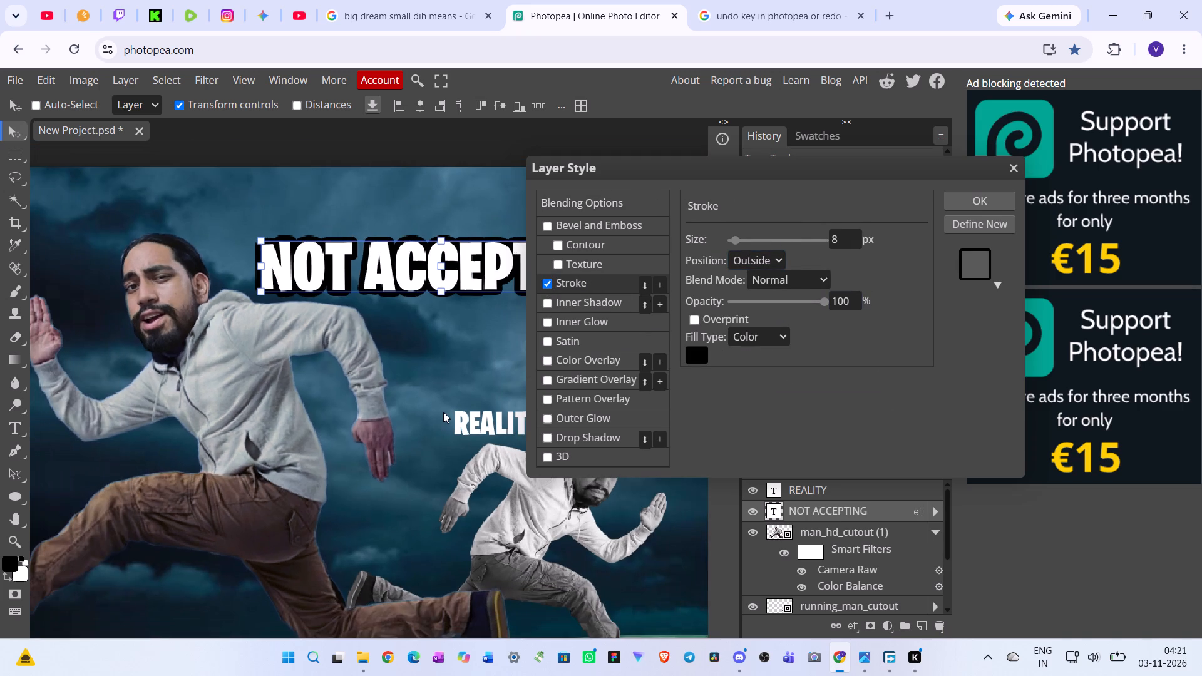
left_click_drag(843, 238, 832, 238)
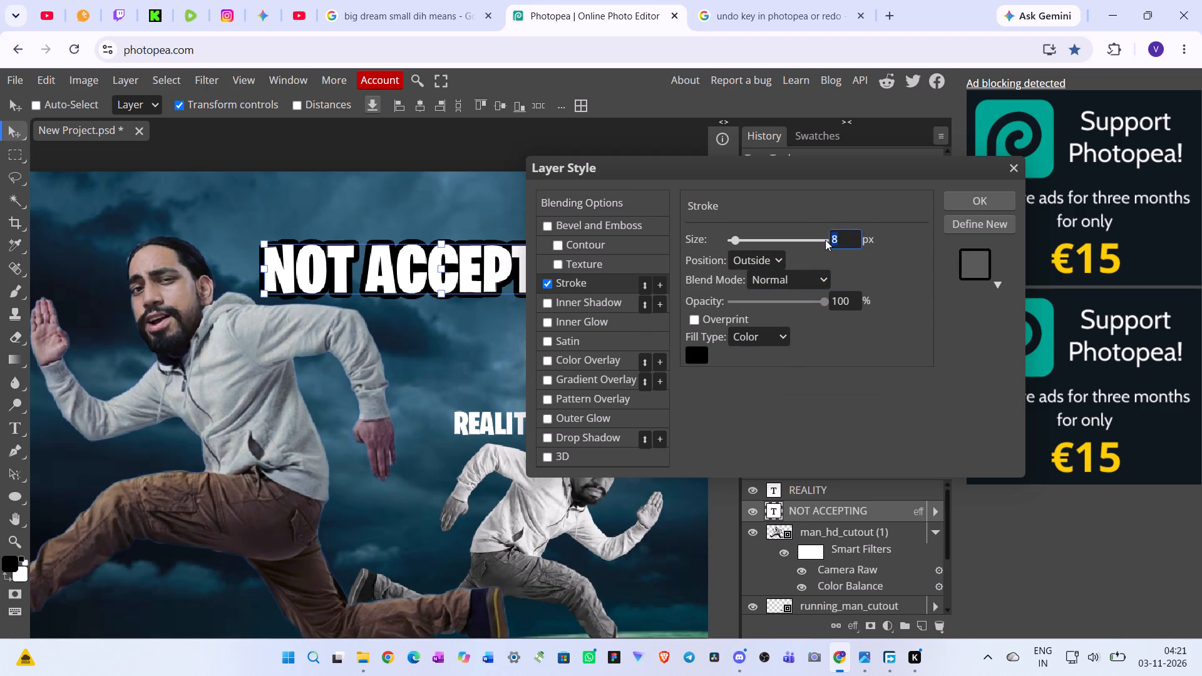
key("4")
key("Return")
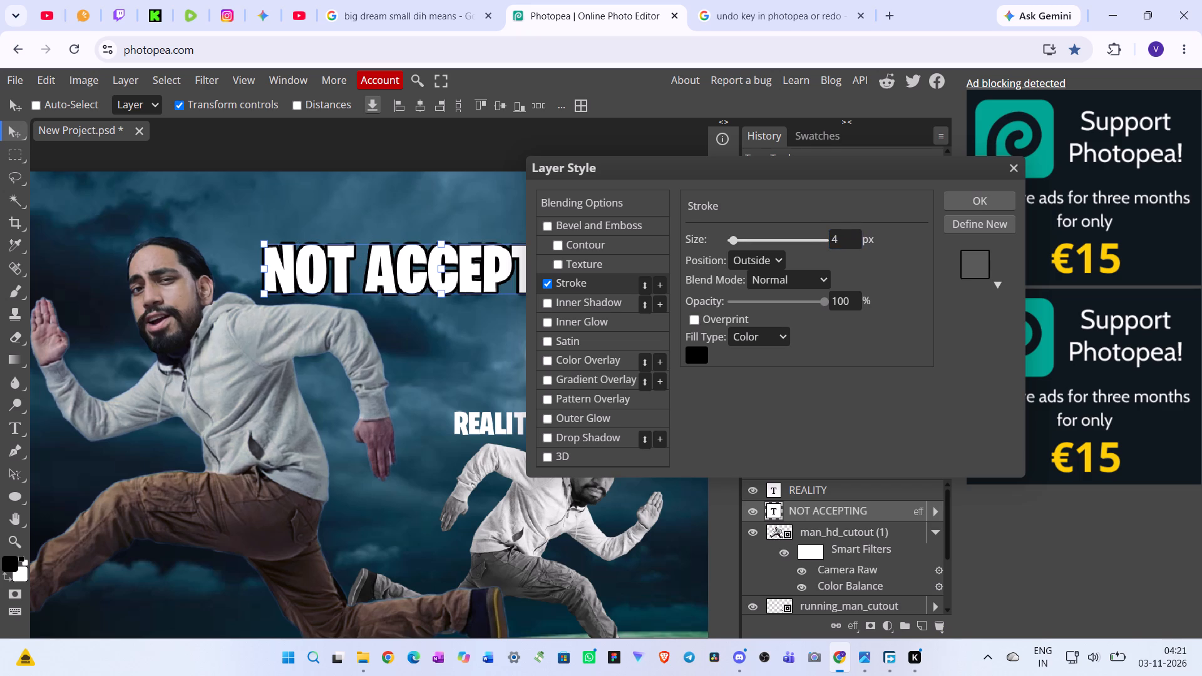
left_click_drag(841, 245, 814, 242)
key("6")
key("Return")
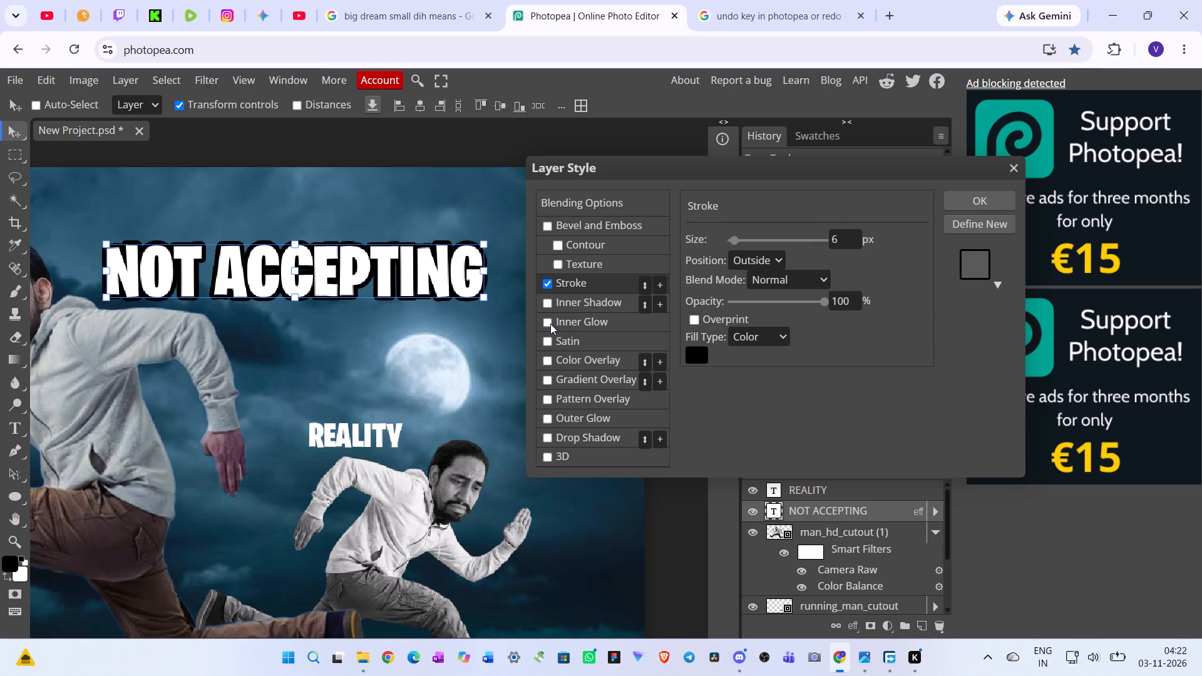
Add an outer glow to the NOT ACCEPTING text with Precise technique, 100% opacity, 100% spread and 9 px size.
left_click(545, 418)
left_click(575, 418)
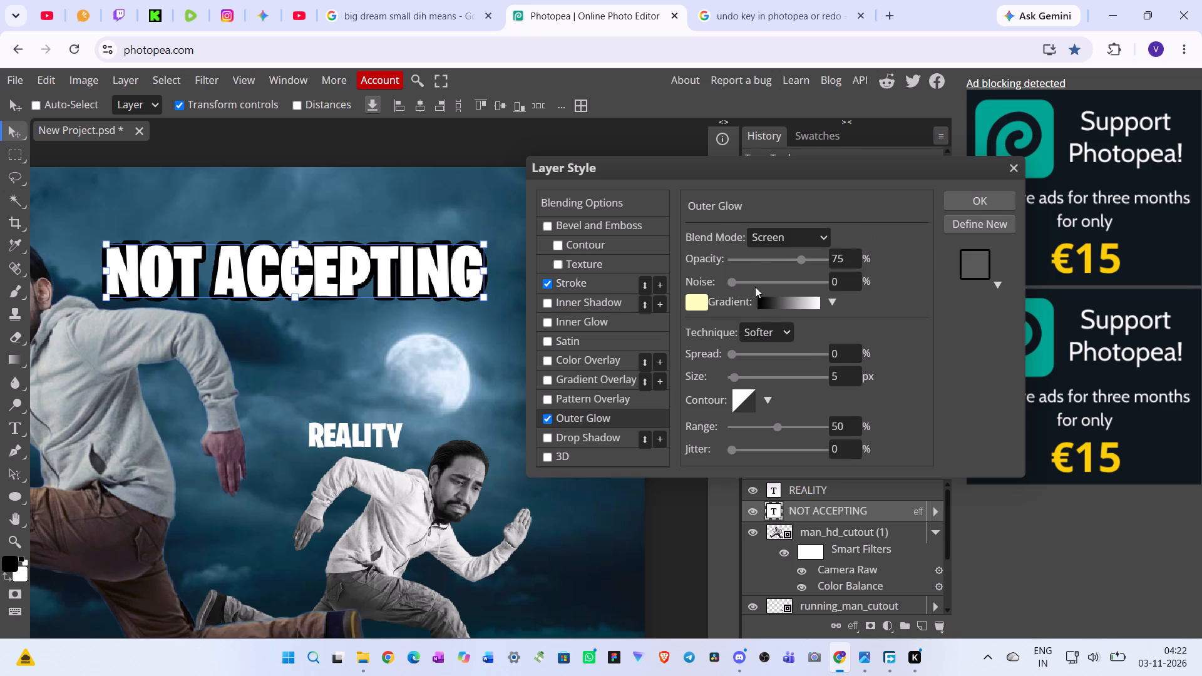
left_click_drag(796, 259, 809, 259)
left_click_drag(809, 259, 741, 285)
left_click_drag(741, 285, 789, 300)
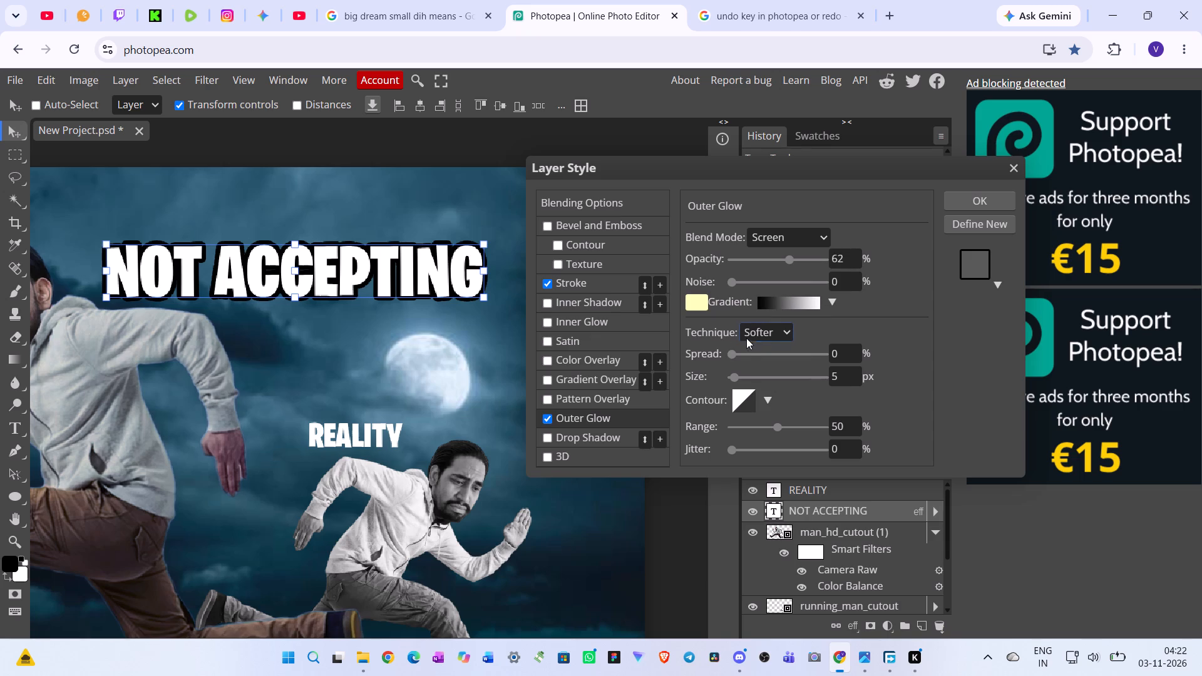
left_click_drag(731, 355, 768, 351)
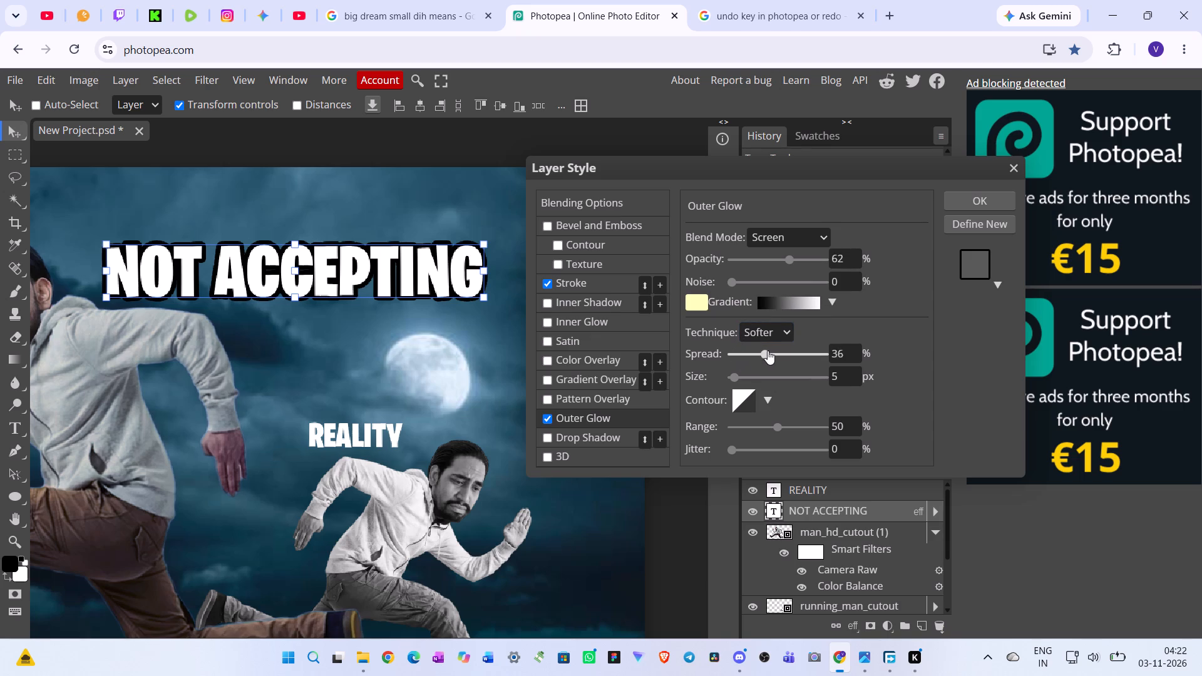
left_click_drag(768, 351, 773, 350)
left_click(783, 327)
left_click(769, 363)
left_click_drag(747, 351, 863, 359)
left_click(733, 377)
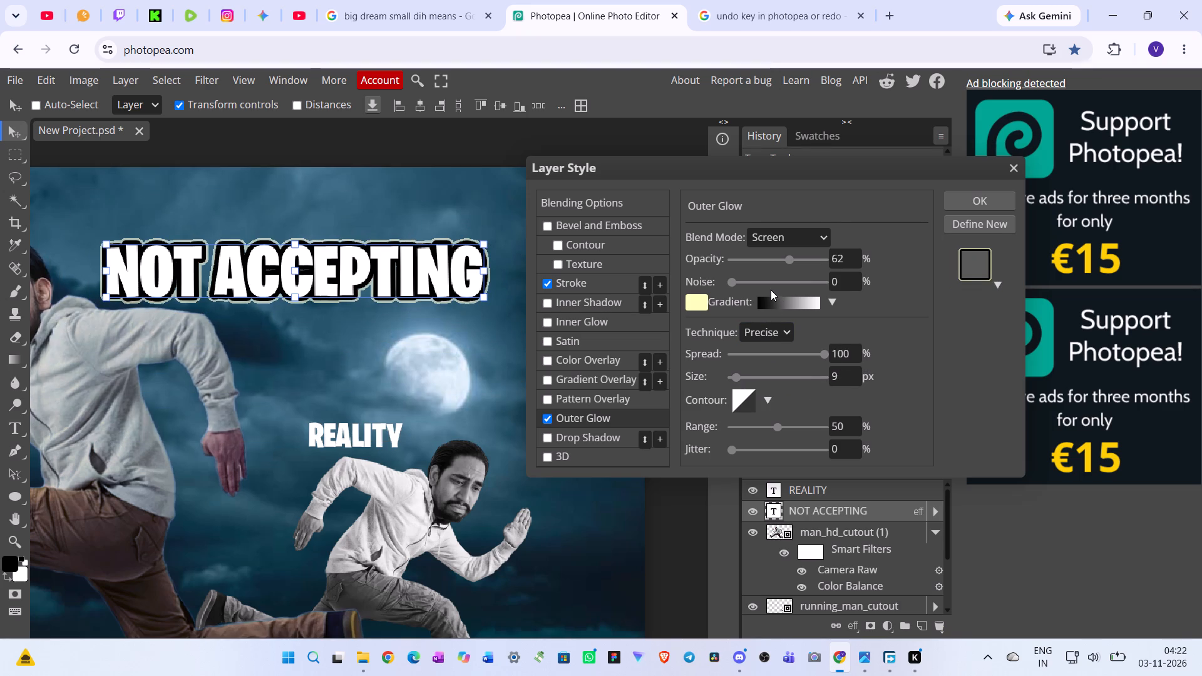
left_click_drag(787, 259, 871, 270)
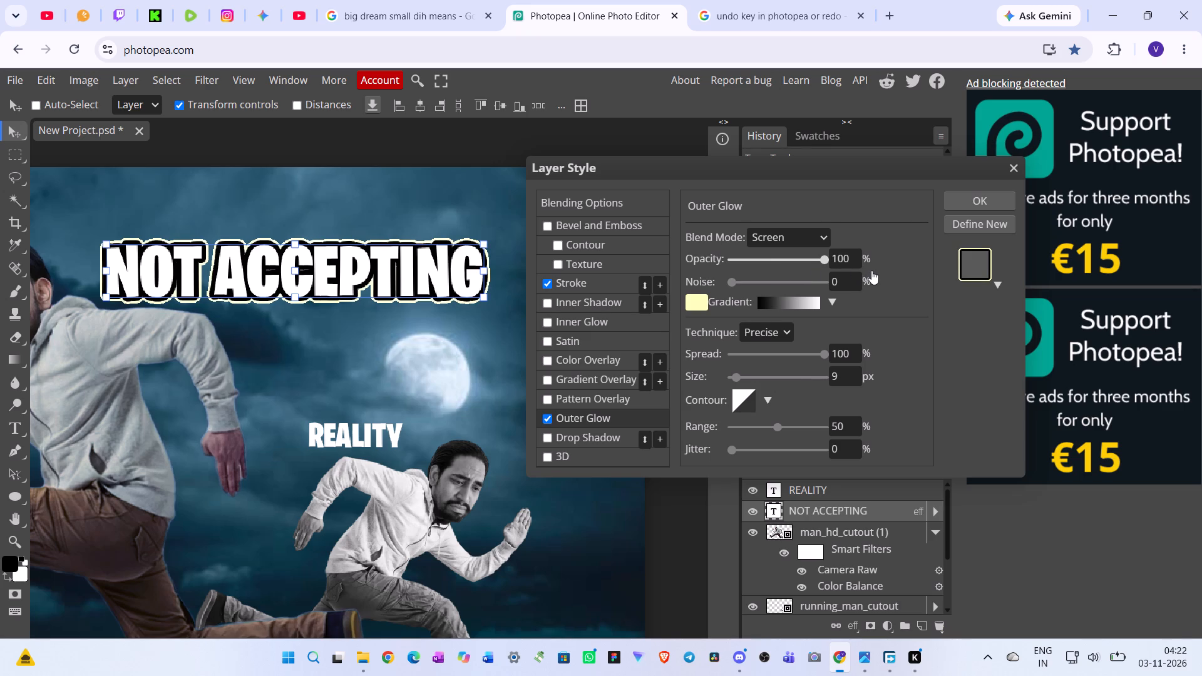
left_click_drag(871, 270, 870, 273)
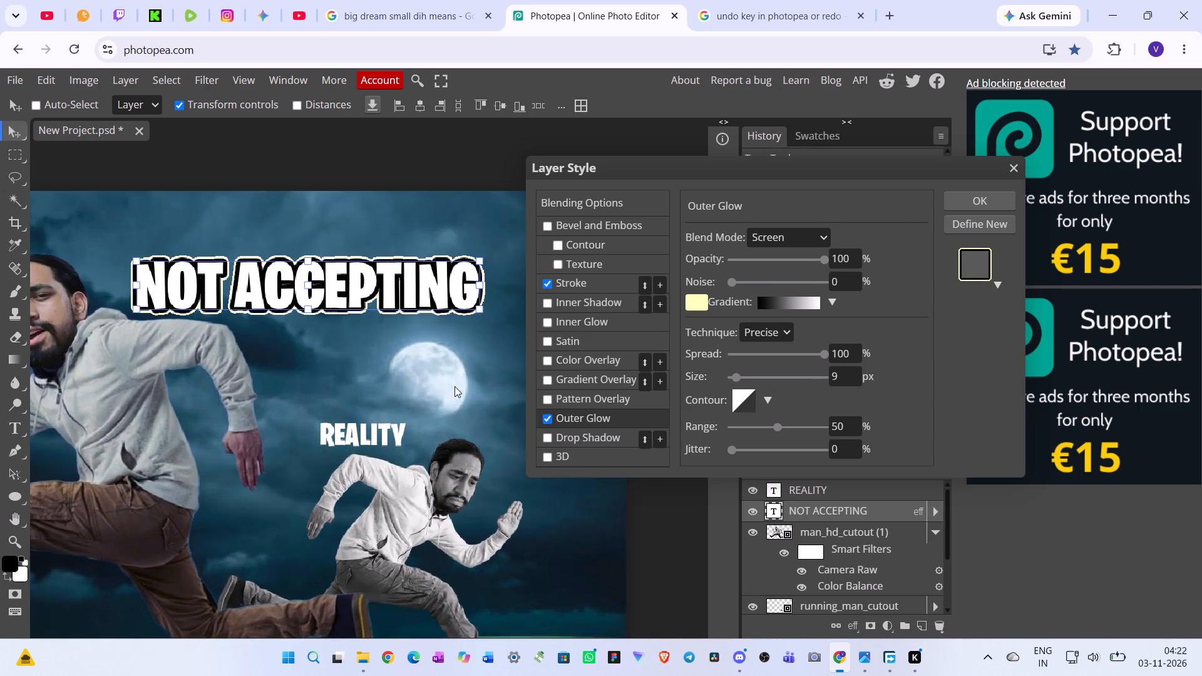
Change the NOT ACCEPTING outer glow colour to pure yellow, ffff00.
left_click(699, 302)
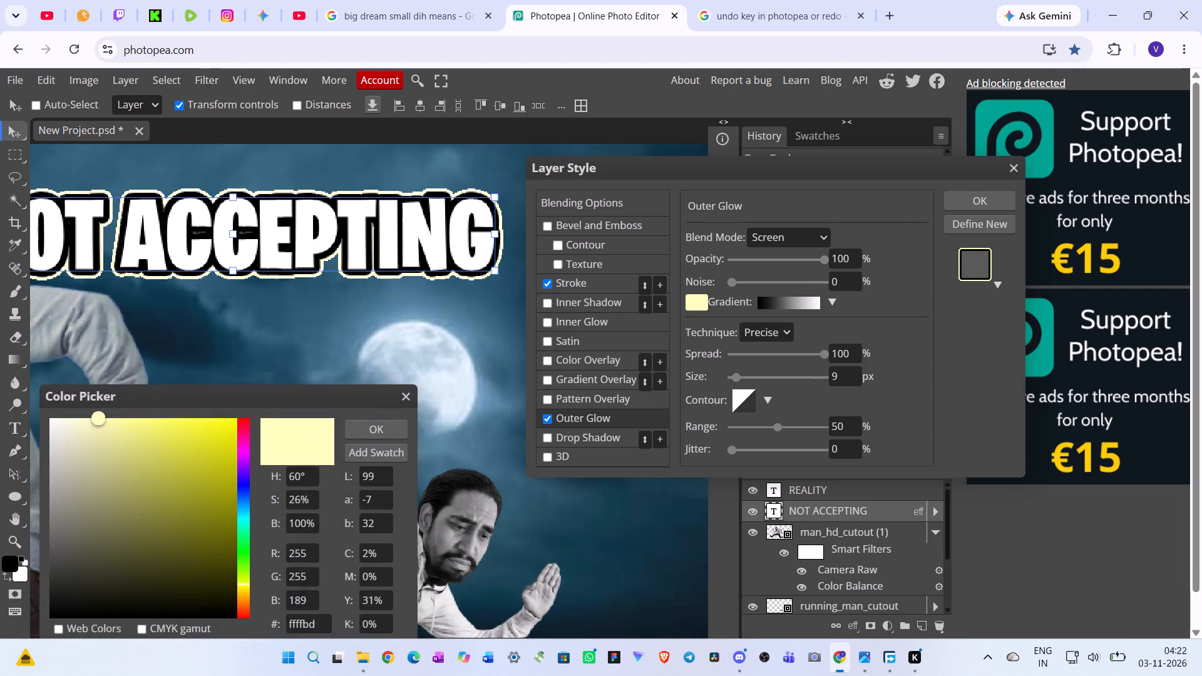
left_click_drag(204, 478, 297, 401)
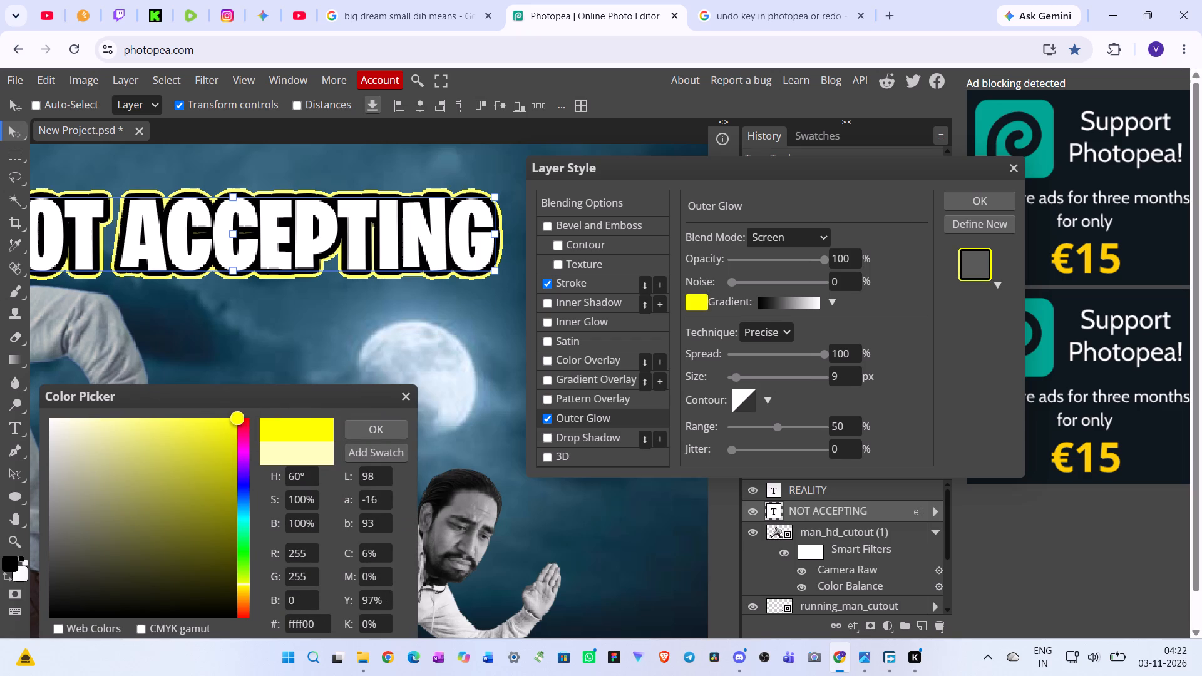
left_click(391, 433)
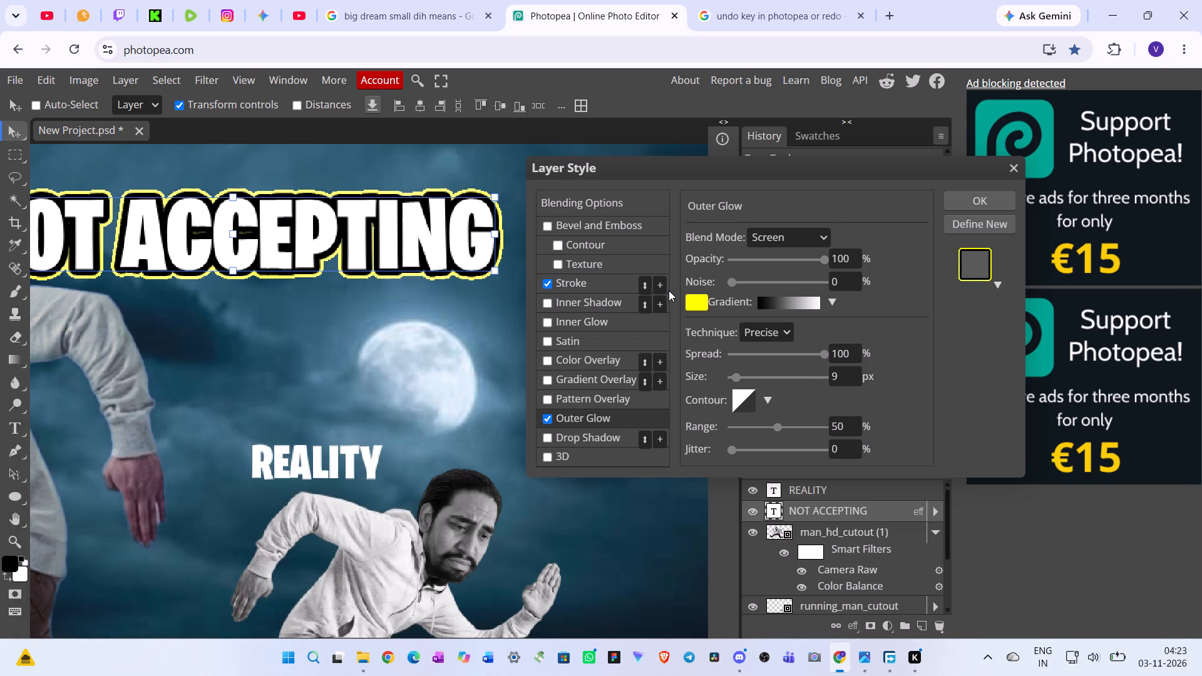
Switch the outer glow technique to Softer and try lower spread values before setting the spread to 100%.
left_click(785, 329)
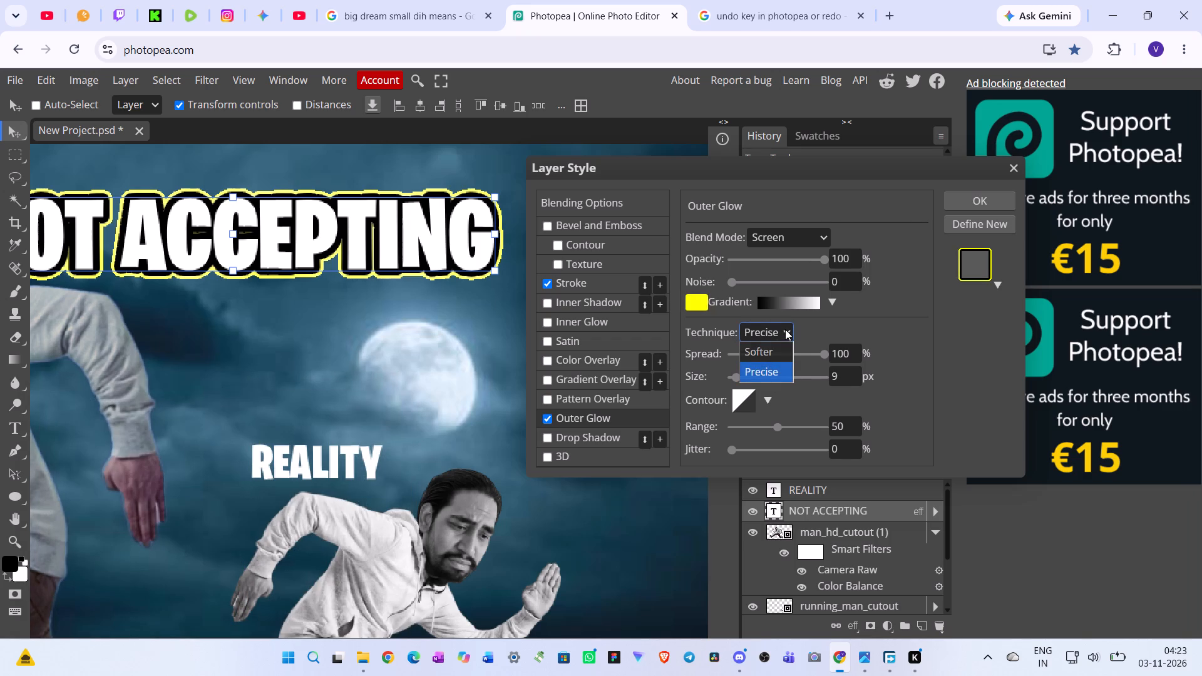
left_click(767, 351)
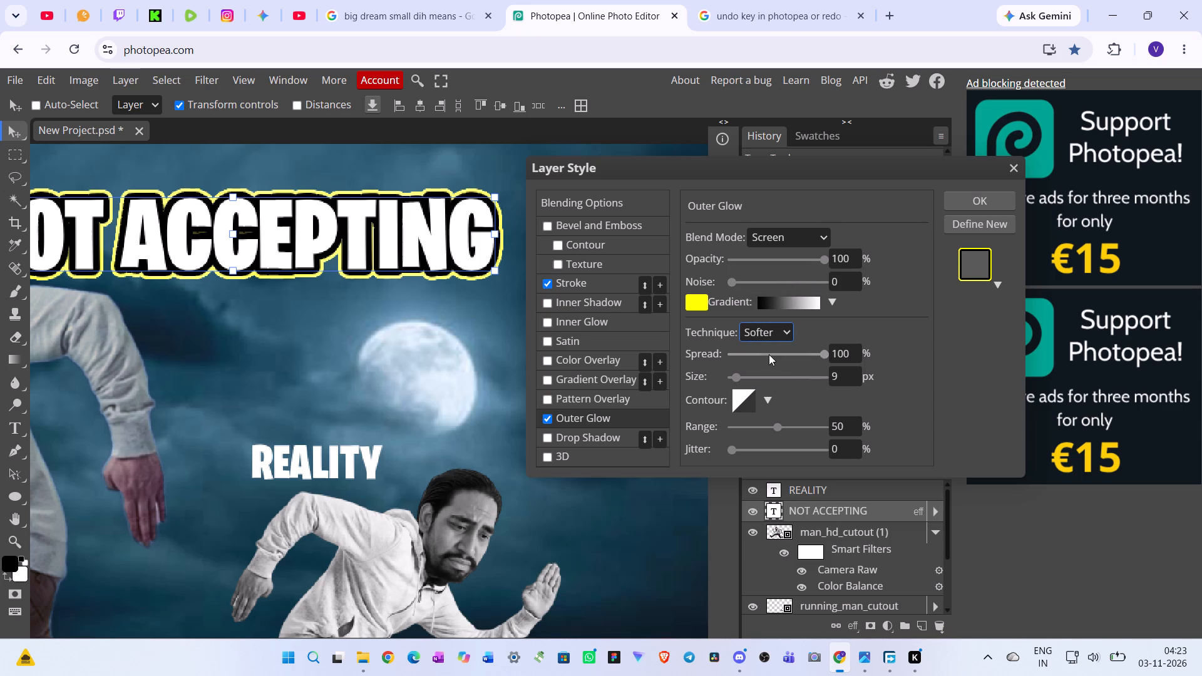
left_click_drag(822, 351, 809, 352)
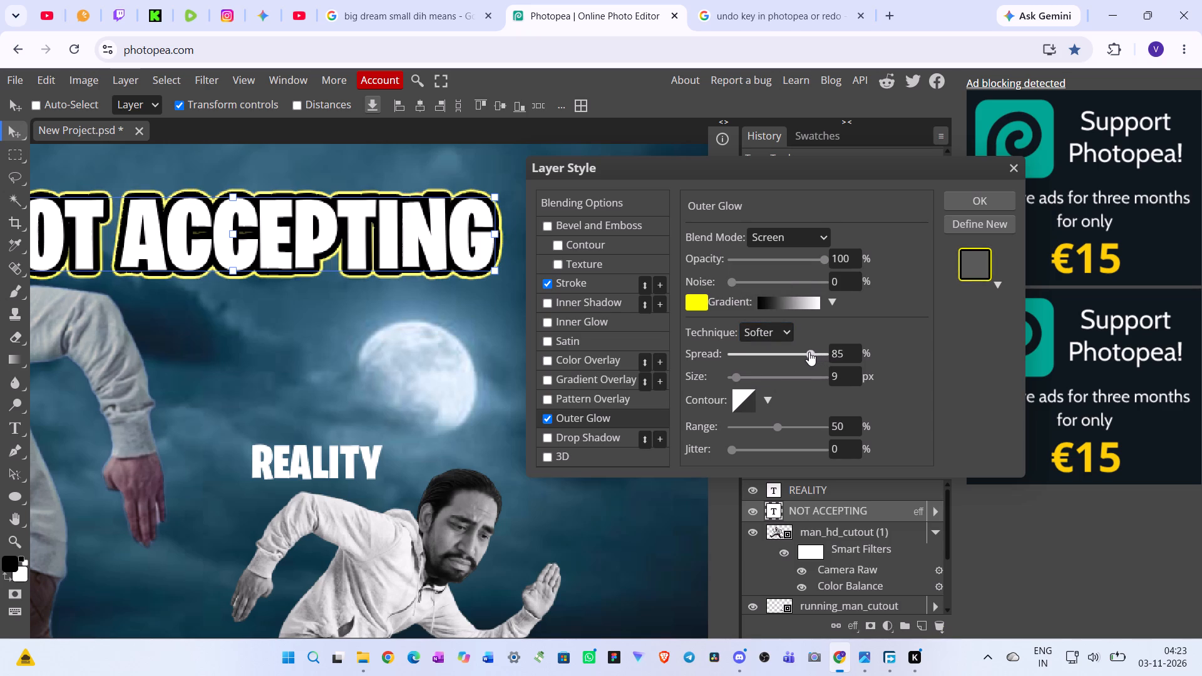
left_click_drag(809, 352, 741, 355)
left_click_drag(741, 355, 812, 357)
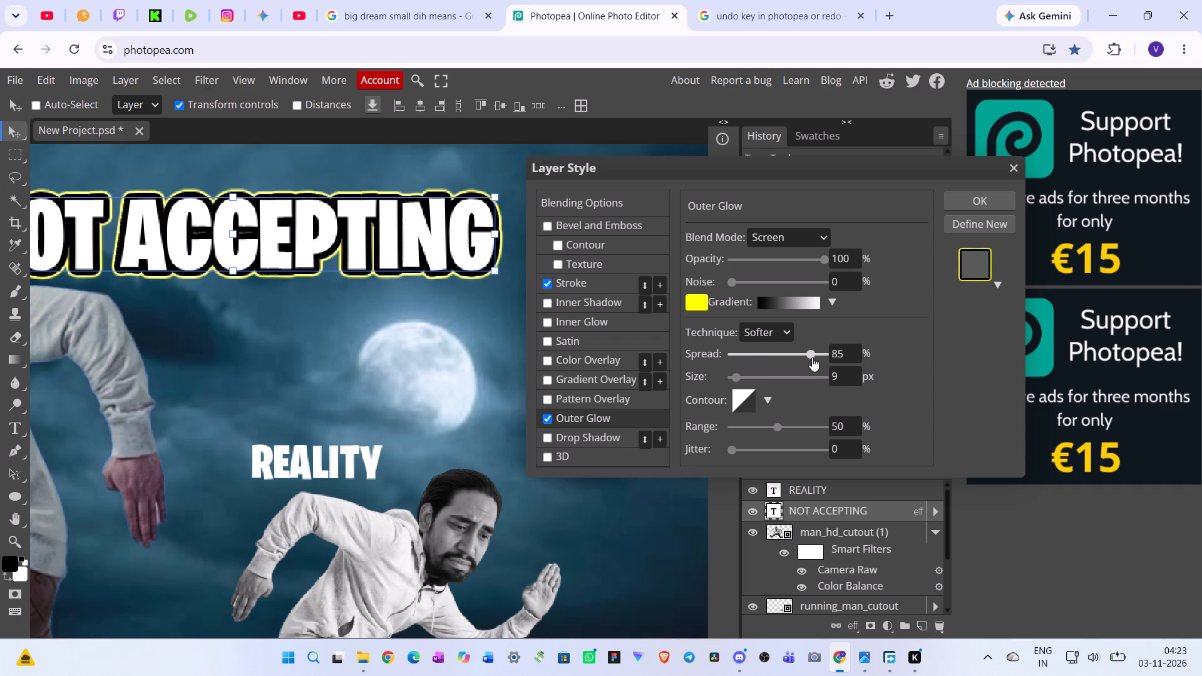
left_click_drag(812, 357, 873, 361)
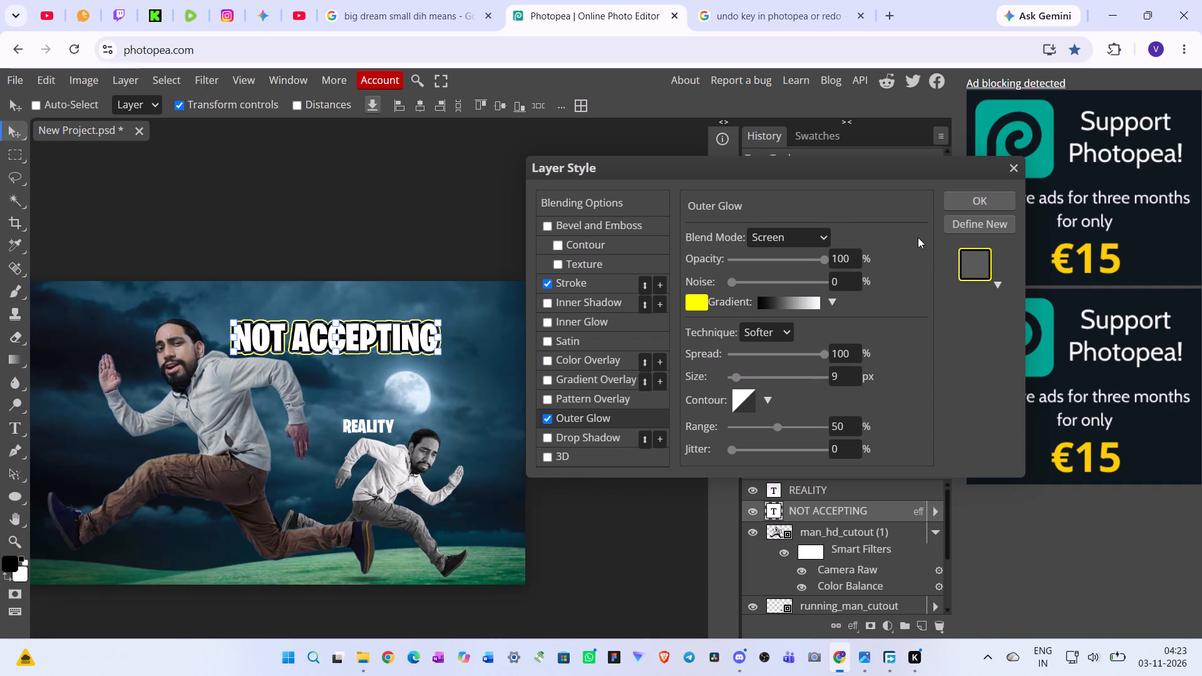
Turn off the outer glow on the NOT ACCEPTING text and apply the layer style with only its stroke.
left_click(545, 421)
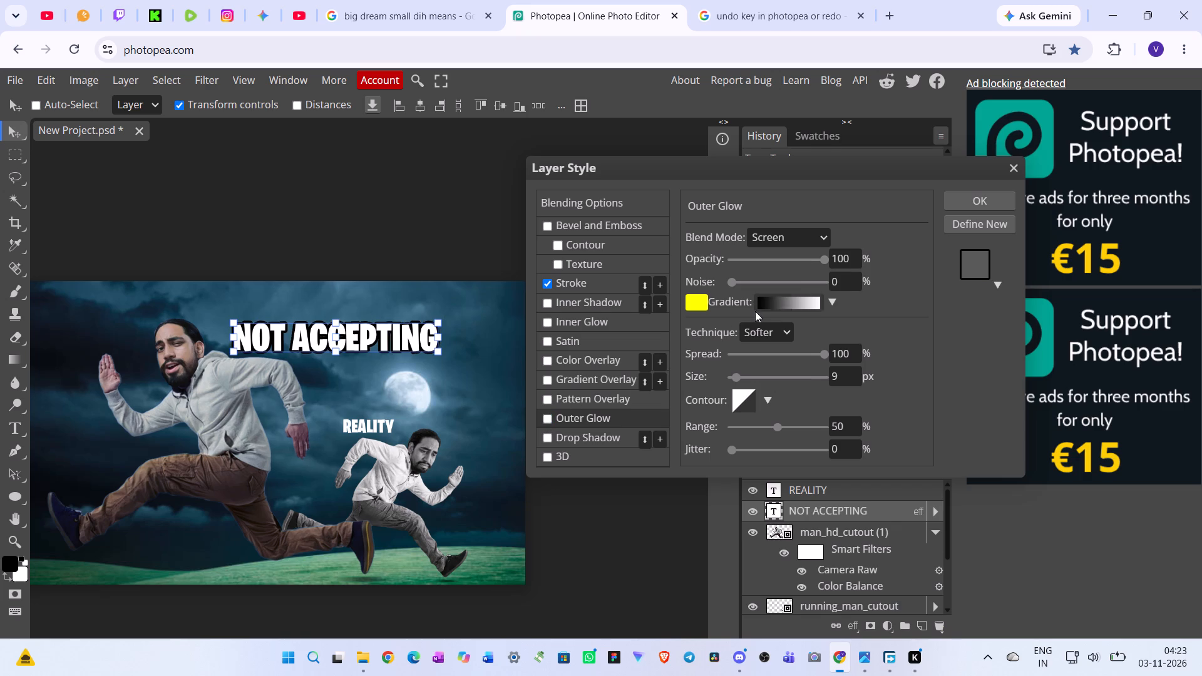
left_click(986, 200)
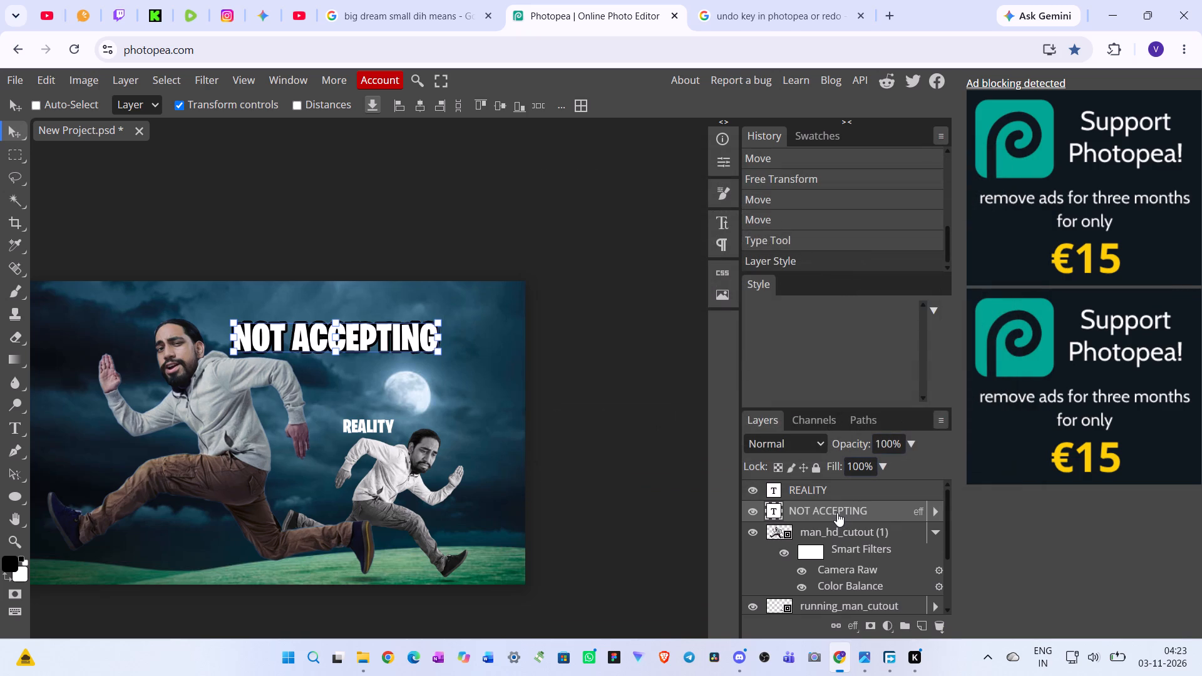
Add a 6 px black outside stroke to the REALITY text layer.
left_click(808, 489)
right_click(808, 489)
left_click(730, 221)
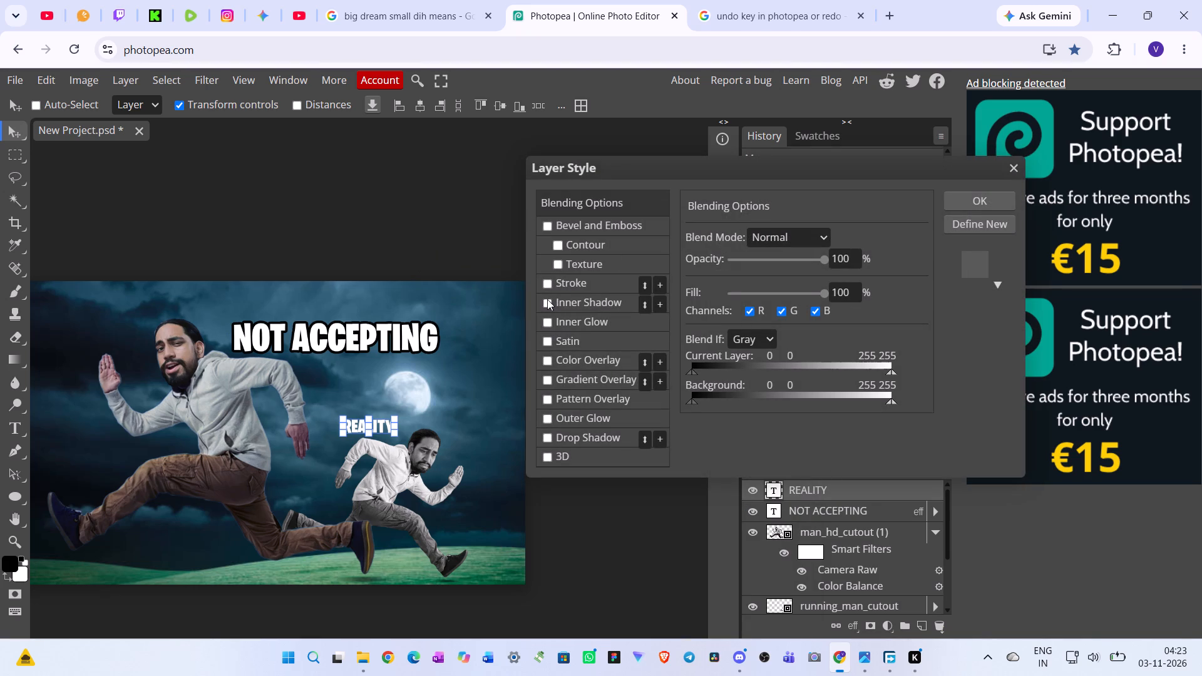
left_click(547, 282)
left_click(614, 281)
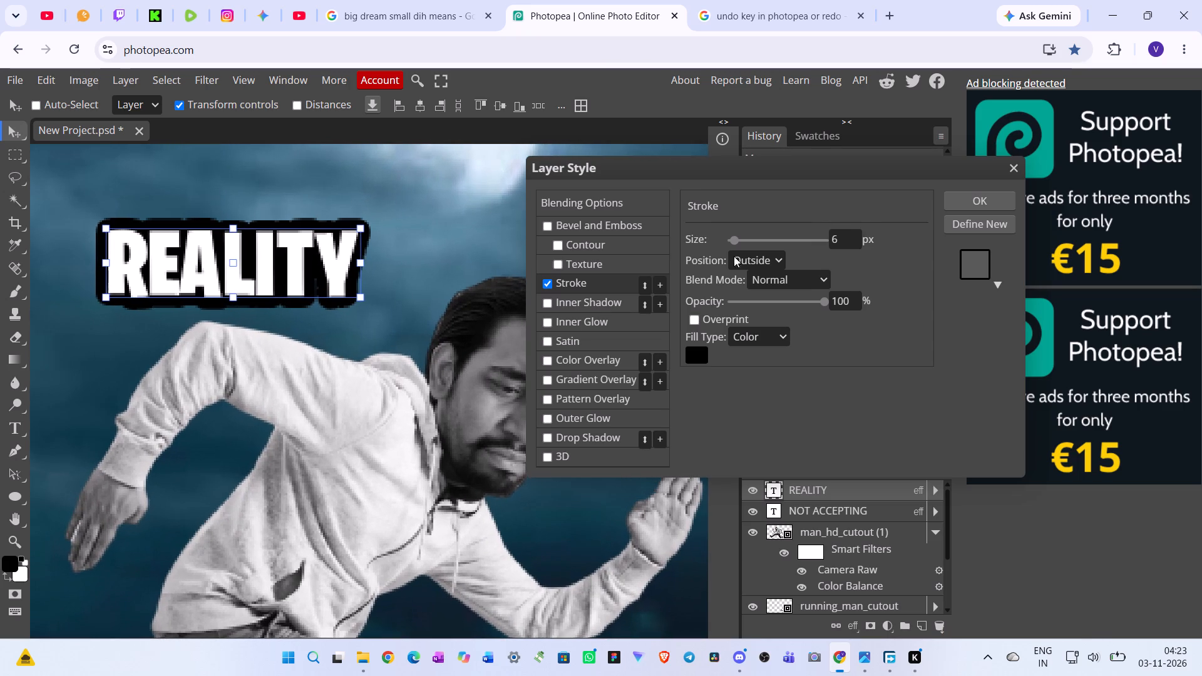
left_click(975, 198)
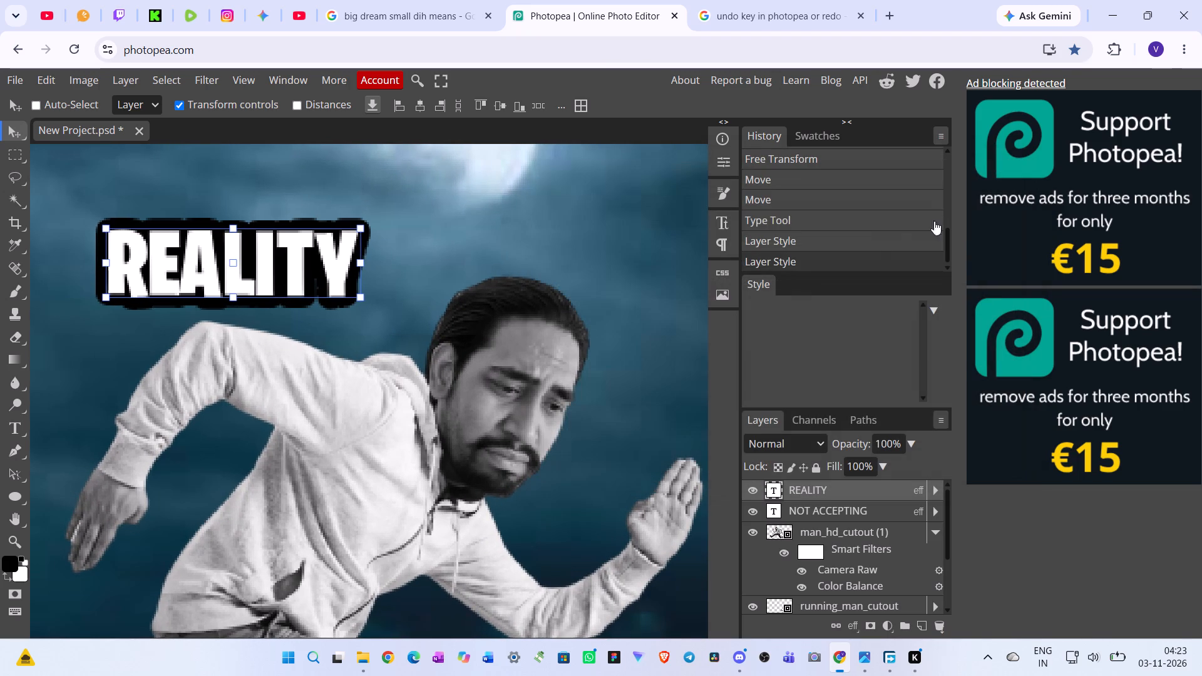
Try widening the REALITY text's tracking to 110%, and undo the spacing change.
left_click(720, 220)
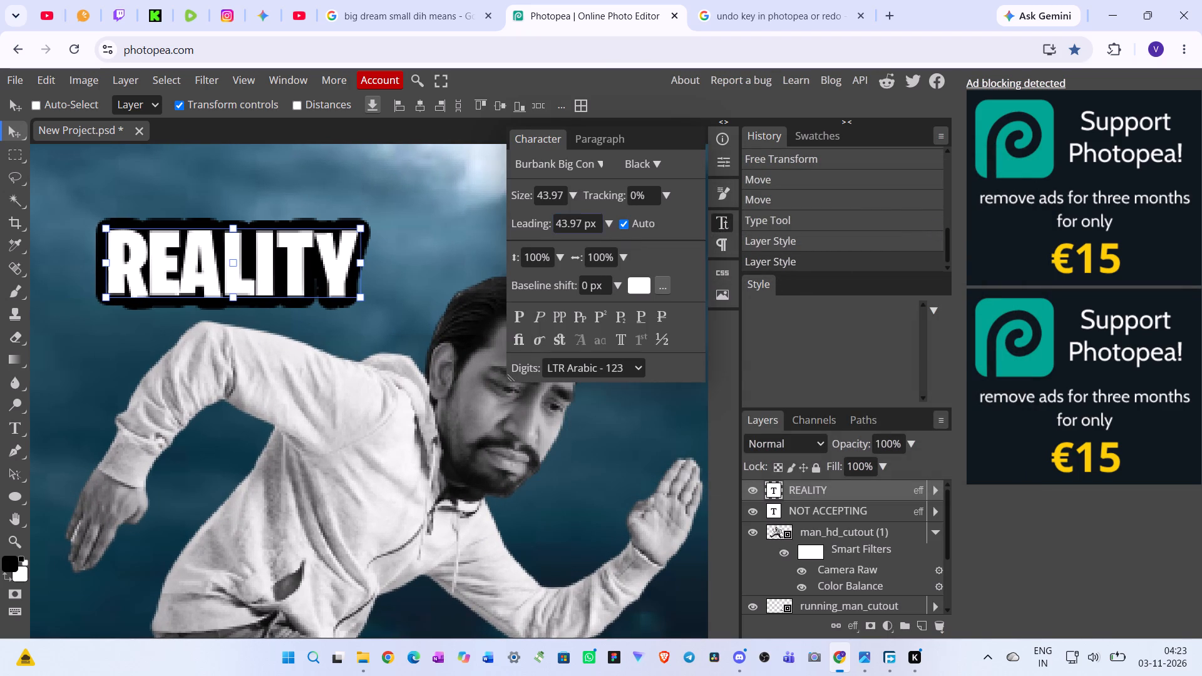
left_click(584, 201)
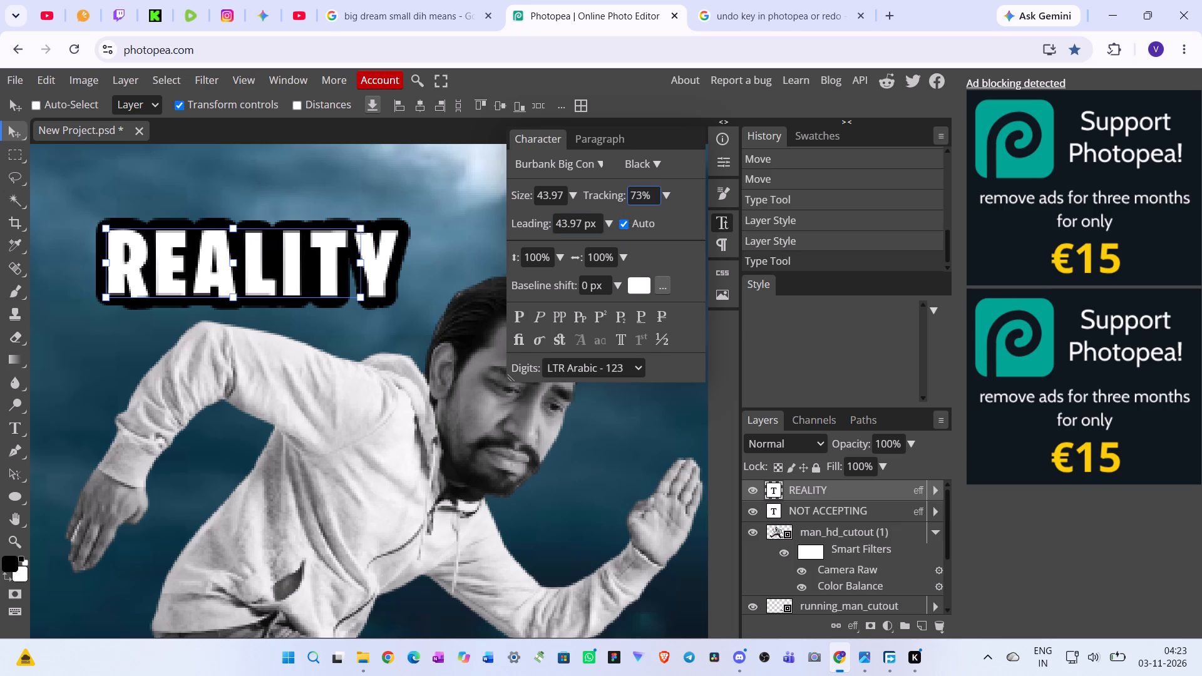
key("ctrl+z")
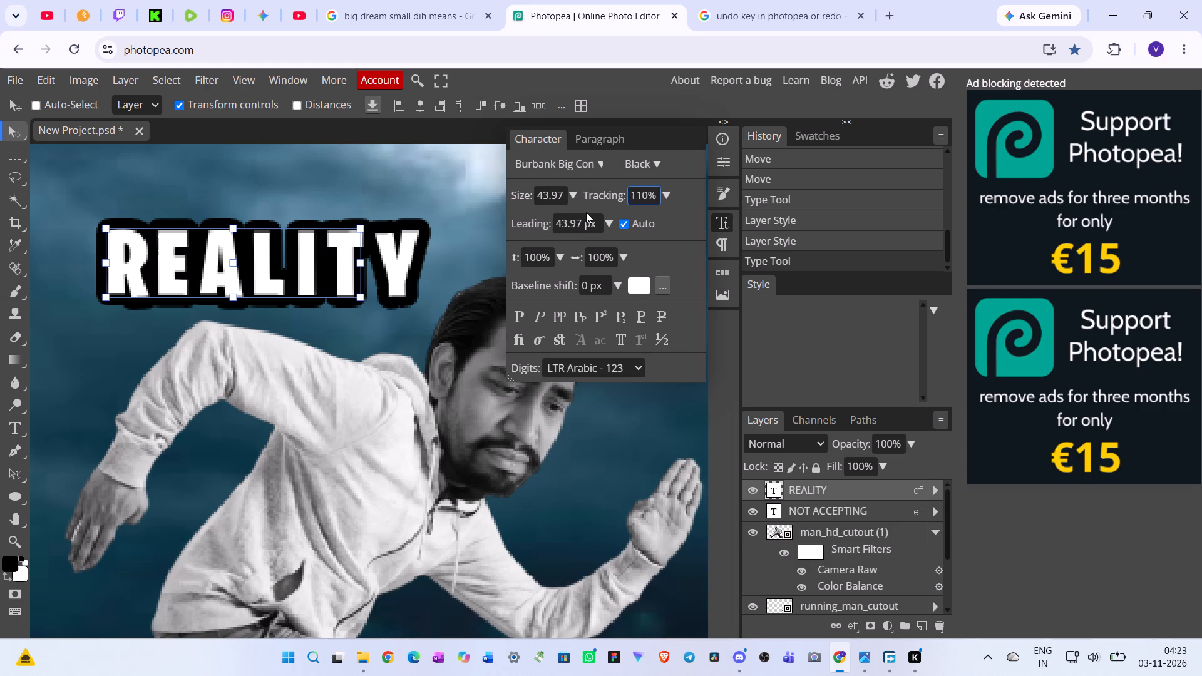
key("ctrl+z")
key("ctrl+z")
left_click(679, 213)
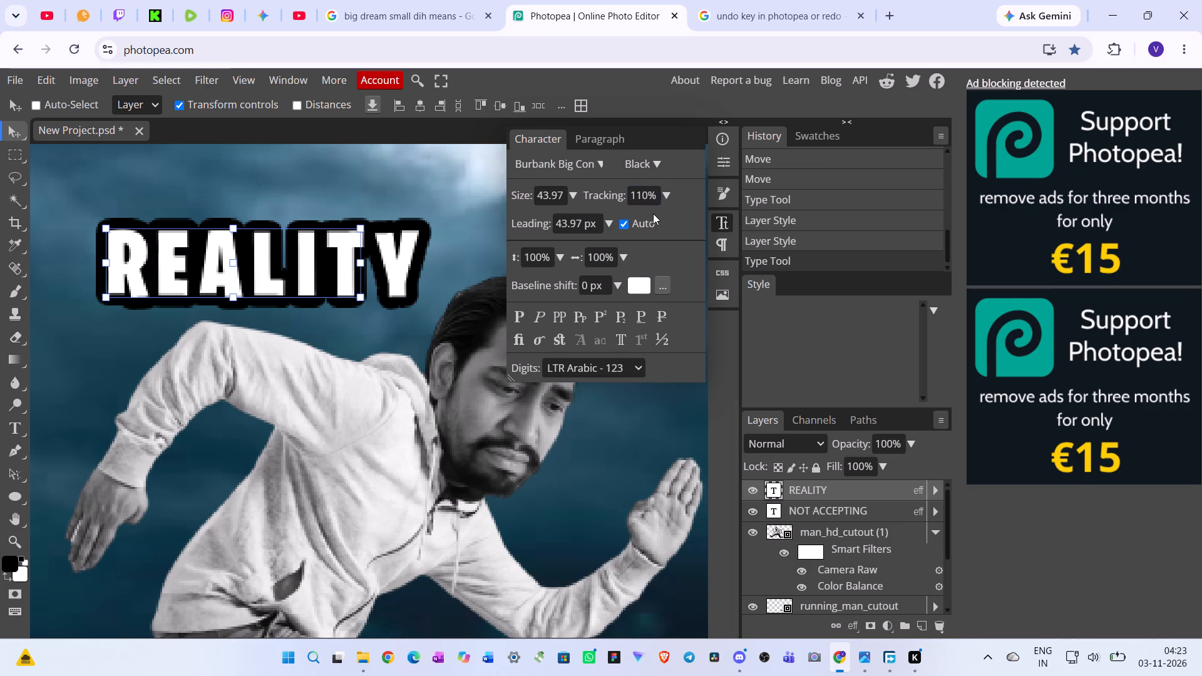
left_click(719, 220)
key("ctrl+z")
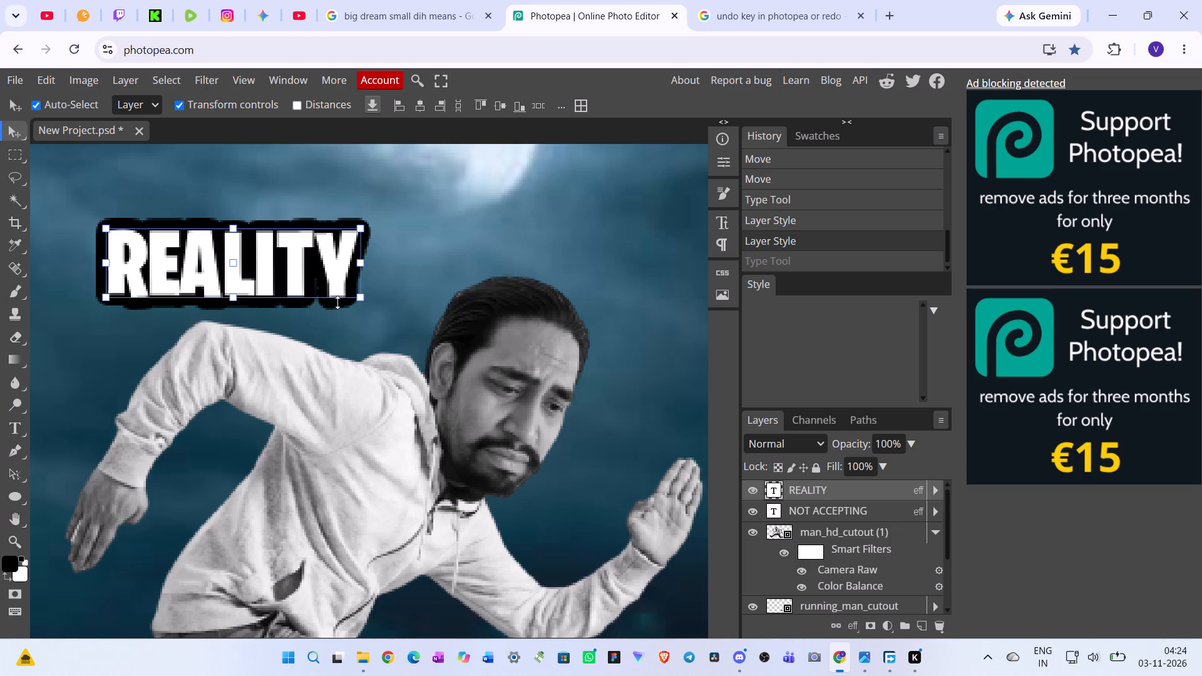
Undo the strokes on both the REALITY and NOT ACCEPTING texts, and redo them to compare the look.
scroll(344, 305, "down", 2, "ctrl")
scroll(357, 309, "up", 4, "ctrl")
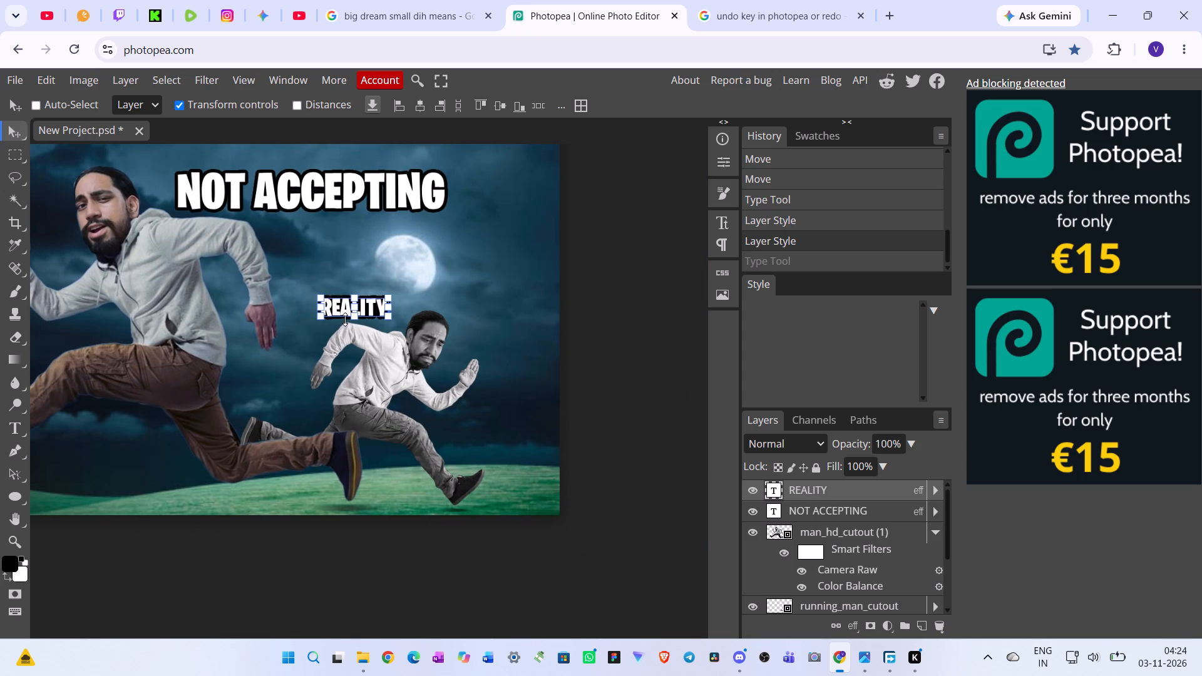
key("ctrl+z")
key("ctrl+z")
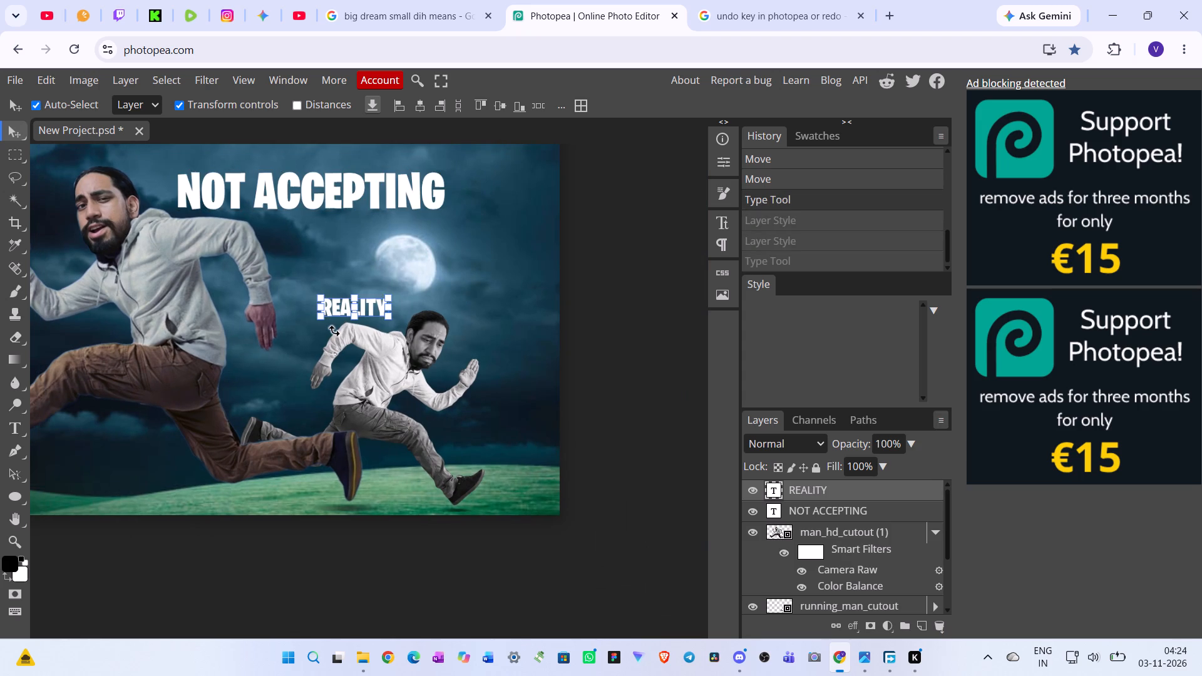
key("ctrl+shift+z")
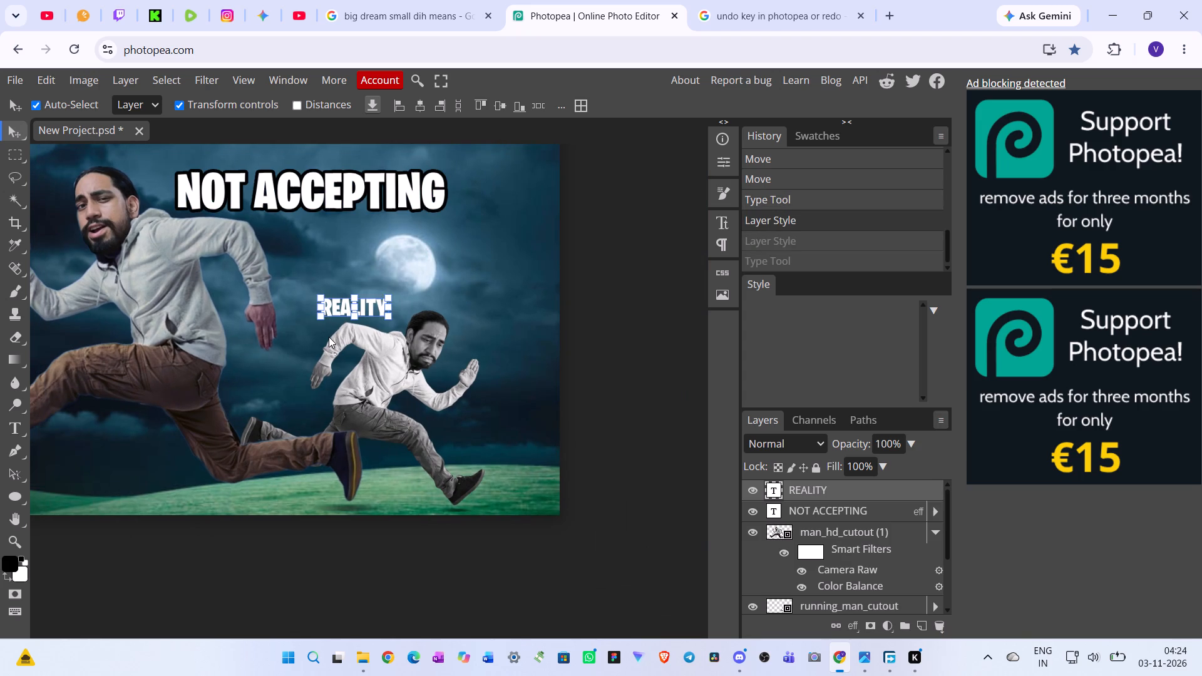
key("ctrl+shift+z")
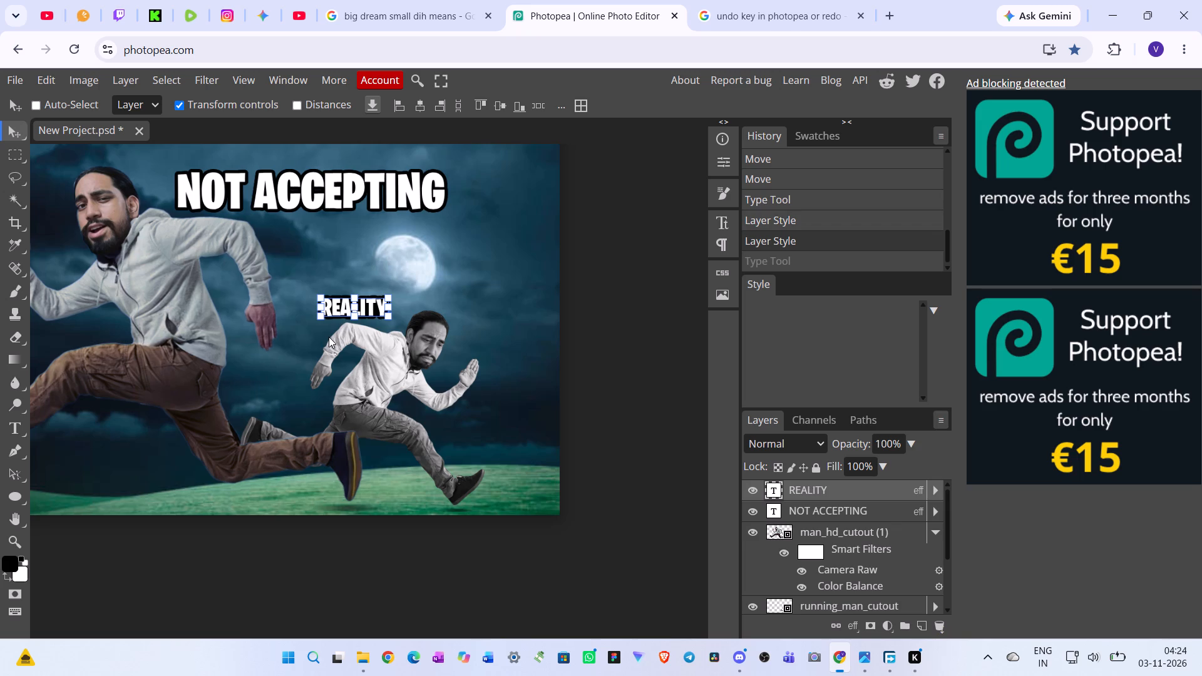
Open the layer style settings of the REALITY text layer.
scroll(418, 319, "right", 2)
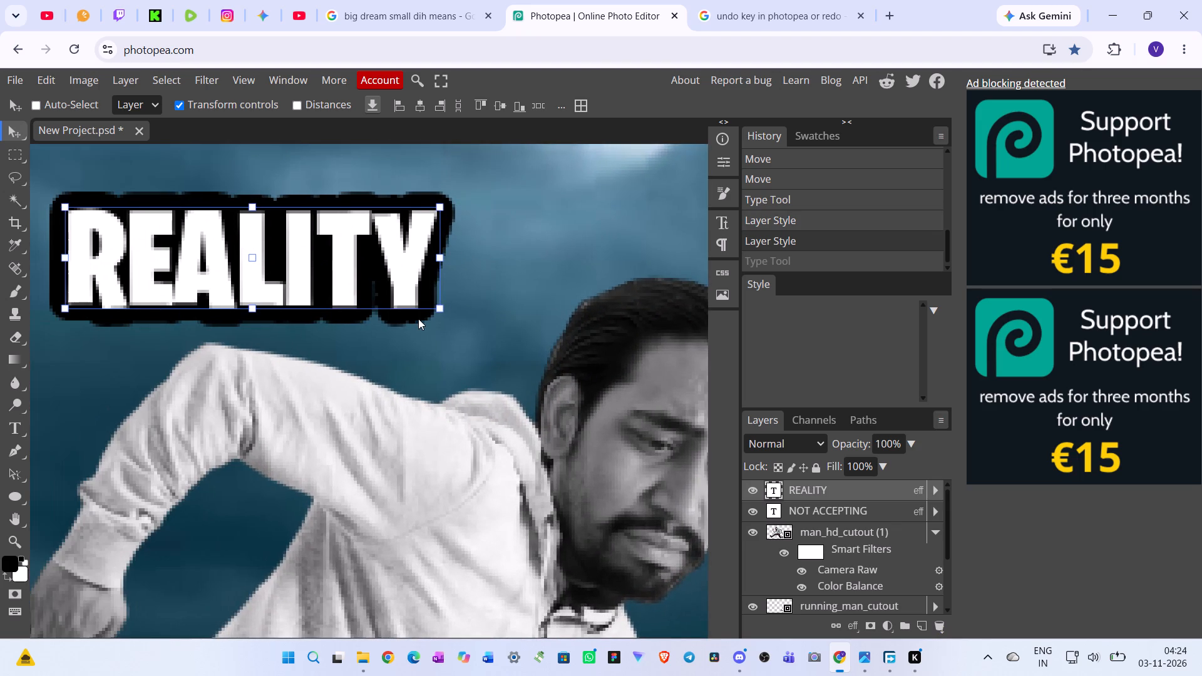
right_click(794, 489)
left_click(852, 217)
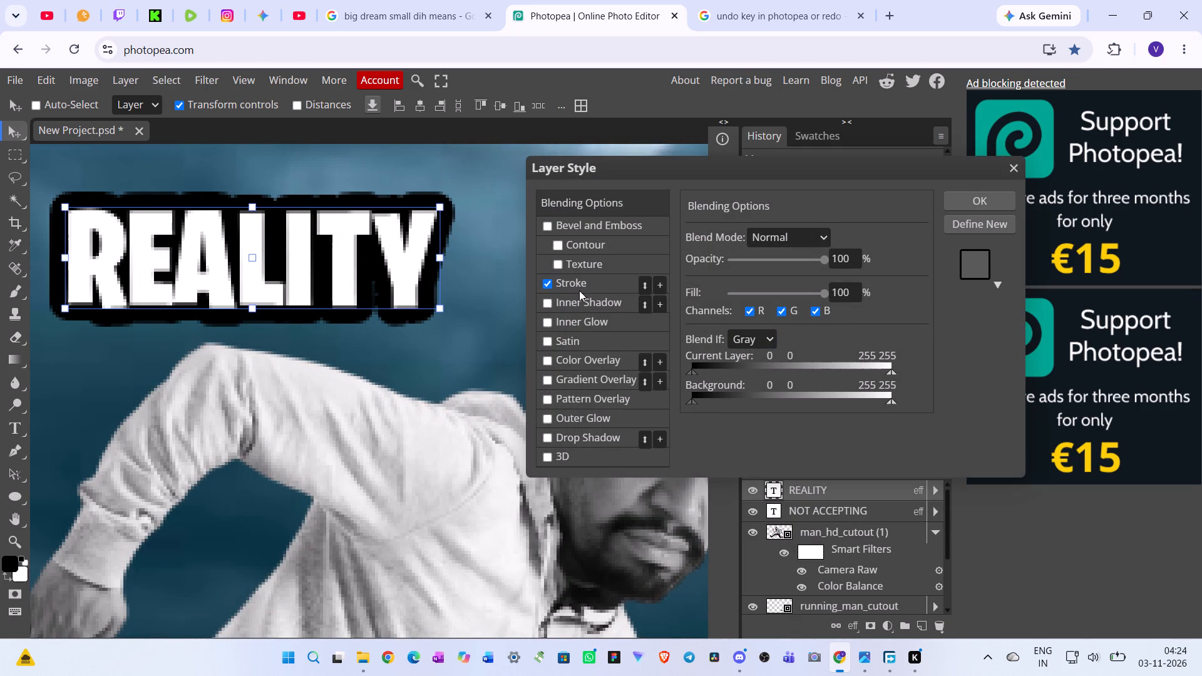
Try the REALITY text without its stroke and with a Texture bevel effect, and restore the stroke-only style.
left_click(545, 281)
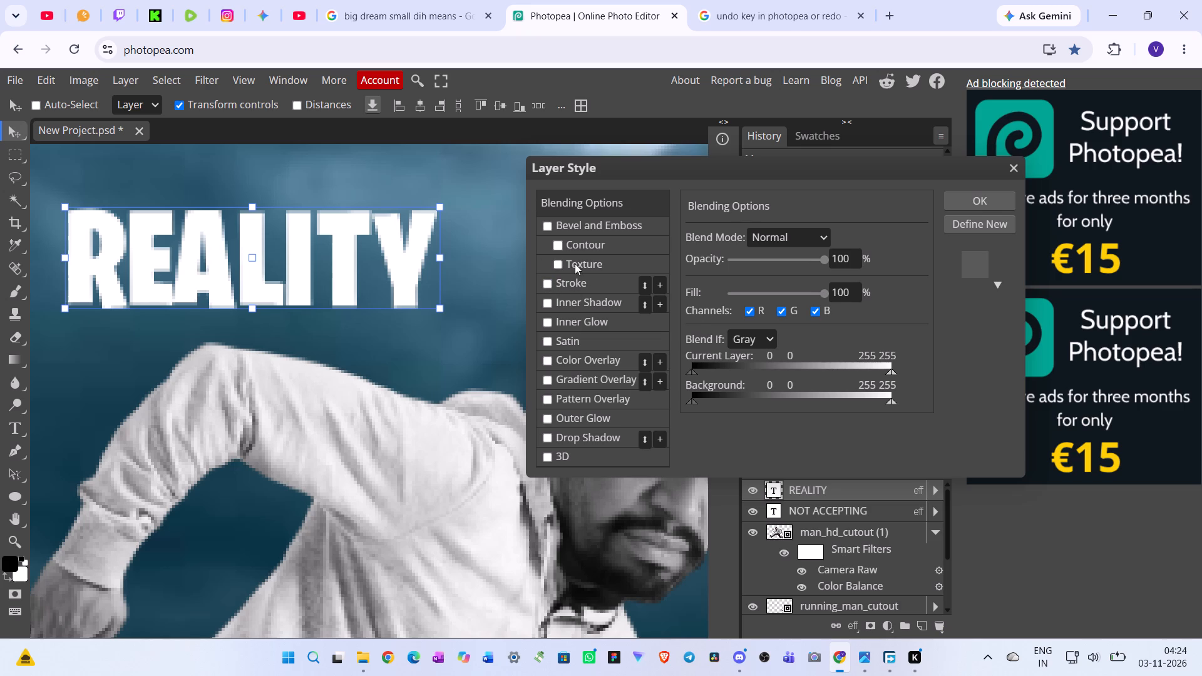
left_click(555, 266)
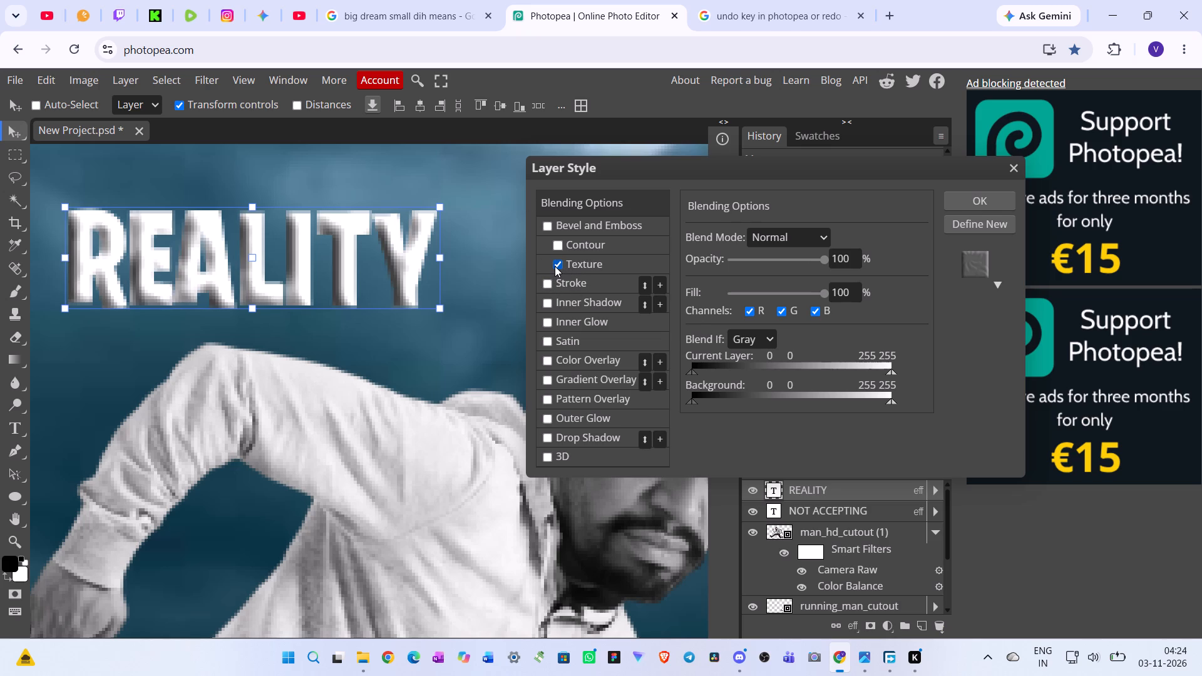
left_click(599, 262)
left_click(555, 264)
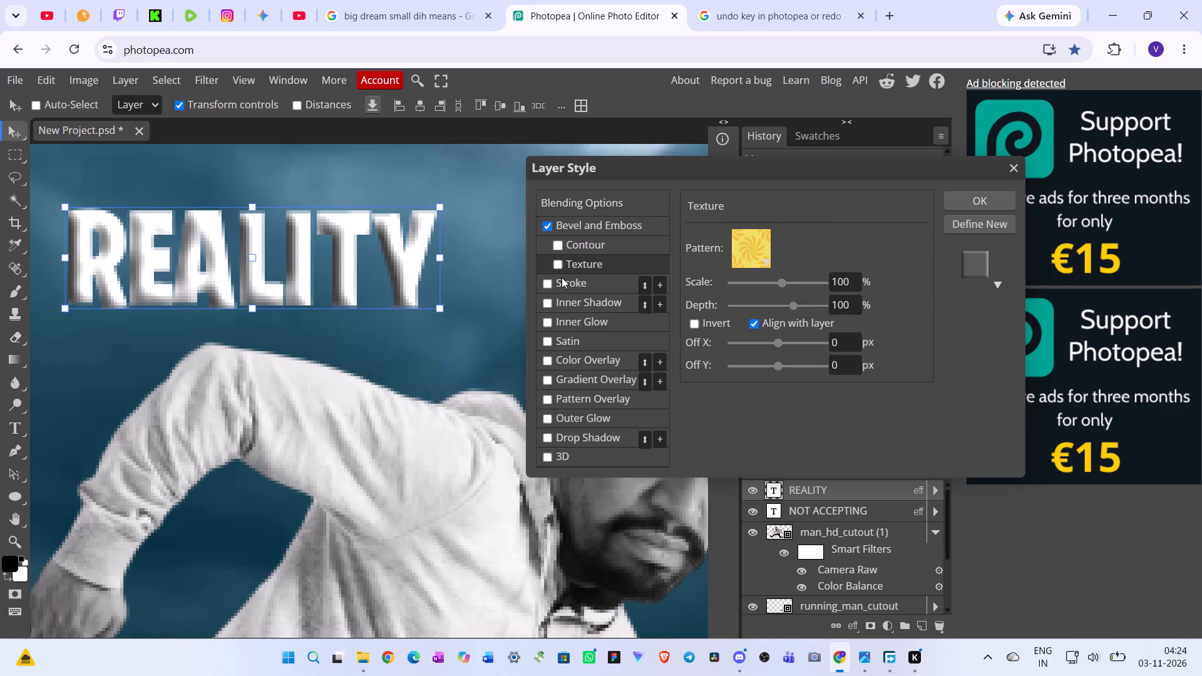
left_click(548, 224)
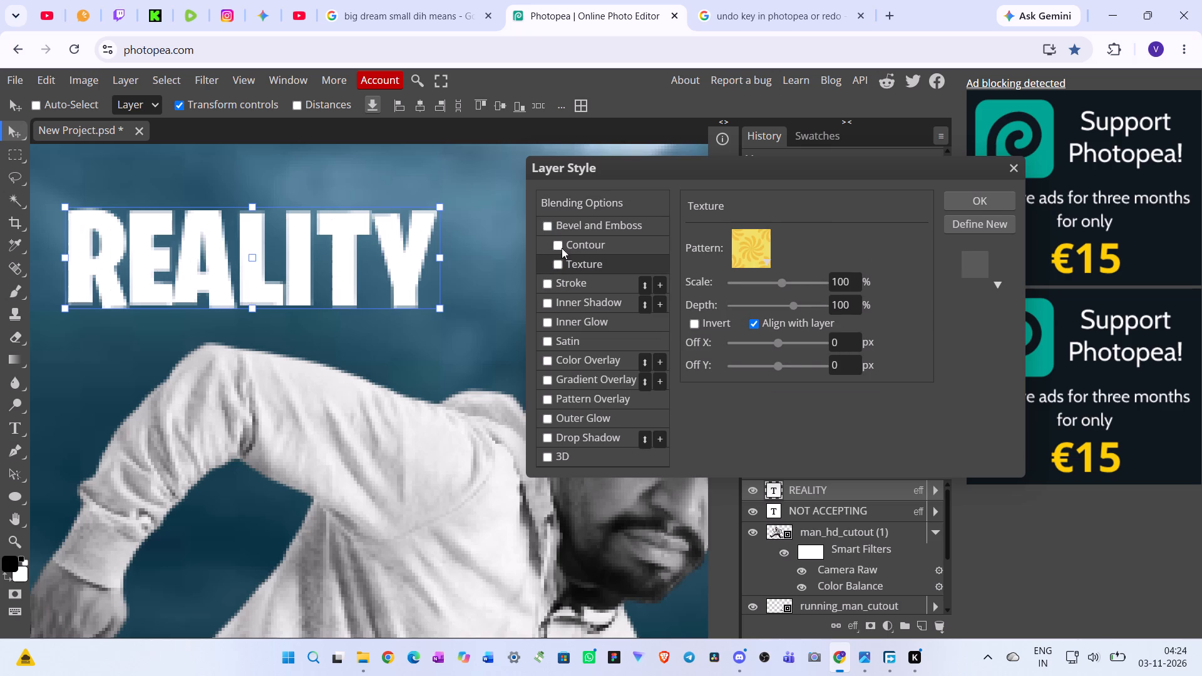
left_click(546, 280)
Set the REALITY text's stroke size to 4 px and apply the layer style.
left_click(567, 280)
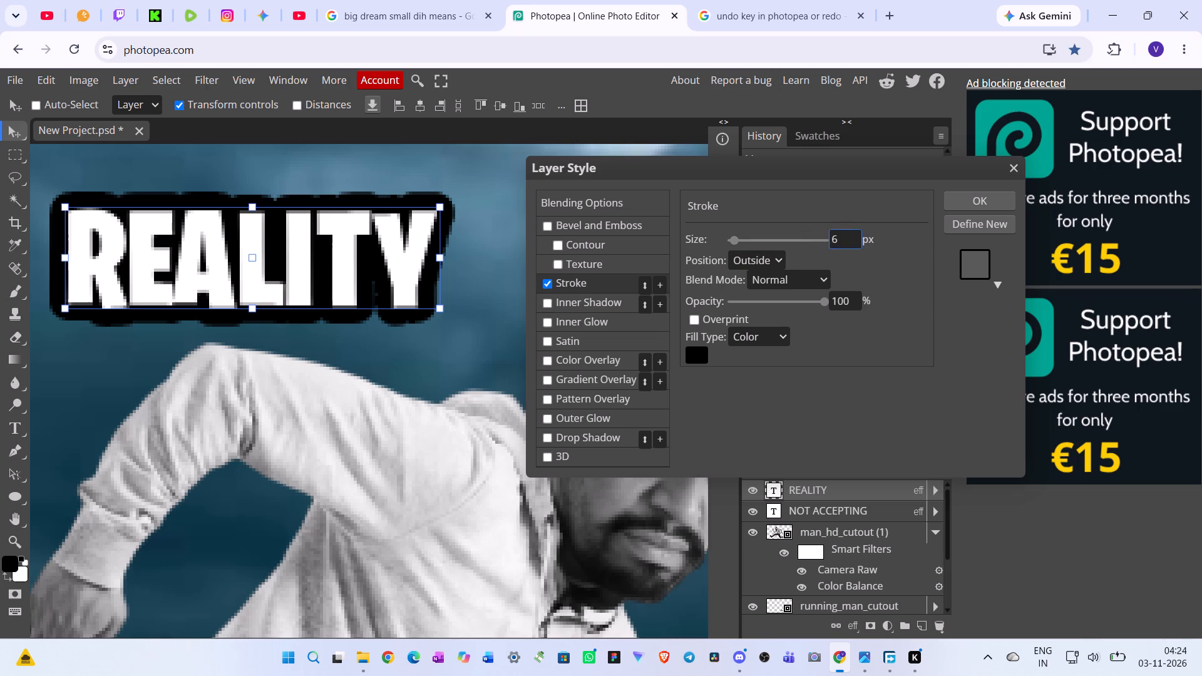
left_click_drag(845, 242, 826, 240)
key("4")
key("Return")
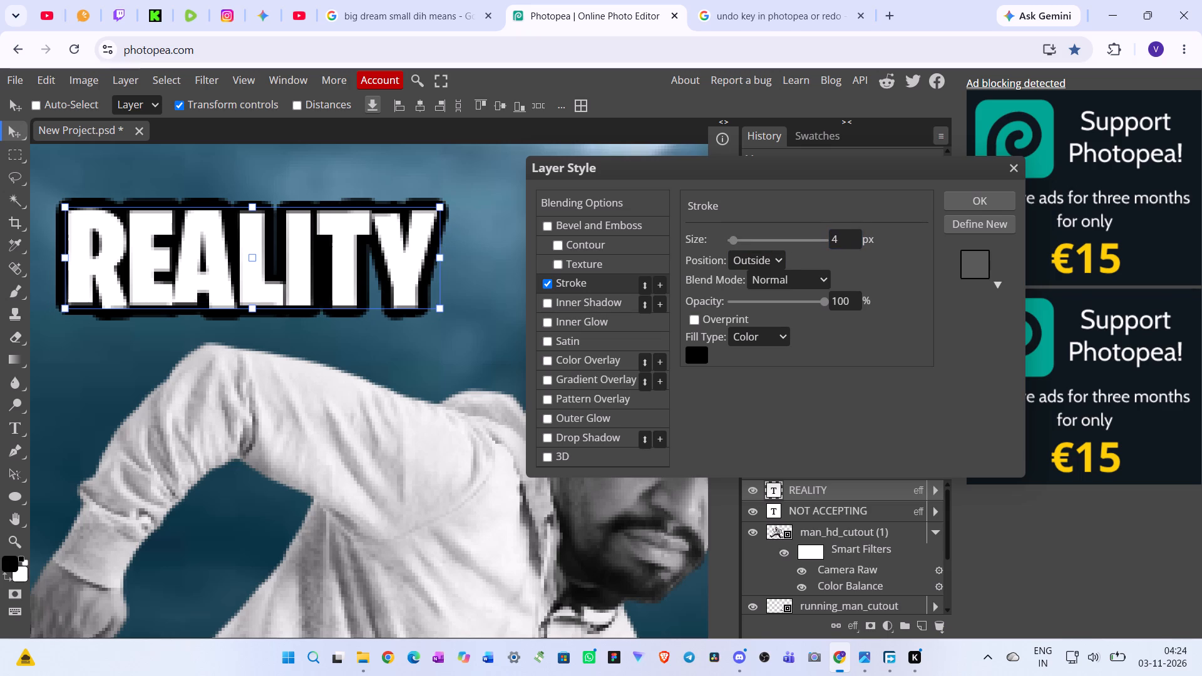
left_click(992, 199)
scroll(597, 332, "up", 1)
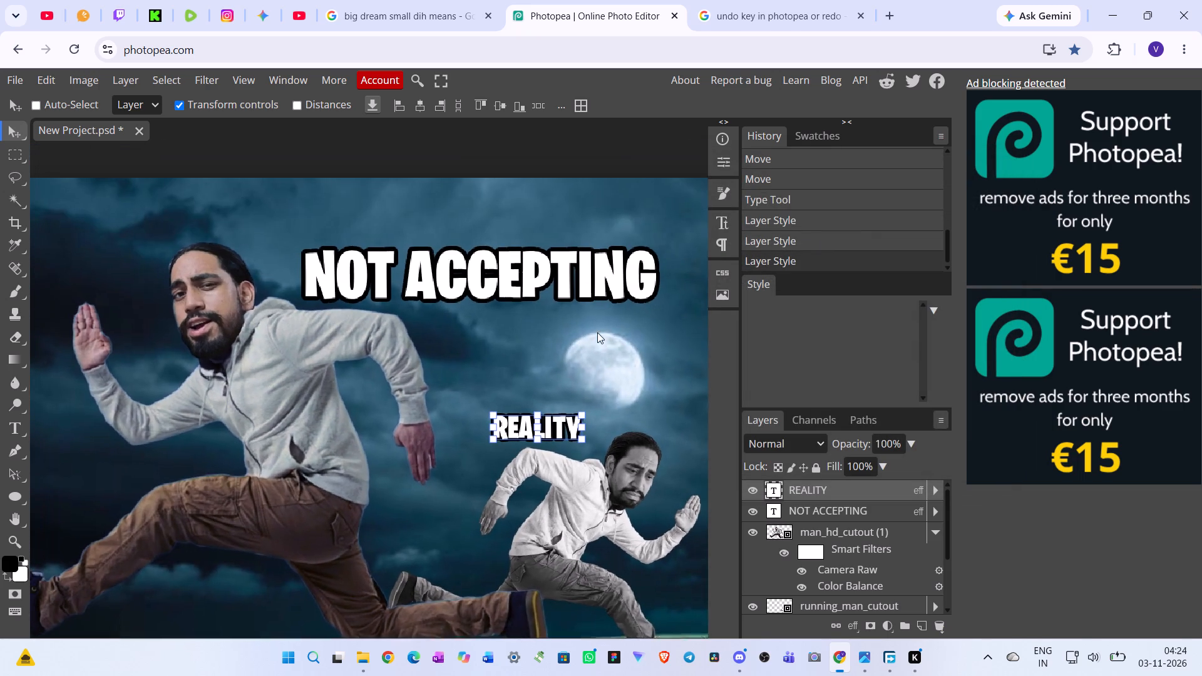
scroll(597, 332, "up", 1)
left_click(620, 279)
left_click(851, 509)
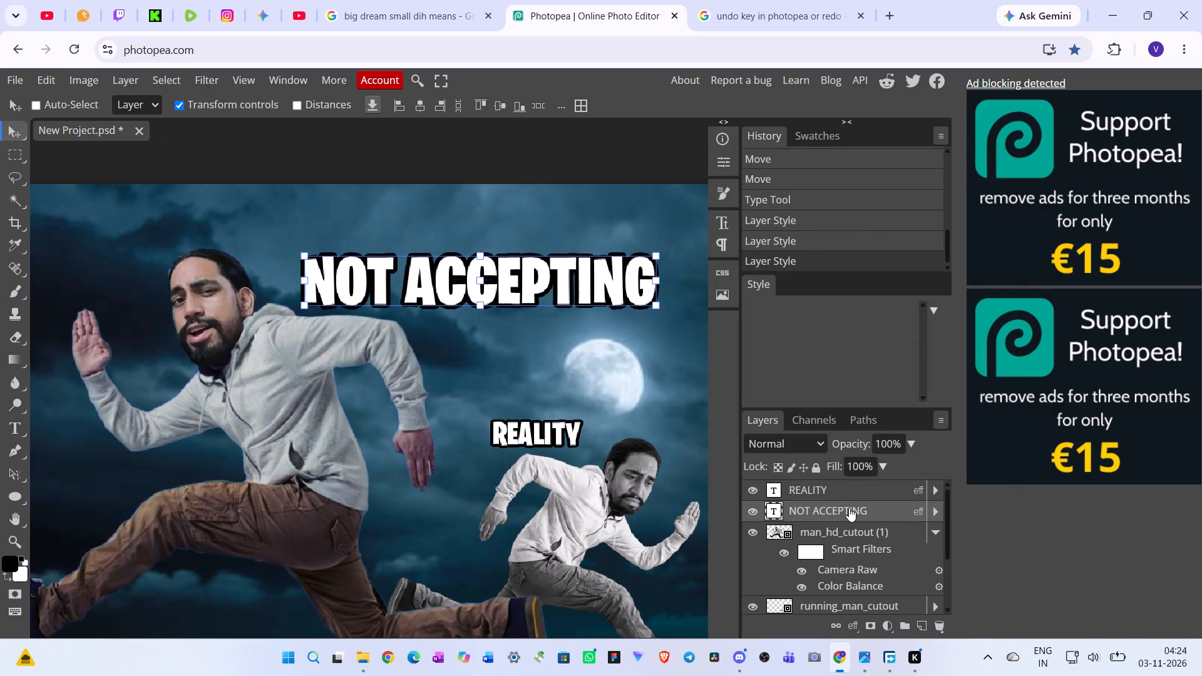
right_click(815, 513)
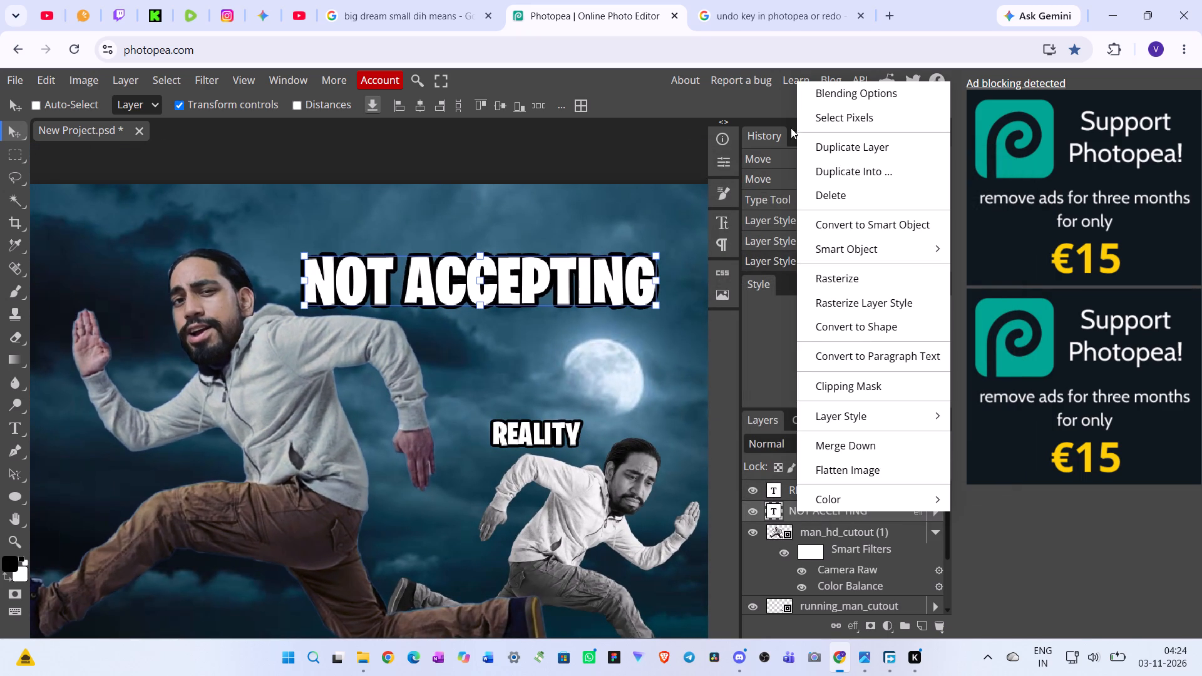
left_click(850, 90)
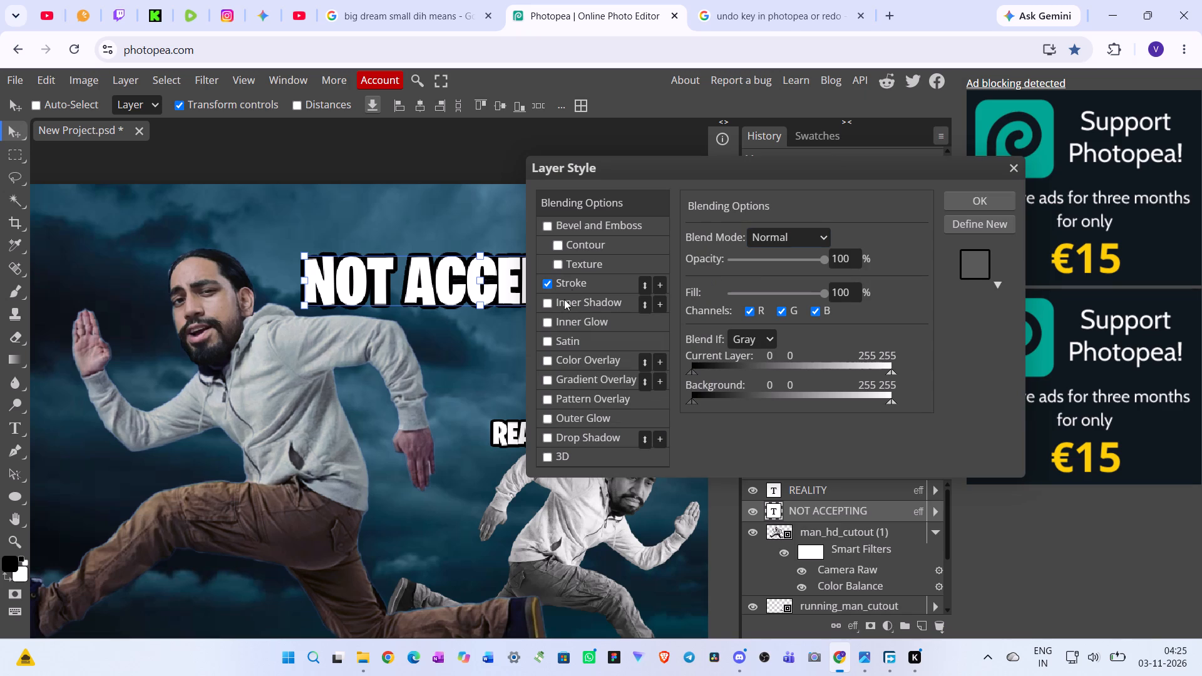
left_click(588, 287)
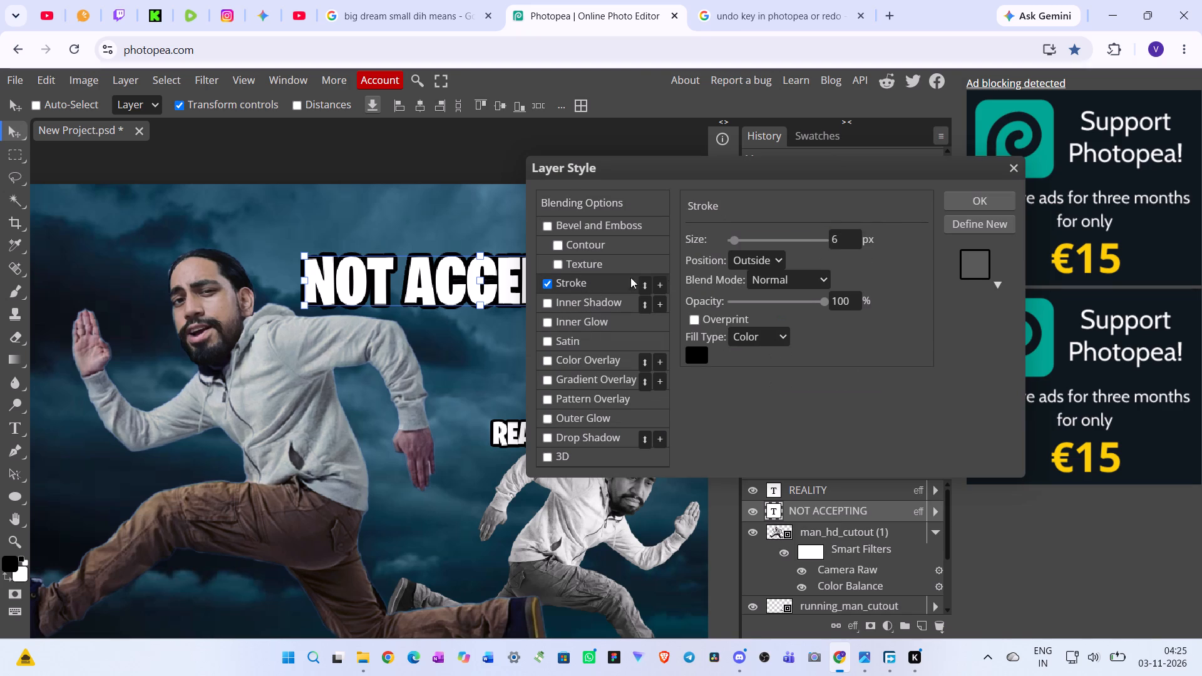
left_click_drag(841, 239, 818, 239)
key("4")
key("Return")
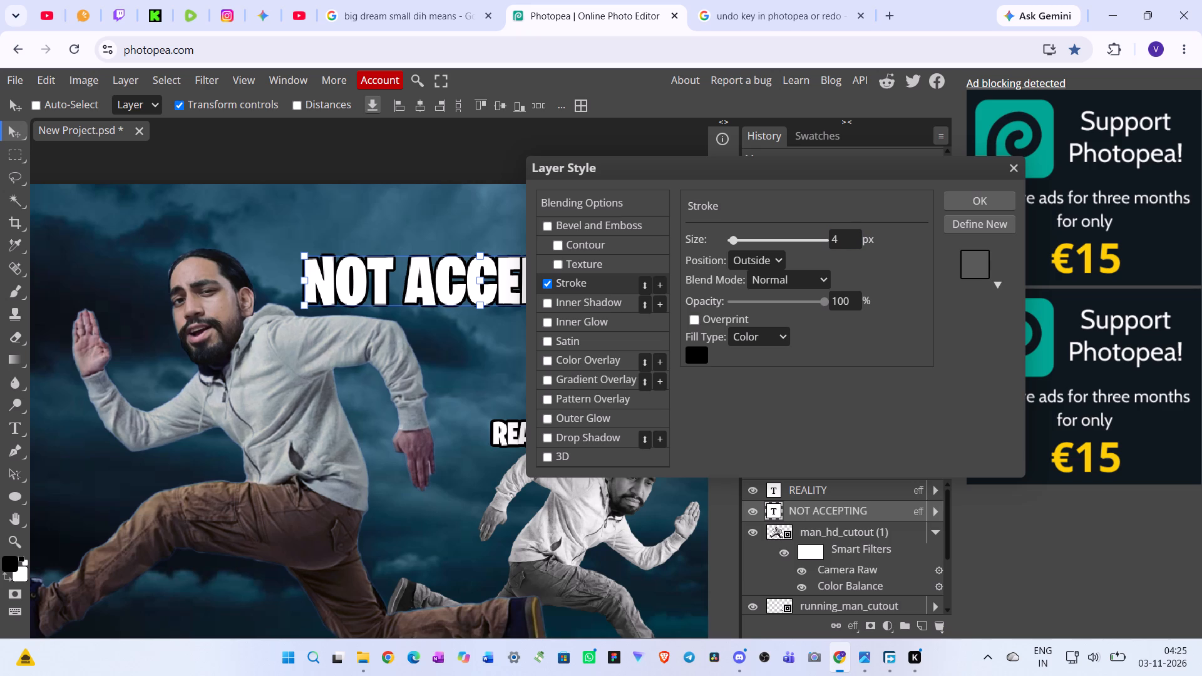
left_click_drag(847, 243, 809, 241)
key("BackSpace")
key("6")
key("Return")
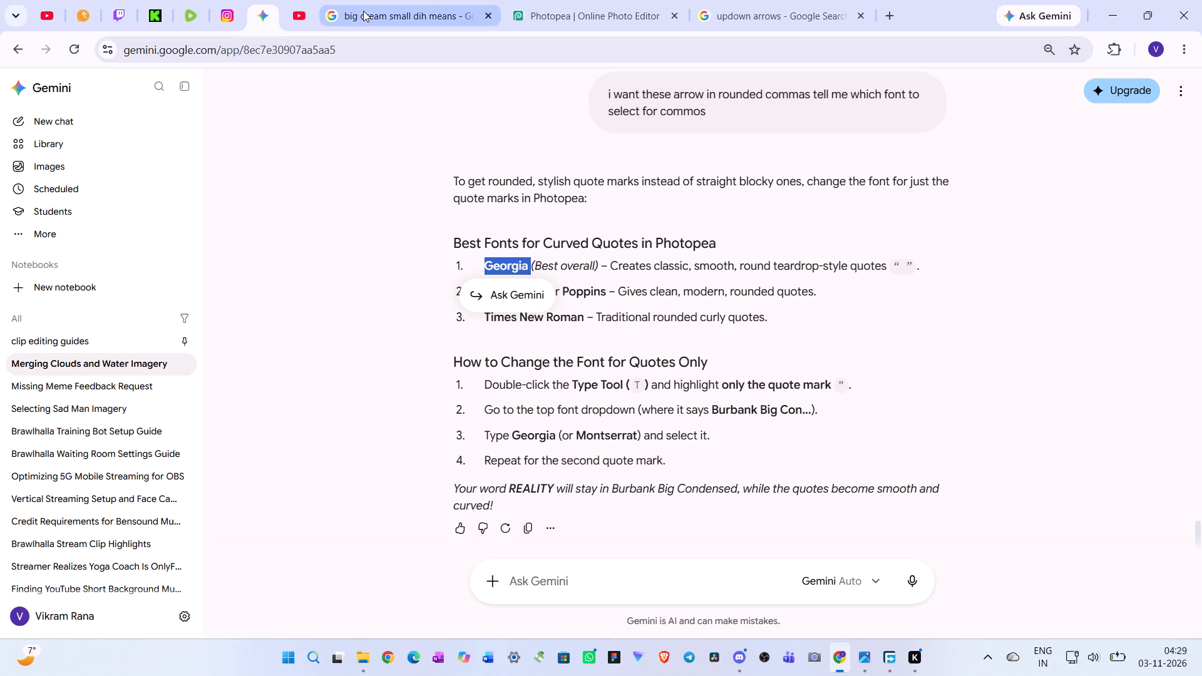
left_click(582, 14)
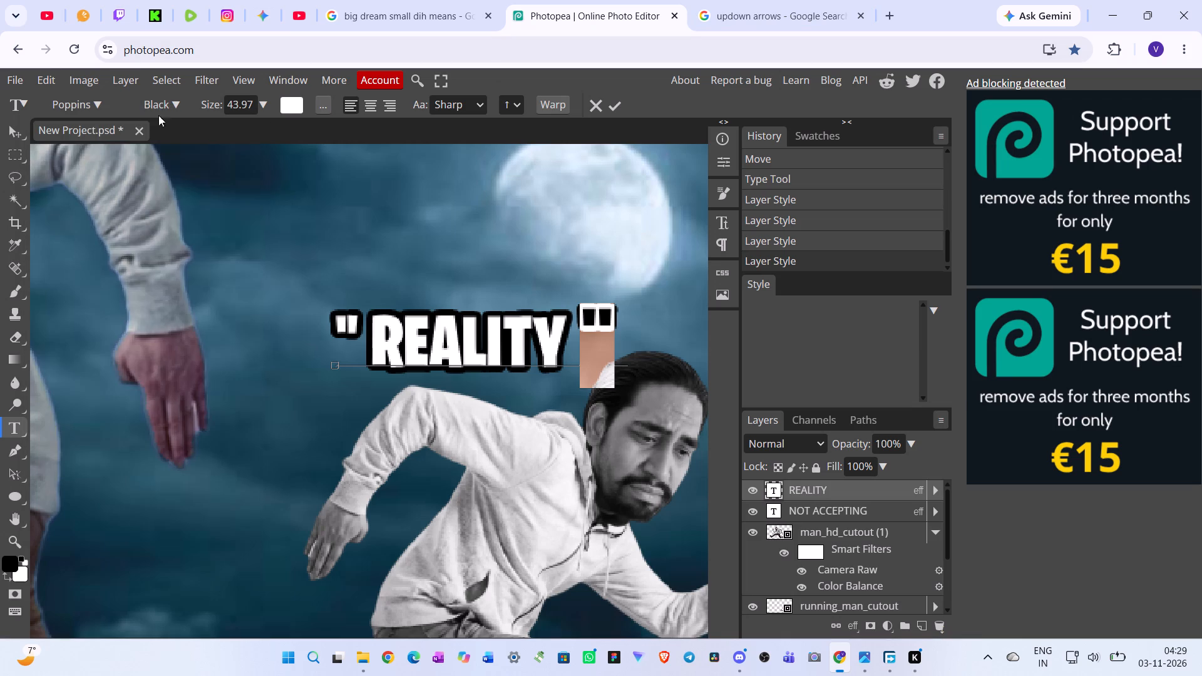
left_click(92, 105)
left_click(120, 215)
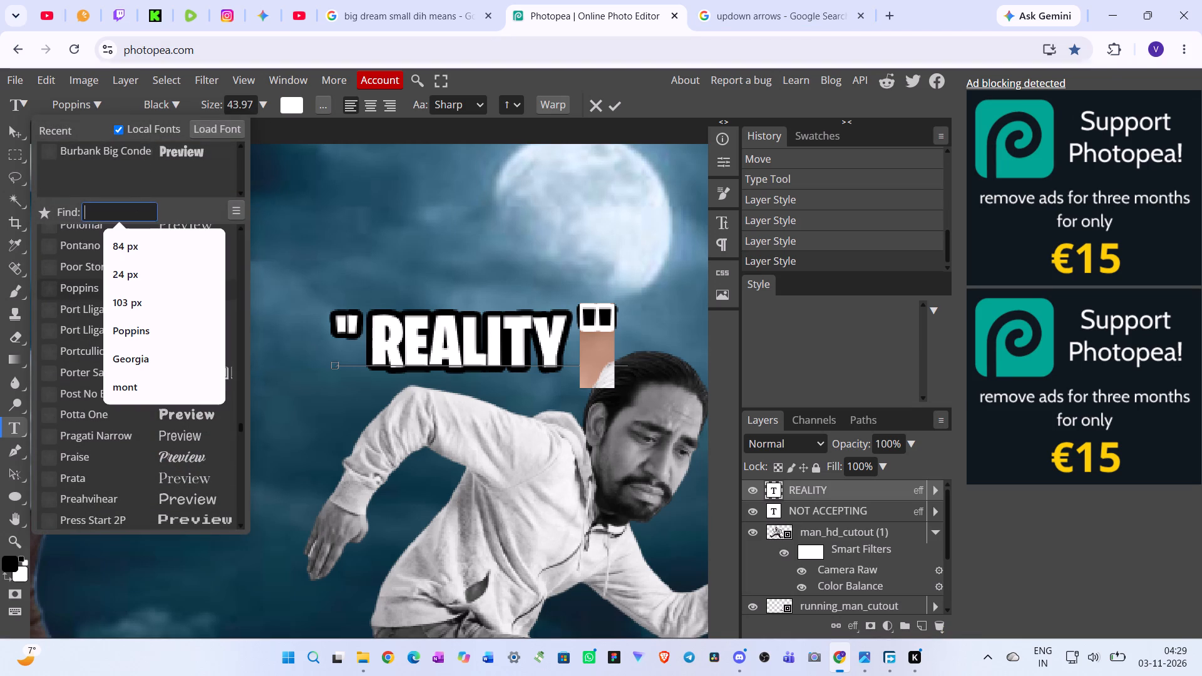
key("ctrl+v")
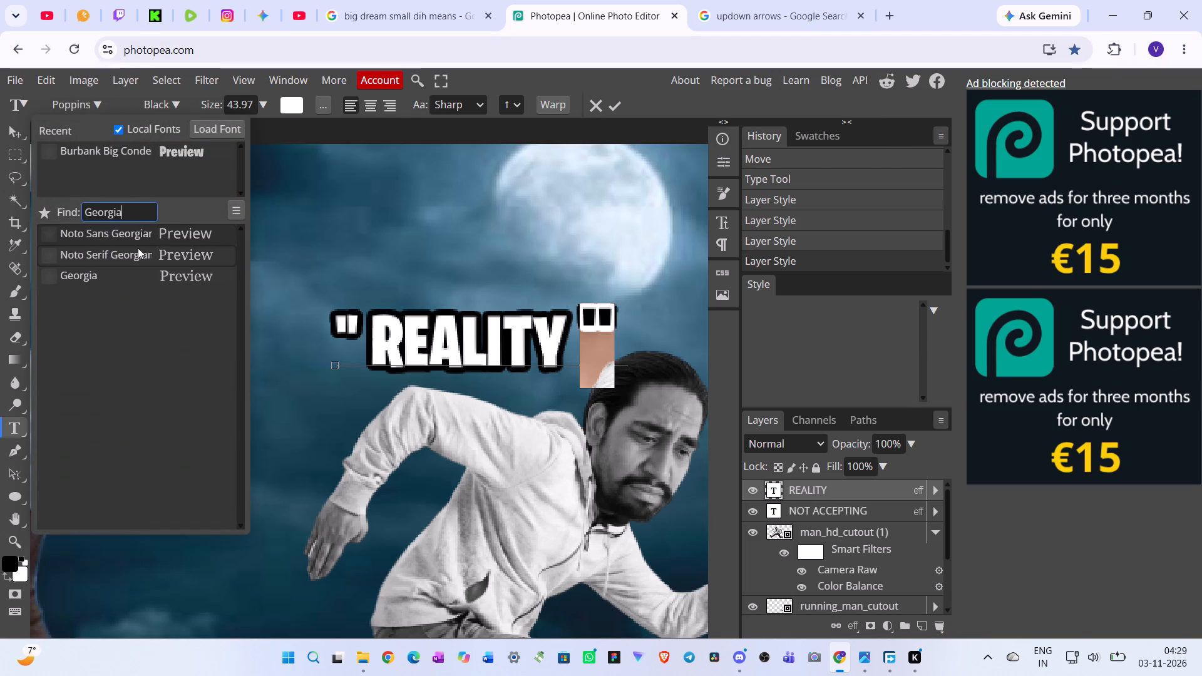
left_click(128, 278)
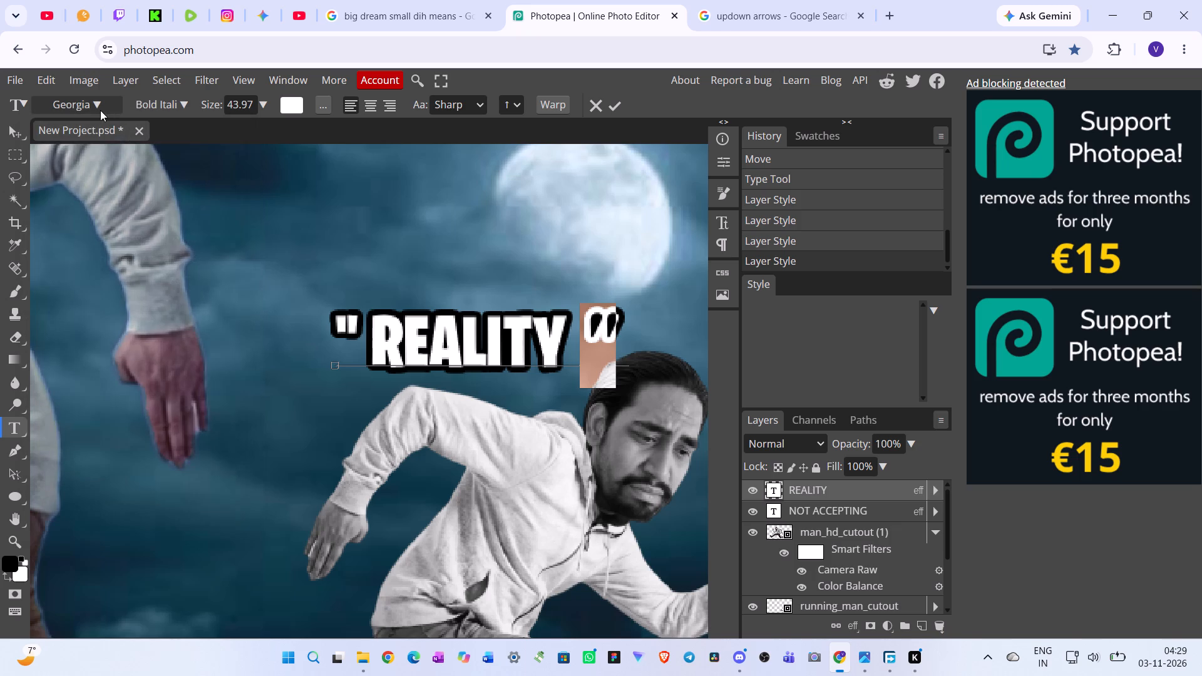
Apply the Georgia font to the opening quotation mark before REALITY.
left_click_drag(362, 332, 339, 332)
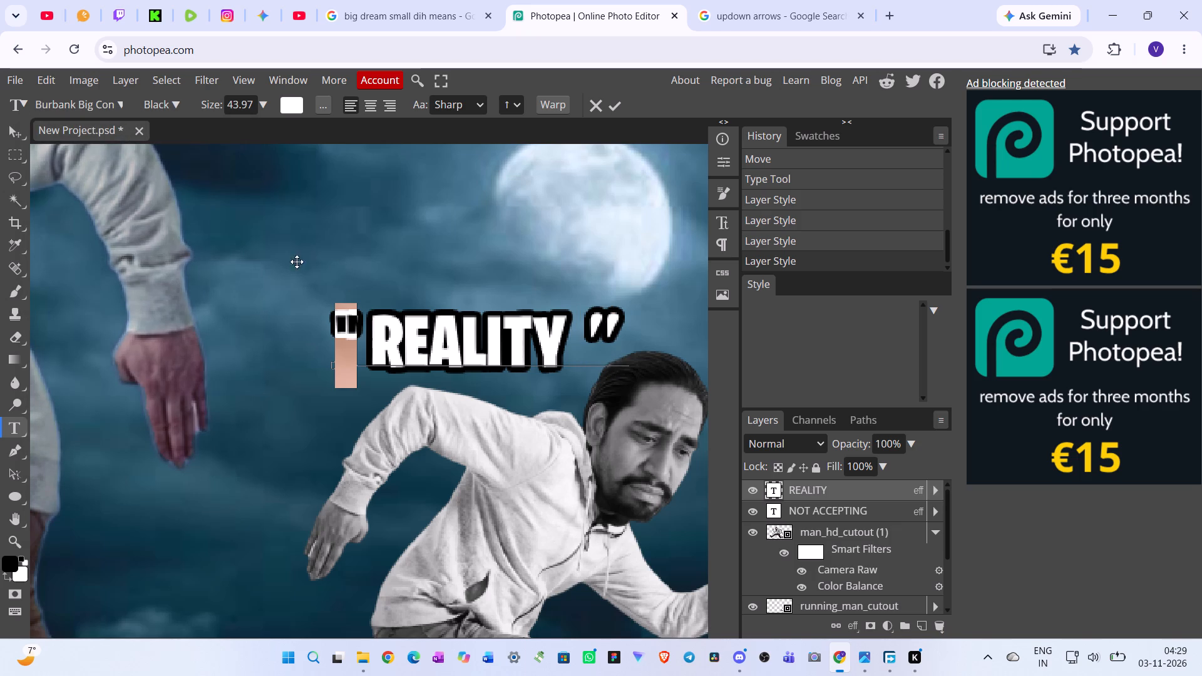
left_click(81, 107)
left_click(127, 215)
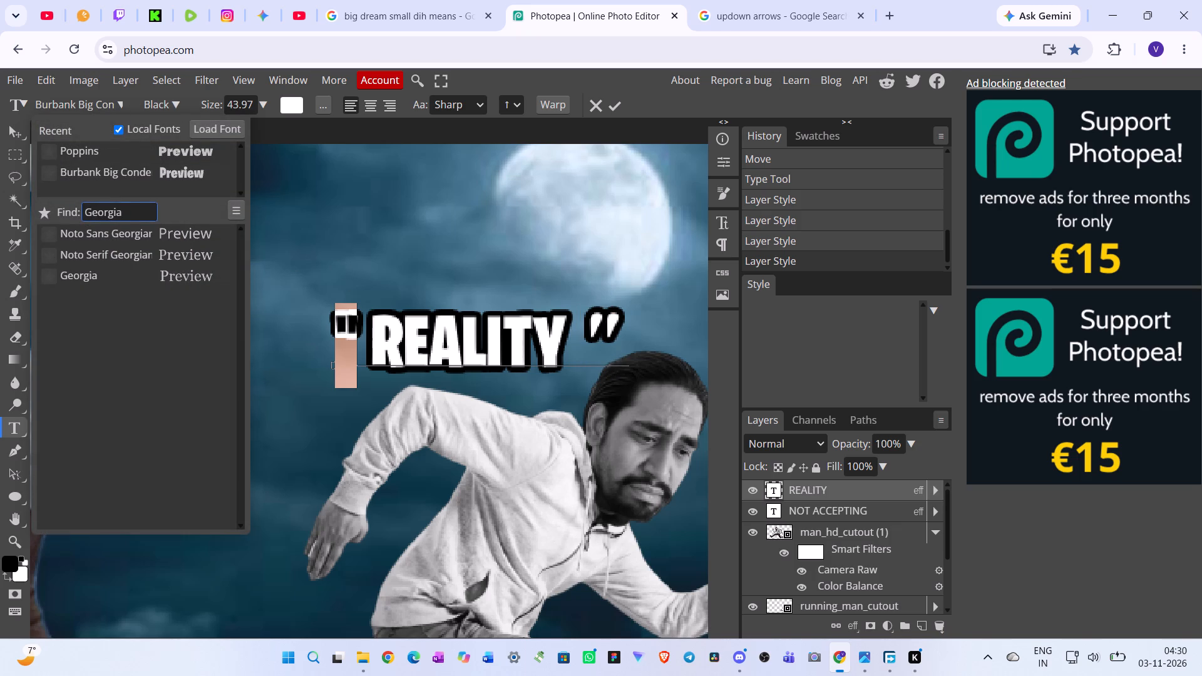
key("Return")
key("Return")
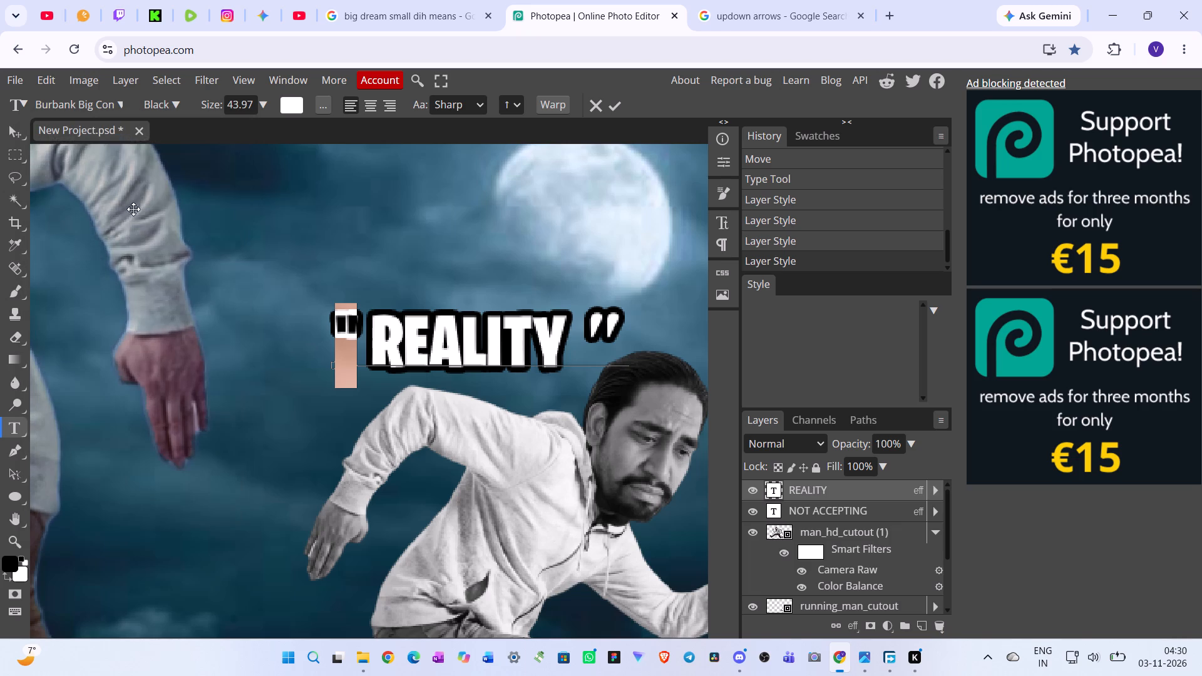
left_click(98, 100)
left_click(136, 217)
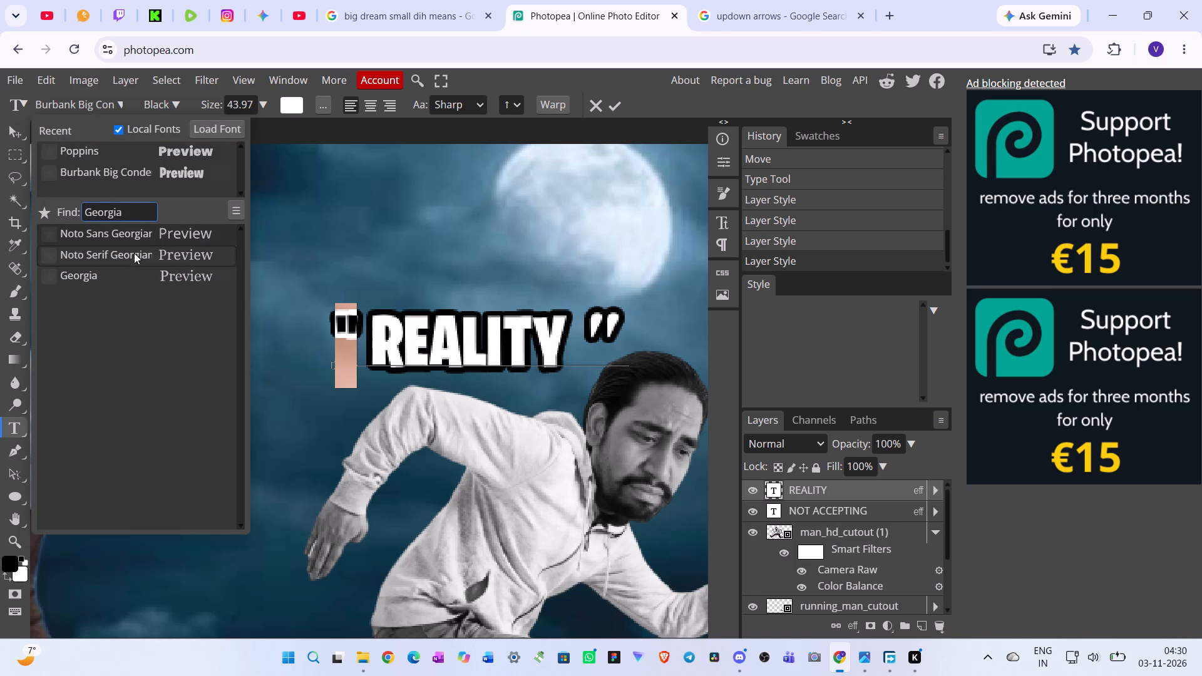
left_click(131, 278)
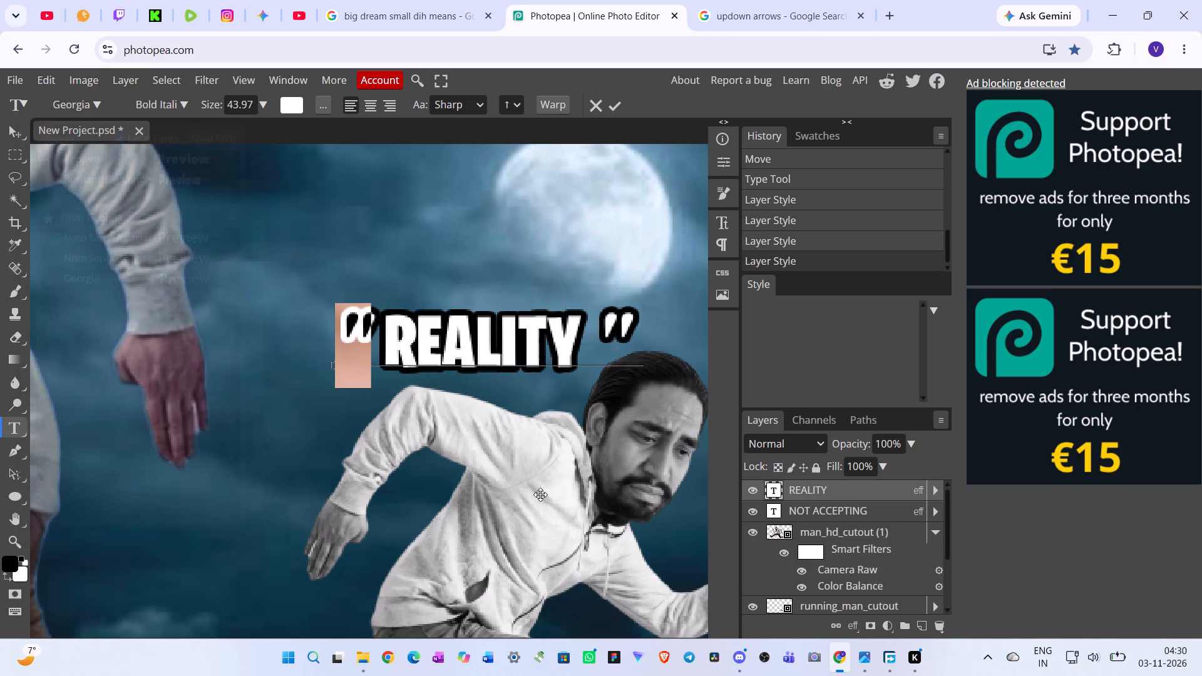
left_click(590, 339)
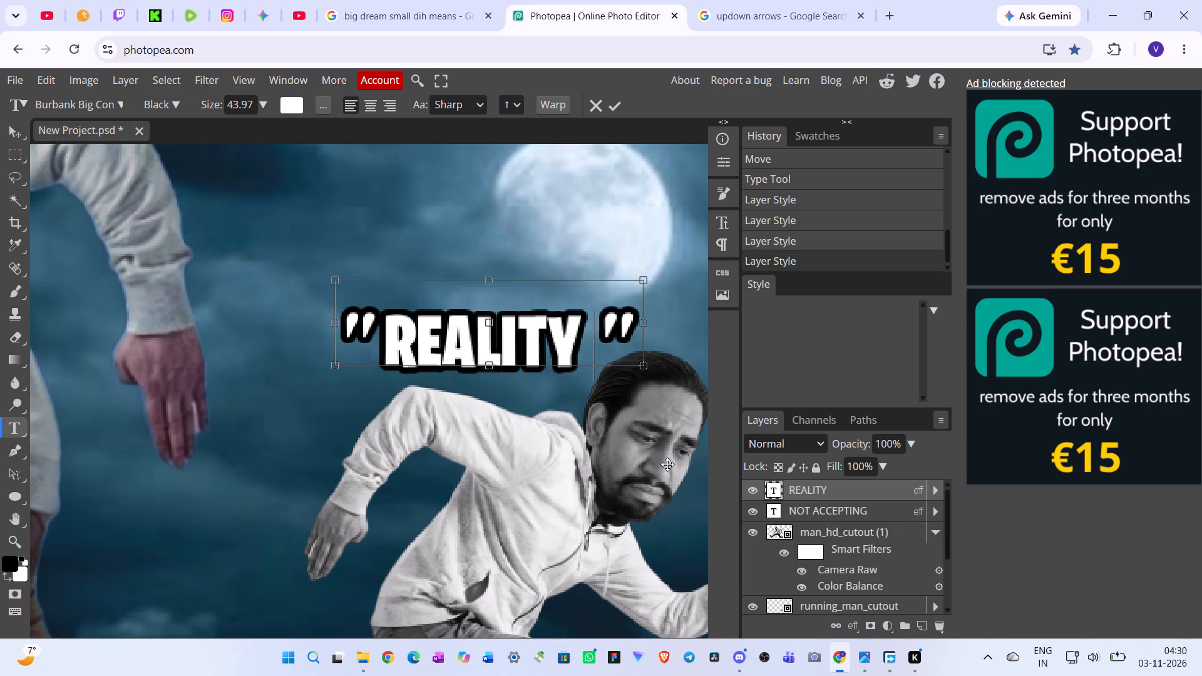
Select the closing quotation mark after REALITY and undo the last four edits in that text.
scroll(667, 464, "down", 5, "ctrl")
scroll(672, 473, "up", 3, "ctrl")
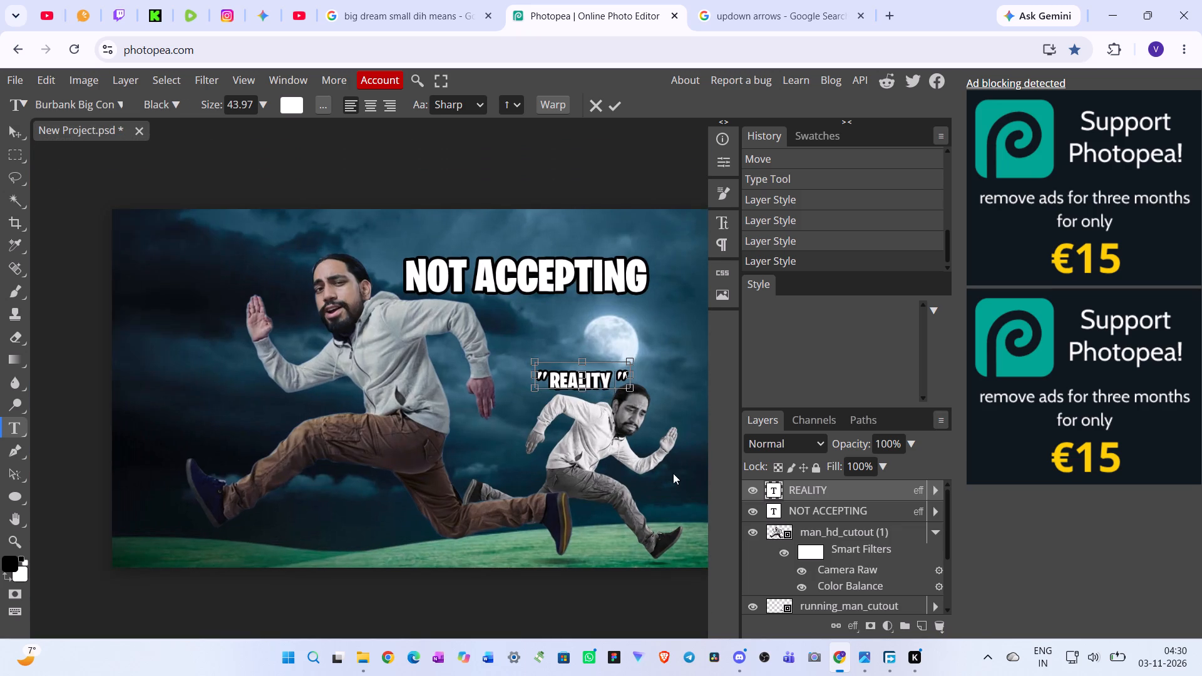
scroll(673, 473, "up", 1, "ctrl")
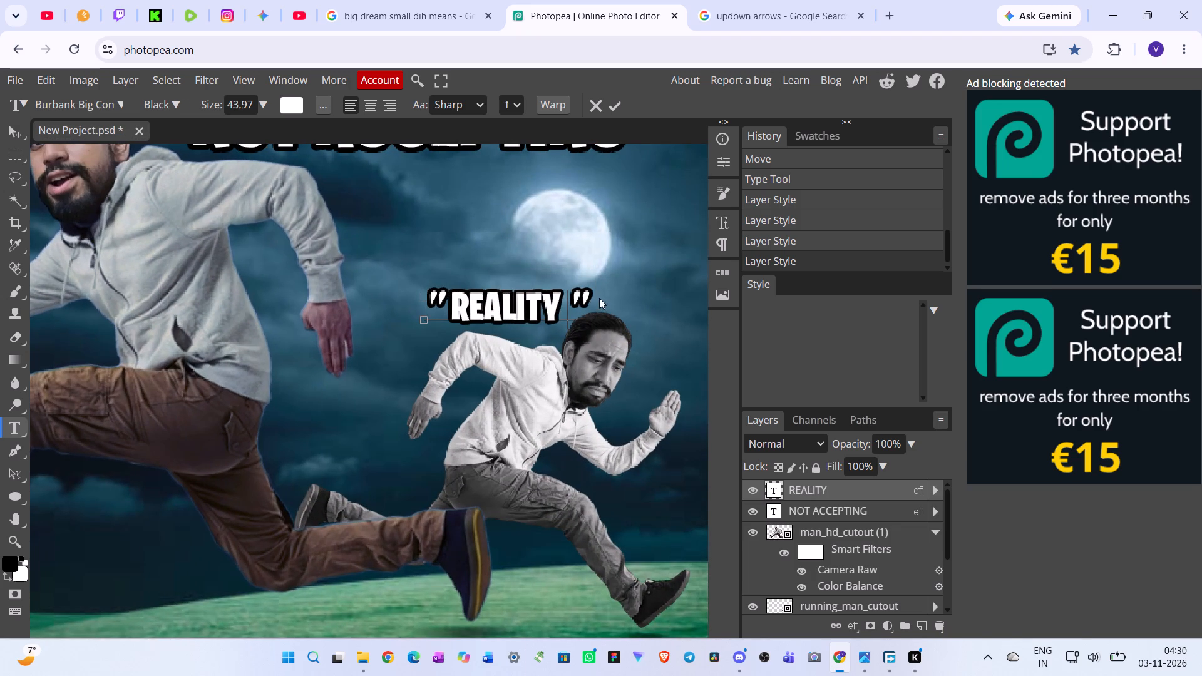
left_click(593, 294)
left_click_drag(593, 294, 572, 297)
left_click_drag(572, 297, 571, 297)
key("ctrl+z")
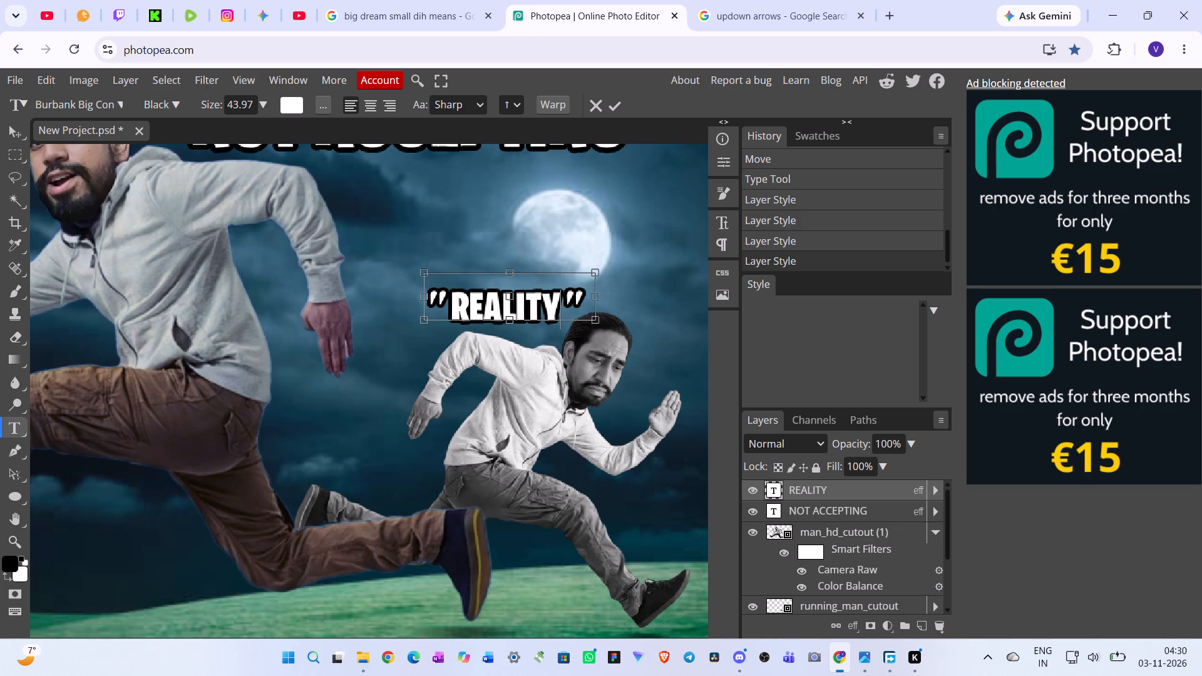
key("ctrl+z")
key("ctrl+z")
key("ctrl+z")
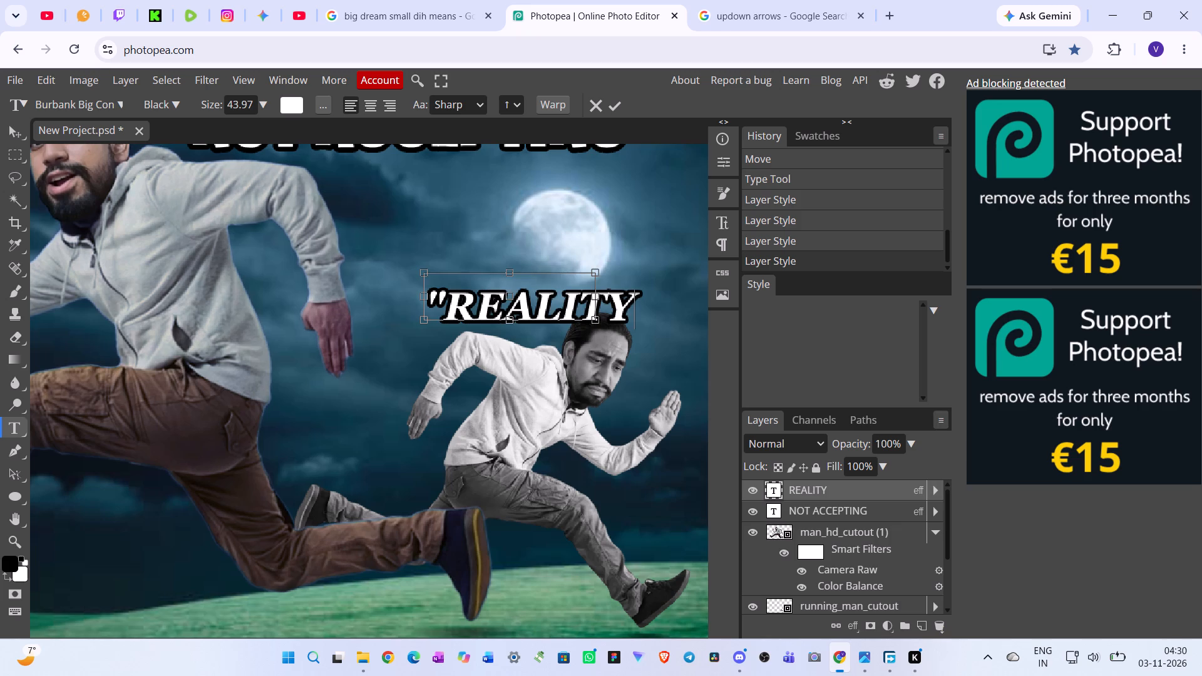
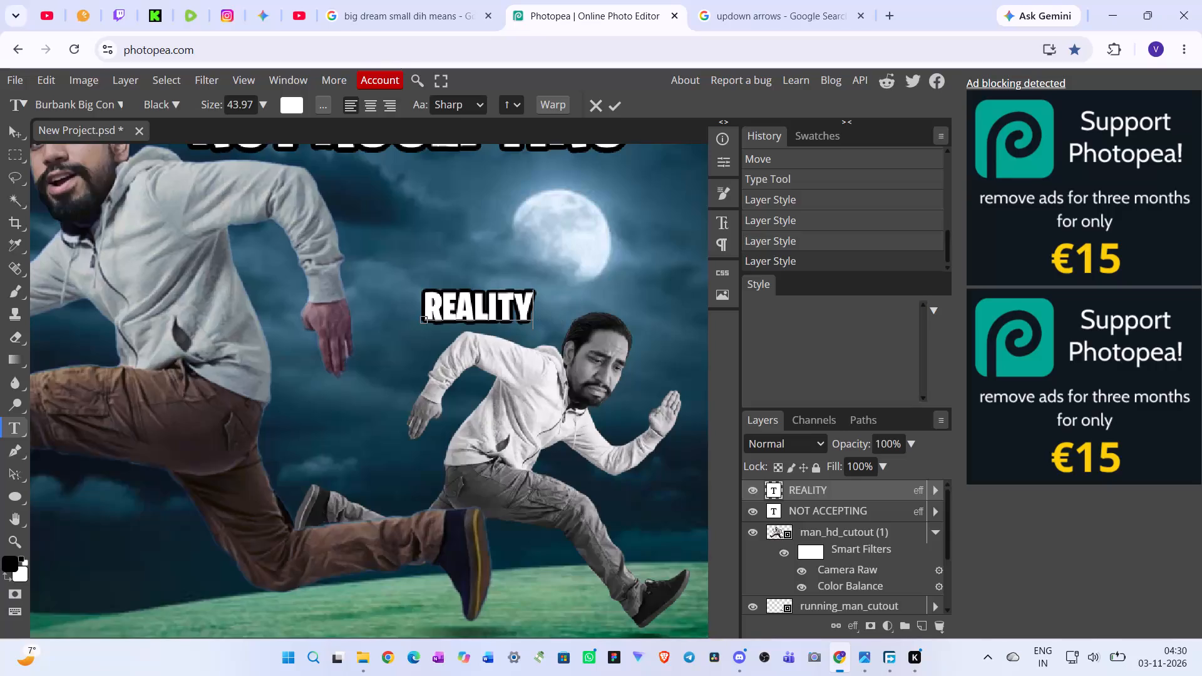
Enclose the word REALITY above the smaller running man in double quotation marks.
left_click_drag(538, 312, 414, 311)
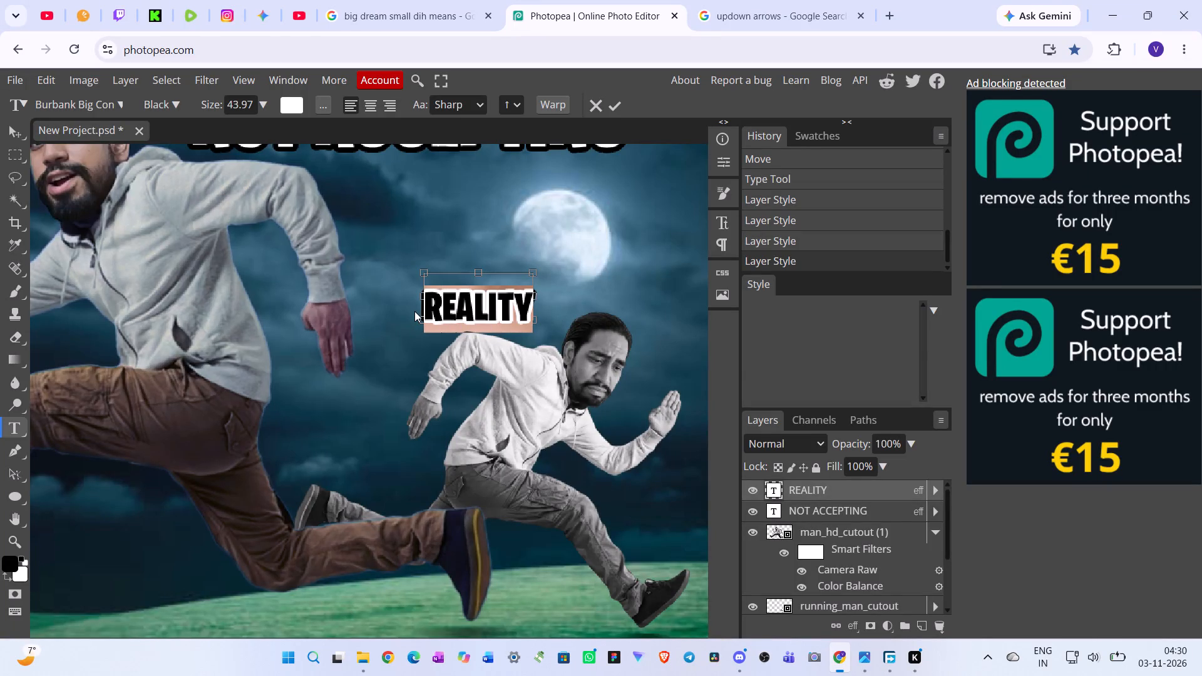
key("ctrl+x")
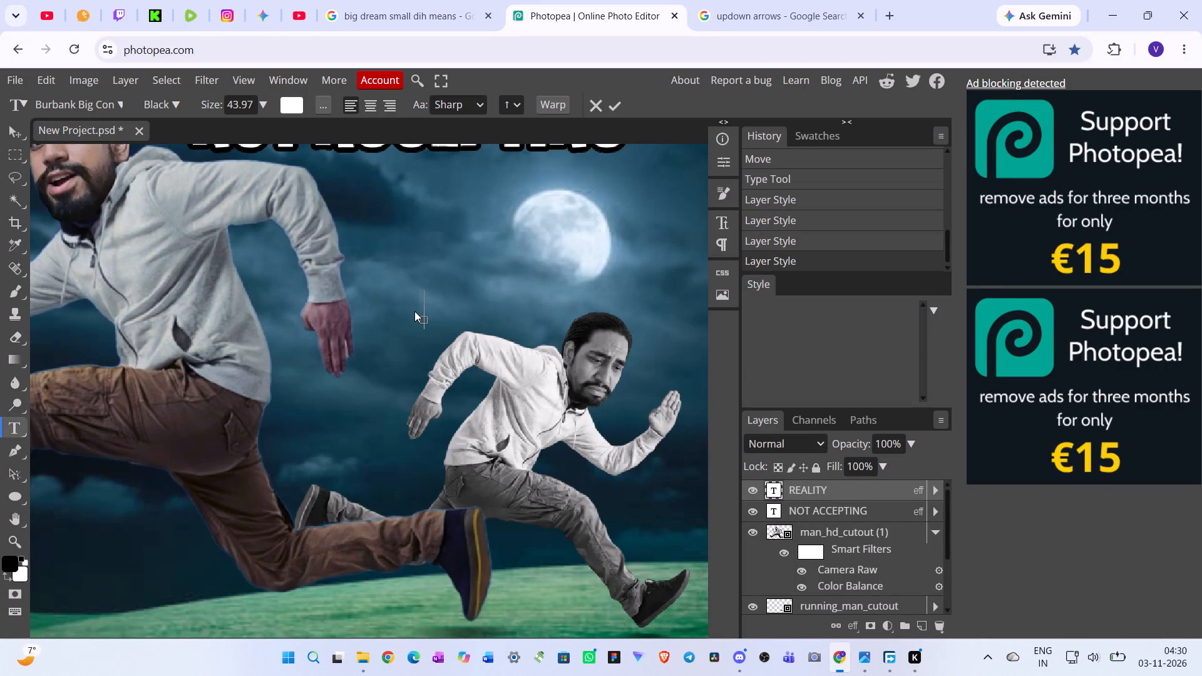
type("\"\"")
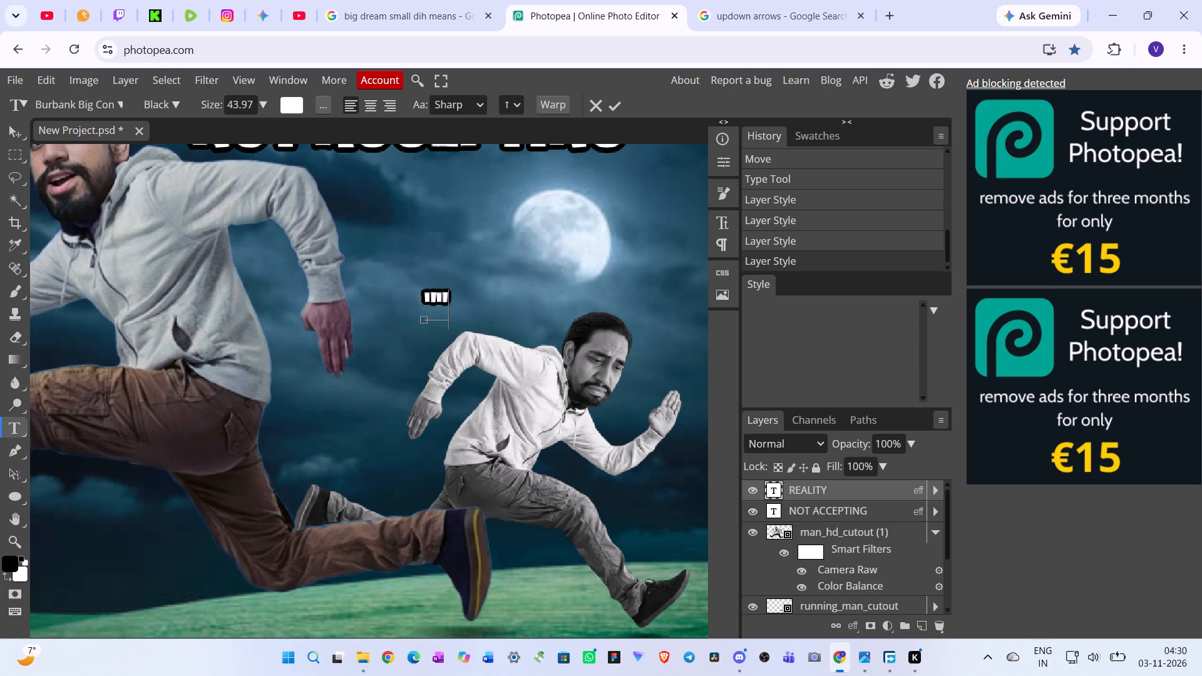
key("Left")
key("ctrl+v")
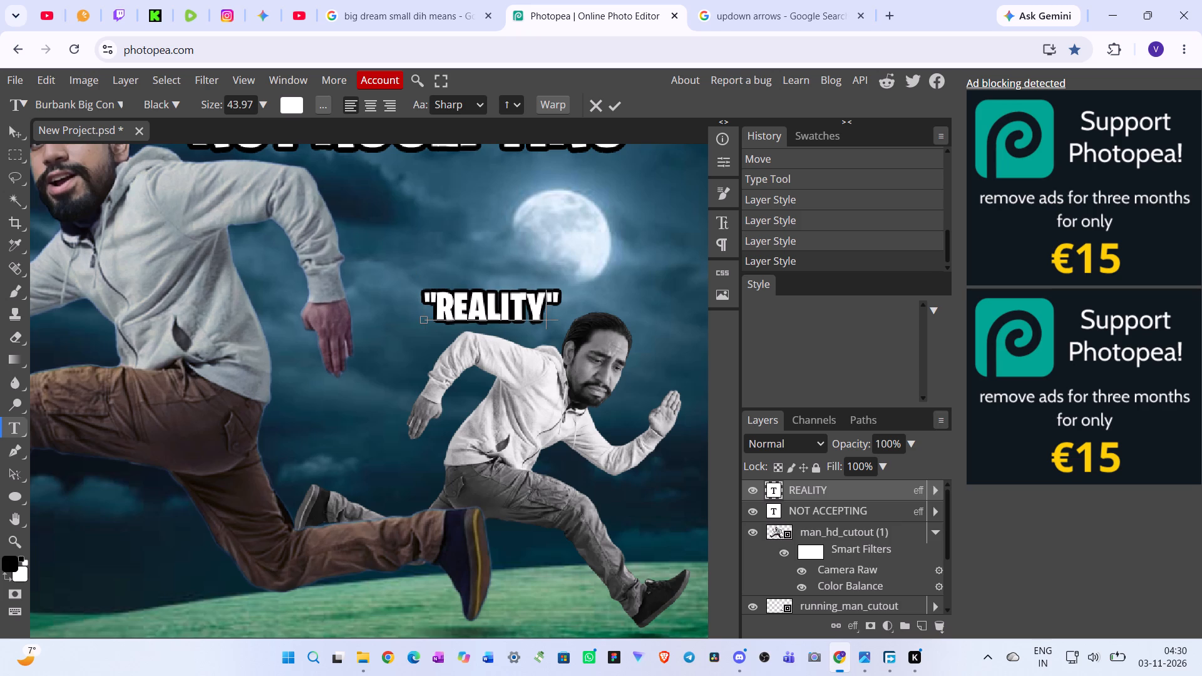
Recolour only the closing quotation mark of "REALITY" to red #e30000 and copy that hex code.
left_click(438, 305)
left_click_drag(548, 299, 560, 300)
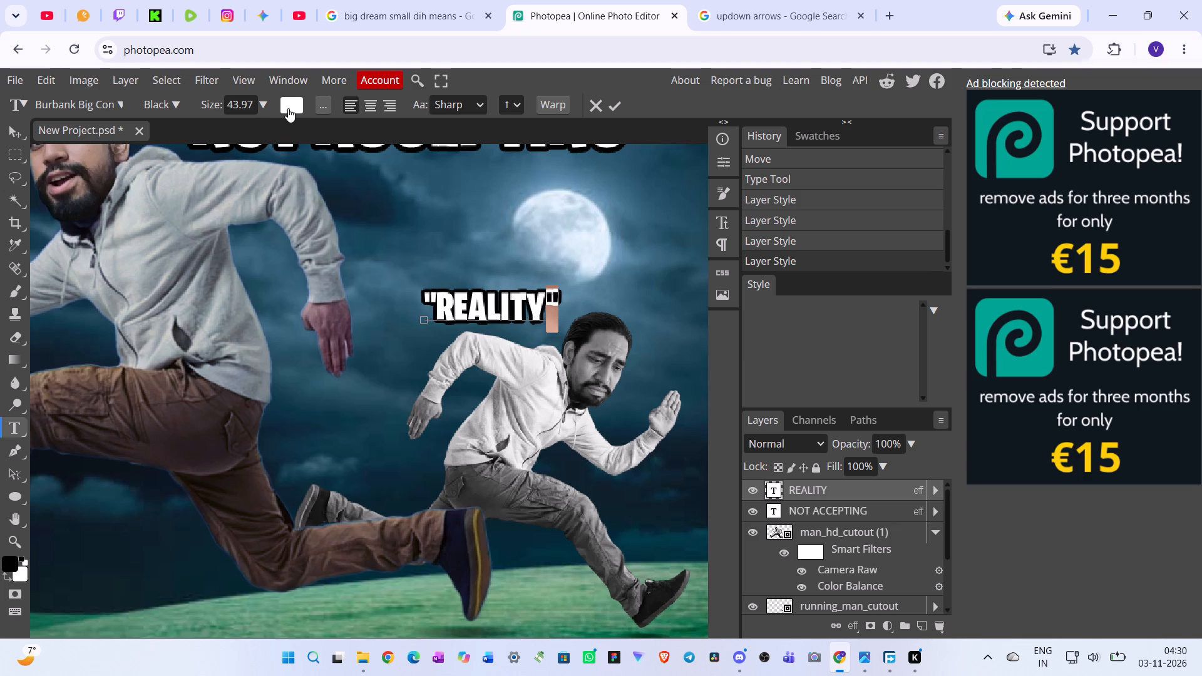
left_click(288, 108)
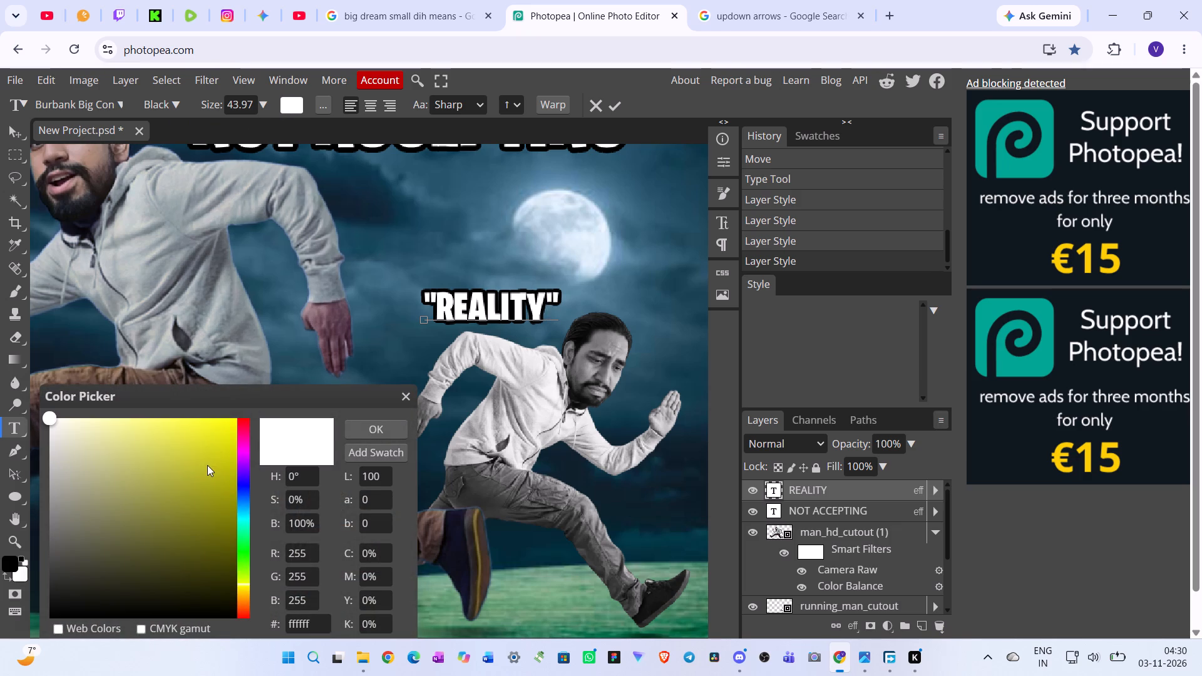
left_click_drag(207, 465, 245, 404)
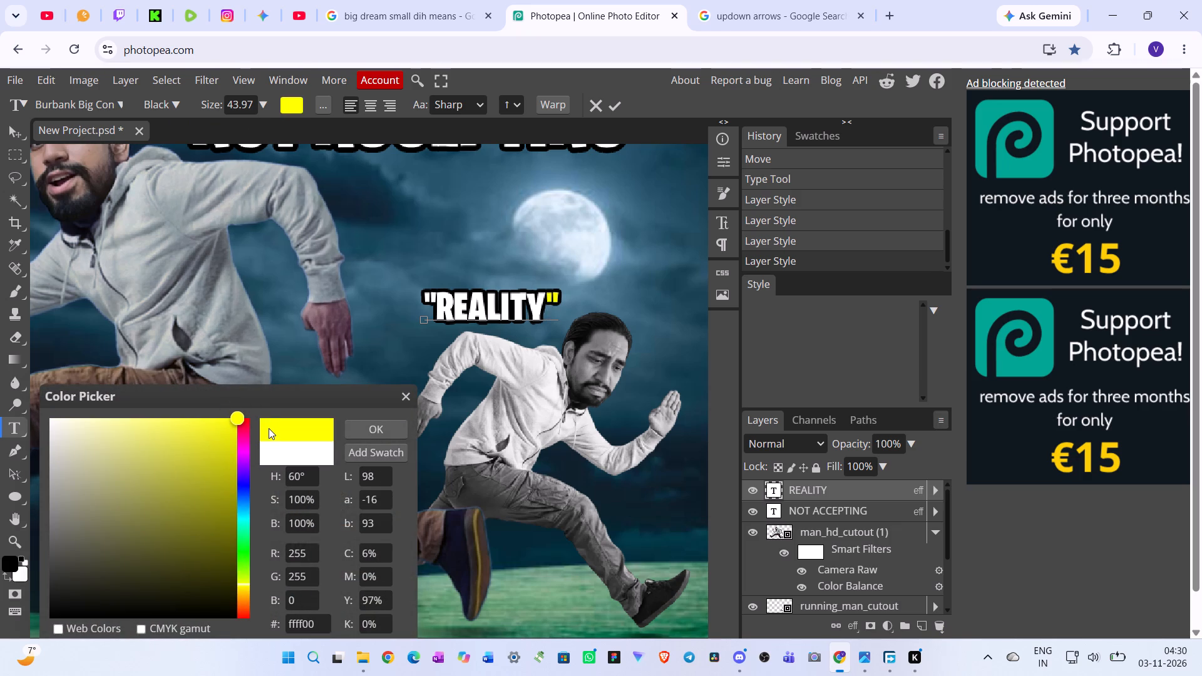
left_click_drag(242, 434, 249, 401)
left_click_drag(218, 444, 265, 403)
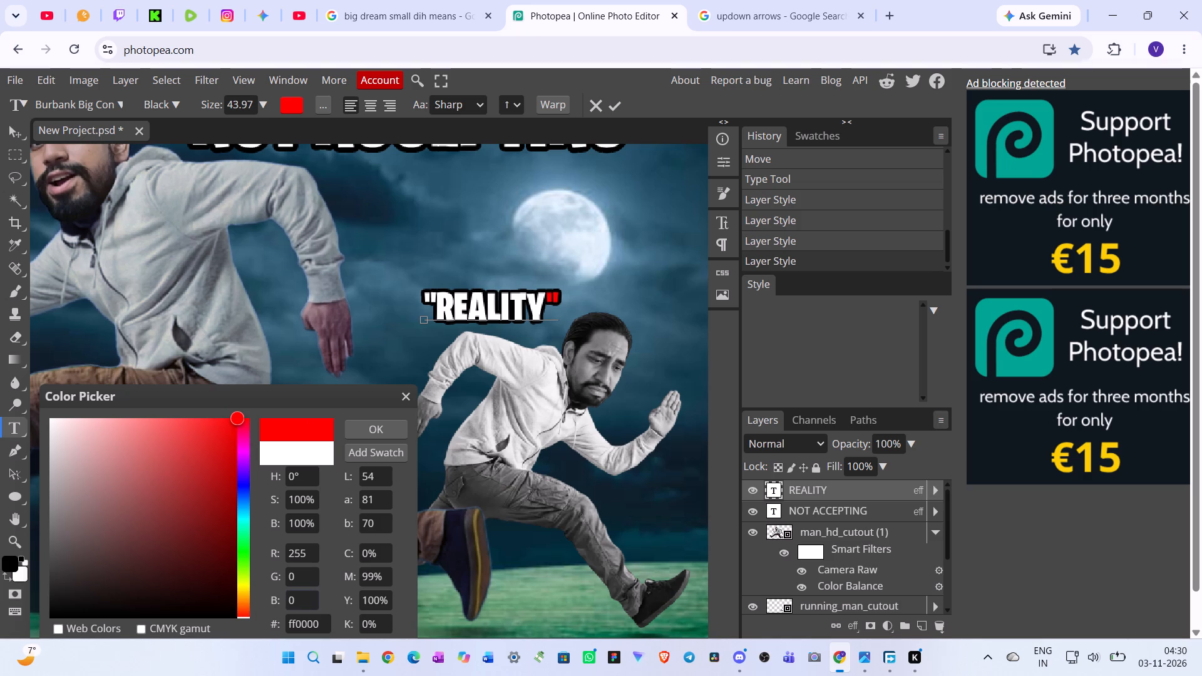
left_click_drag(319, 629, 295, 627)
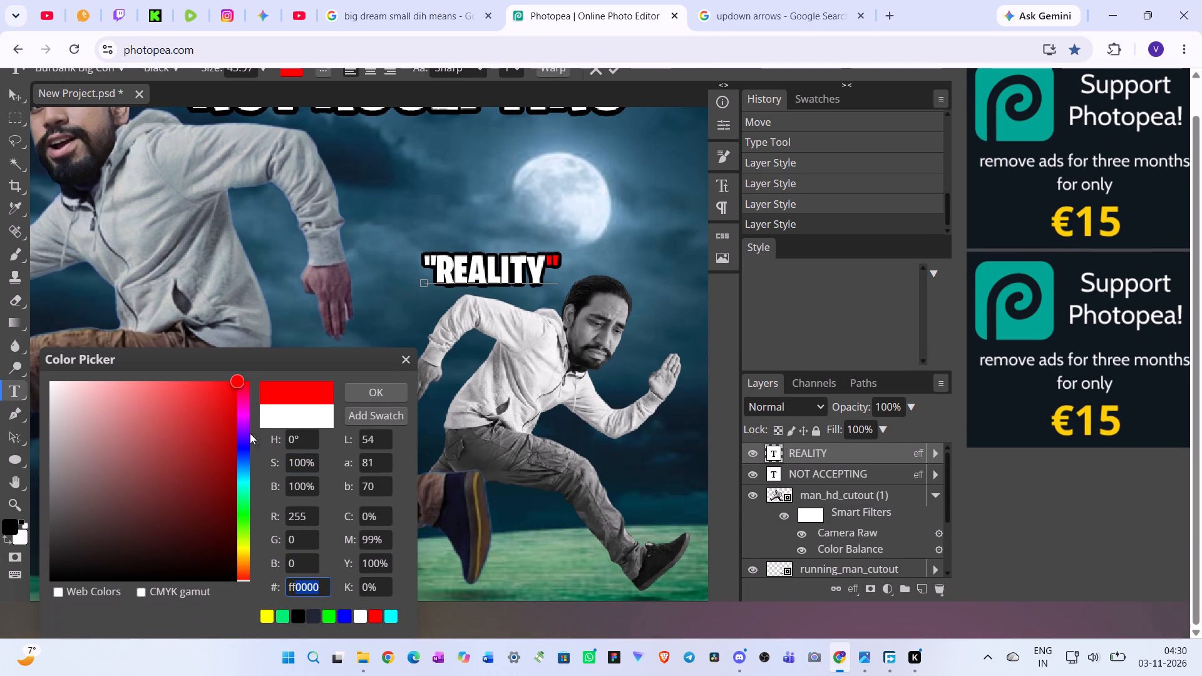
left_click(228, 397)
left_click_drag(228, 397, 227, 417)
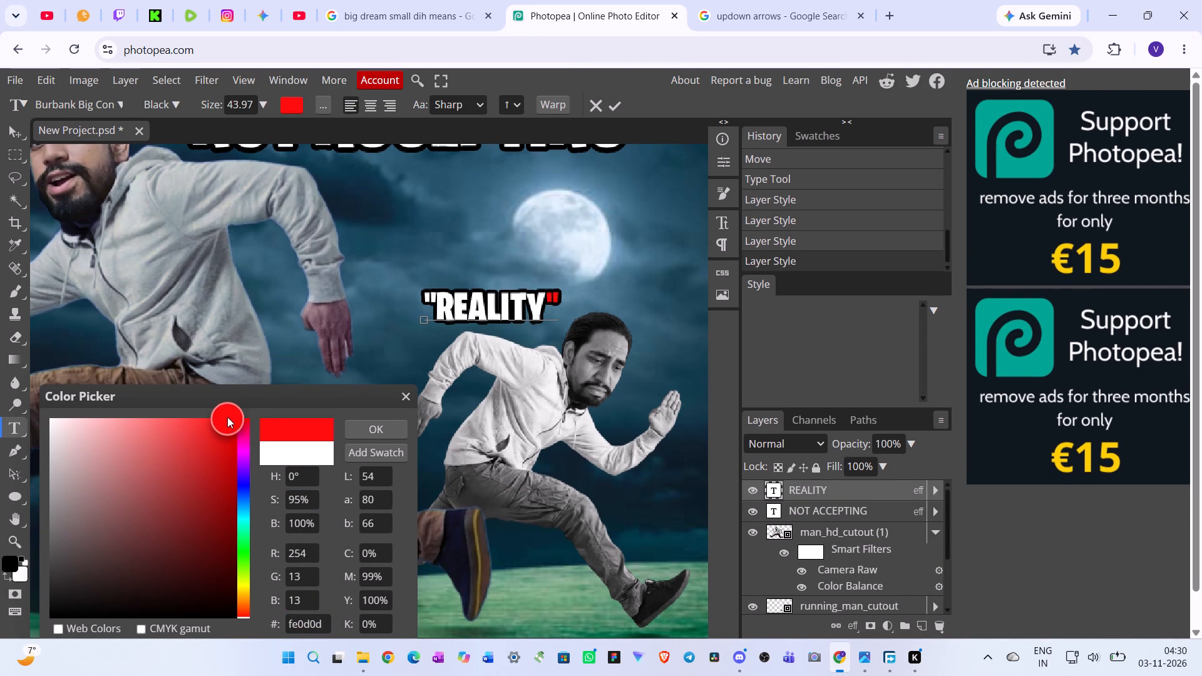
left_click_drag(227, 417, 234, 440)
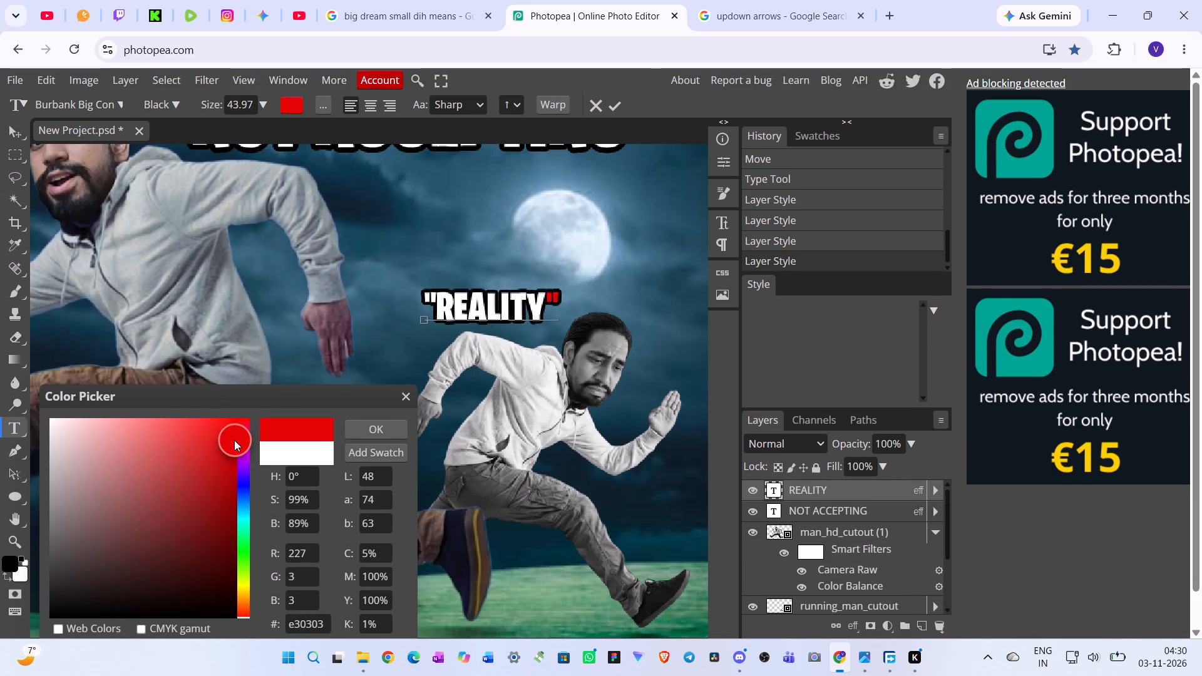
left_click_drag(234, 440, 262, 444)
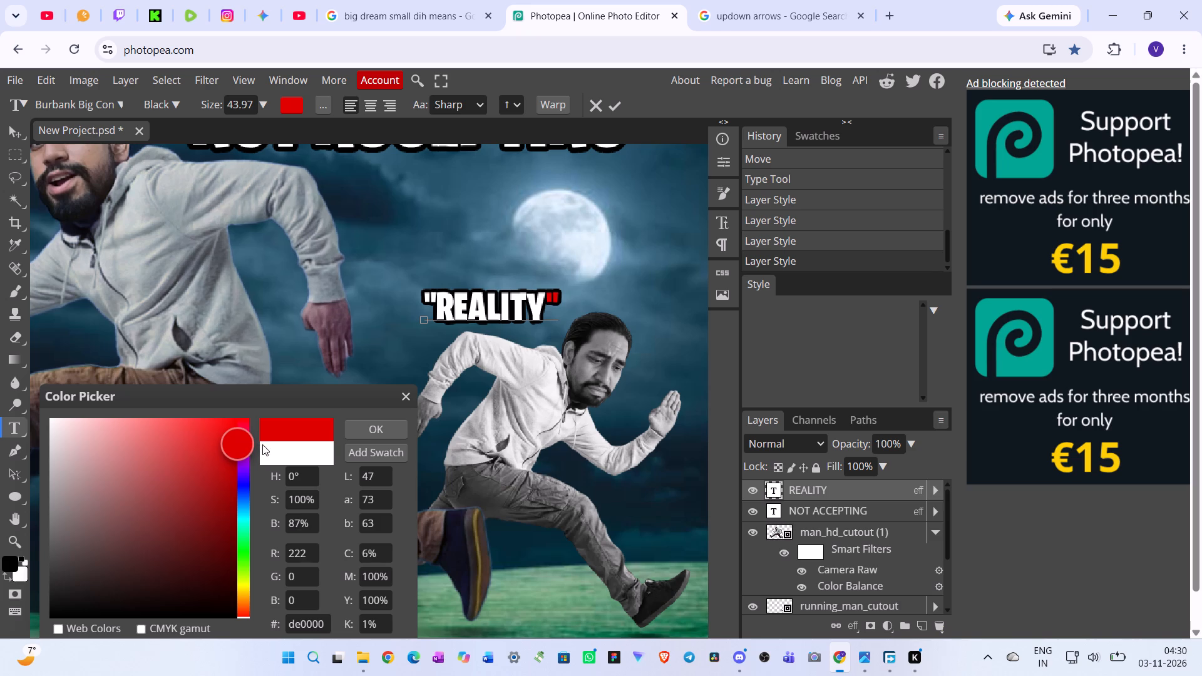
left_click_drag(262, 444, 284, 440)
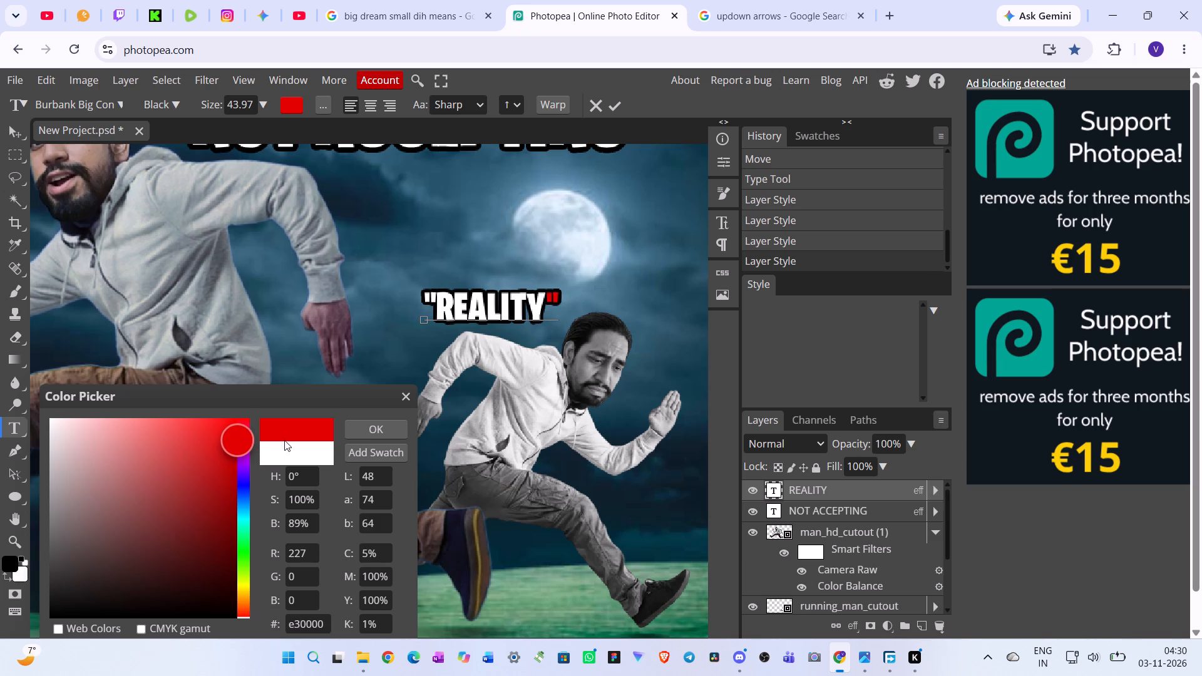
left_click_drag(284, 440, 285, 440)
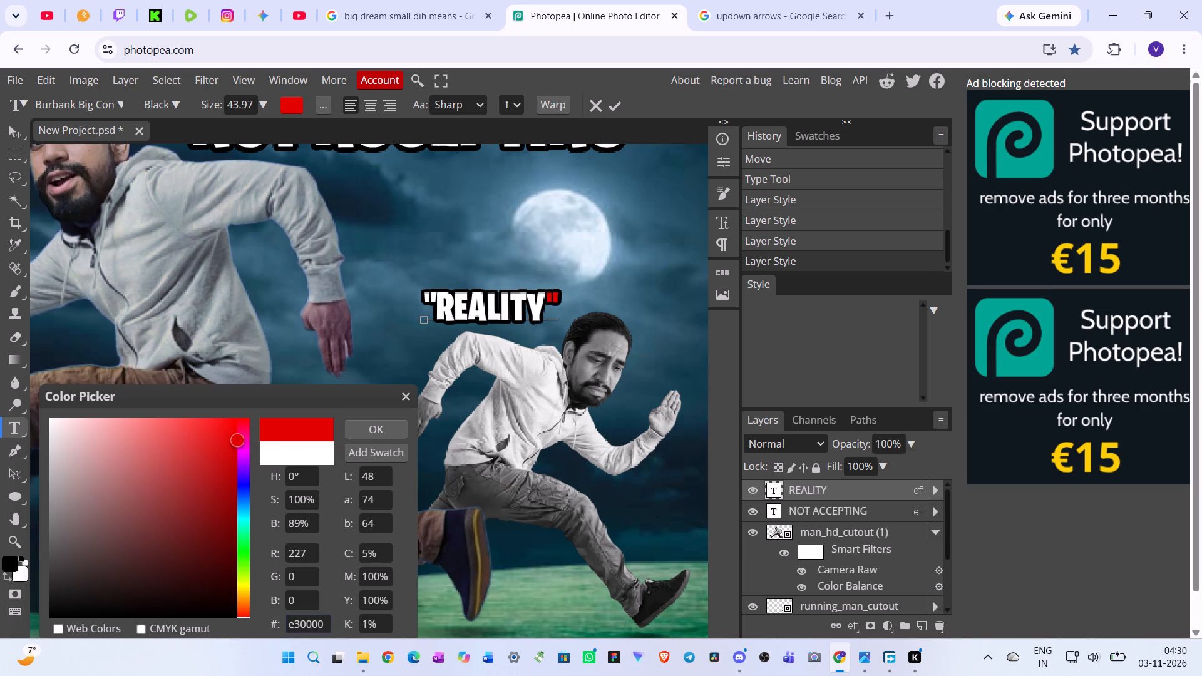
left_click_drag(324, 622, 252, 609)
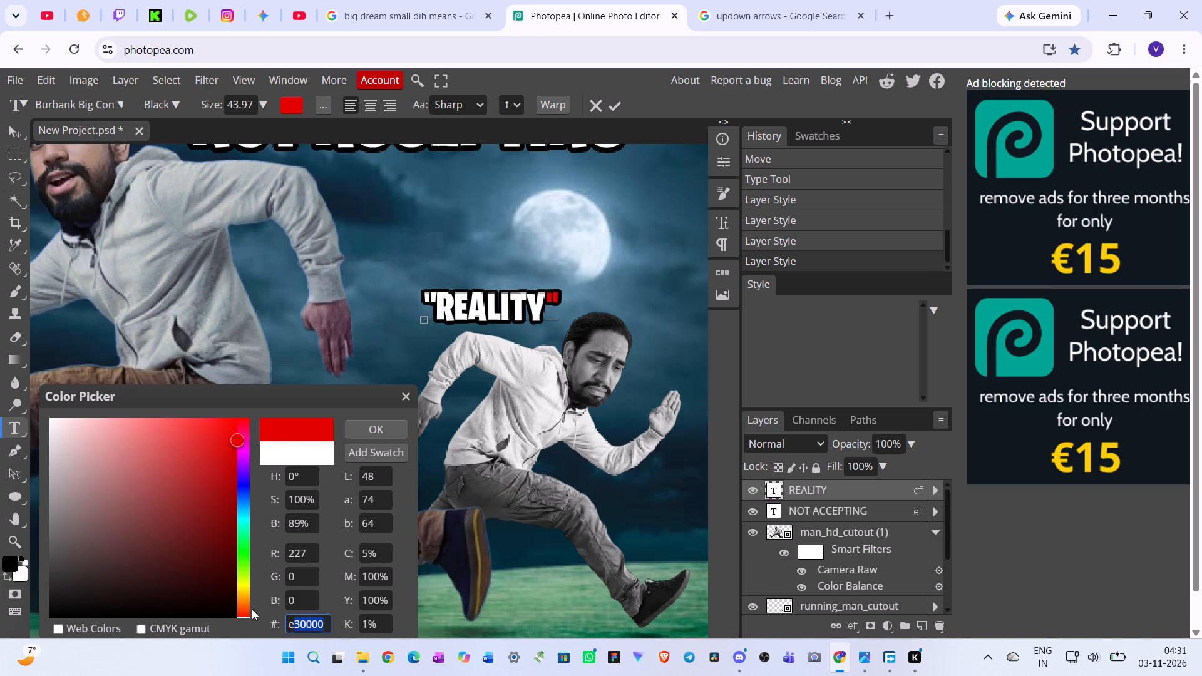
key("ctrl+c")
left_click(398, 430)
Recolour the opening quotation mark of "REALITY" to the same red #e30000 and finish the text edit.
left_click_drag(434, 298, 416, 297)
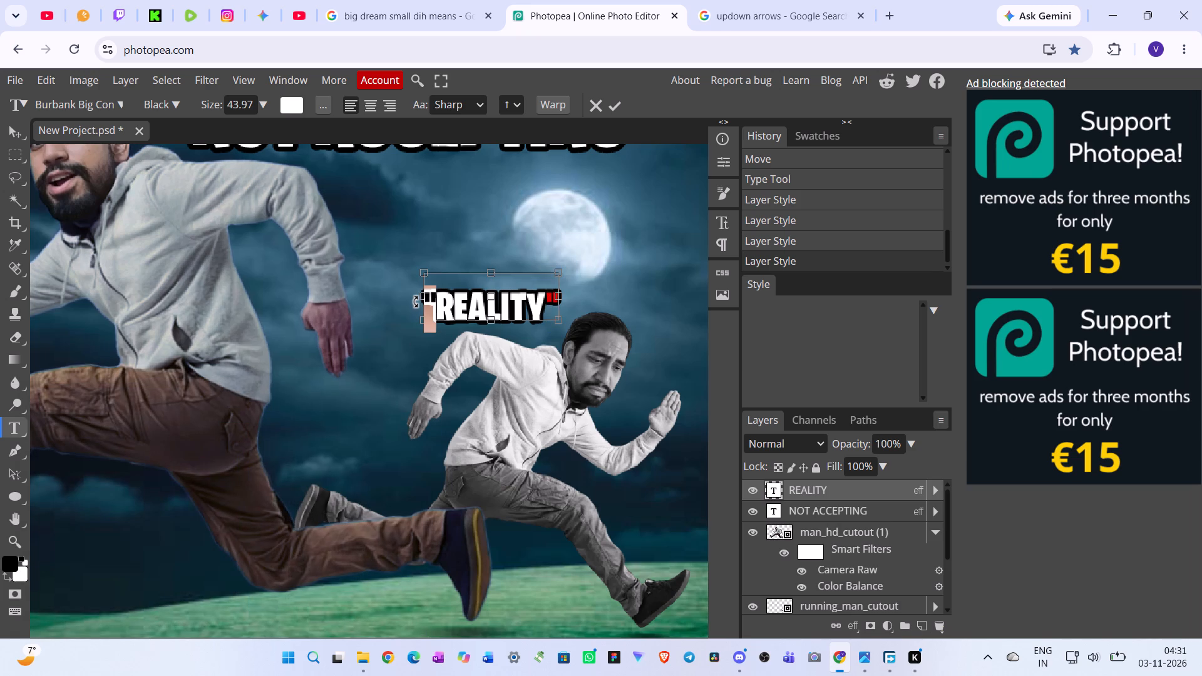
left_click(295, 107)
left_click_drag(315, 625, 307, 626)
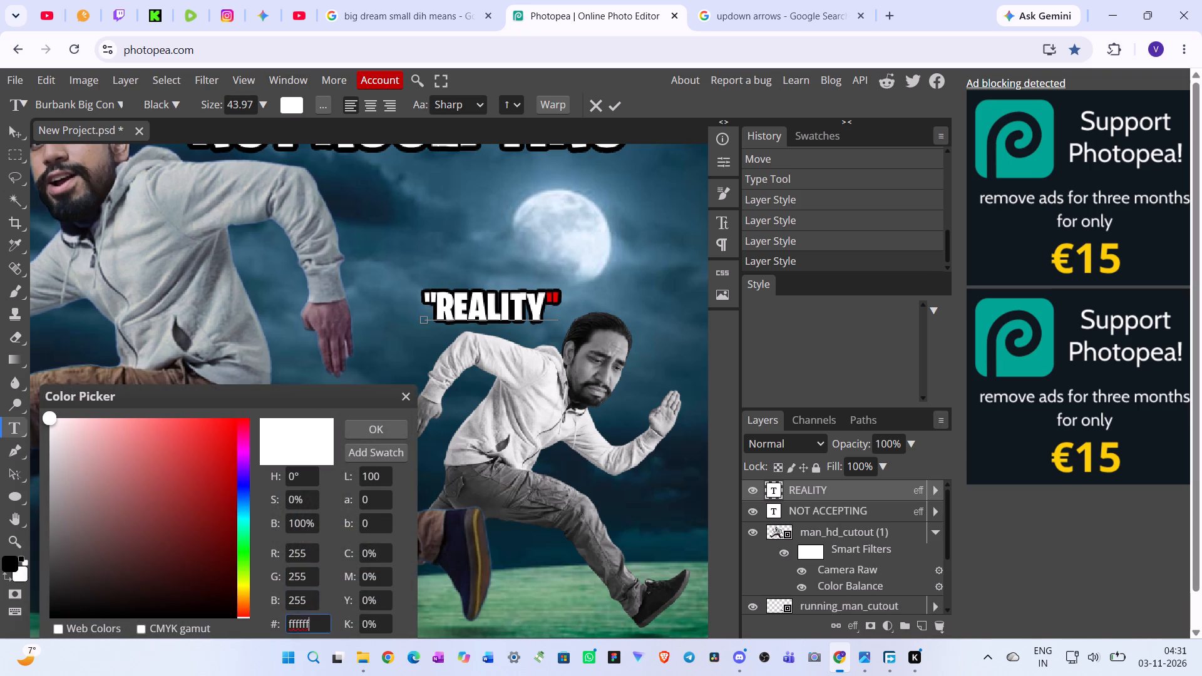
left_click_drag(307, 626, 264, 620)
key("BackSpace")
key("ctrl+v")
key("Return")
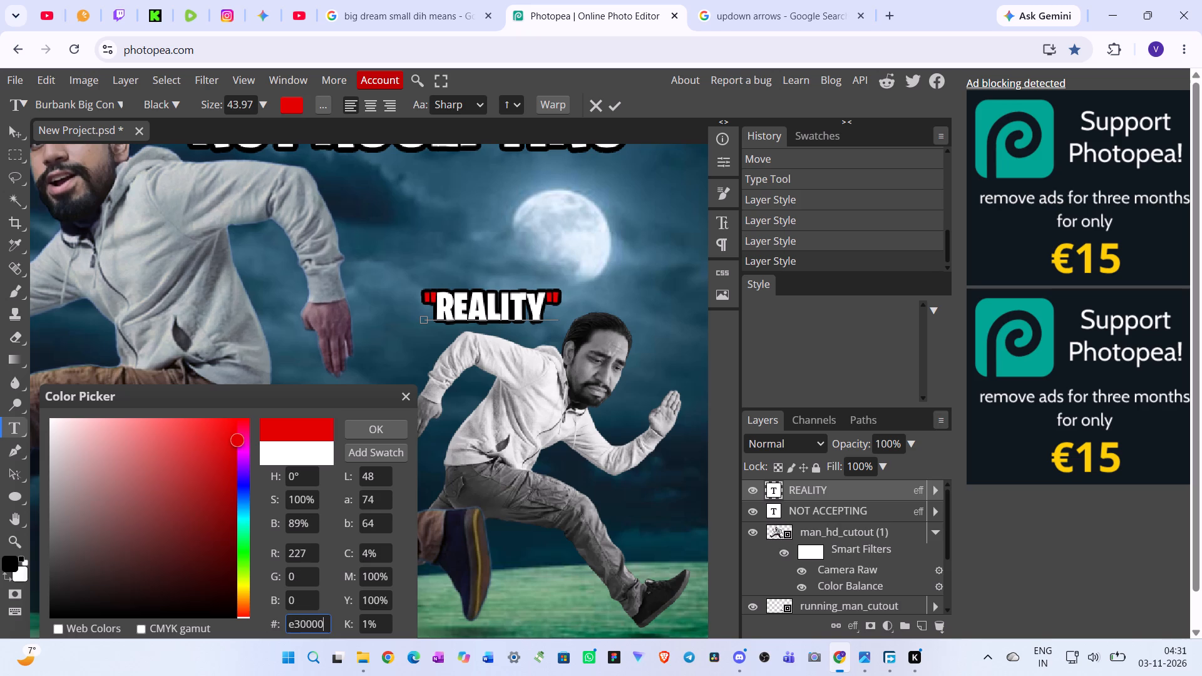
left_click(389, 425)
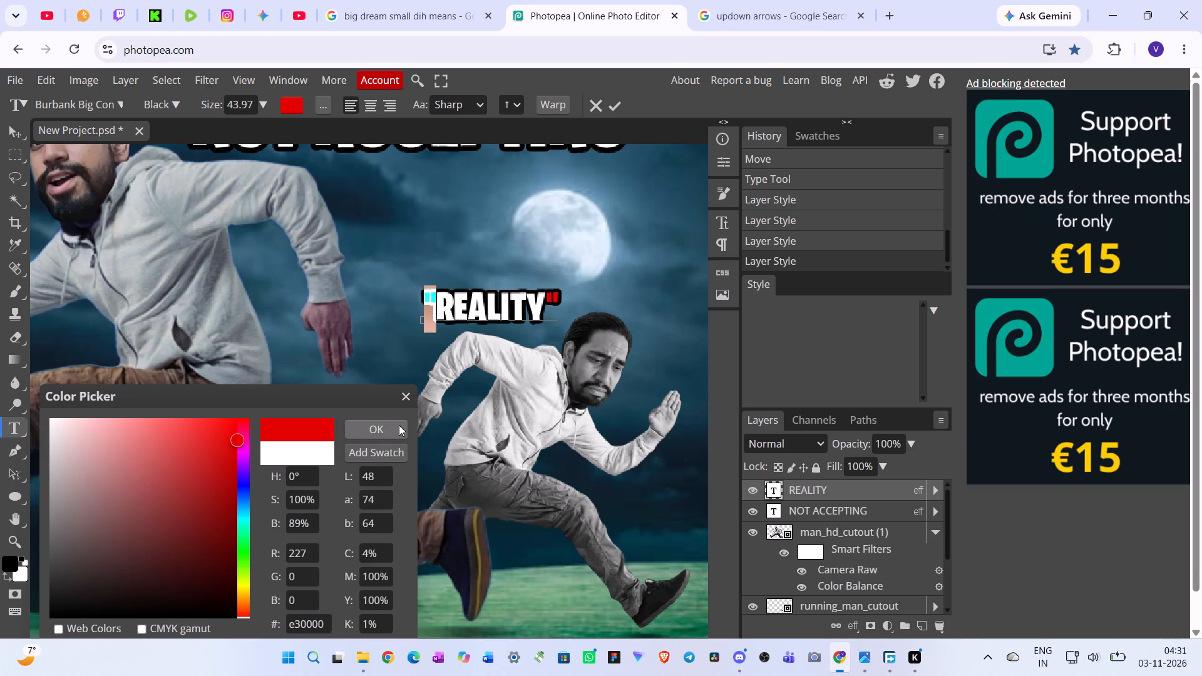
left_click(846, 510)
Scale the NOT ACCEPTING text down proportionally to 77.72% and place it at about X 777 px, Y 131 px.
scroll(562, 430, "left", 1)
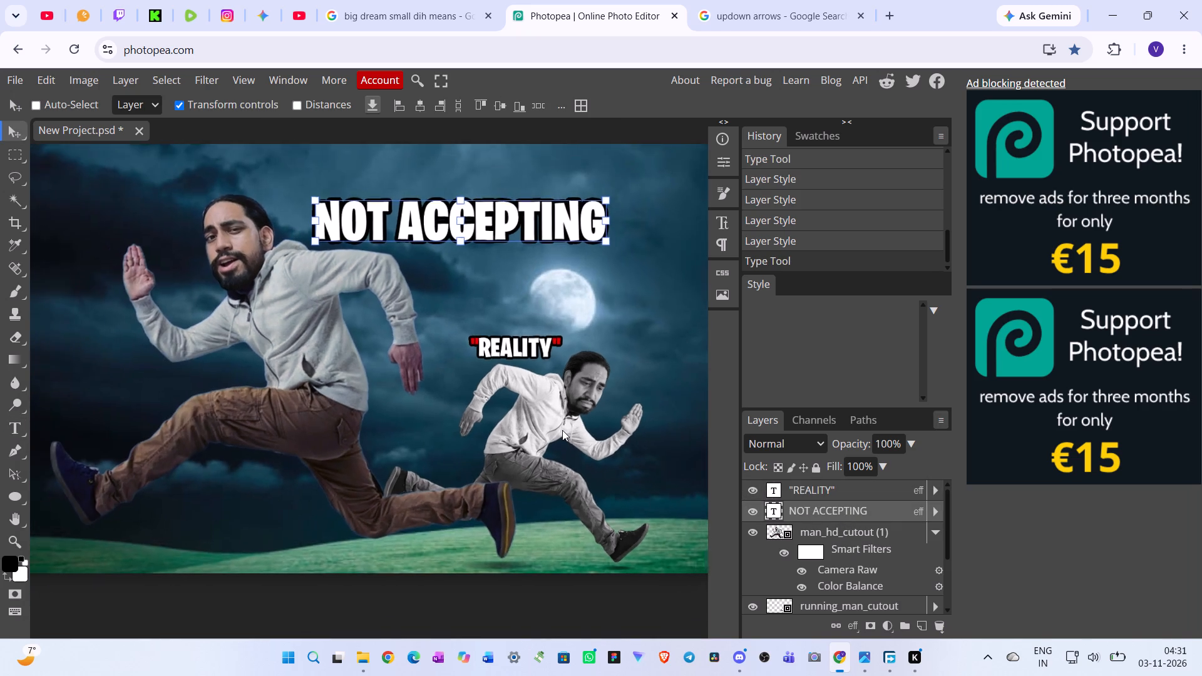
scroll(555, 425, "right", 2)
scroll(554, 424, "left", 1)
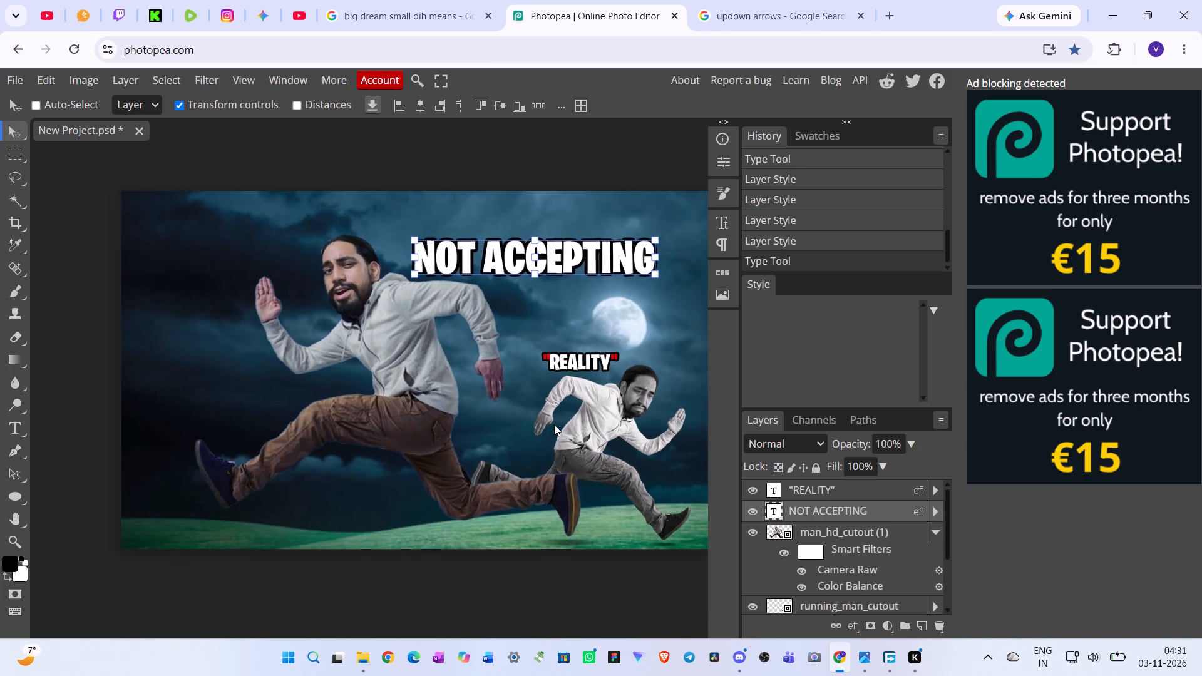
scroll(554, 424, "left", 1)
left_click(809, 485)
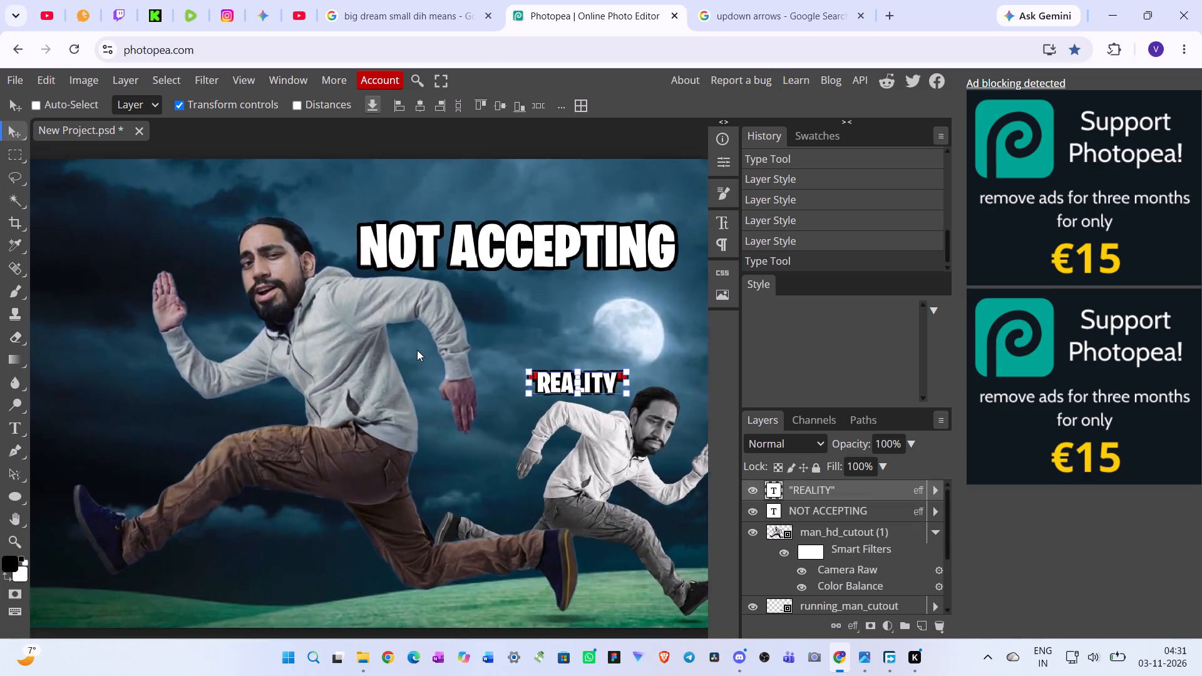
scroll(557, 225, "left", 2)
left_click(461, 222)
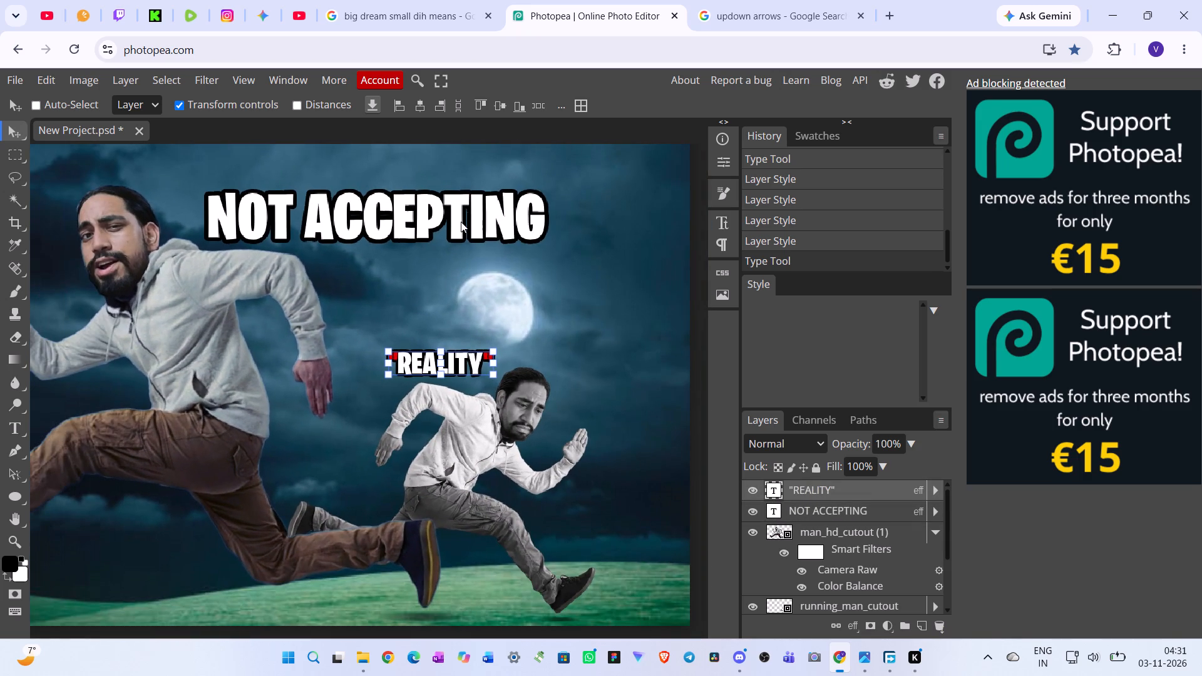
left_click(828, 508)
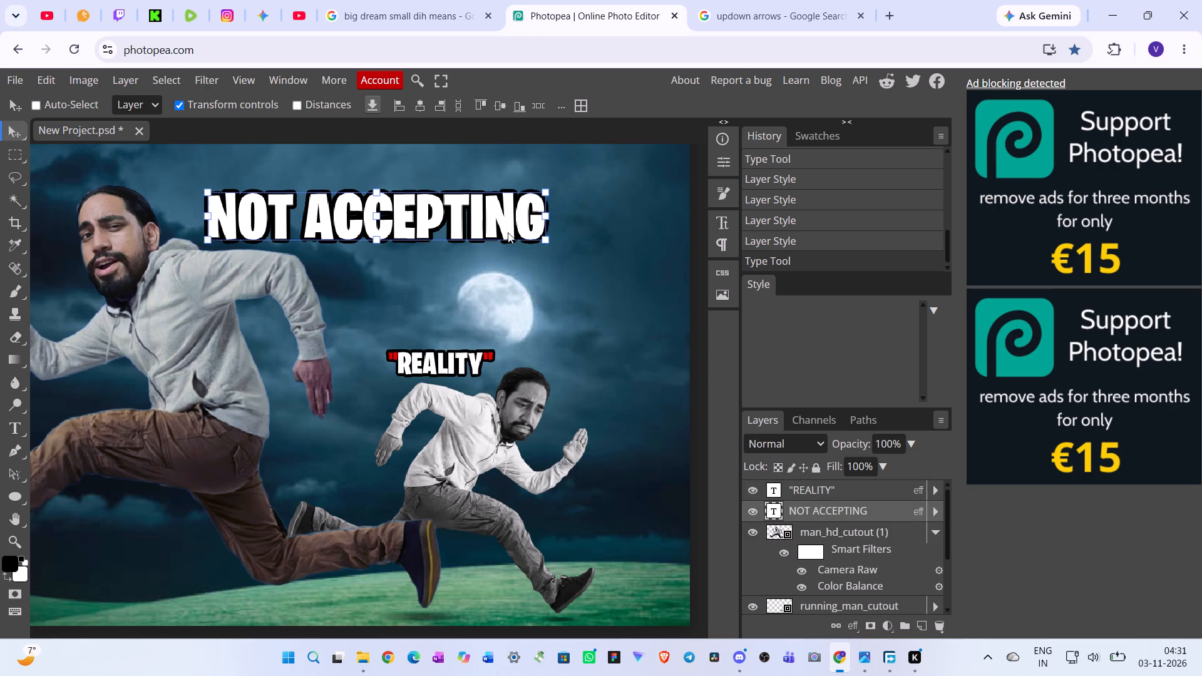
left_click_drag(543, 240, 481, 227)
left_click(426, 222)
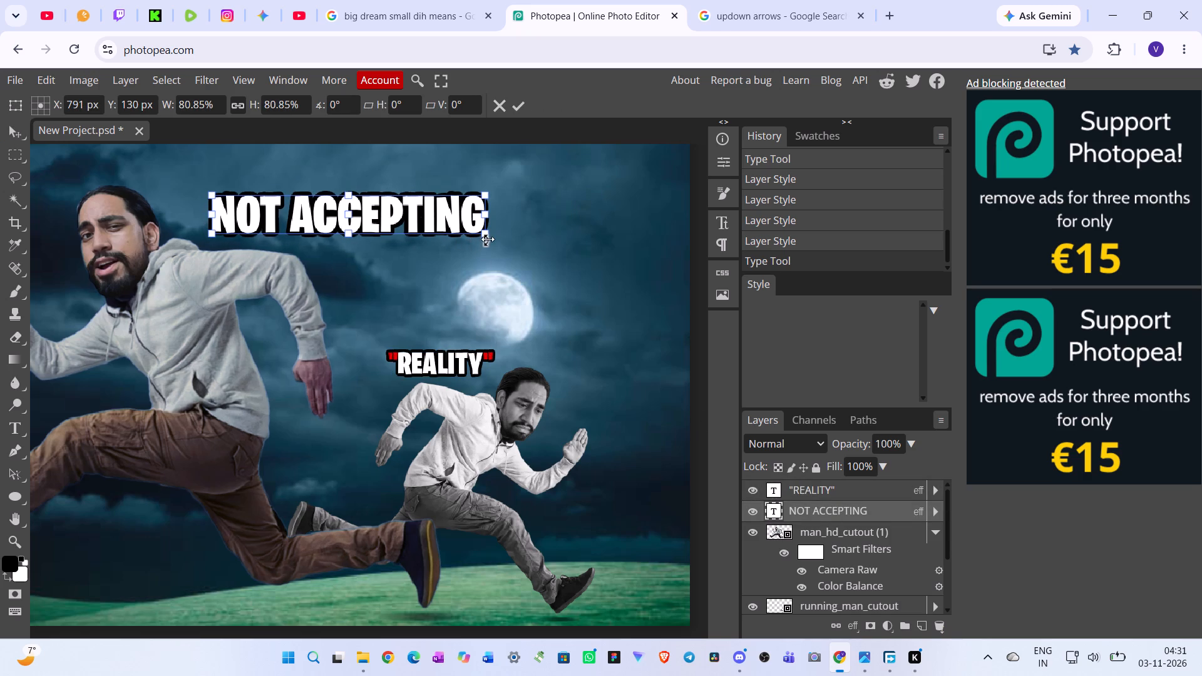
left_click_drag(483, 235, 474, 233)
left_click(428, 223)
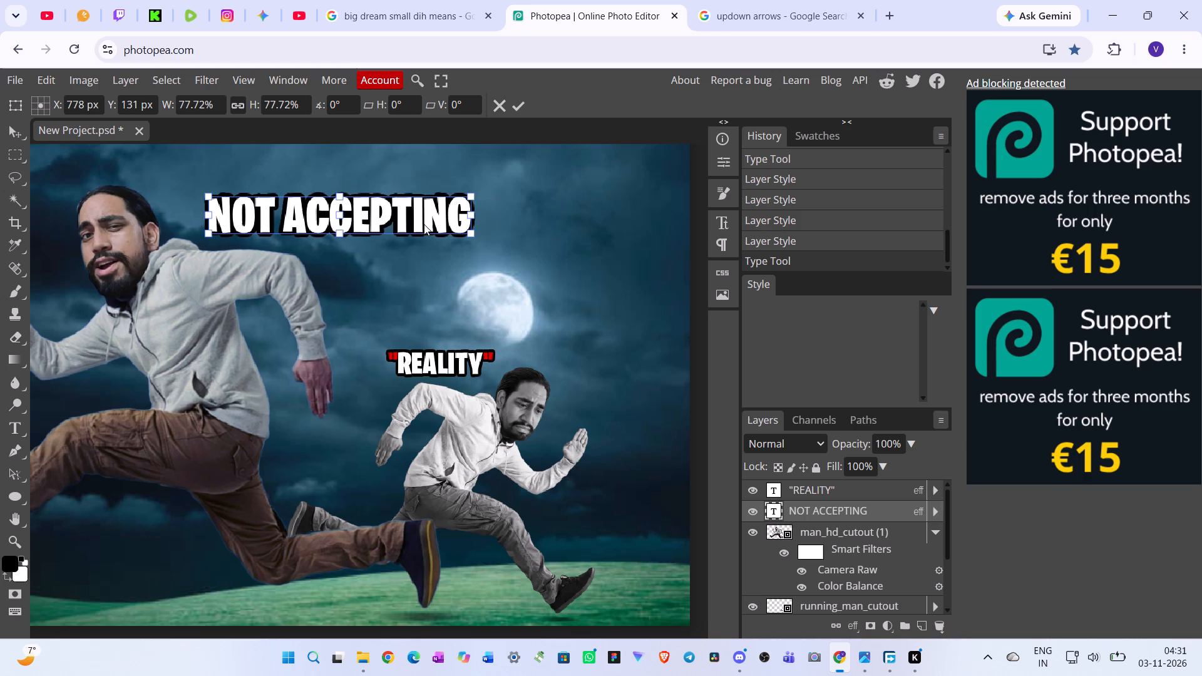
left_click(605, 270)
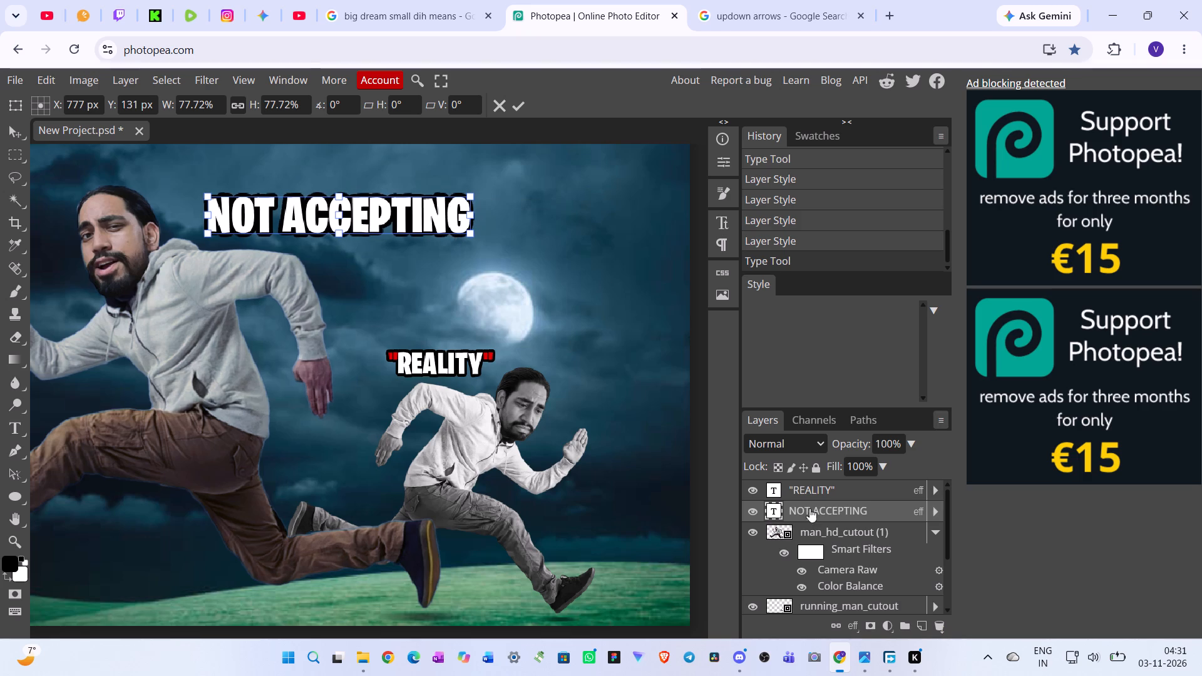
Reorder the layers so Shape 1 copy lies directly below man_hd_cutout (1) and Shape 1 directly below running_man_cutout.
left_click(941, 529)
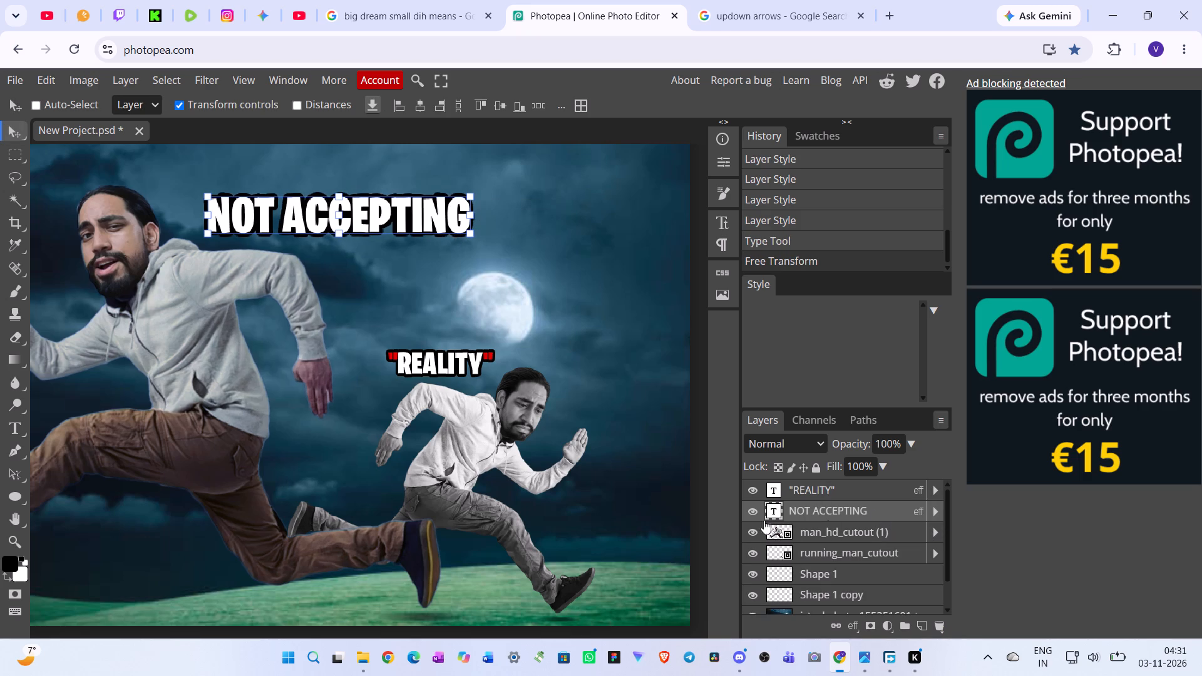
left_click(501, 545)
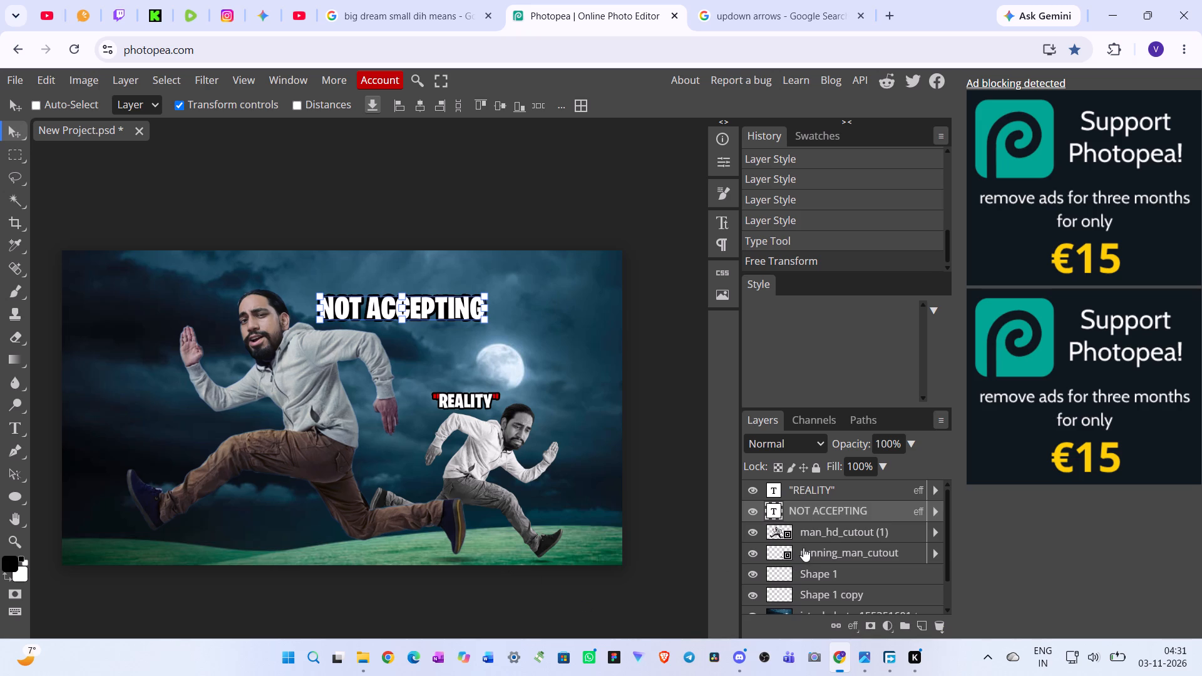
left_click(824, 535)
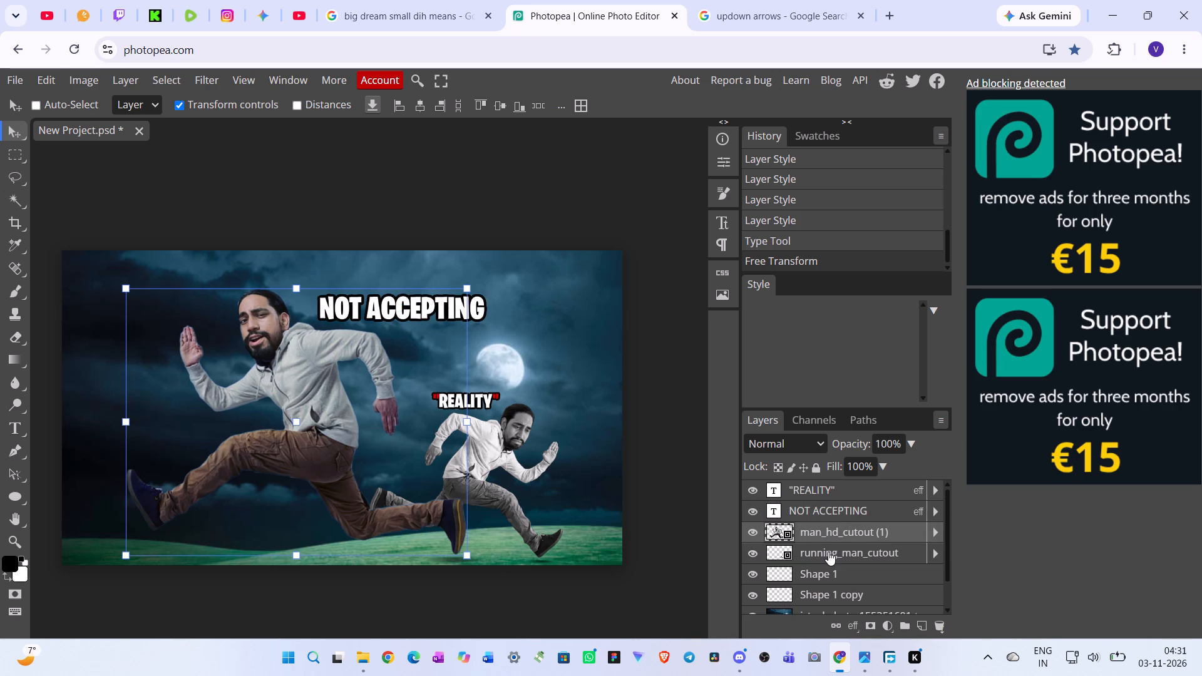
left_click_drag(828, 553, 822, 591)
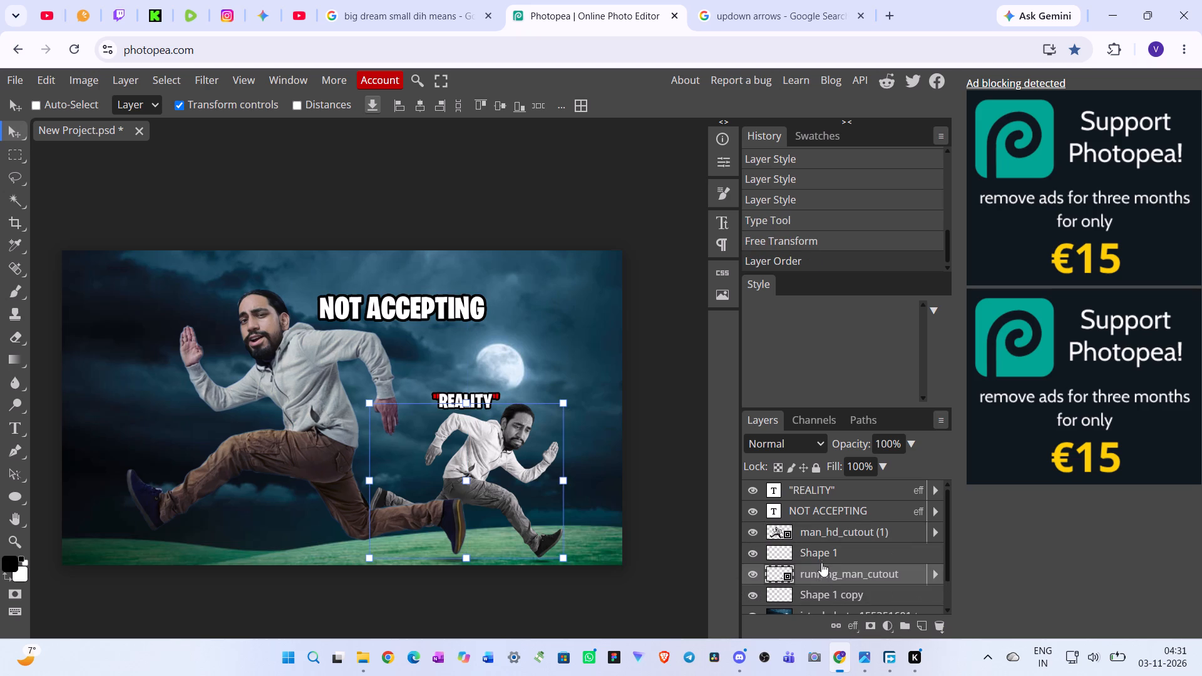
left_click_drag(822, 598, 824, 551)
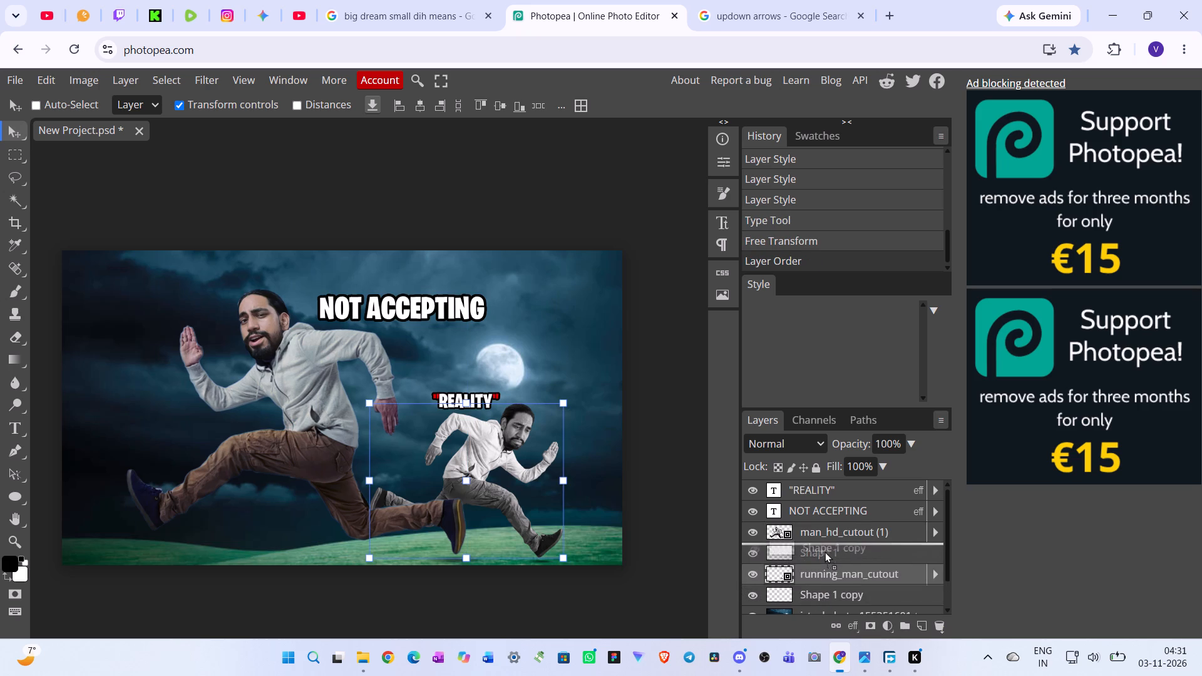
left_click_drag(824, 551, 825, 550)
left_click_drag(823, 575, 823, 601)
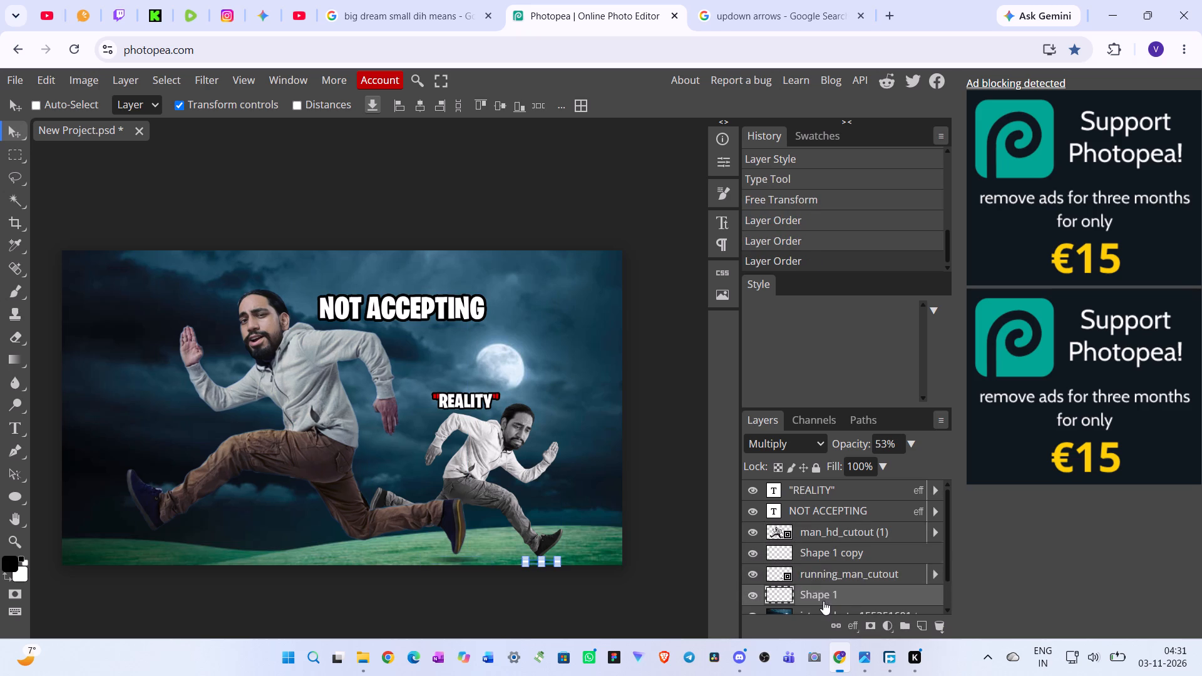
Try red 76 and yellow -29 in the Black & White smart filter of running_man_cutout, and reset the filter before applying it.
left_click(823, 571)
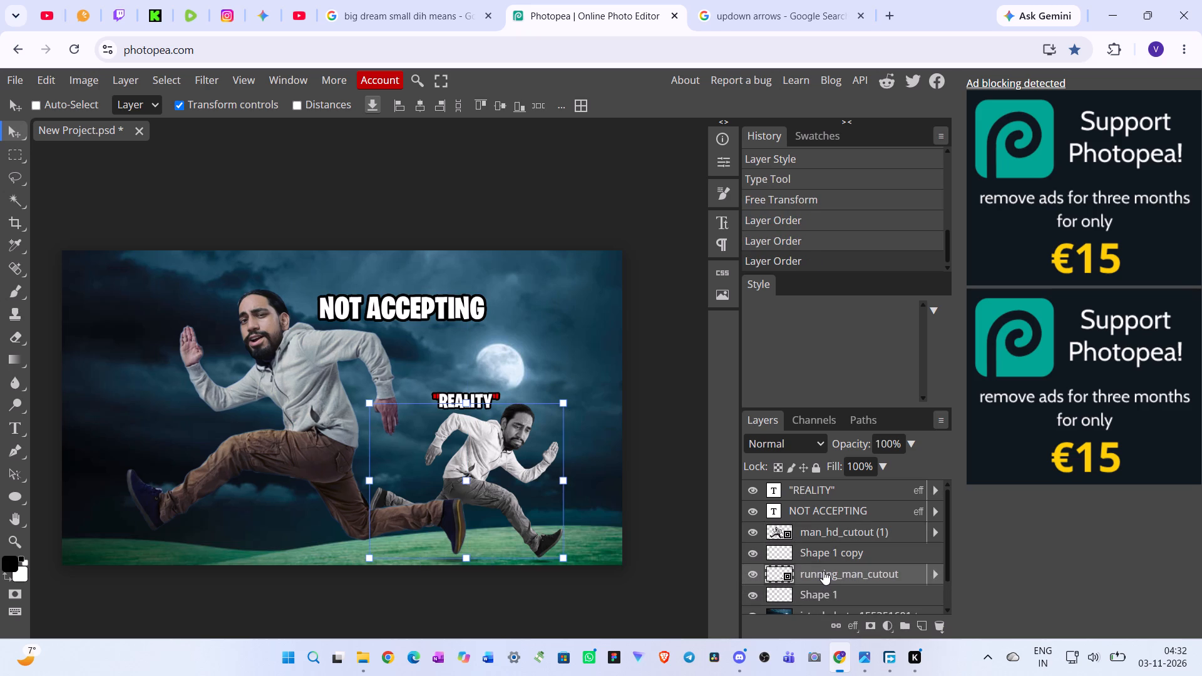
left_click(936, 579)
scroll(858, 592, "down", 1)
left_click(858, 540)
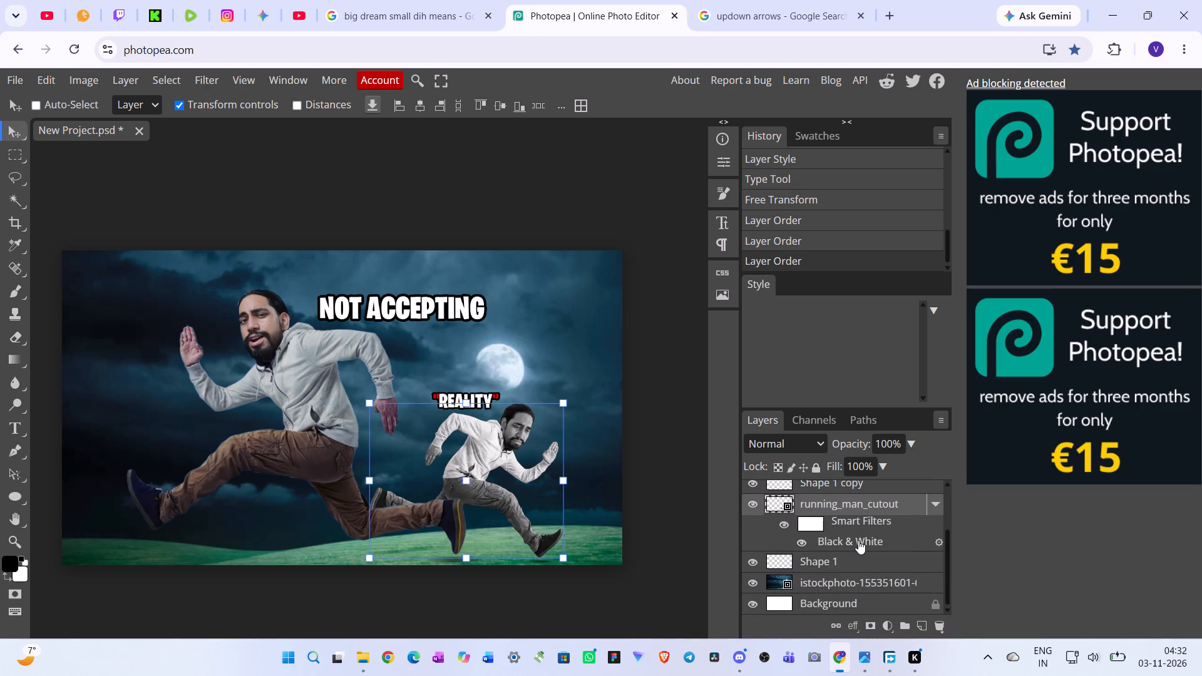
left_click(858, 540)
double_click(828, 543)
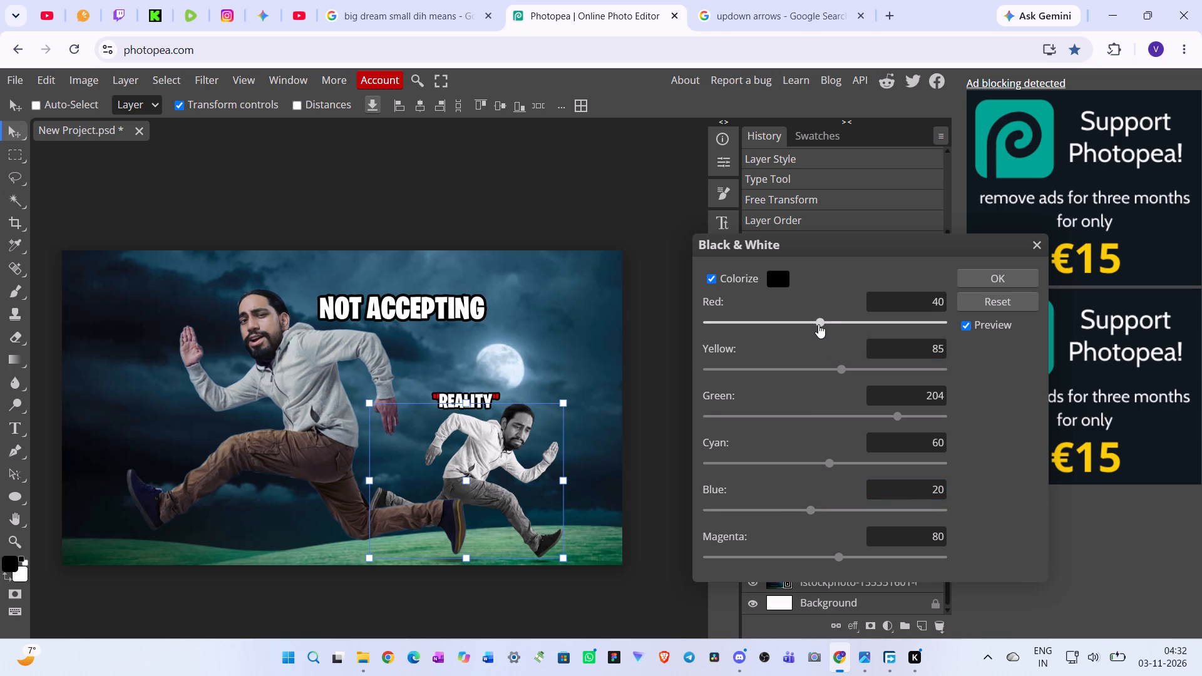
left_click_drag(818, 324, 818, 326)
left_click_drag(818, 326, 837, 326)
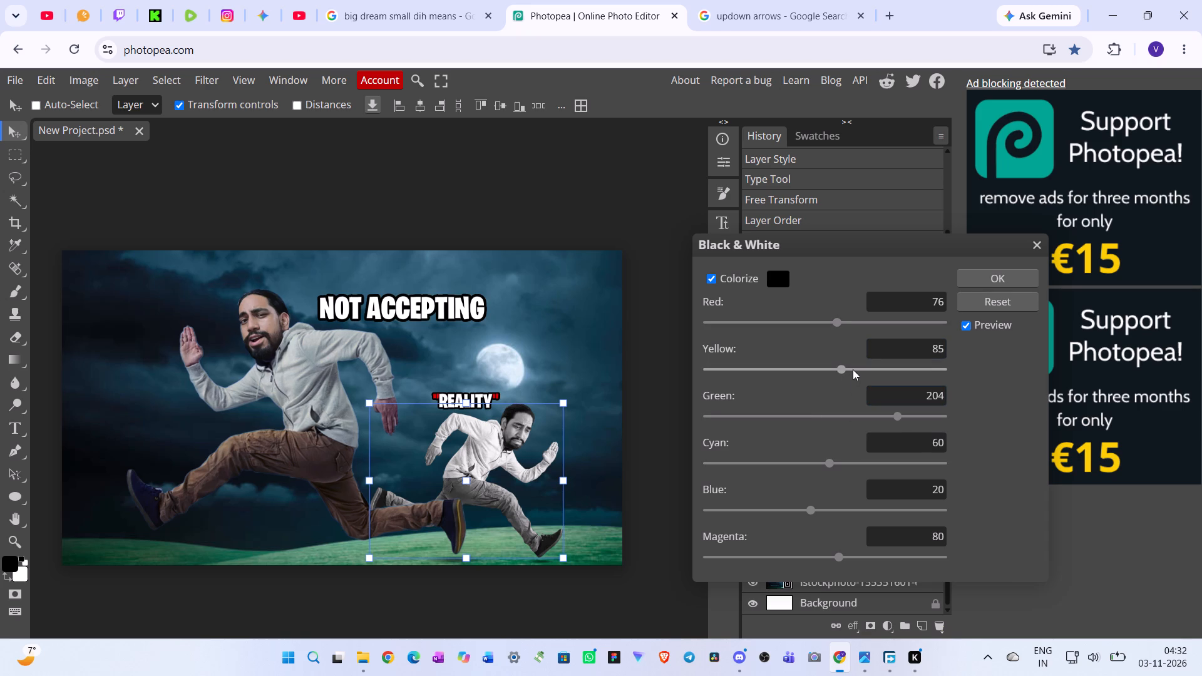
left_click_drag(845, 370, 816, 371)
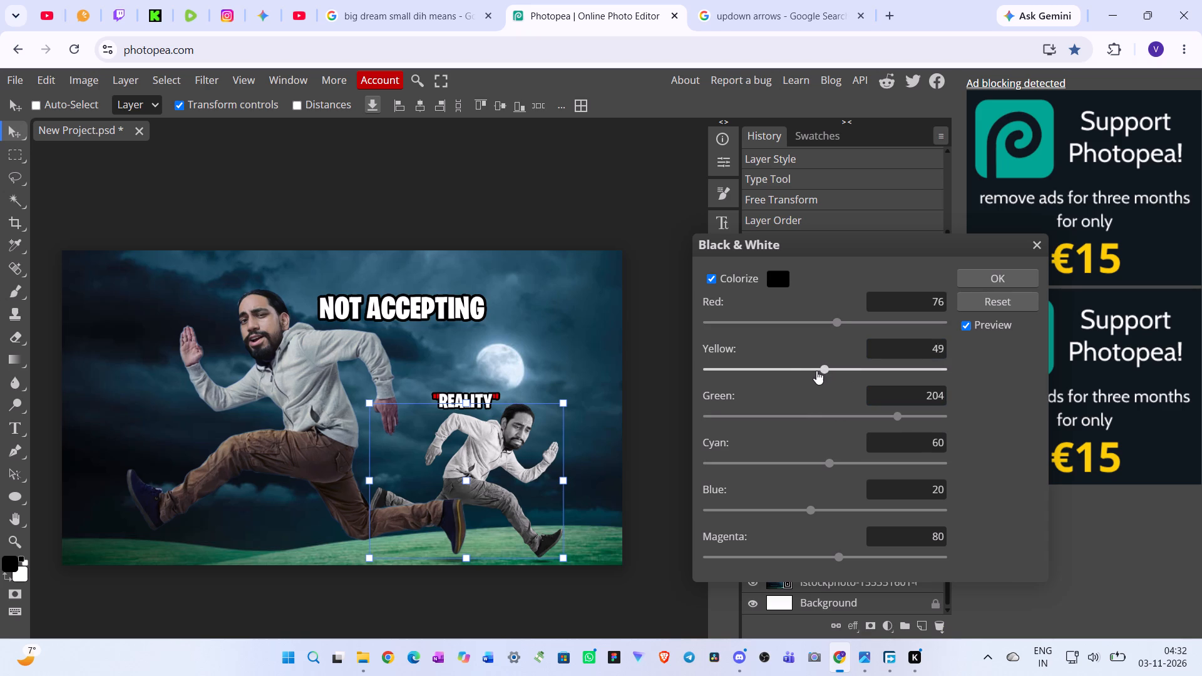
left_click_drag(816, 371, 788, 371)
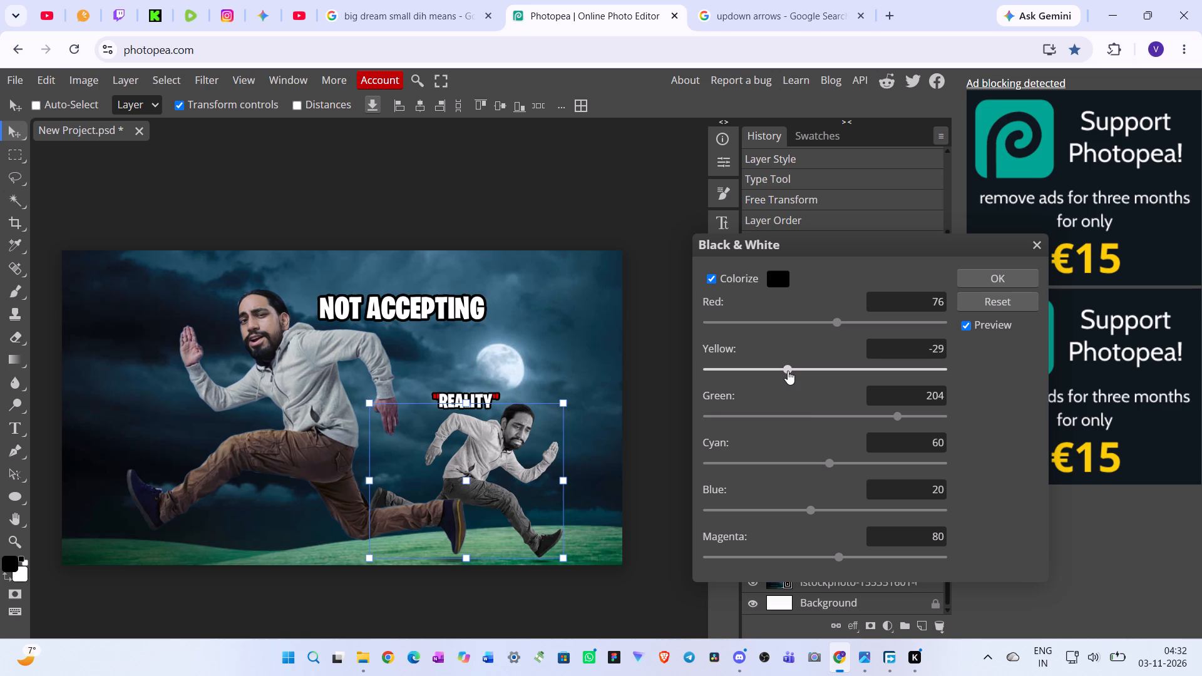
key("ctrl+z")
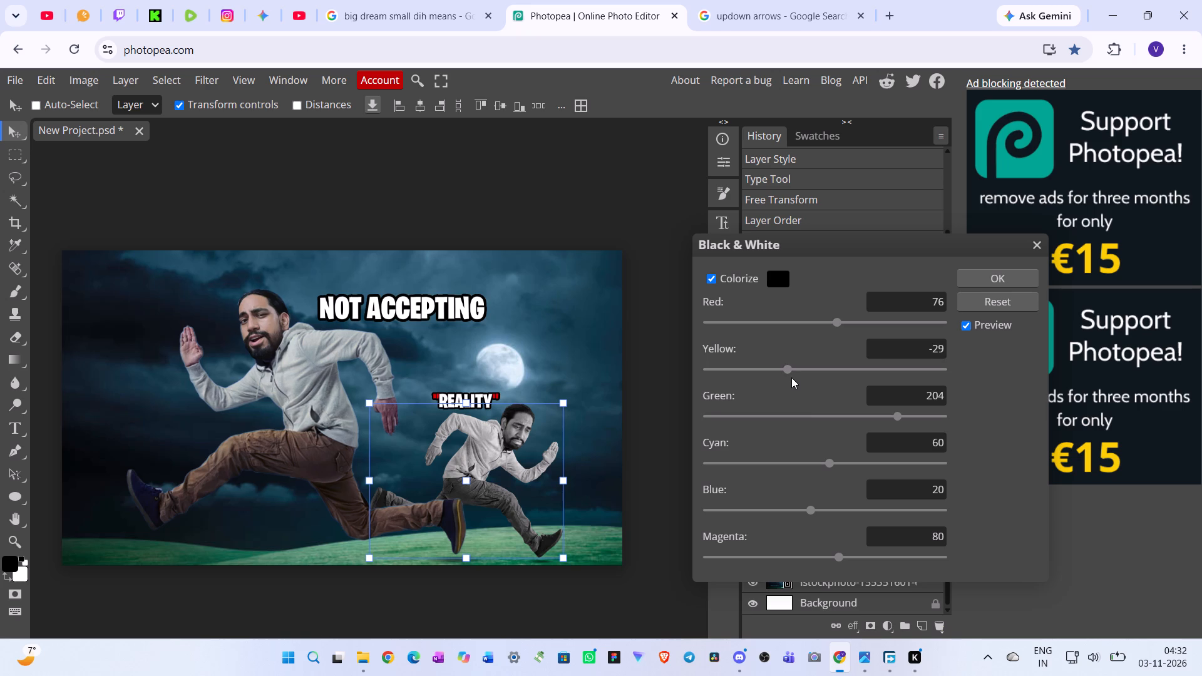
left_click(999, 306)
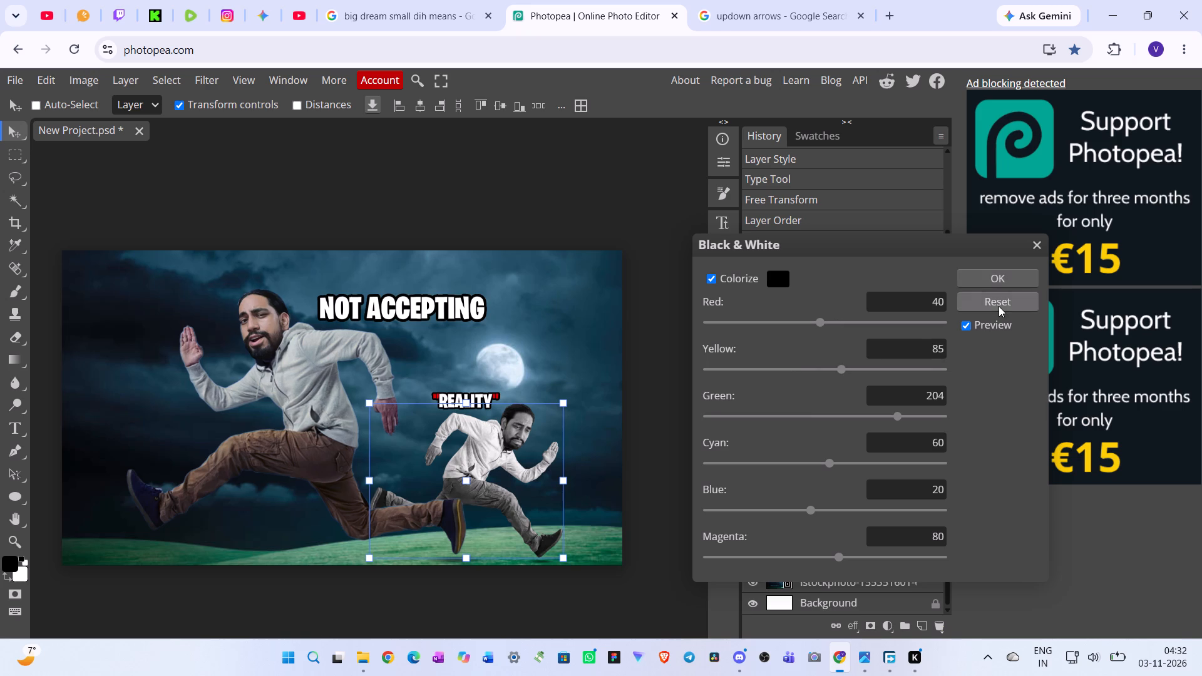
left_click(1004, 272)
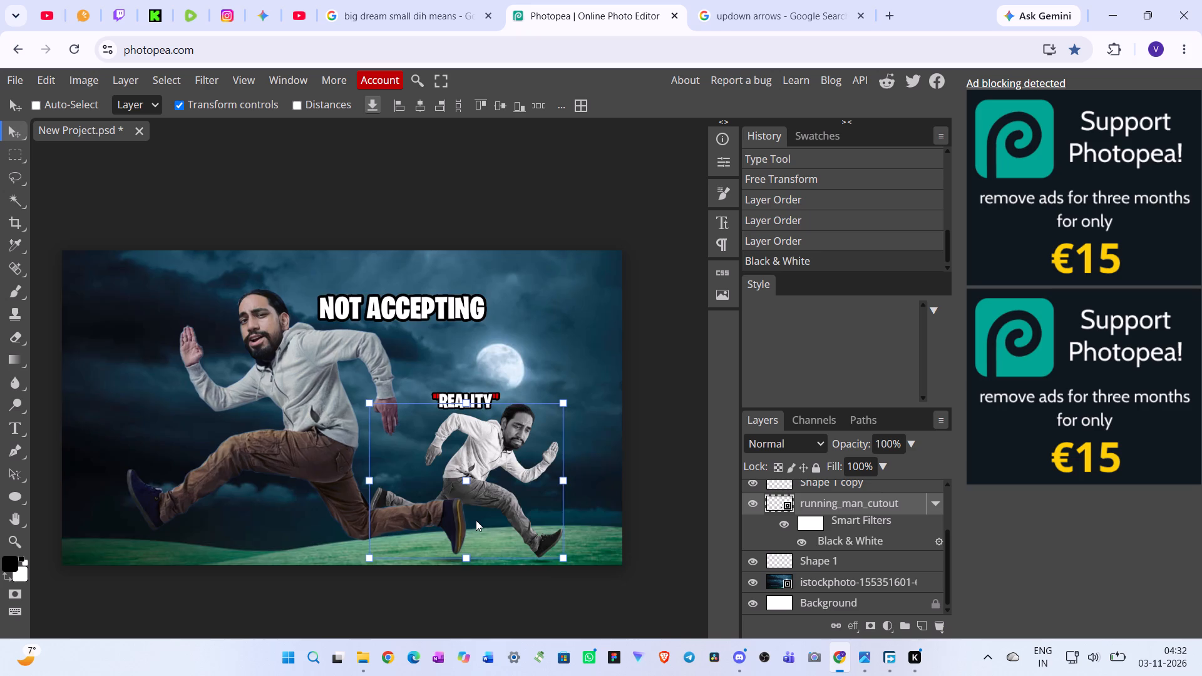
Set the exposure to -0.4 in the Camera Raw smart filter of man_hd_cutout (1).
scroll(476, 520, "right", 1)
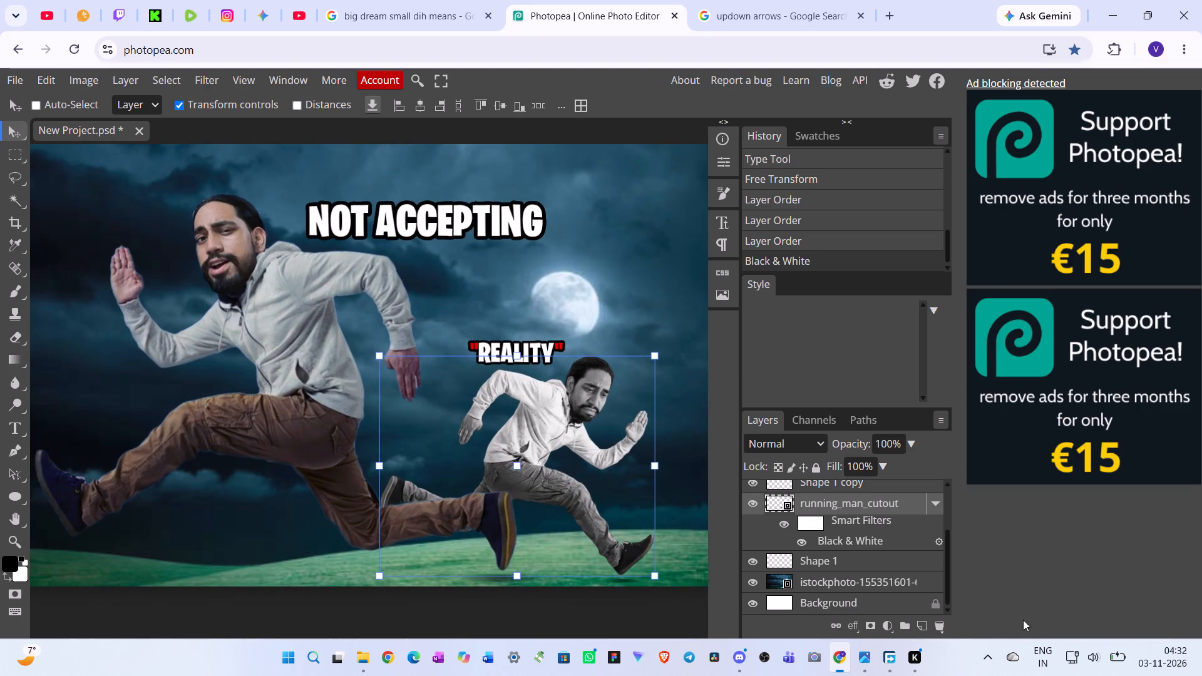
scroll(900, 536, "up", 2)
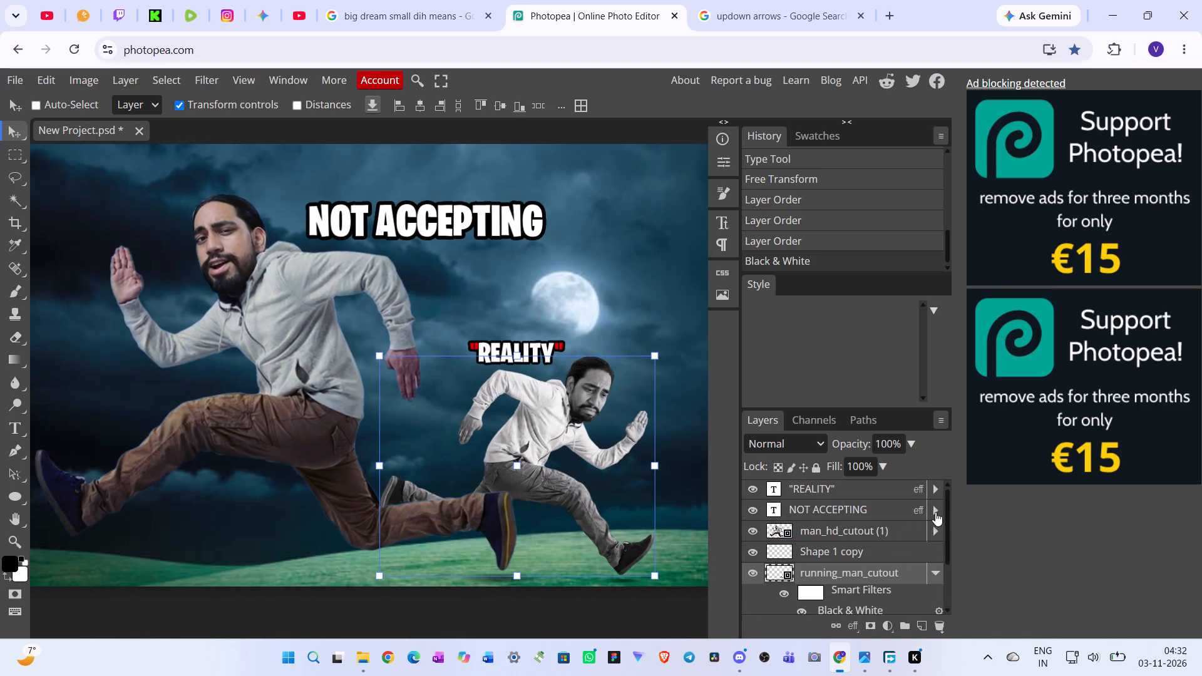
left_click(938, 535)
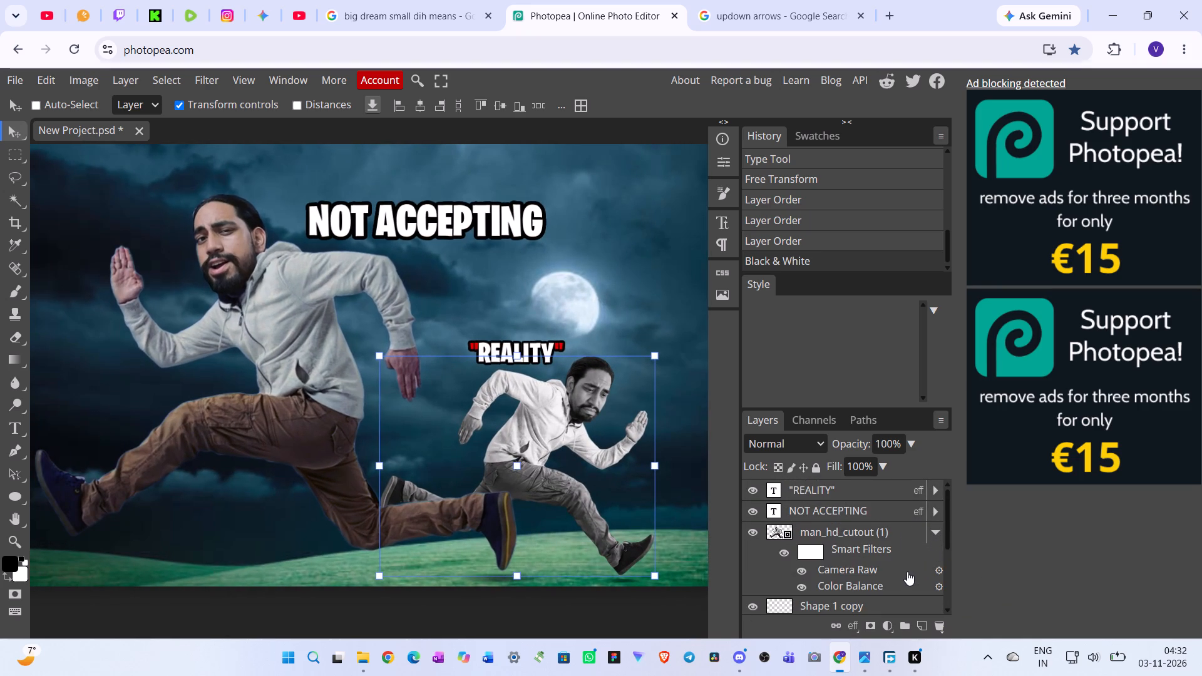
double_click(881, 568)
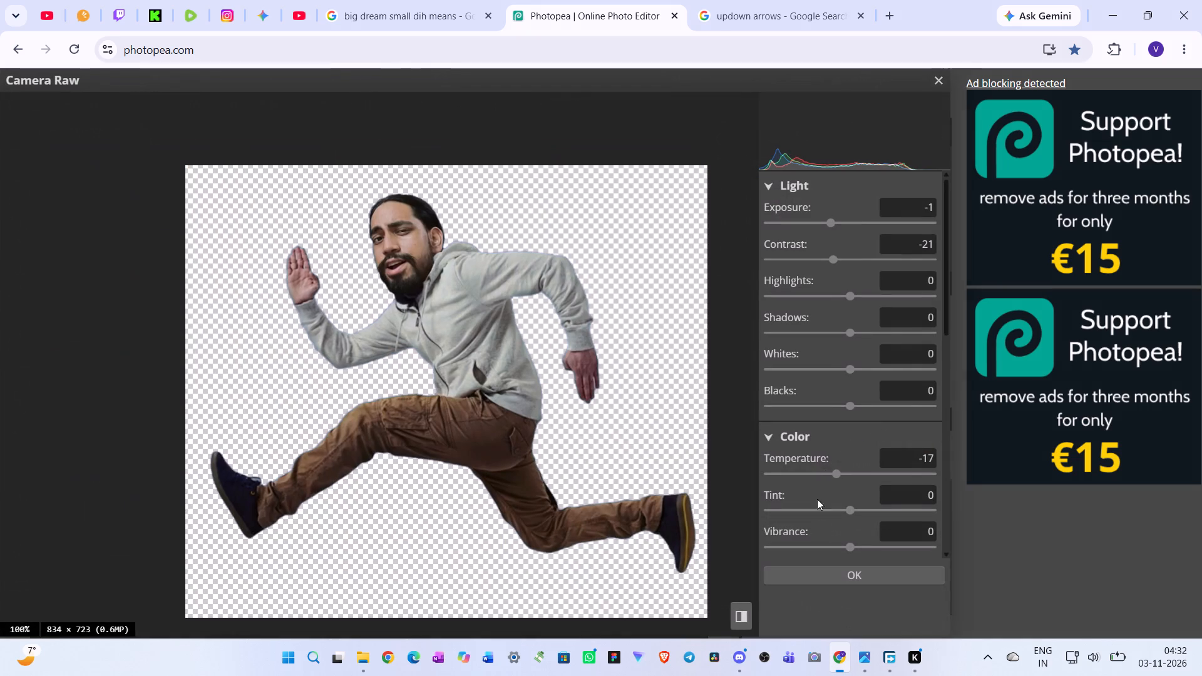
left_click_drag(831, 224, 840, 227)
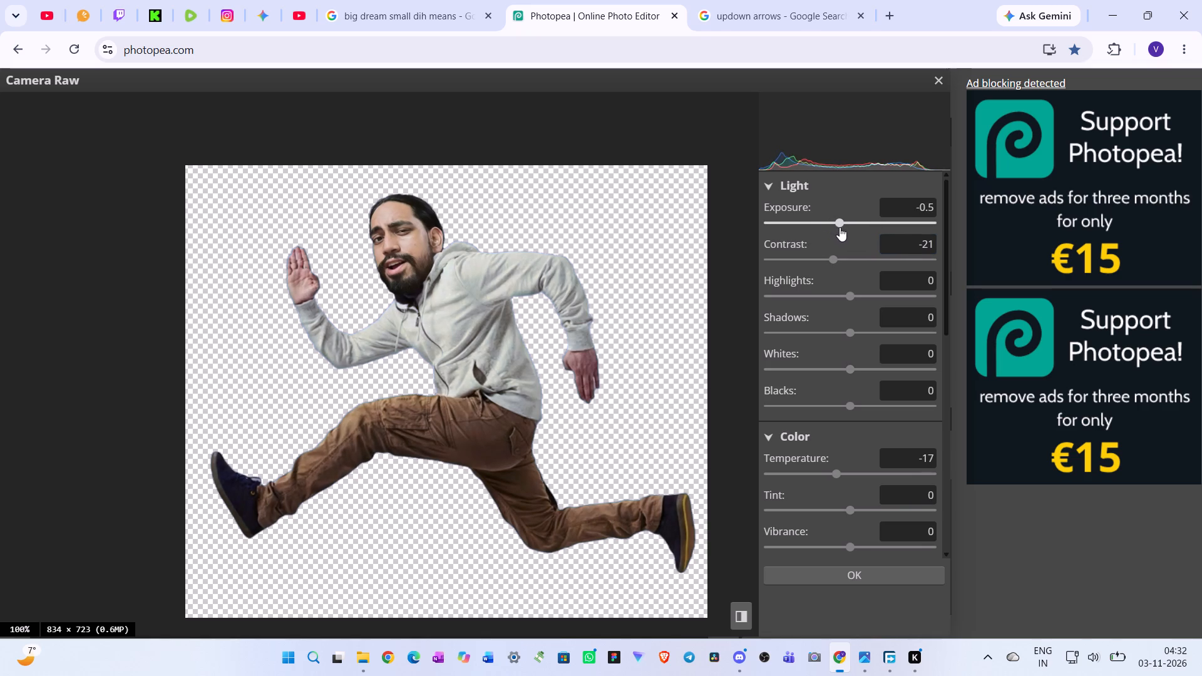
left_click_drag(840, 227, 843, 228)
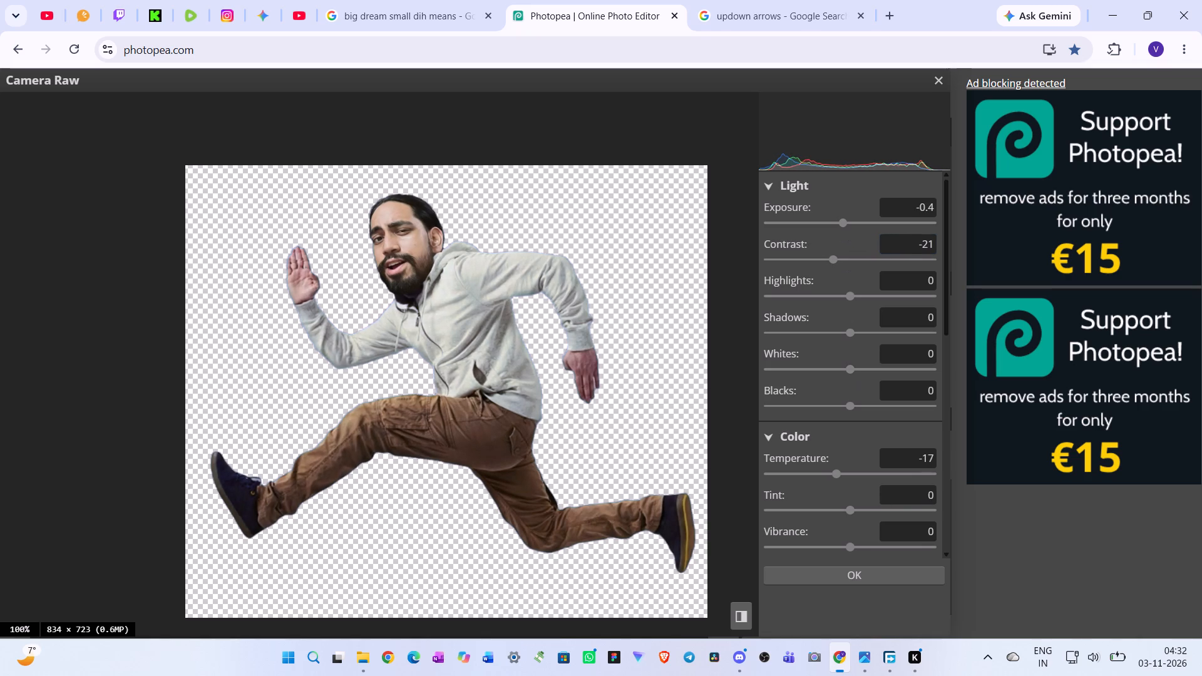
left_click(870, 577)
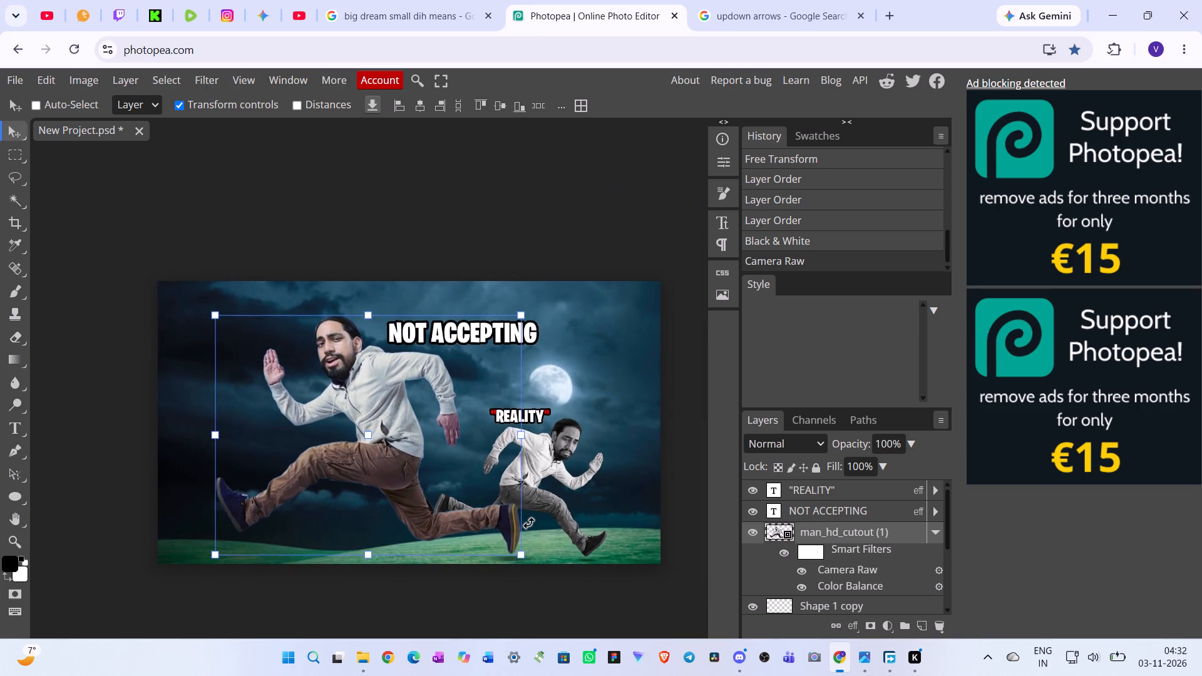
Collapse the smart filter lists of running_man_cutout and man_hd_cutout (1).
scroll(854, 533, "down", 3)
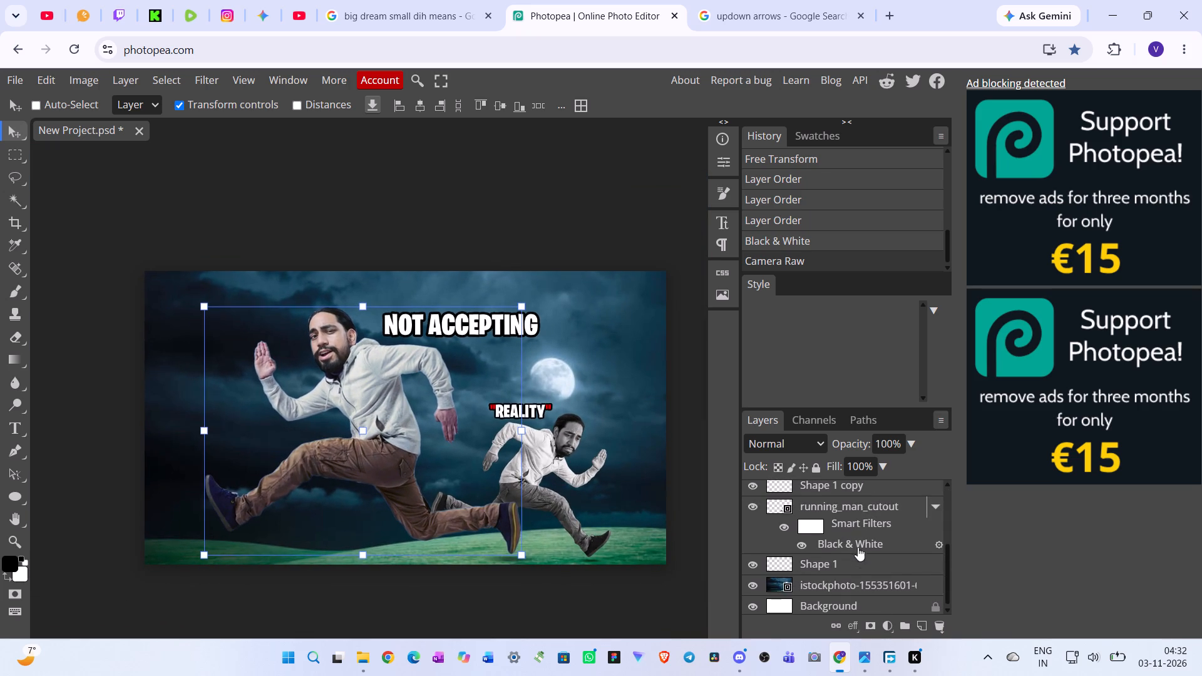
scroll(855, 565, "down", 7)
scroll(880, 563, "up", 2)
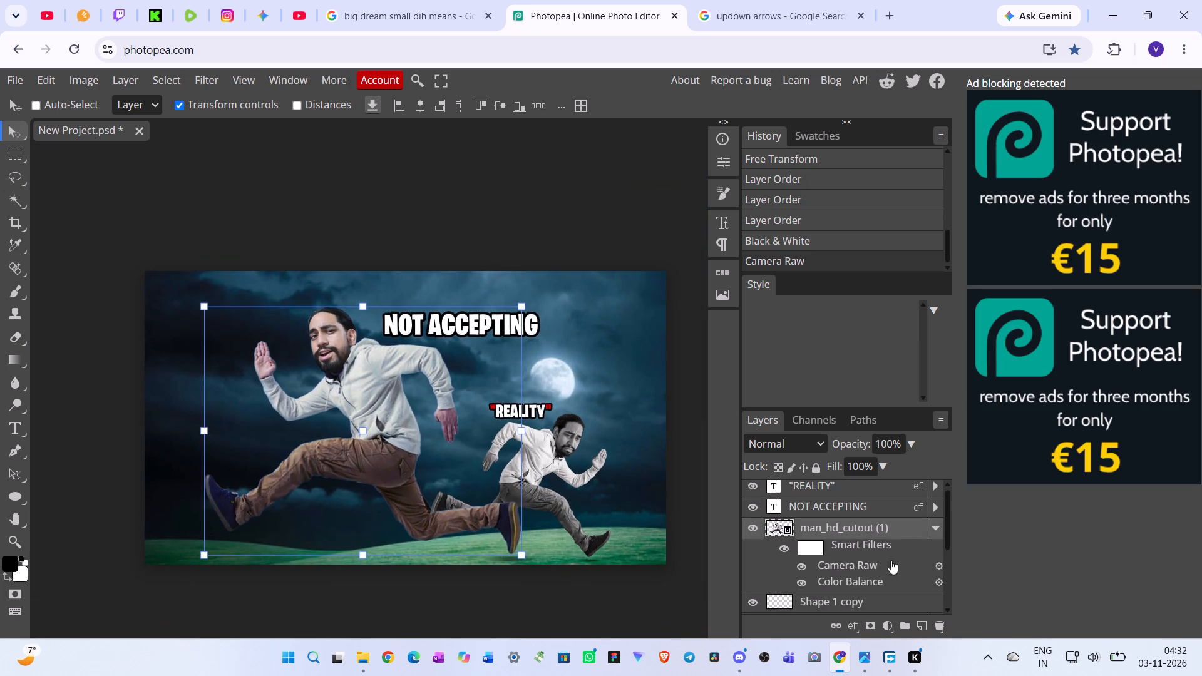
scroll(911, 563, "down", 1)
left_click(941, 549)
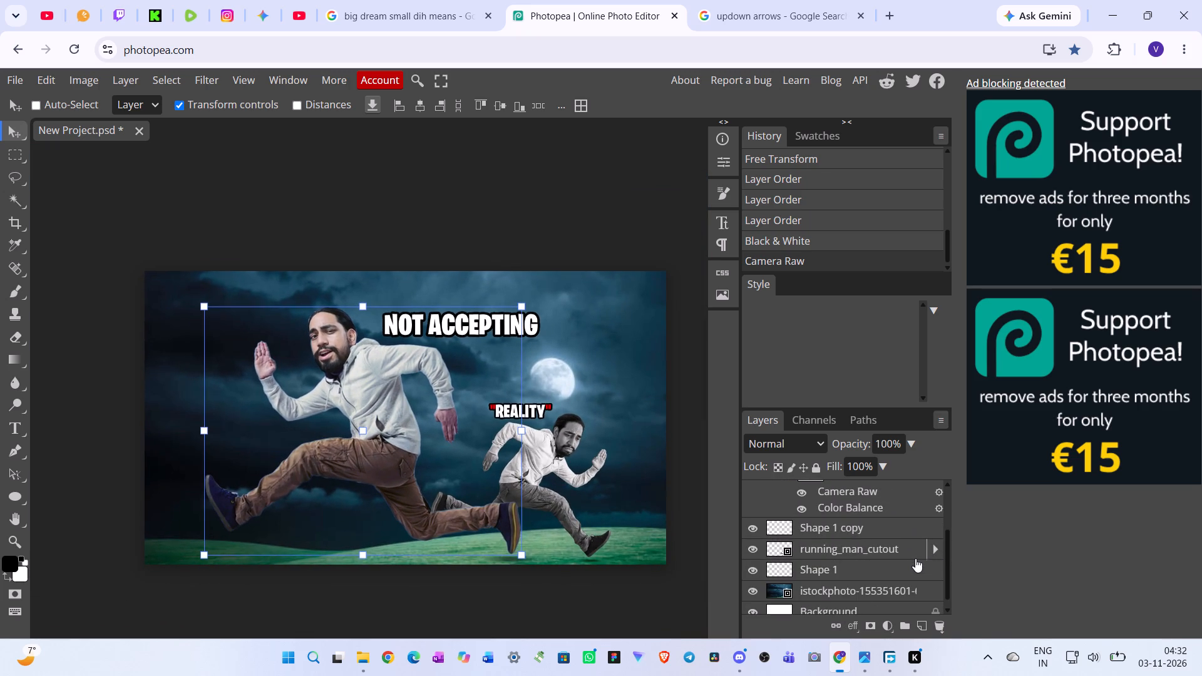
scroll(926, 531, "up", 2)
left_click(940, 535)
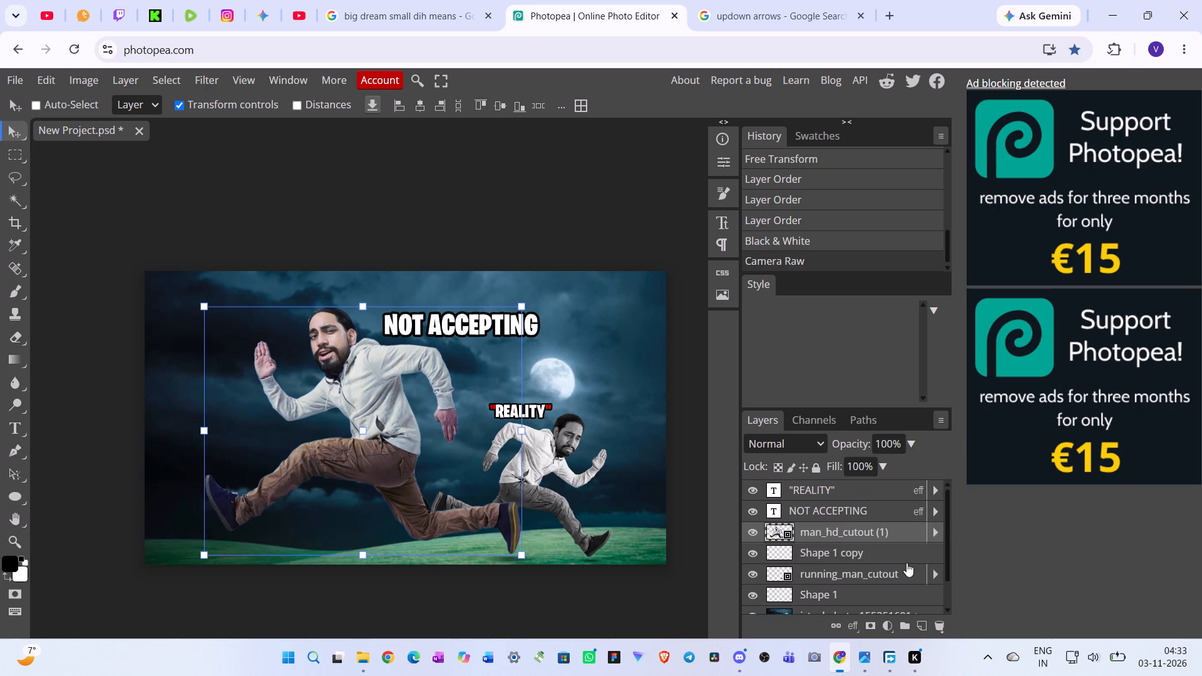
Turn off the transform controls and look over the whole composition without handles.
left_click(636, 505)
left_click(176, 102)
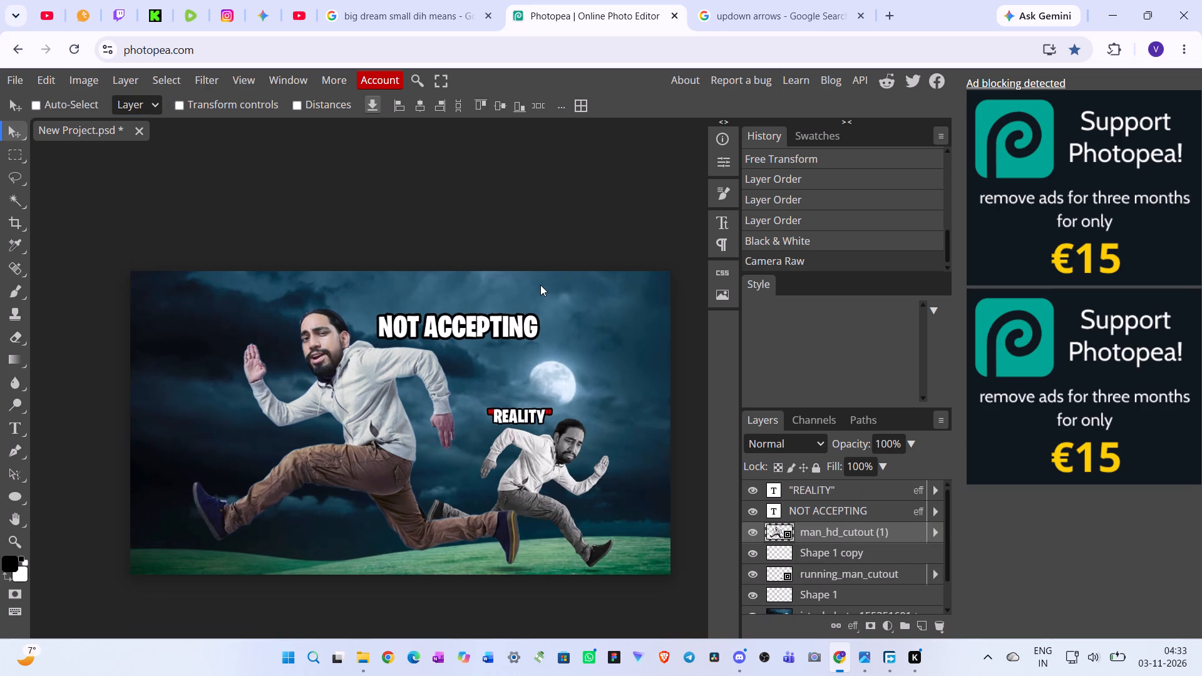
scroll(538, 287, "down", 1)
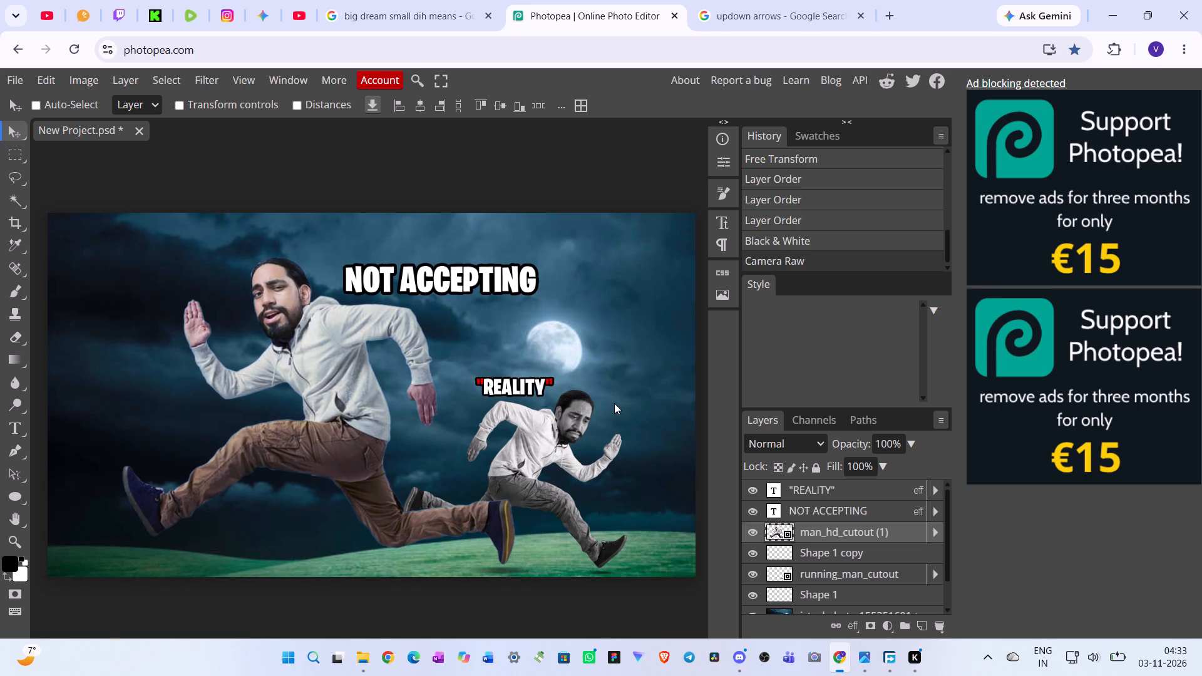
scroll(620, 405, "down", 1, "ctrl")
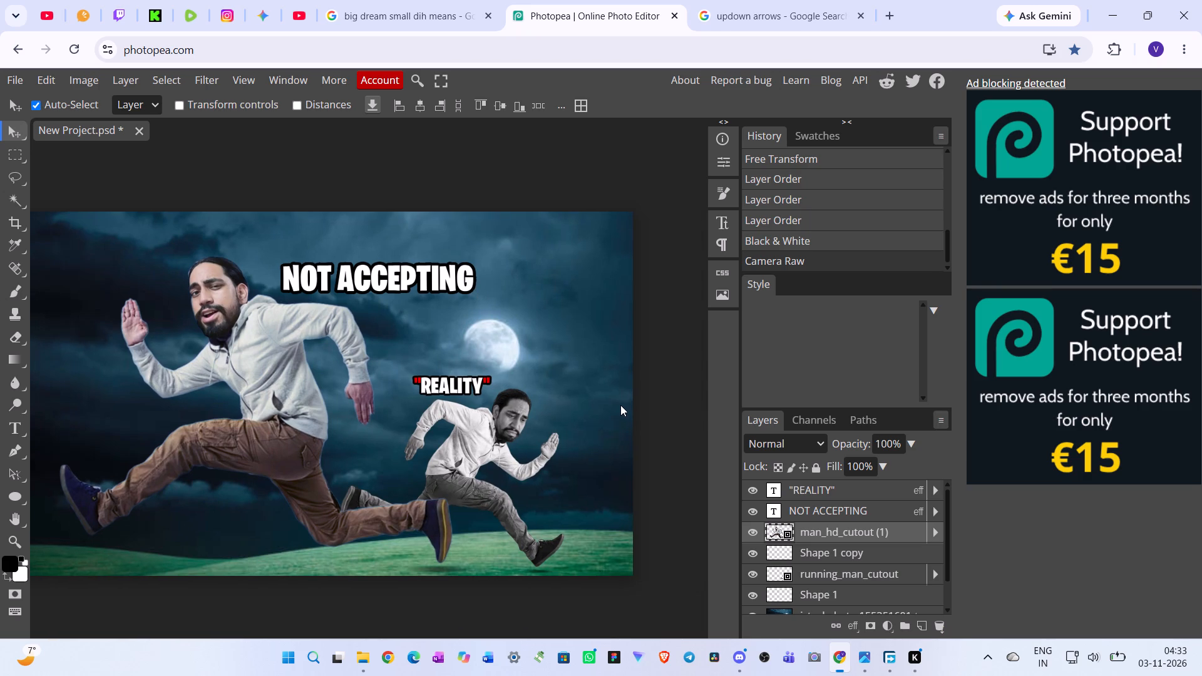
scroll(617, 407, "up", 1, "ctrl")
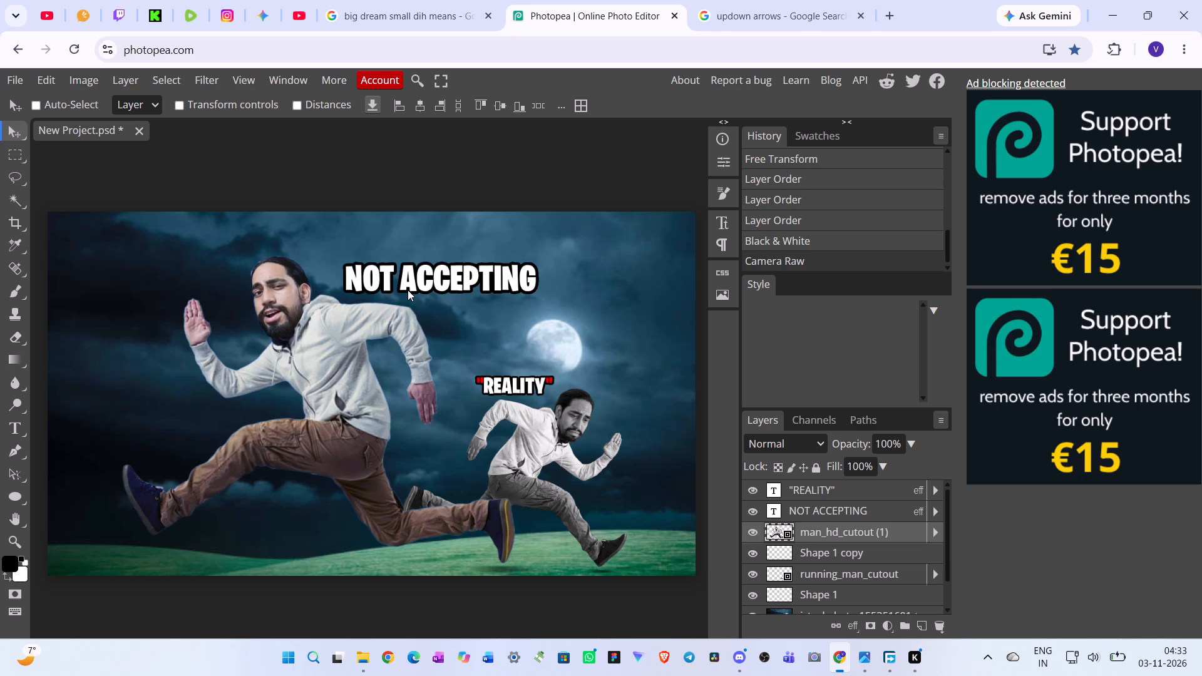
key("alt+Print")
key("super+Print")
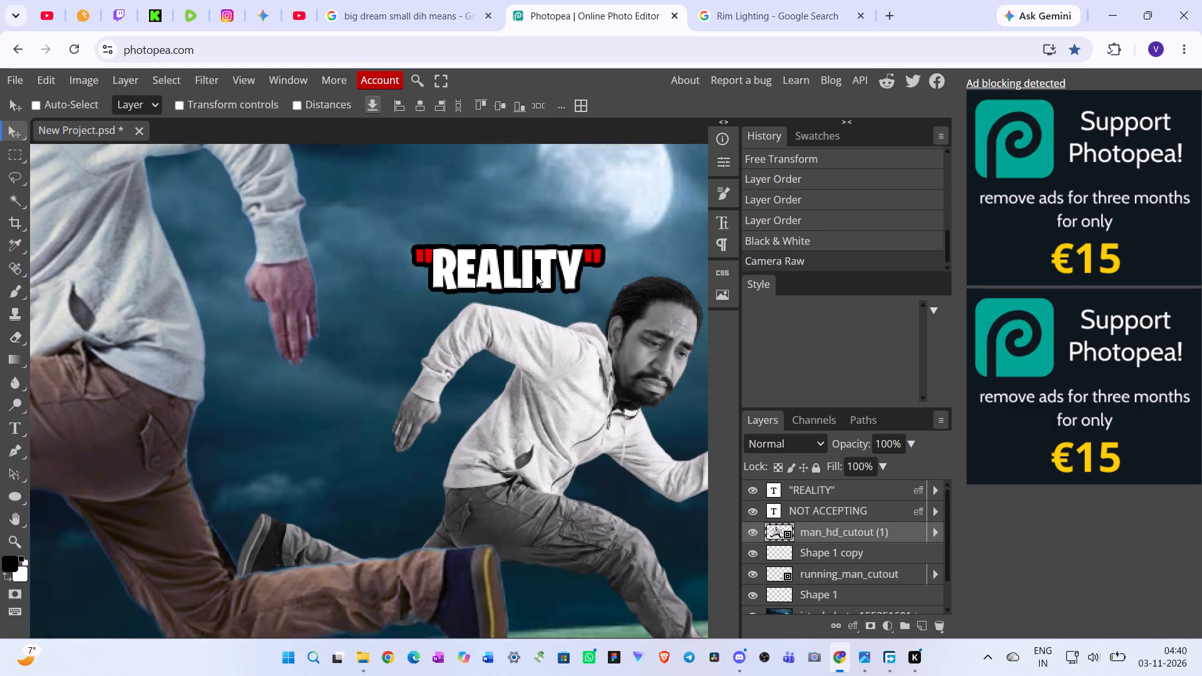
scroll(536, 275, "down", 1)
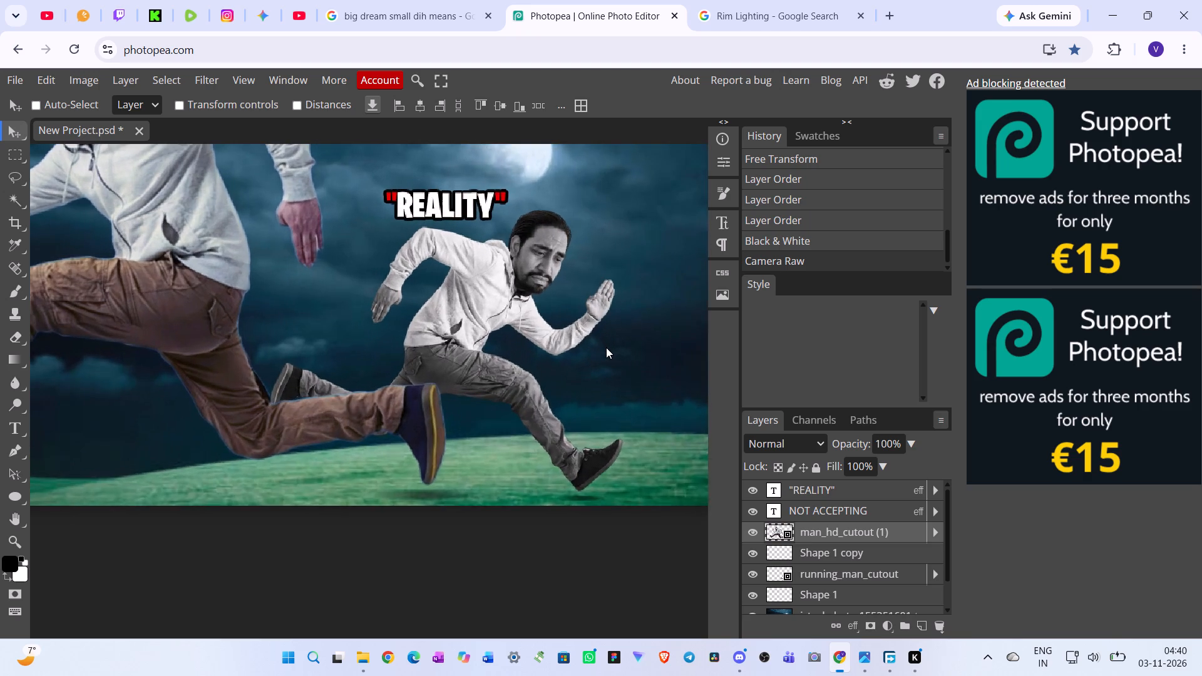
scroll(606, 347, "up", 2)
left_click_drag(458, 319, 478, 306)
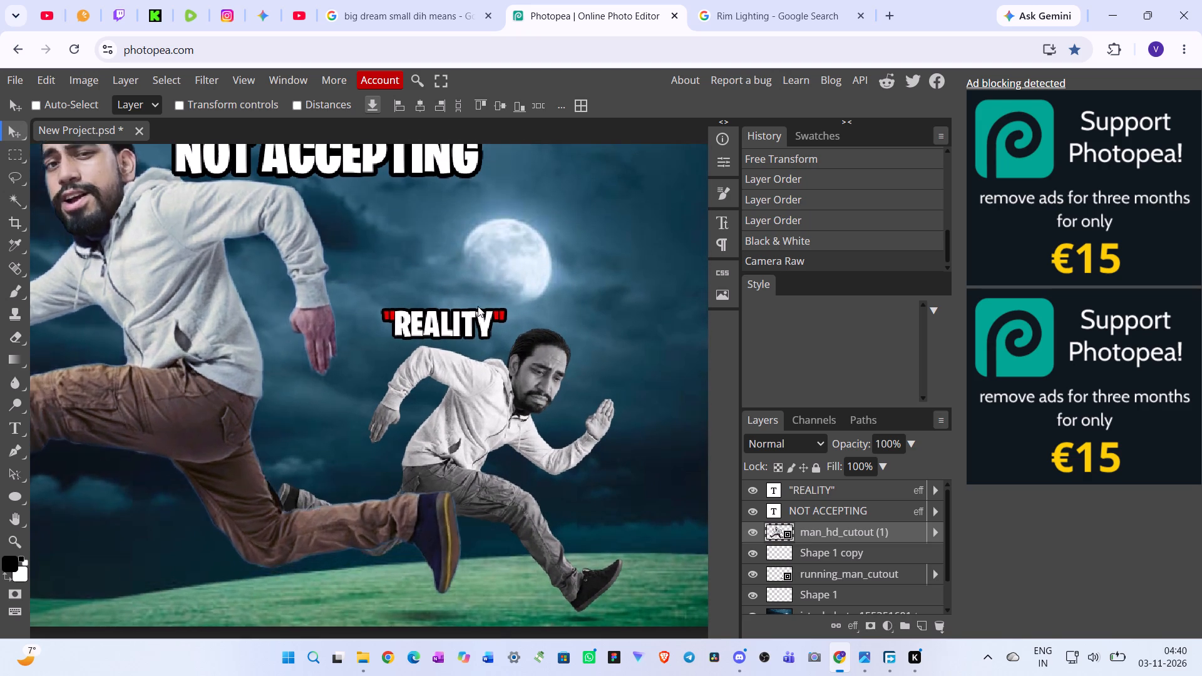
left_click_drag(478, 306, 478, 306)
key("ctrl+z")
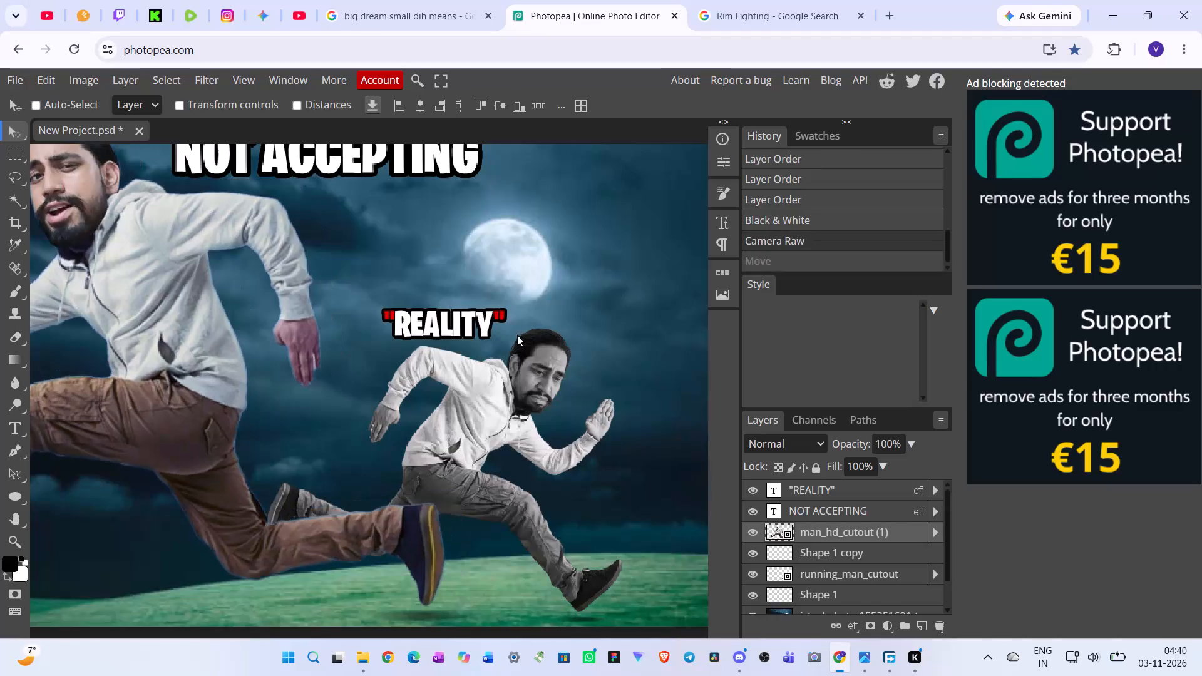
left_click(799, 479)
left_click(804, 484)
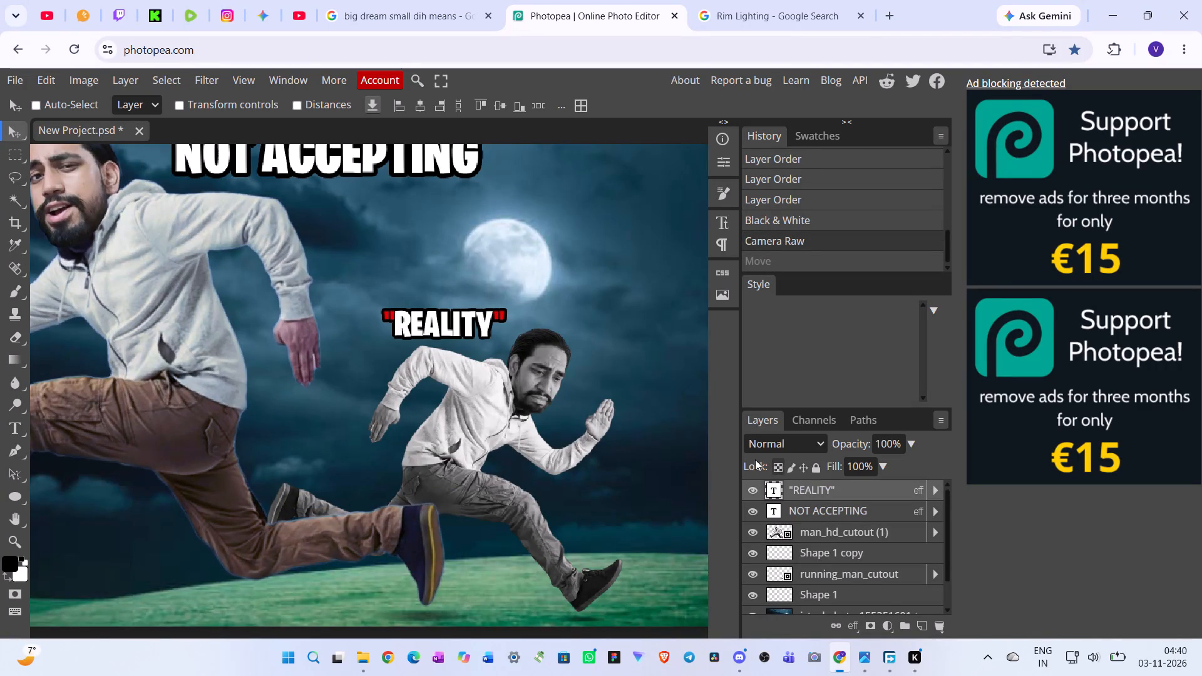
left_click_drag(451, 322, 610, 304)
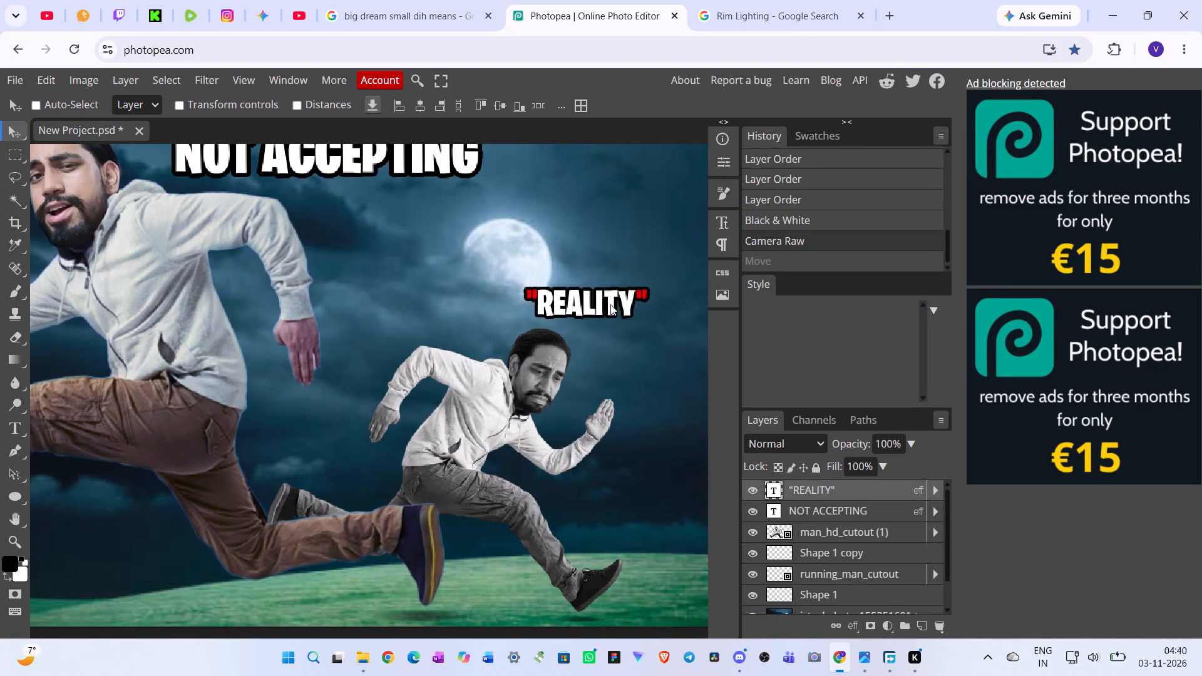
left_click_drag(610, 304, 547, 300)
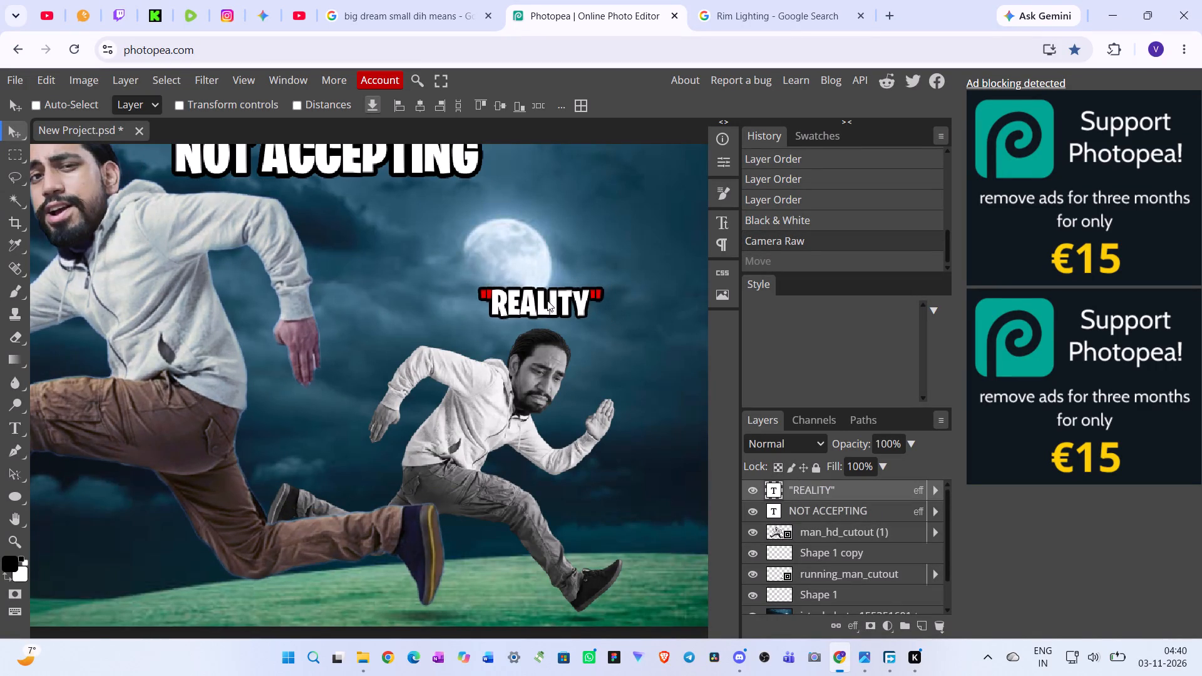
left_click_drag(547, 300, 552, 304)
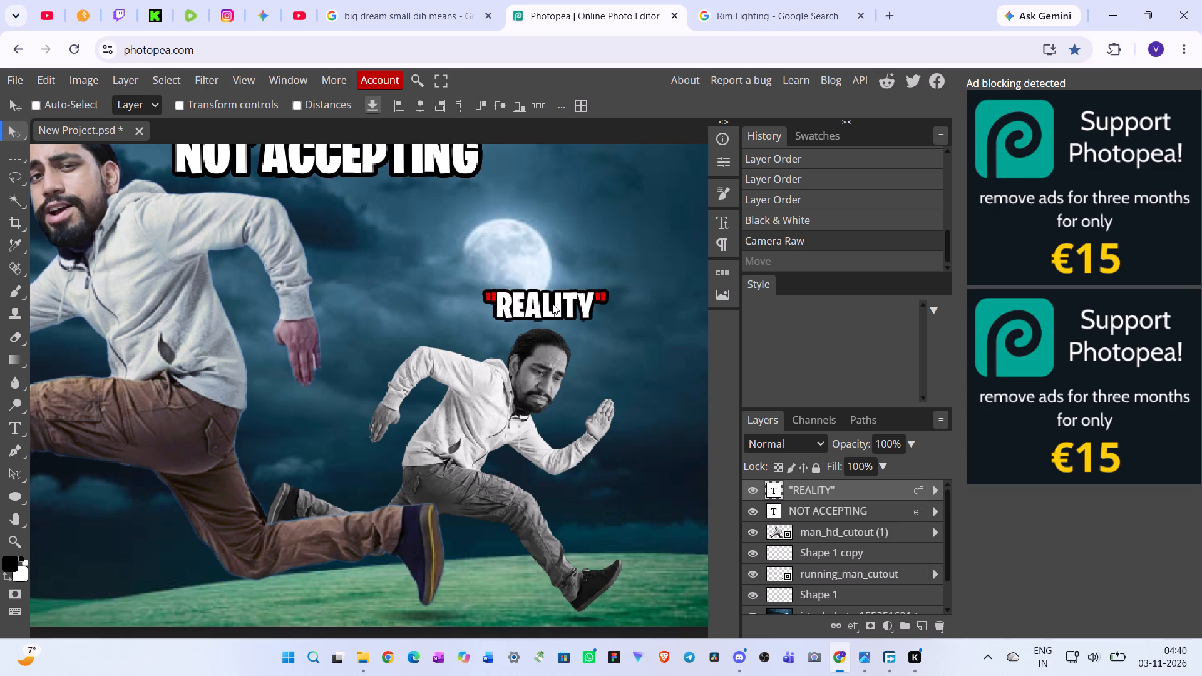
left_click_drag(552, 304, 555, 302)
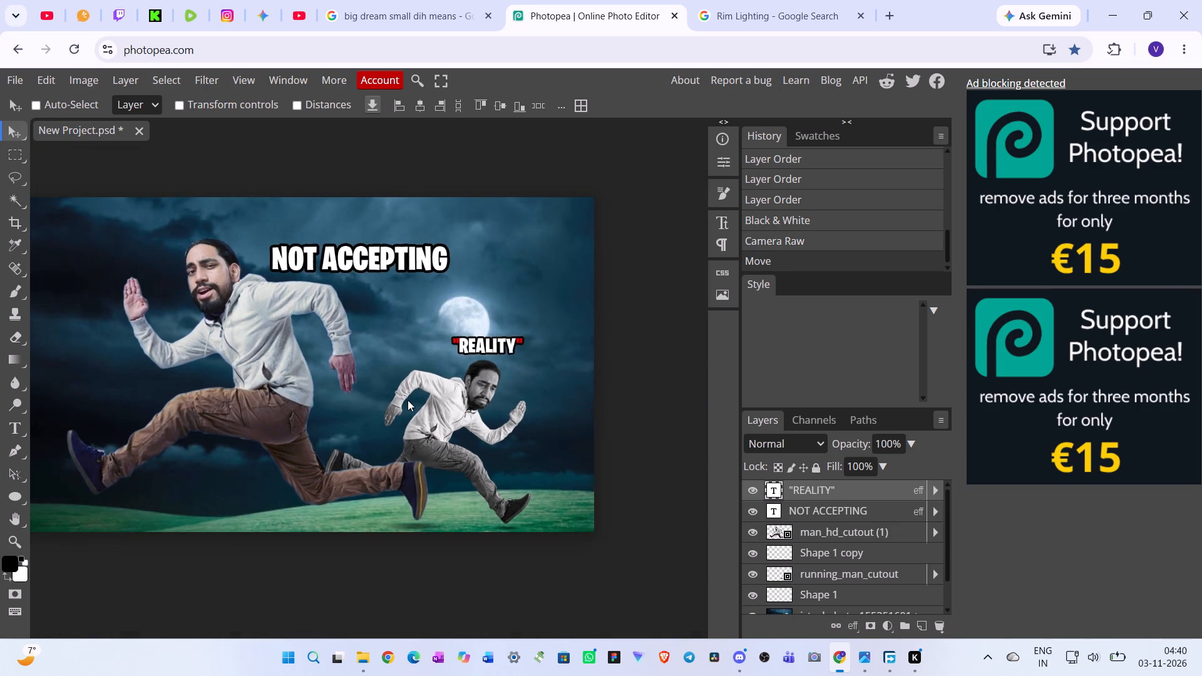
Select the man_hd_cutout (1) layer and examine its layer properties, mask settings, info and the brush settings.
scroll(408, 398, "right", 1)
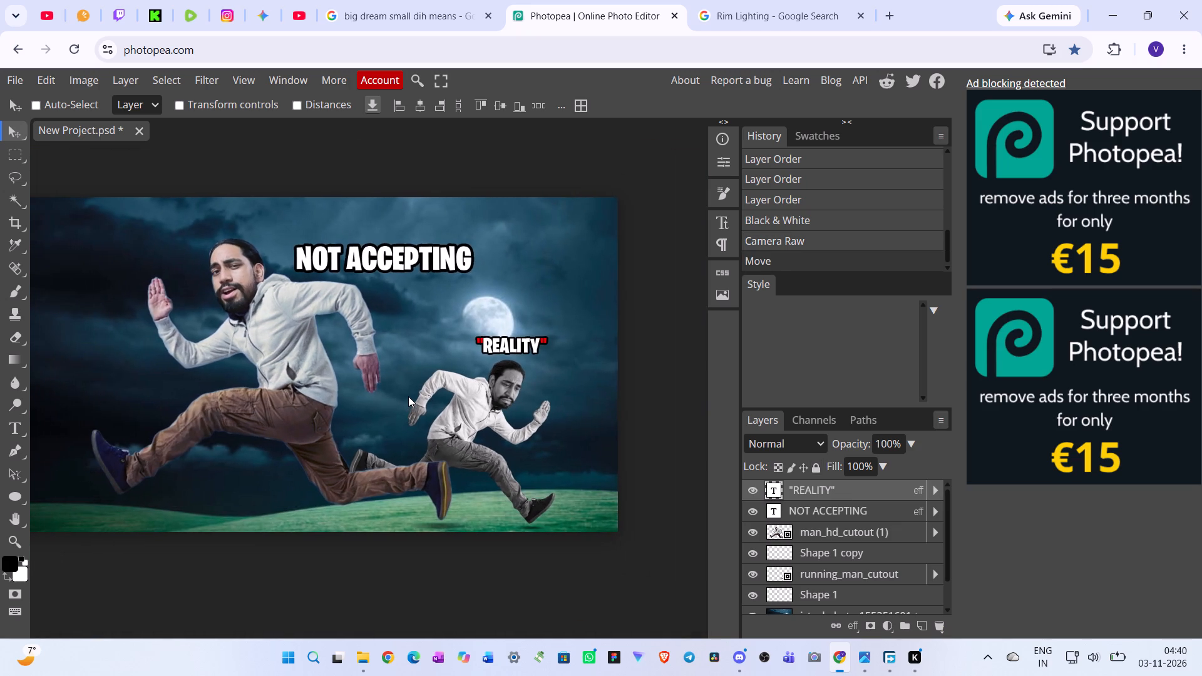
scroll(408, 396, "right", 4)
scroll(408, 396, "left", 1)
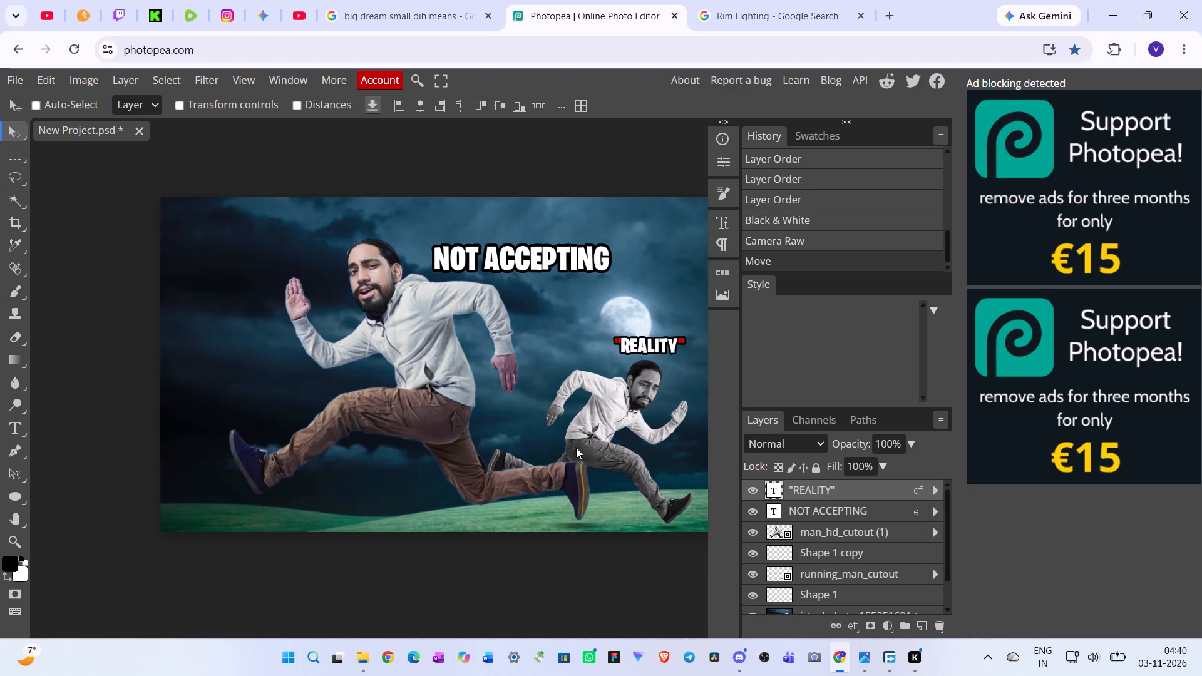
left_click(830, 535)
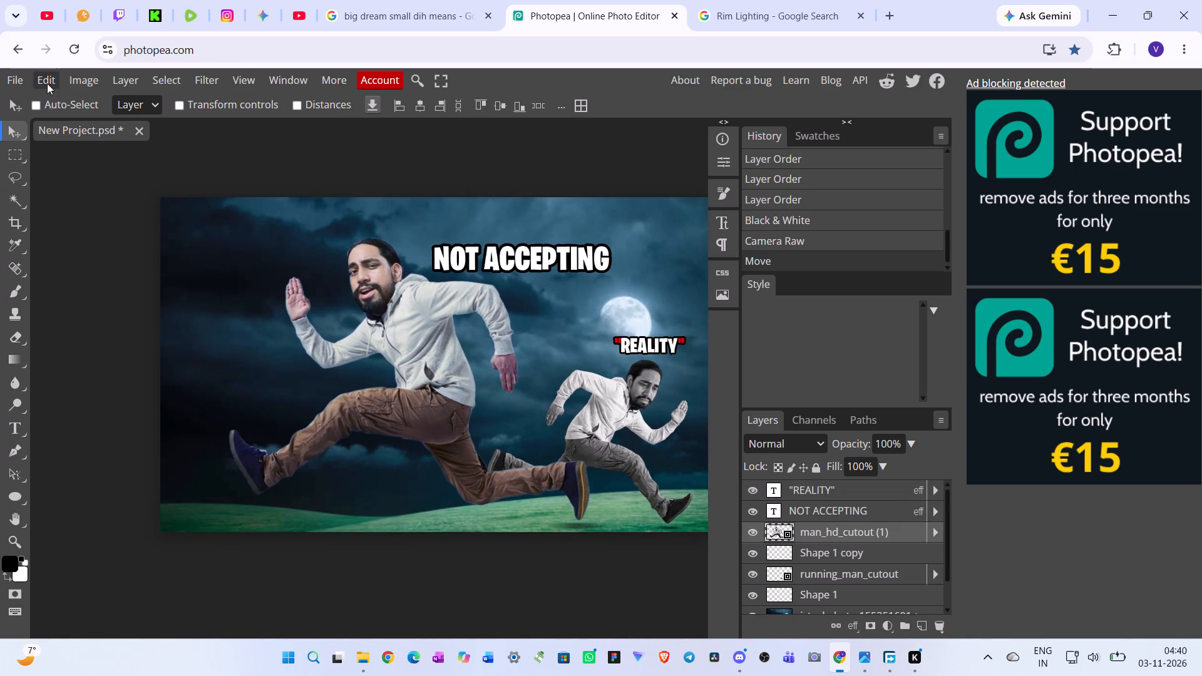
left_click(726, 162)
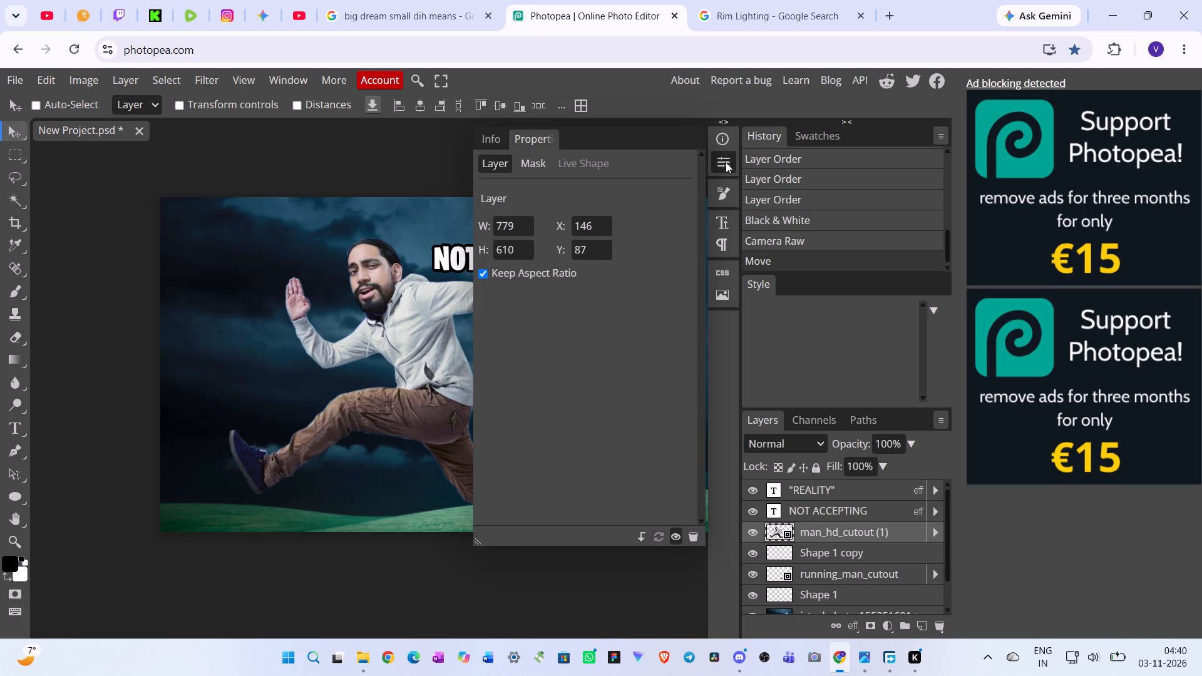
left_click(528, 162)
left_click(583, 162)
left_click(584, 163)
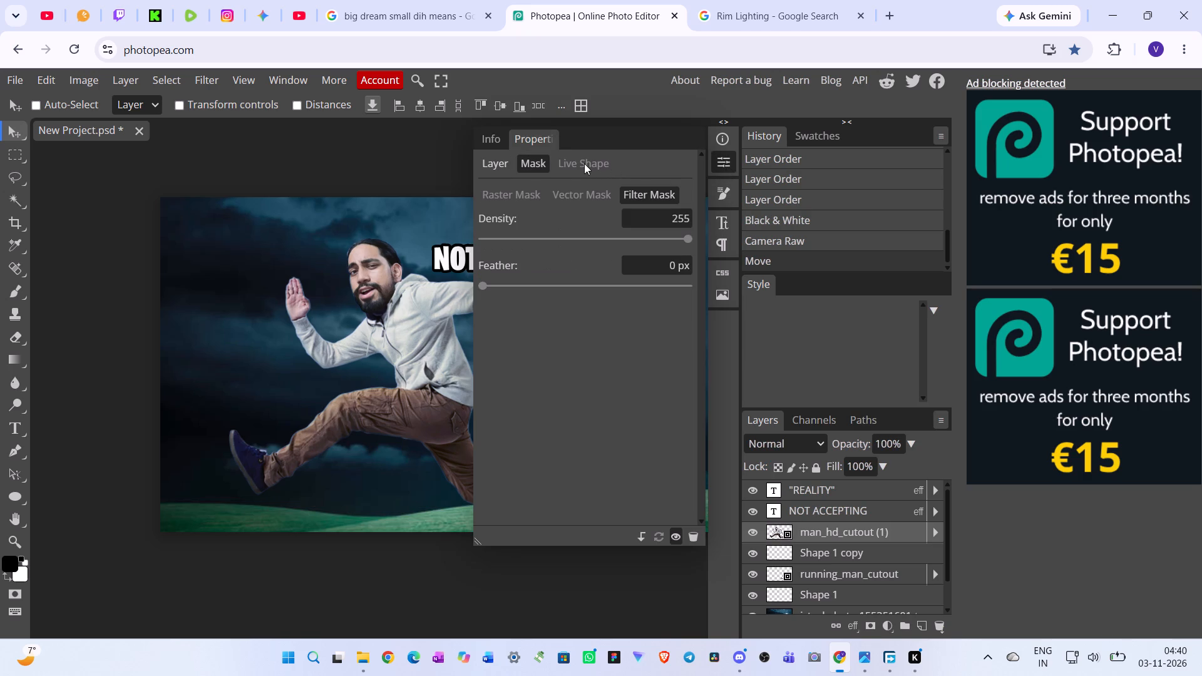
left_click(492, 137)
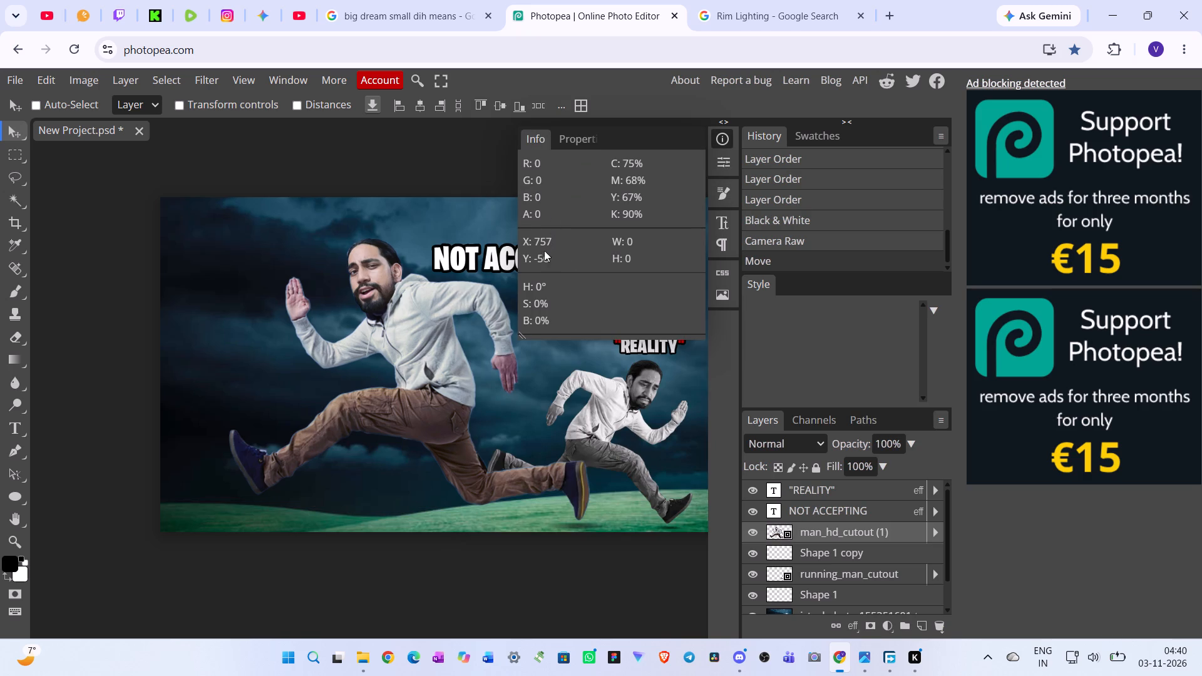
left_click(572, 138)
left_click(724, 192)
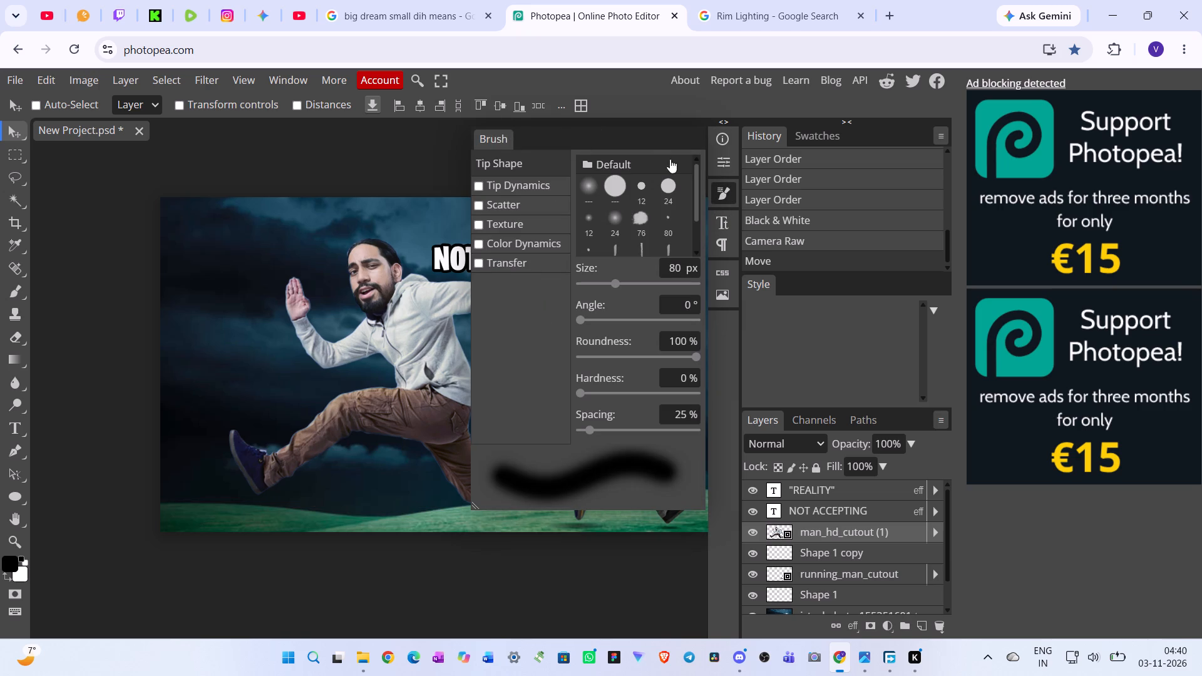
left_click(725, 165)
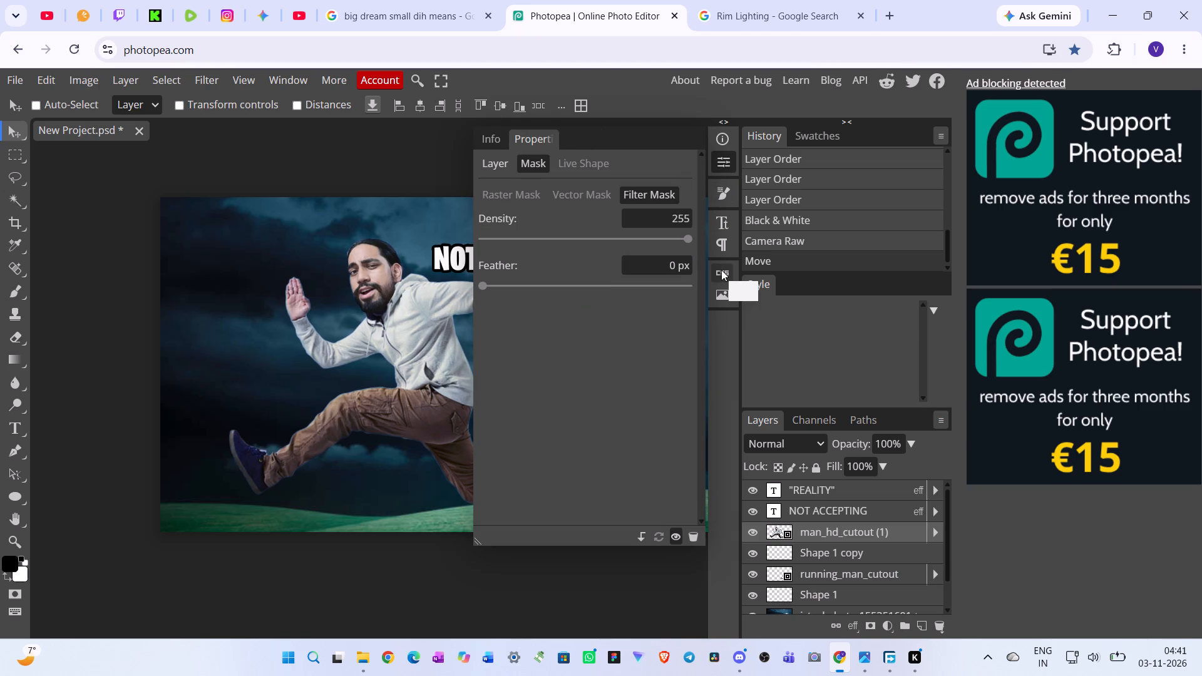
left_click(724, 166)
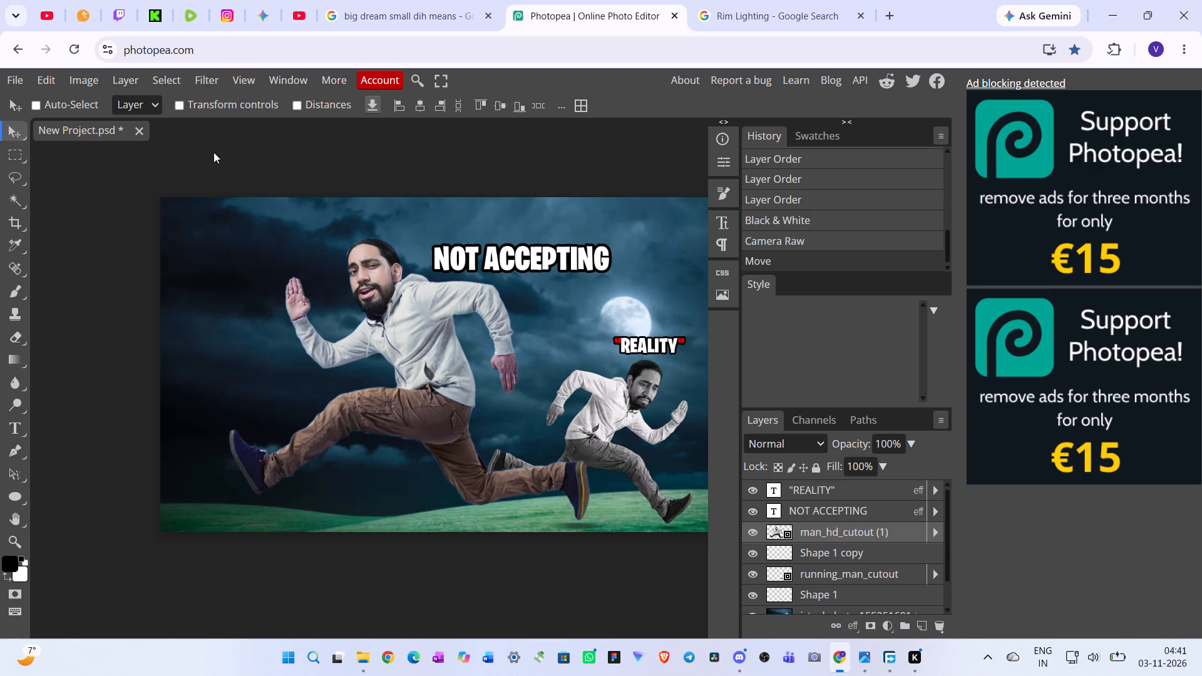
Turn on transform controls for the Move tool.
left_click(178, 107)
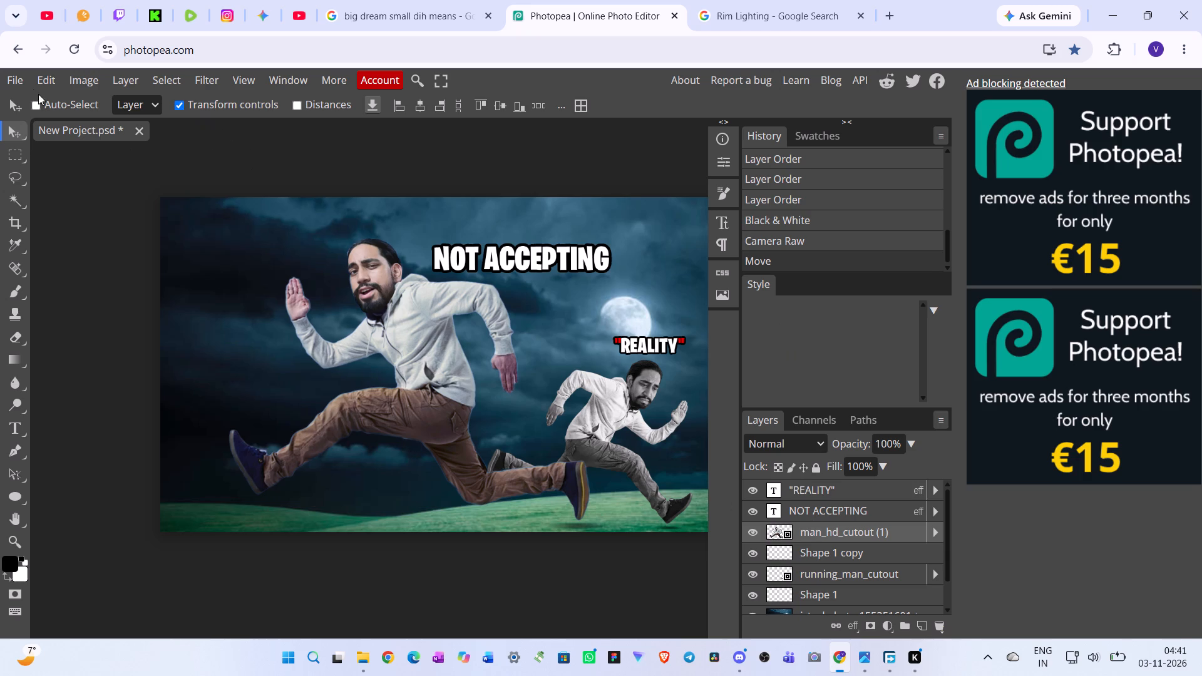
left_click(41, 81)
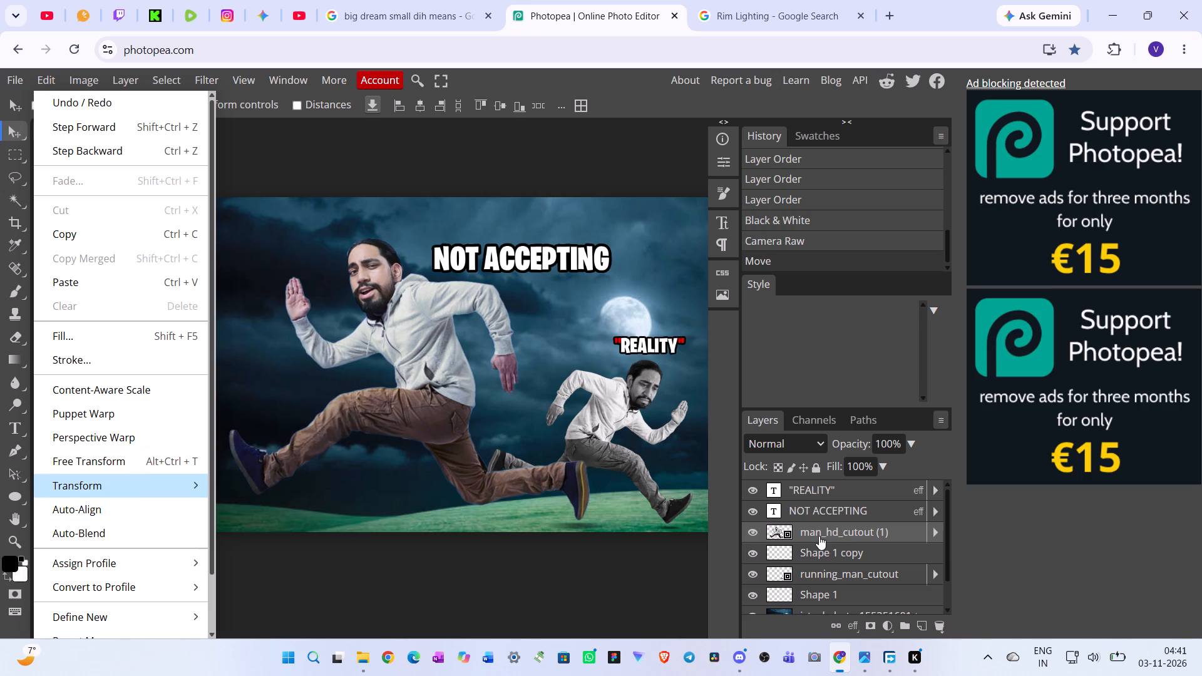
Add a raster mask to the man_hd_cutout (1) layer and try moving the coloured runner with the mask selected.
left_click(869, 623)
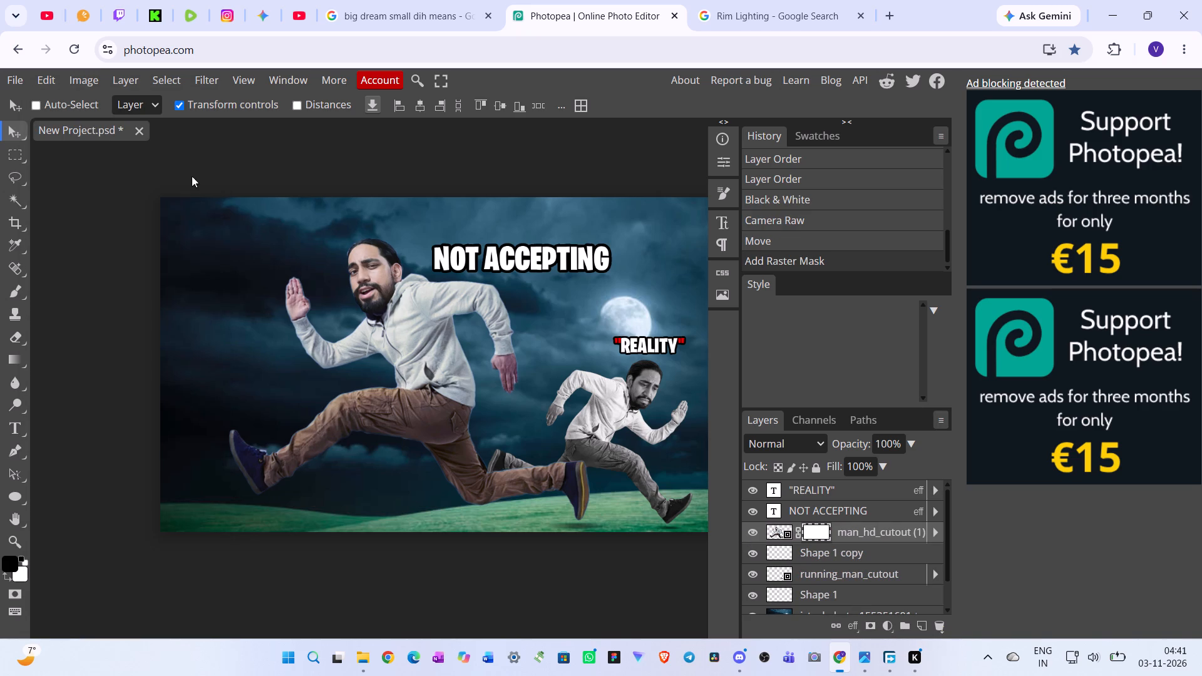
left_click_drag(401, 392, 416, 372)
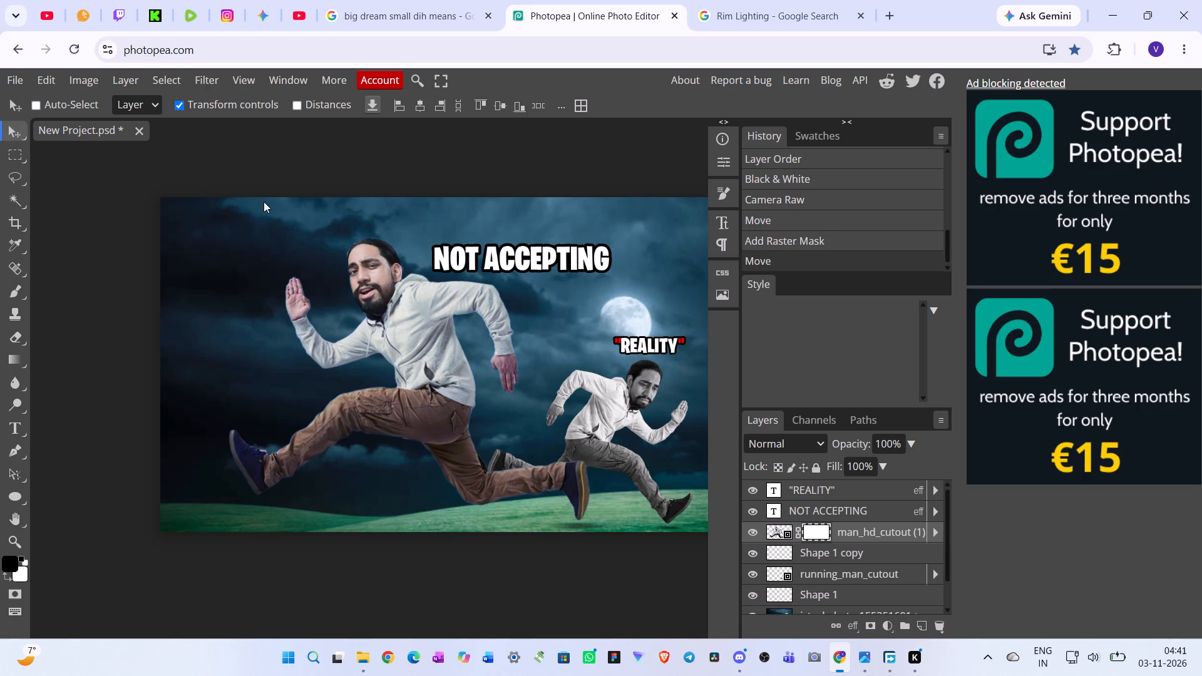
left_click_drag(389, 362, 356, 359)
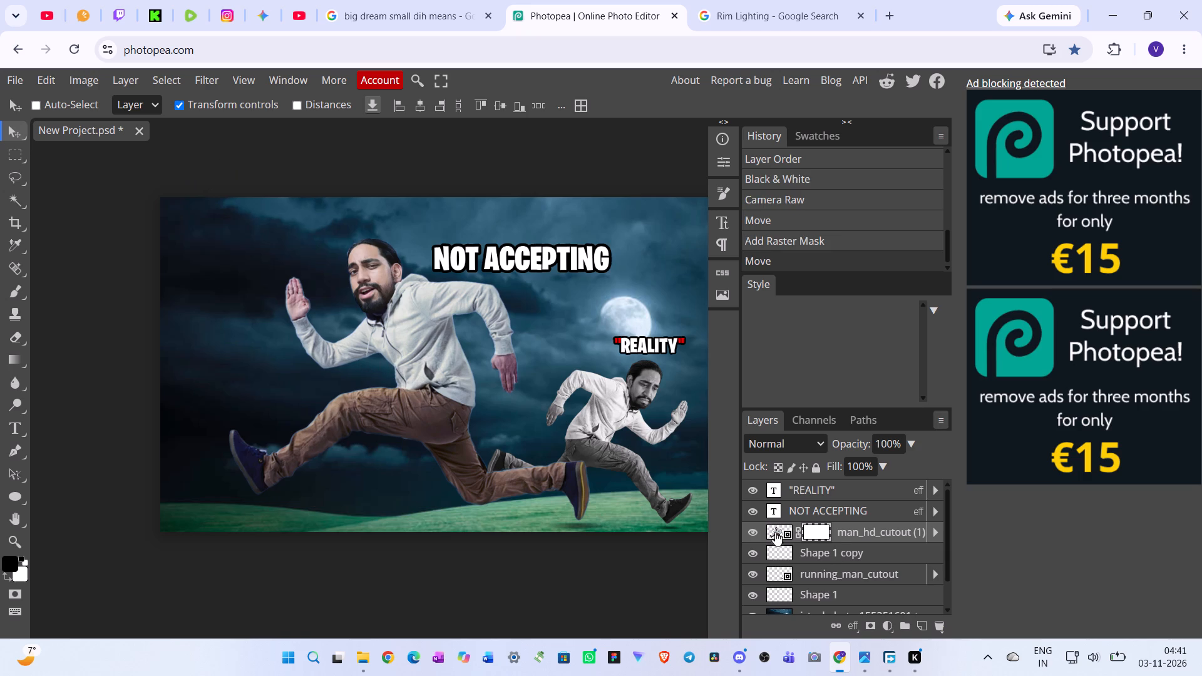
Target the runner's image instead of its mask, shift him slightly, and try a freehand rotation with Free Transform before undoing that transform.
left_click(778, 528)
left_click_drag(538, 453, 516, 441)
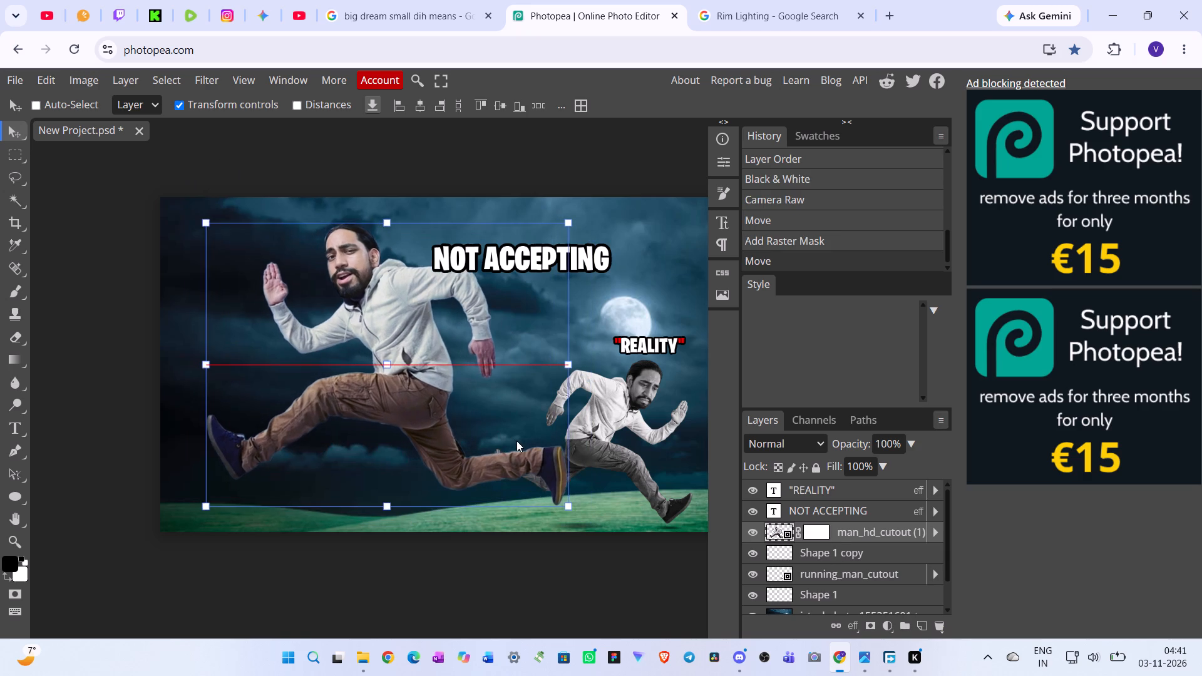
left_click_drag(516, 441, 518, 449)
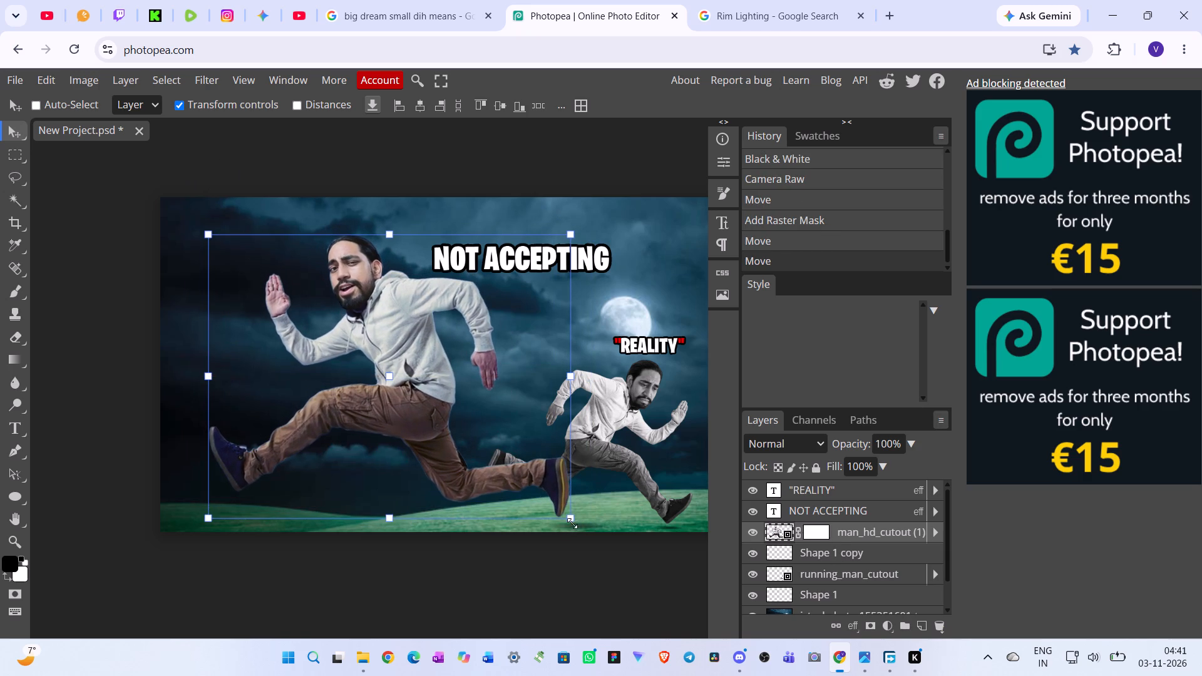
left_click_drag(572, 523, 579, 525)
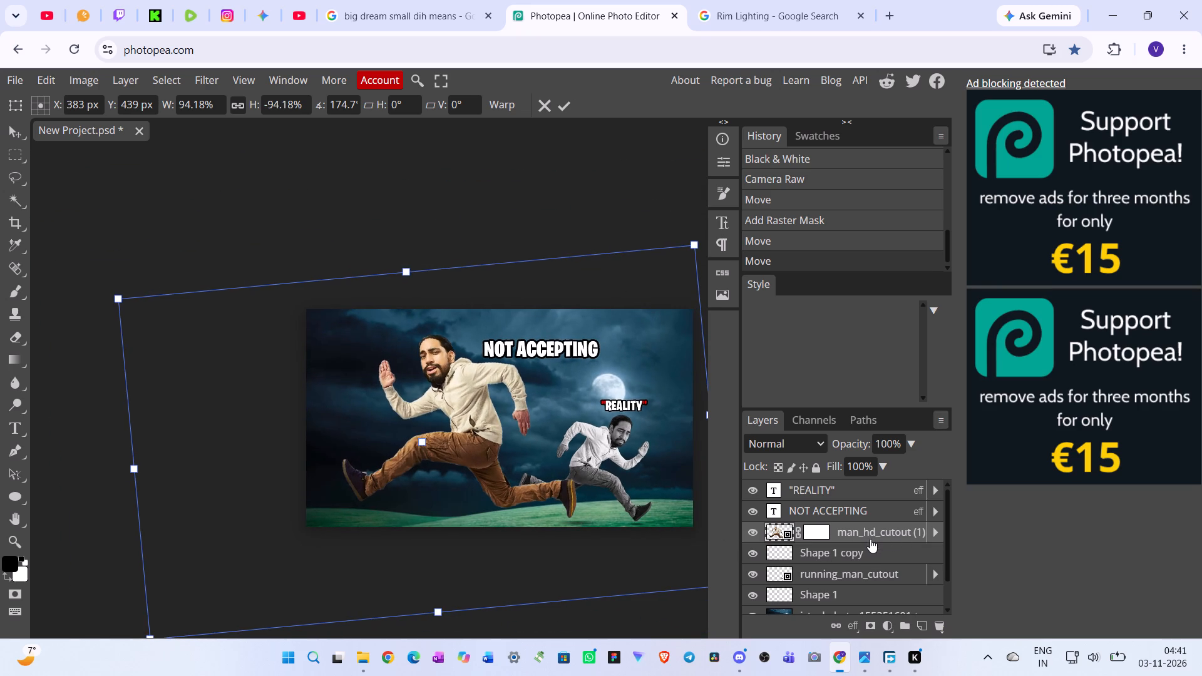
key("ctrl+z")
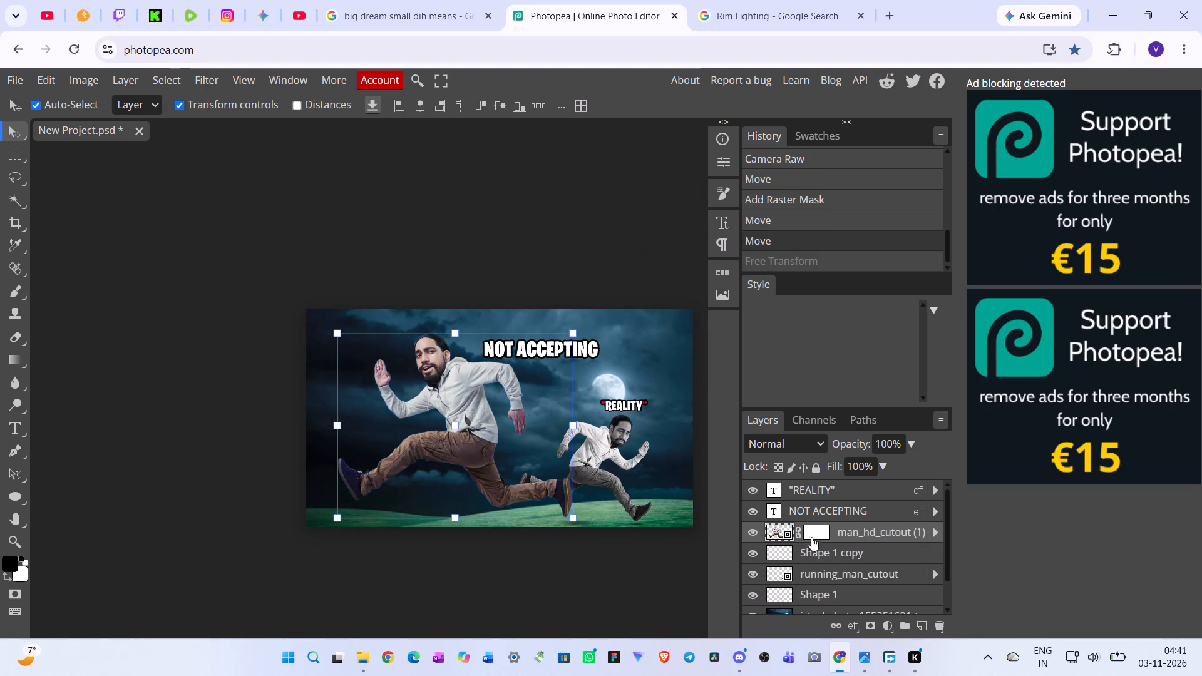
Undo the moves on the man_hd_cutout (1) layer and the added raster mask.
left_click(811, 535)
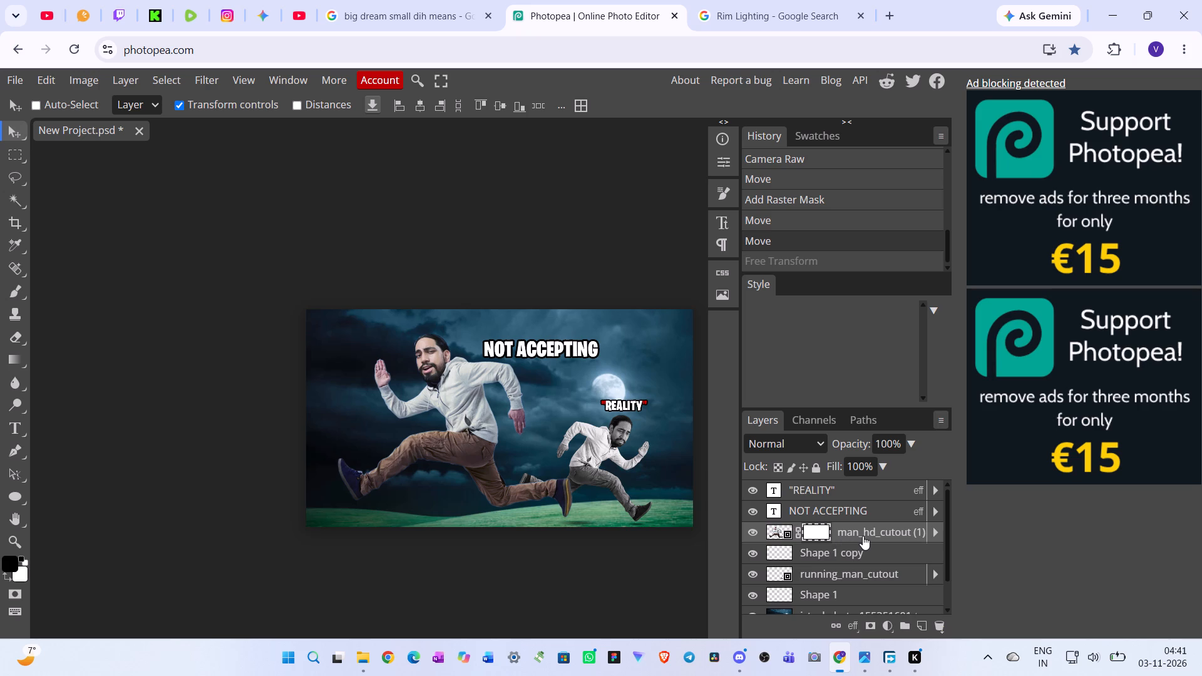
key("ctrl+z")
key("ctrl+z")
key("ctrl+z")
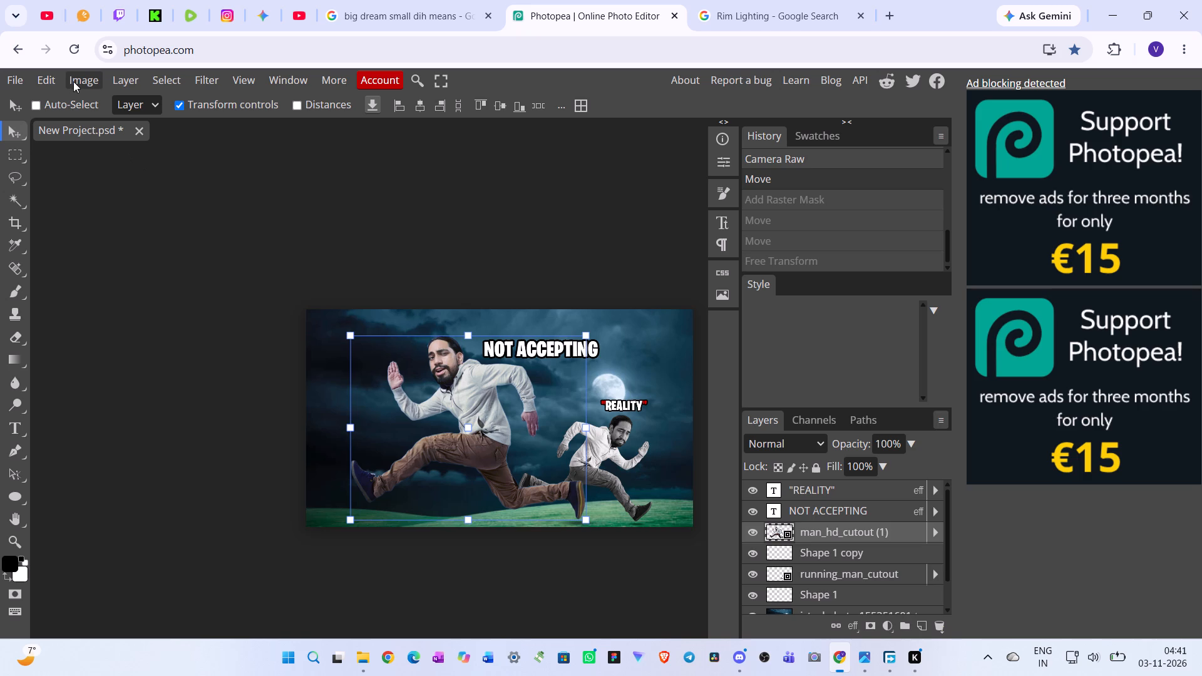
Rotate the man_hd_cutout (1) layer 90° counter-clockwise.
left_click(46, 79)
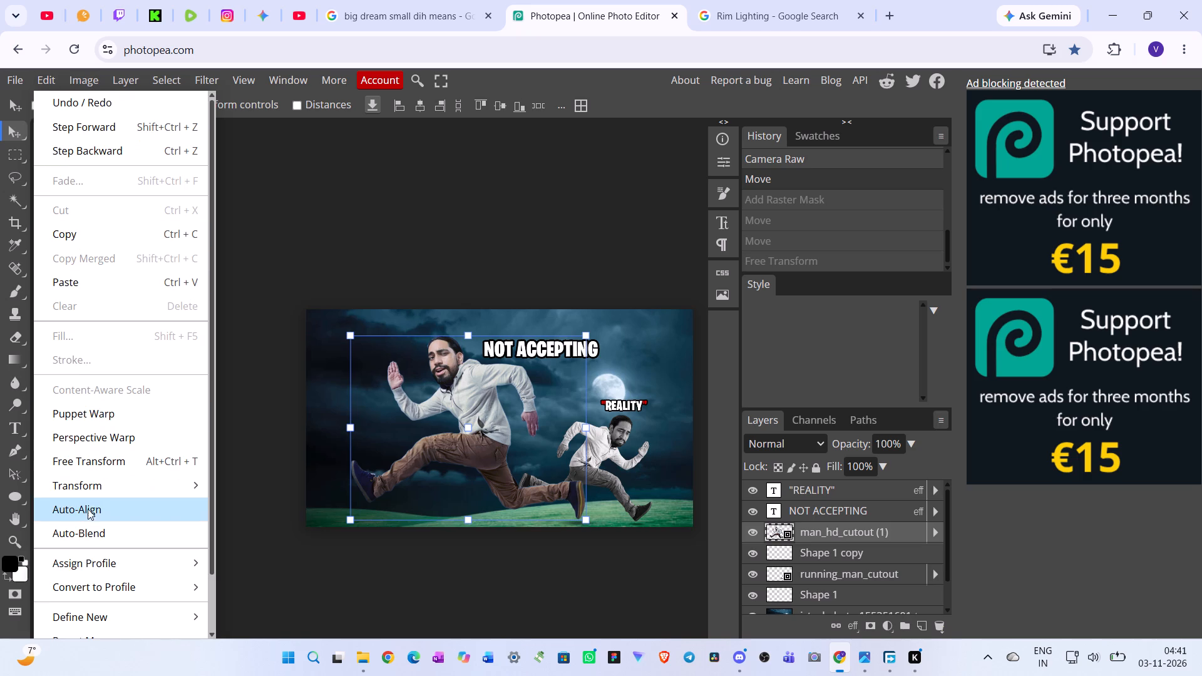
left_click(93, 496)
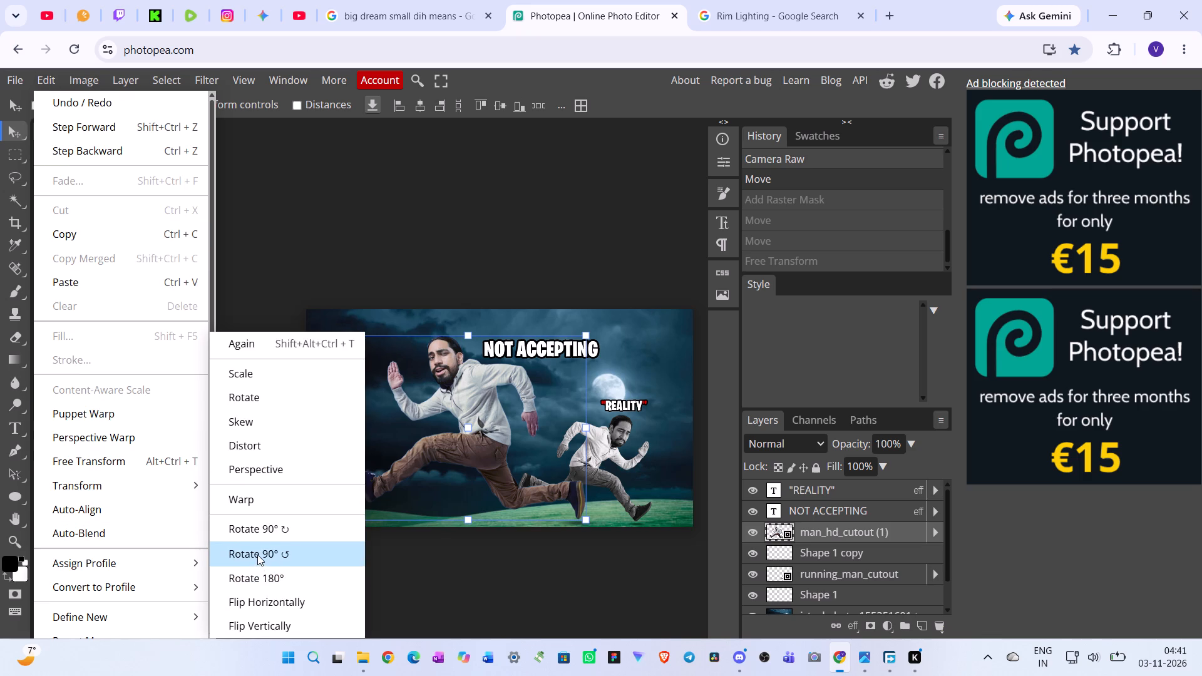
left_click(257, 555)
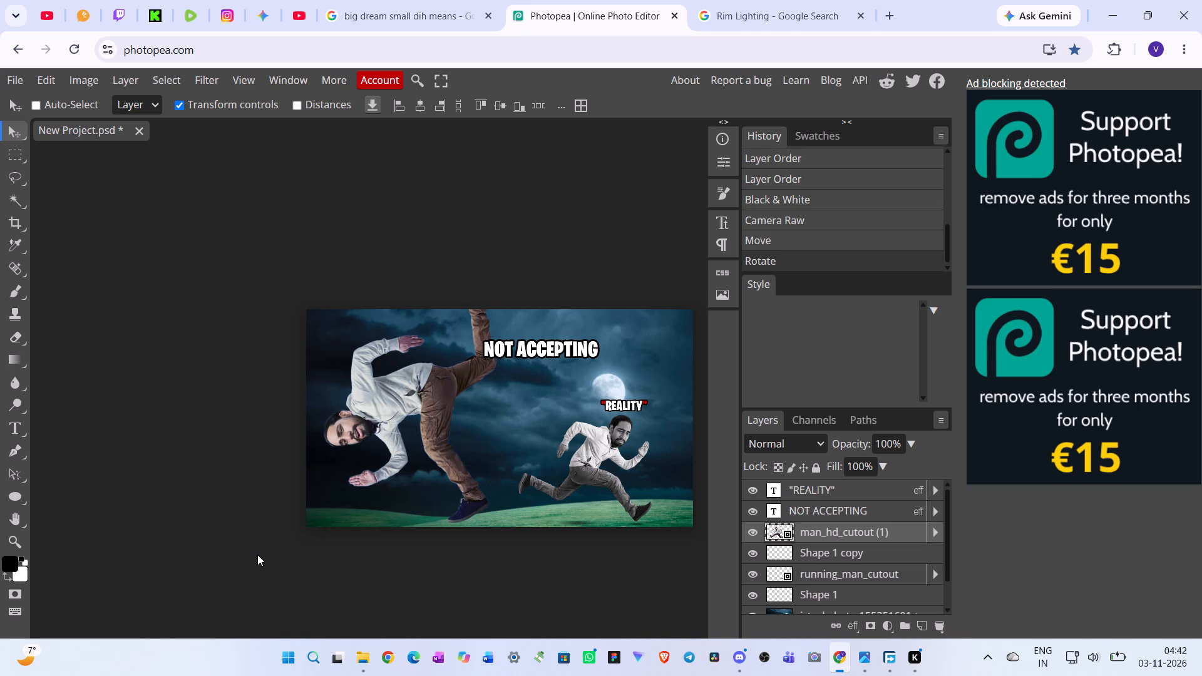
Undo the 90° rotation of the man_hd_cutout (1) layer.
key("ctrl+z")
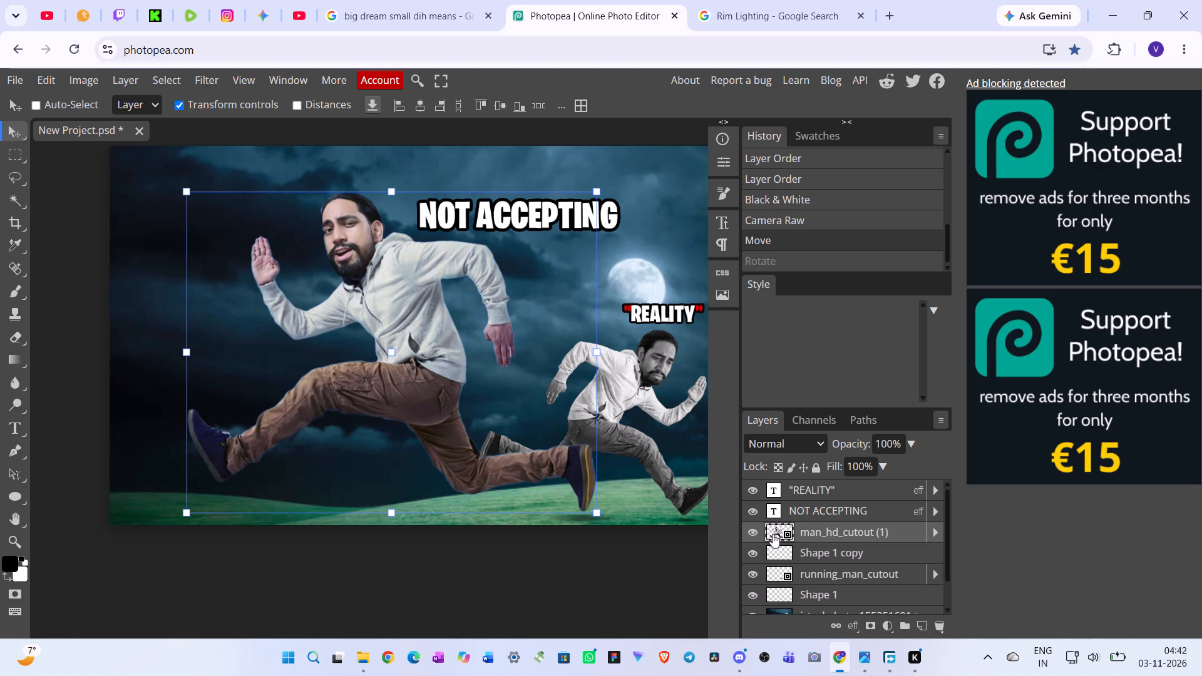
Tilt the man_hd_cutout (1) layer counter-clockwise freehand to an angle of about 170.3° and shift it to about X 398 px, Y 473 px.
left_click(813, 507)
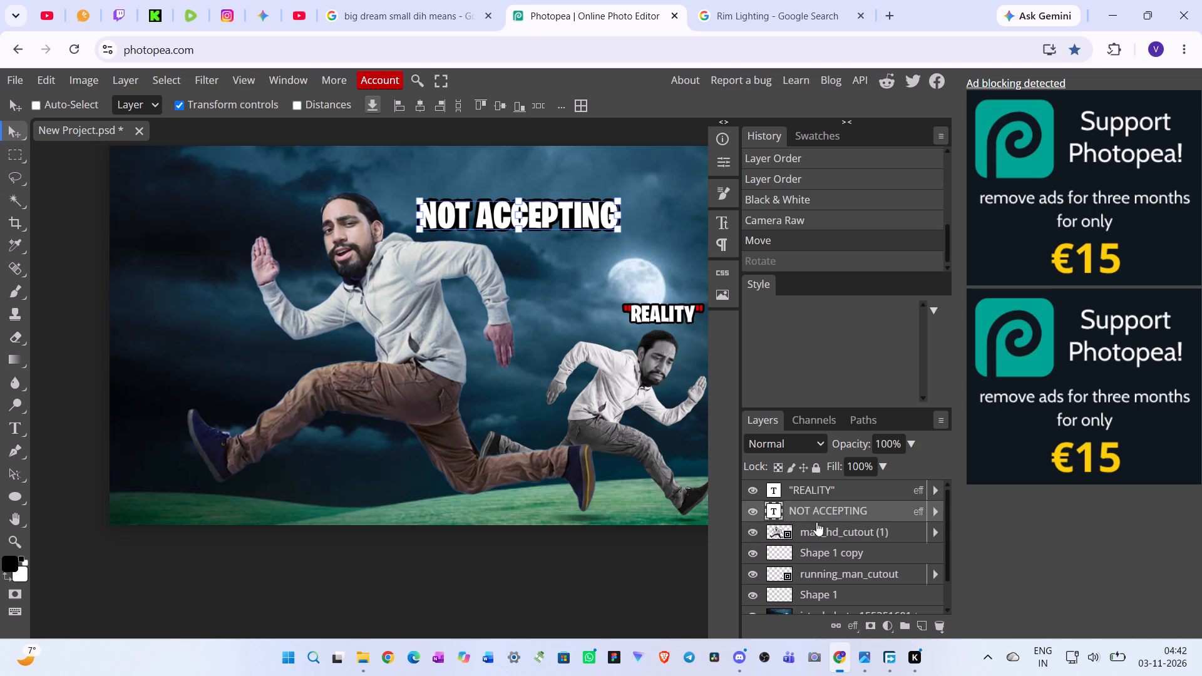
left_click(823, 537)
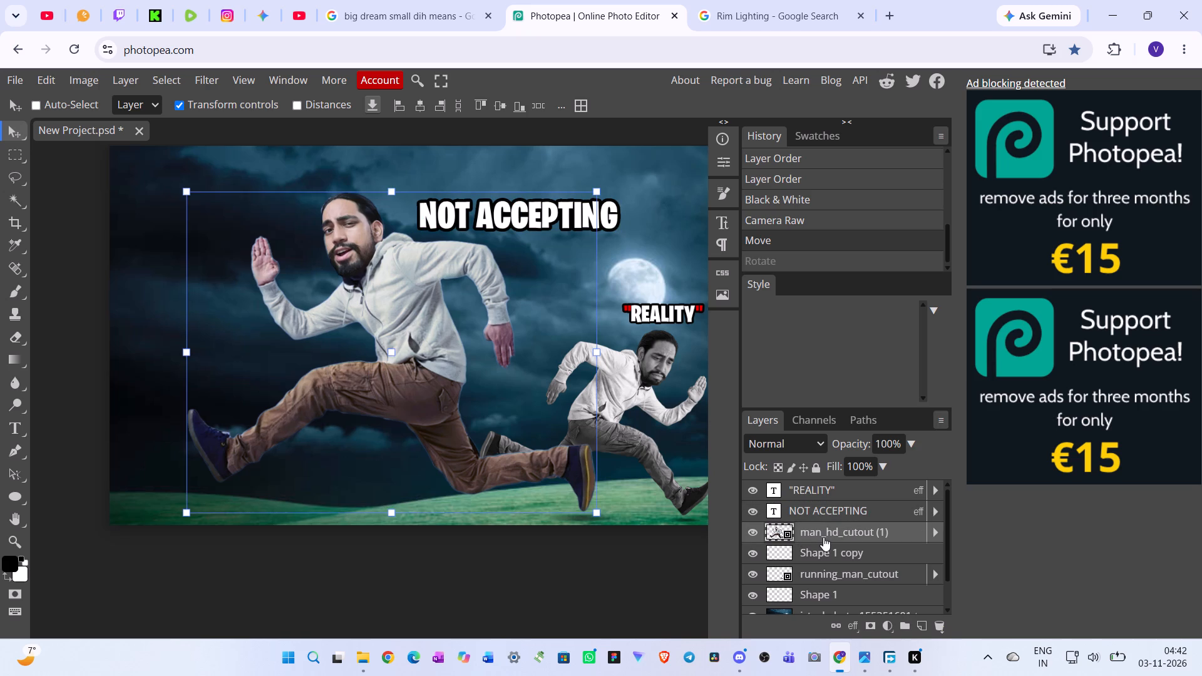
left_click_drag(599, 510, 606, 515)
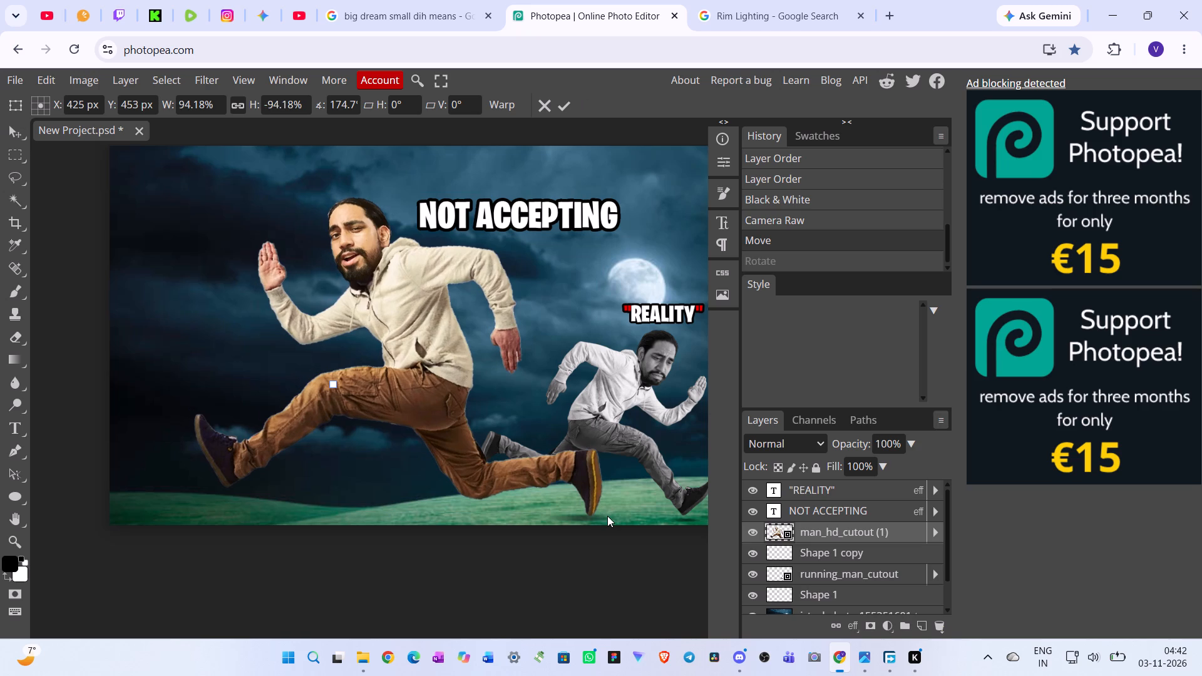
scroll(607, 516, "left", 1)
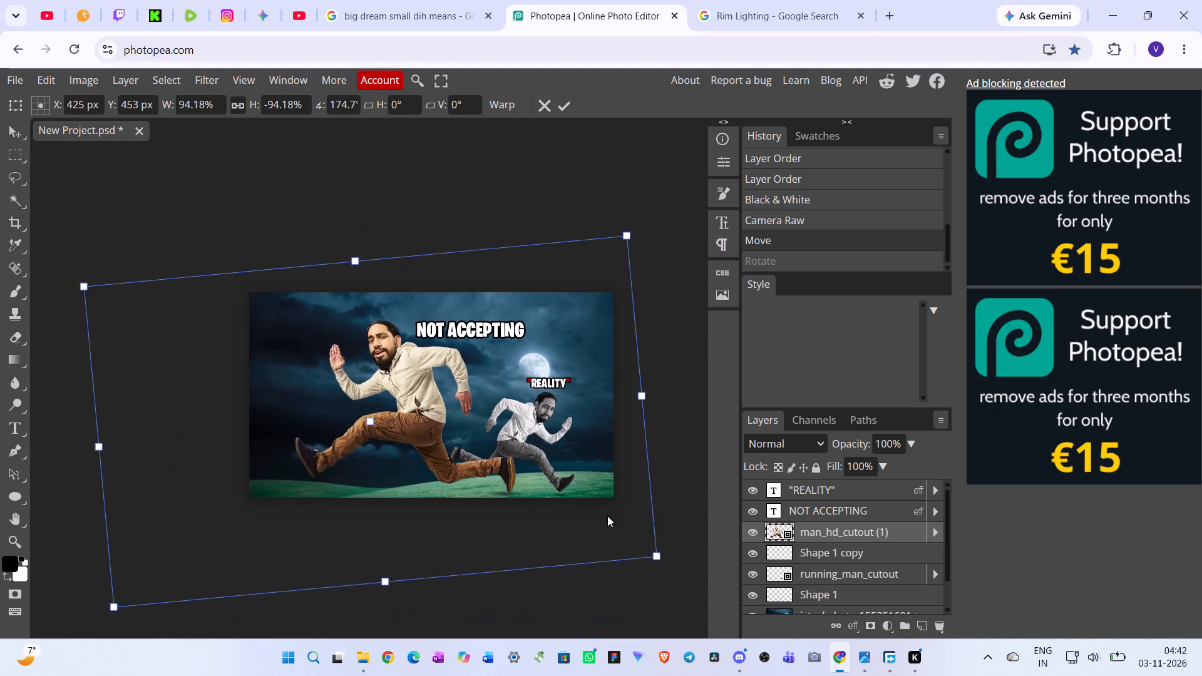
scroll(607, 516, "left", 1)
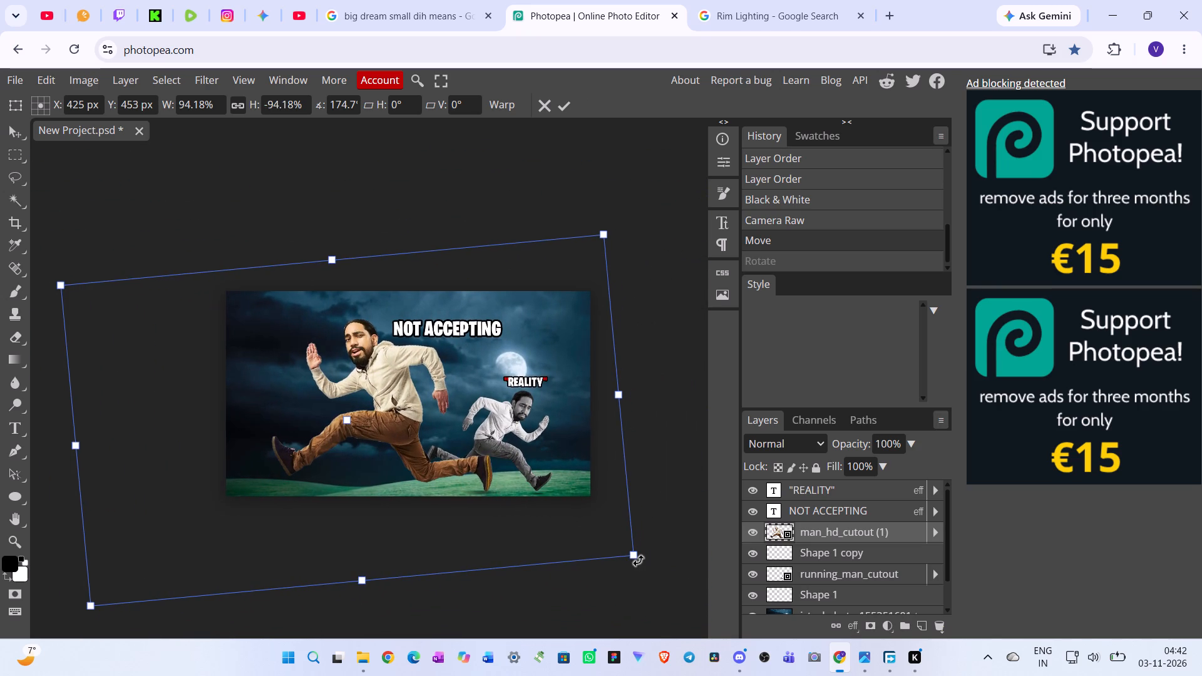
left_click_drag(639, 561, 647, 543)
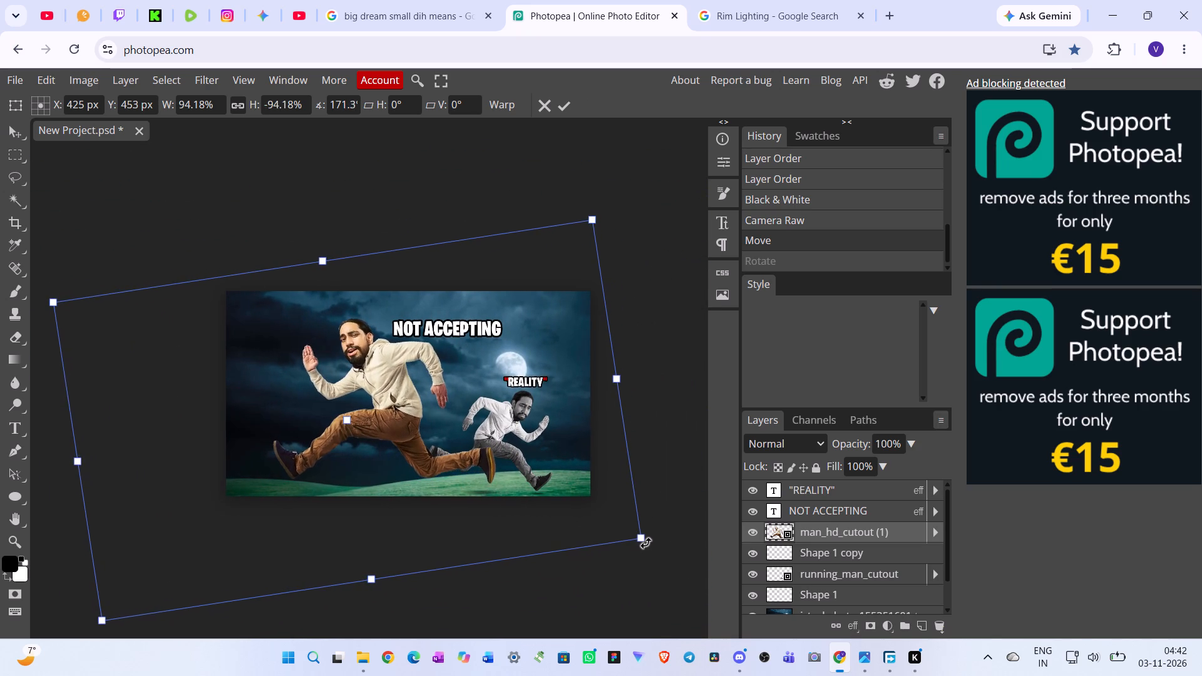
left_click_drag(647, 543, 648, 533)
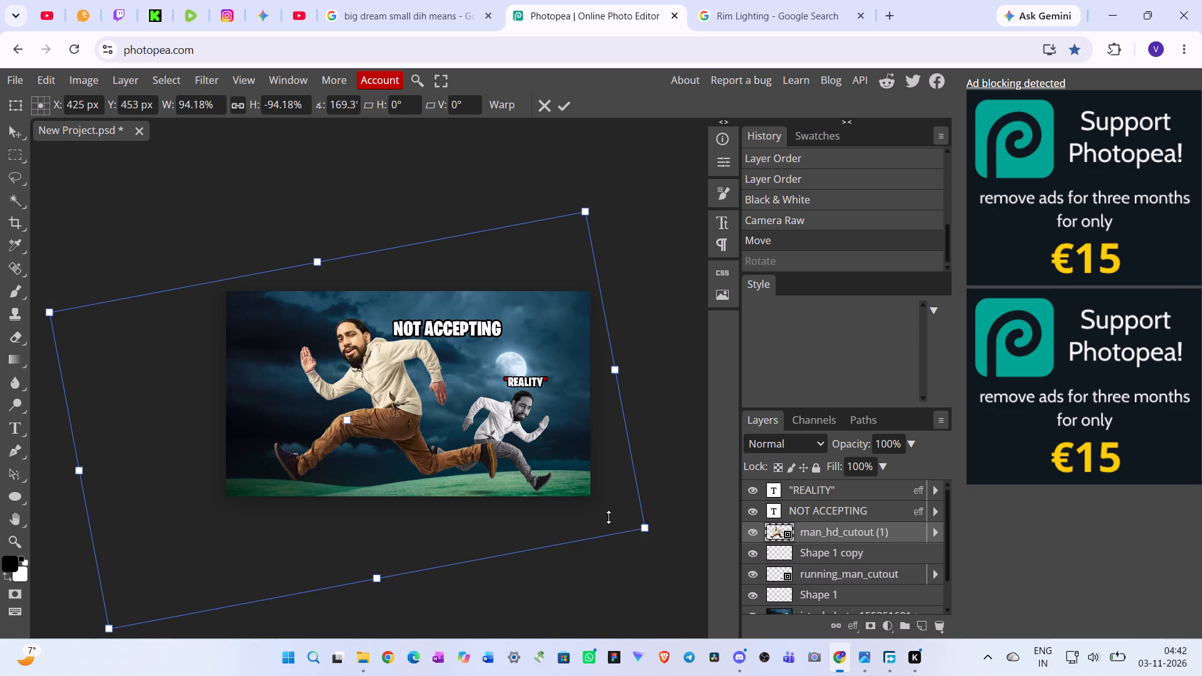
left_click_drag(463, 464, 461, 468)
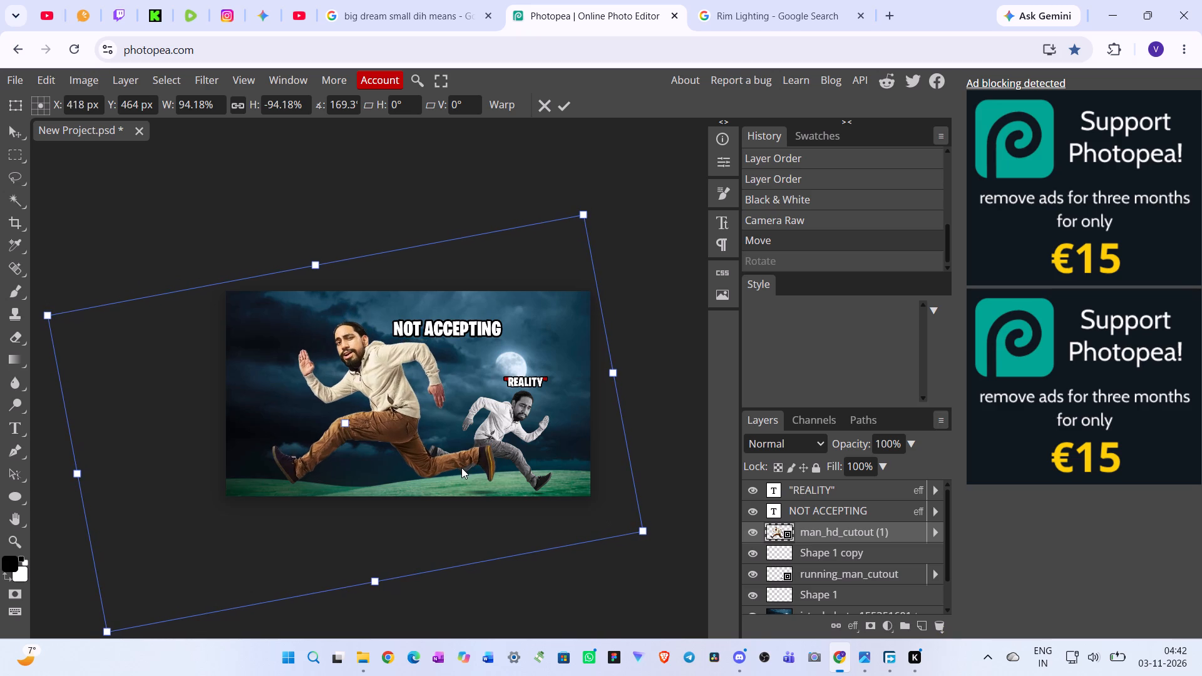
left_click_drag(461, 468, 456, 470)
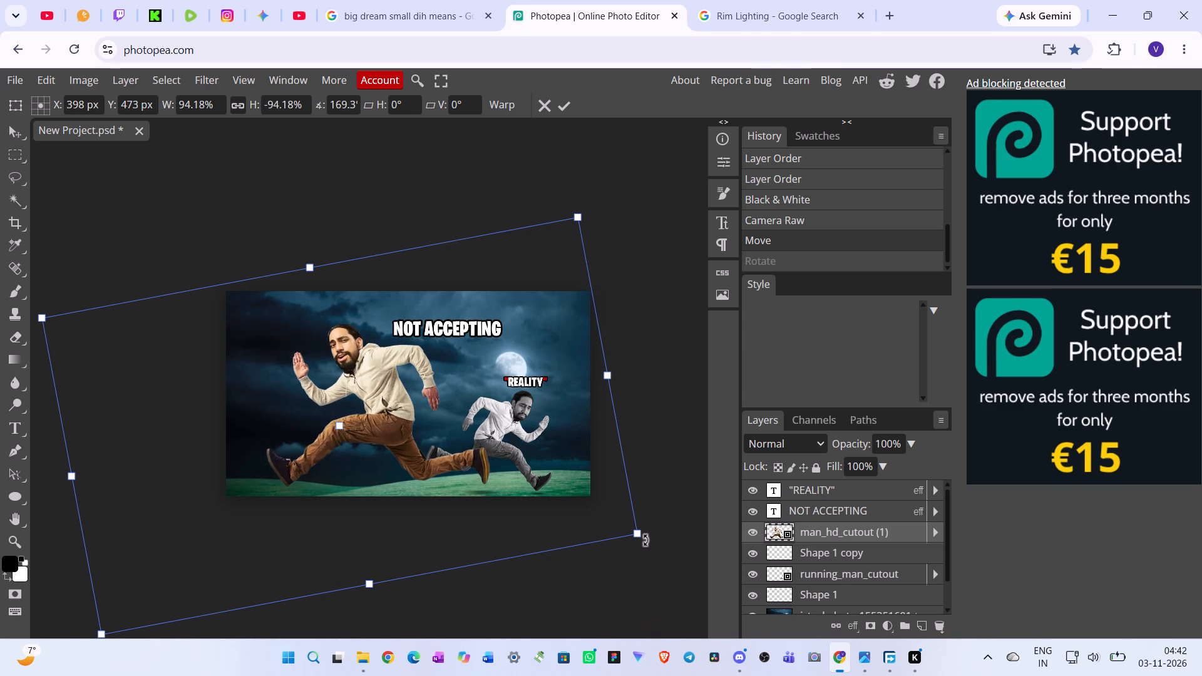
left_click_drag(647, 540, 648, 539)
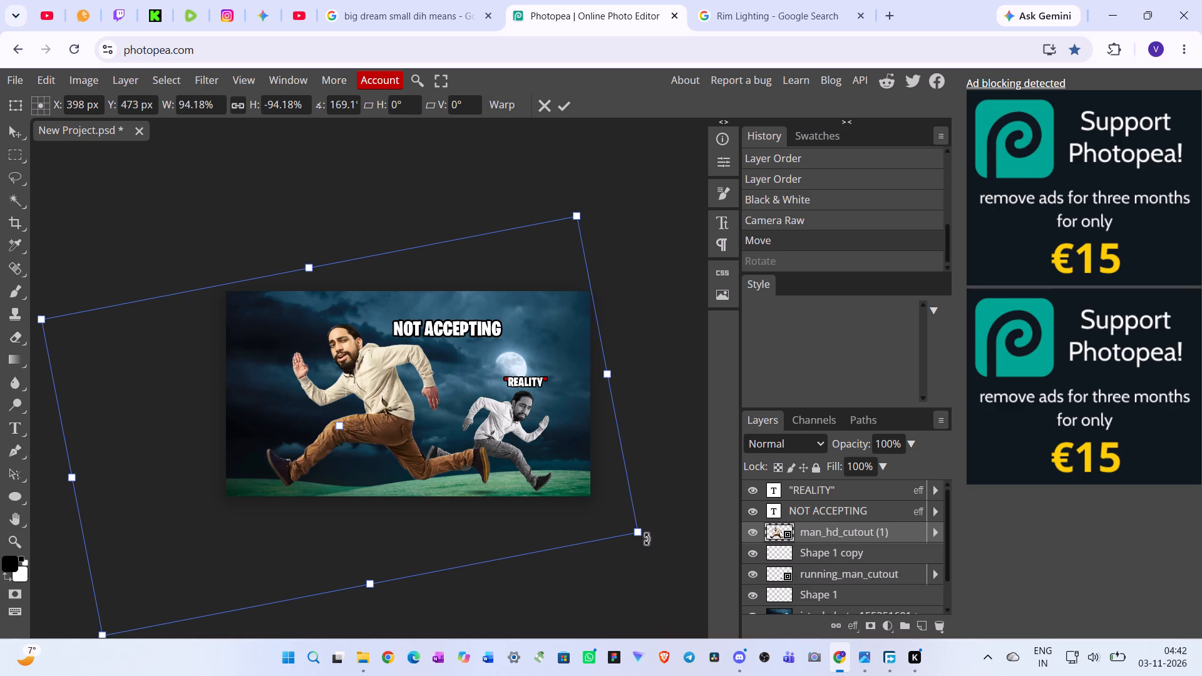
left_click_drag(648, 539, 650, 544)
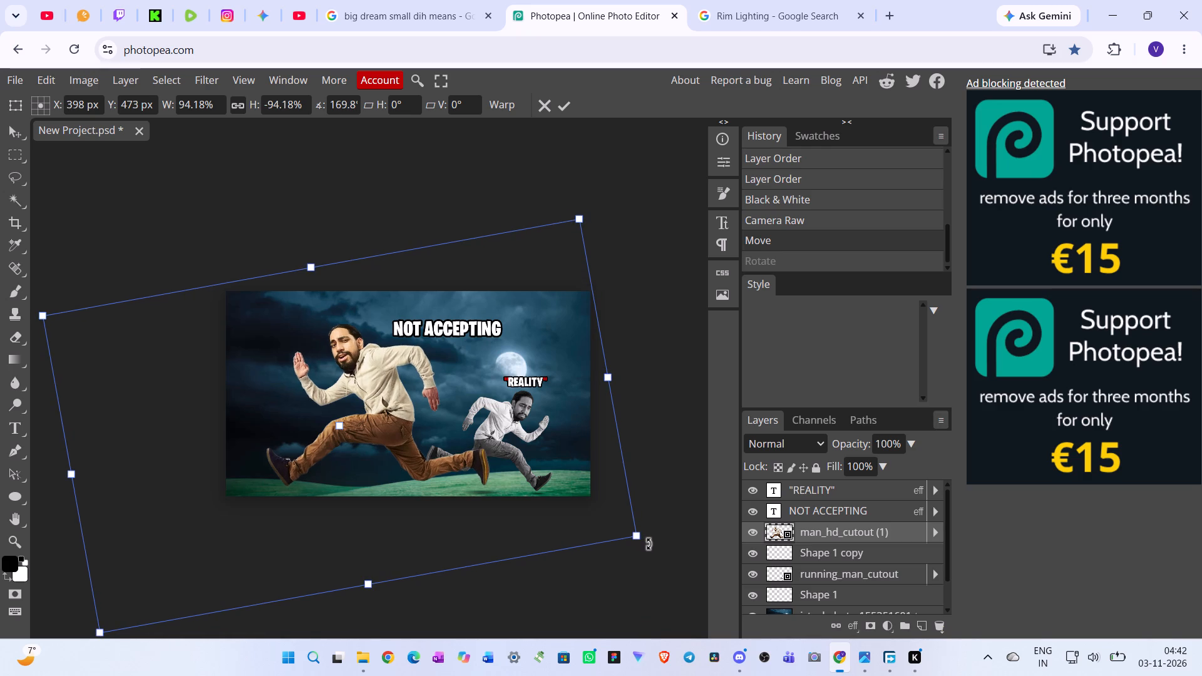
left_click_drag(650, 544, 650, 548)
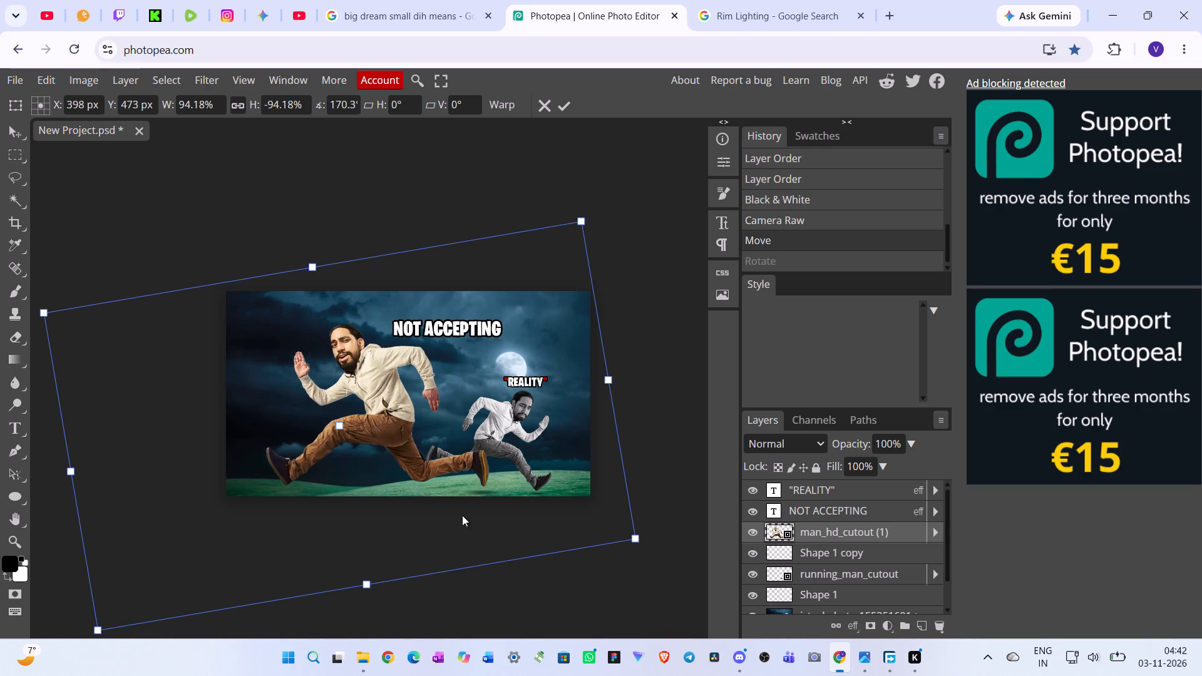
left_click(389, 486)
left_click(844, 546)
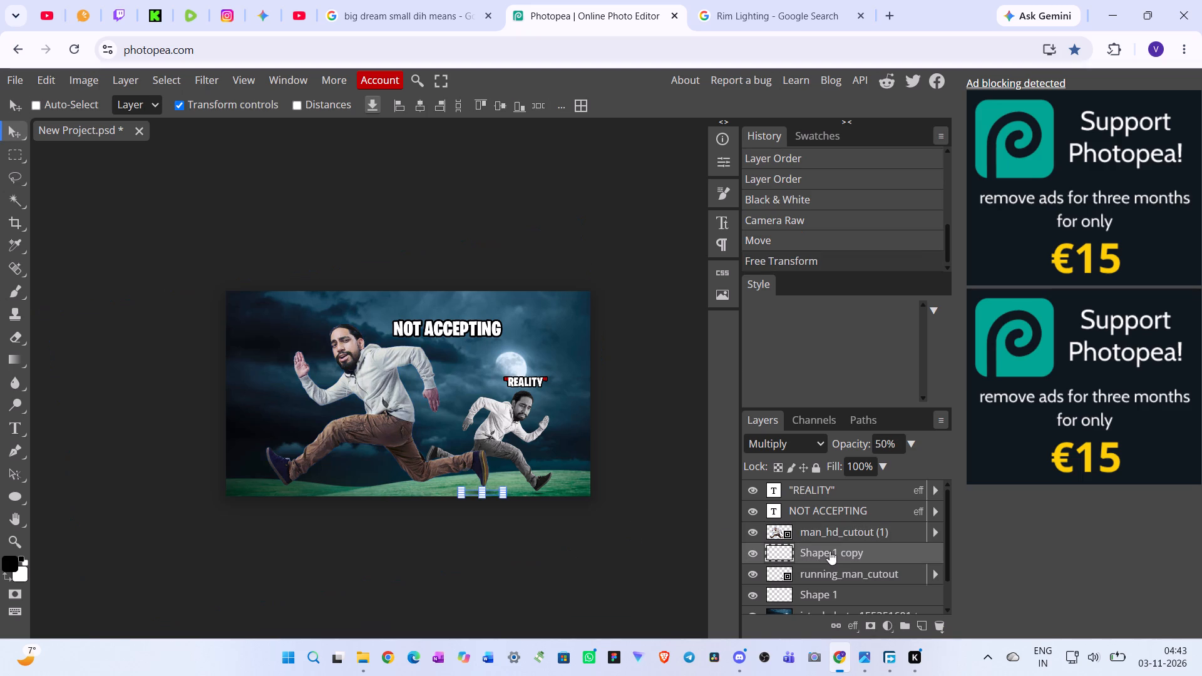
left_click(464, 545)
Edit the Camera Raw smart filter on man_hd_cutout (1): exposure 0, contrast -18, temperature -12 and vibrance 3.
scroll(476, 526, "up", 1)
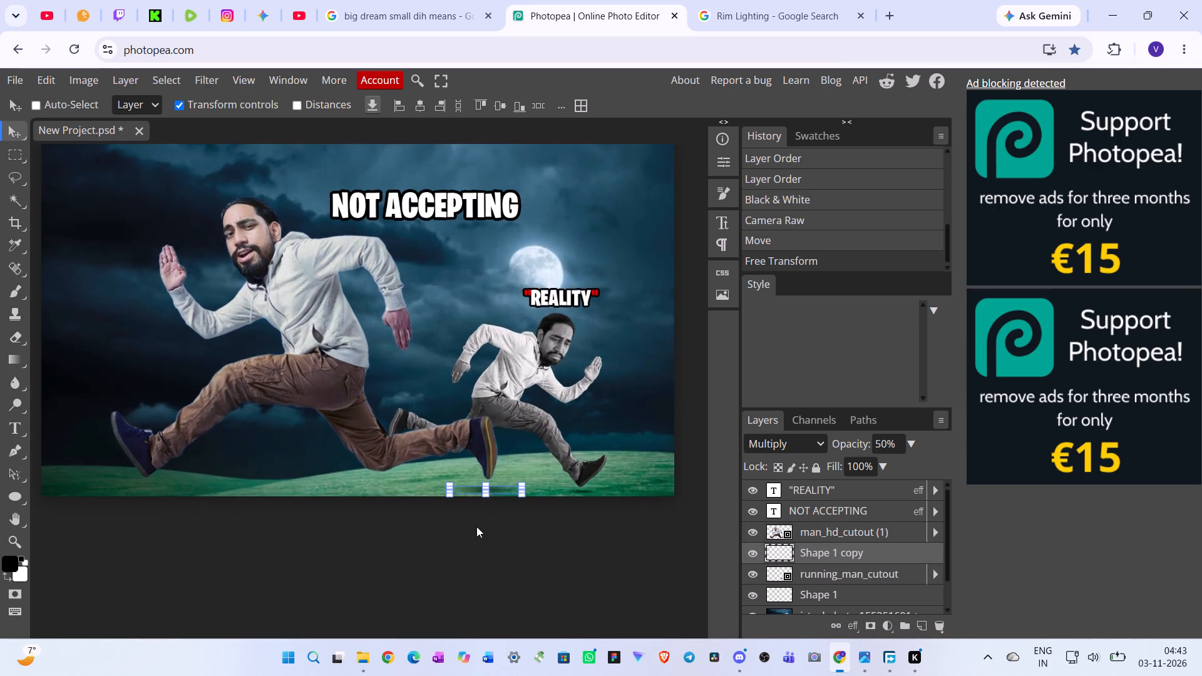
scroll(476, 526, "up", 1)
left_click(831, 535)
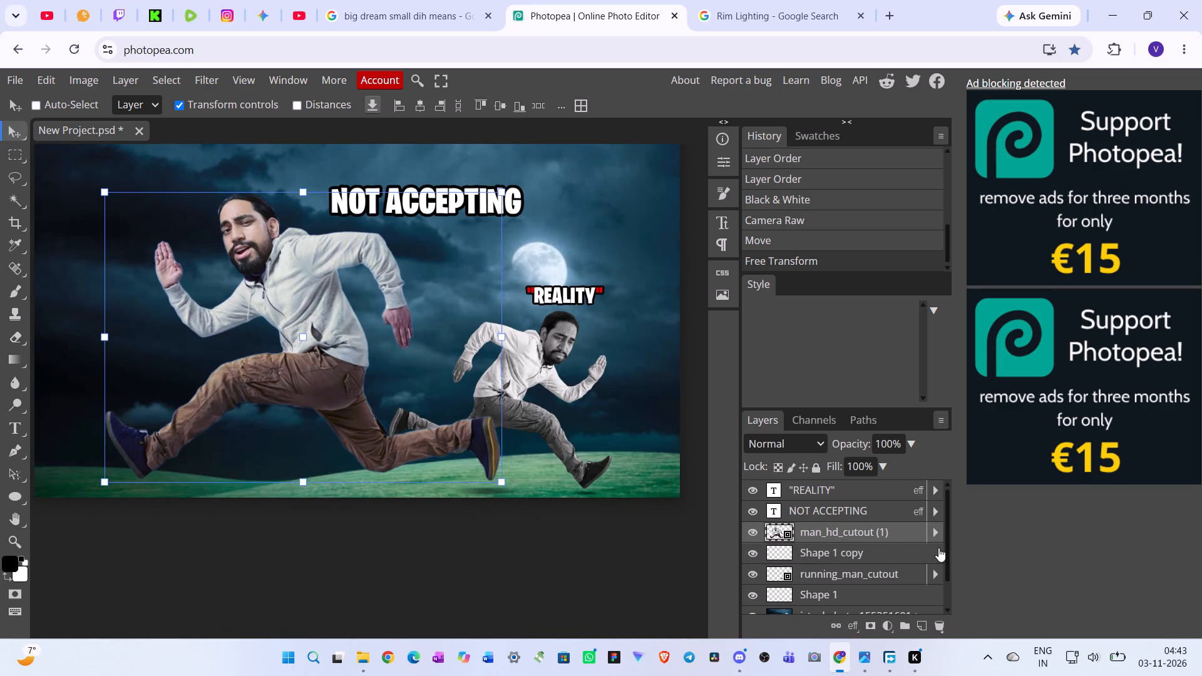
left_click(938, 531)
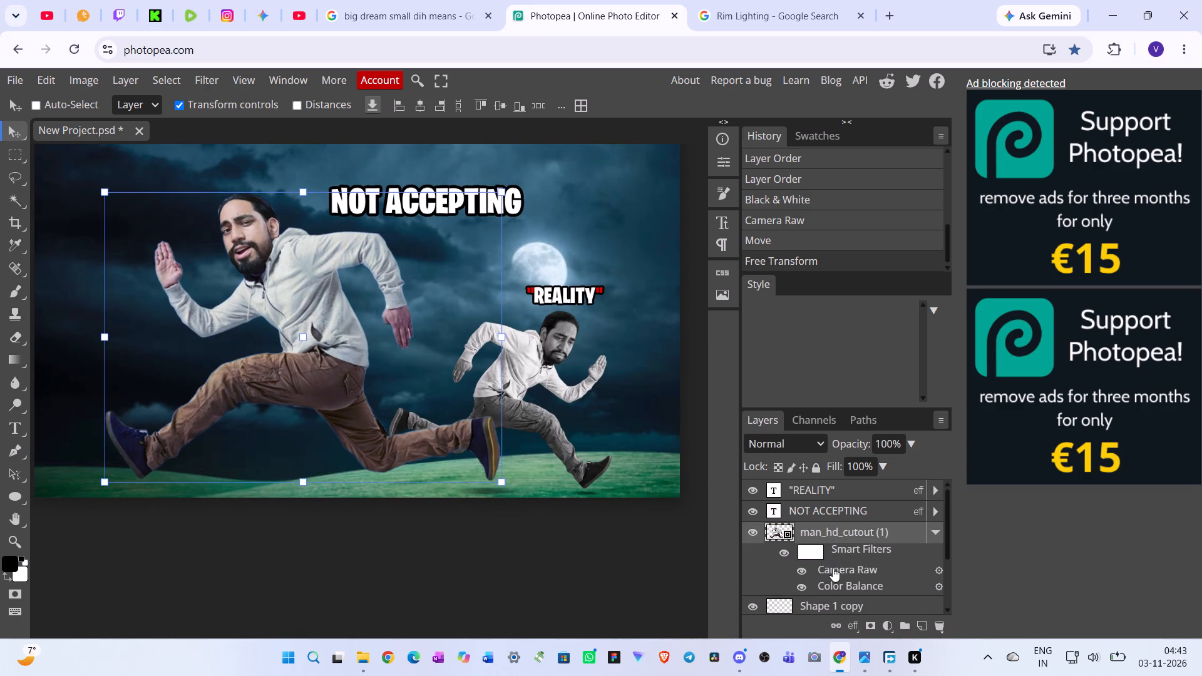
left_click(833, 568)
double_click(835, 569)
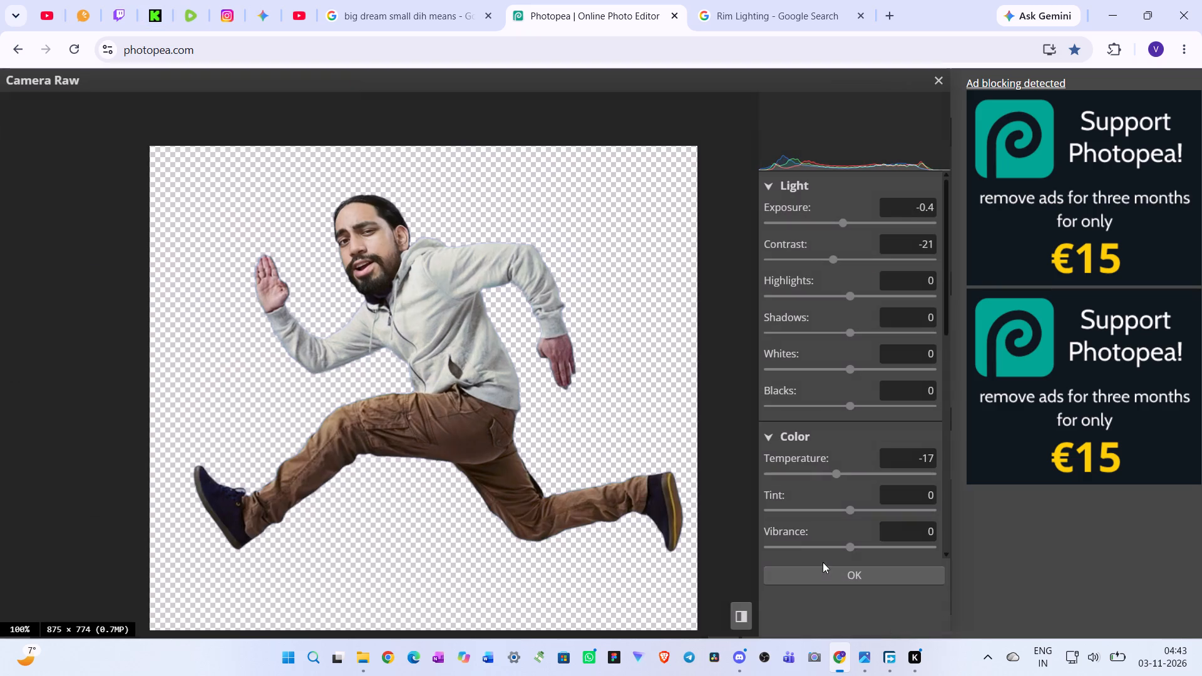
left_click_drag(843, 222, 849, 223)
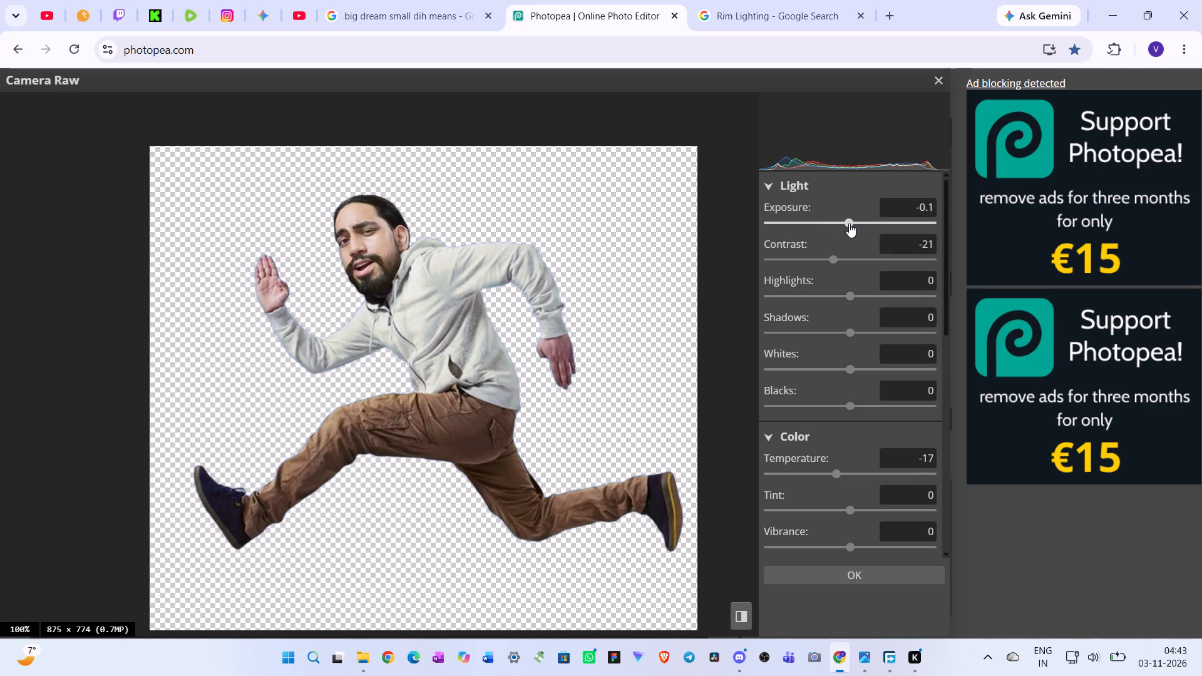
left_click_drag(849, 223, 851, 223)
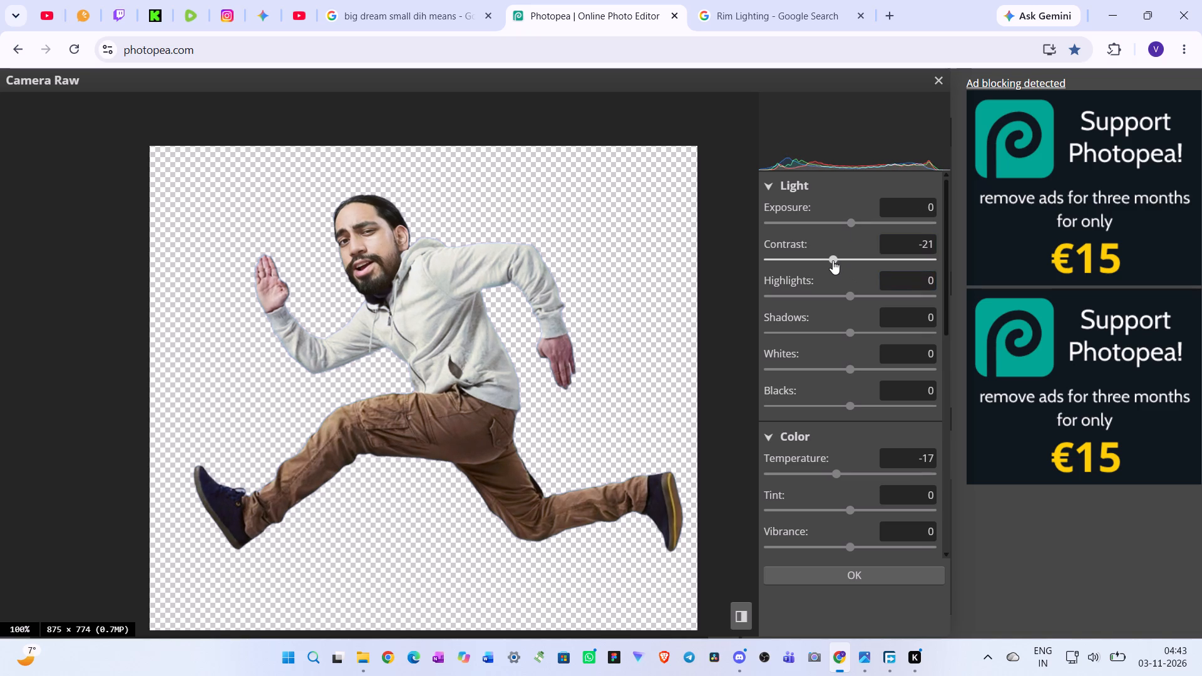
left_click(833, 260)
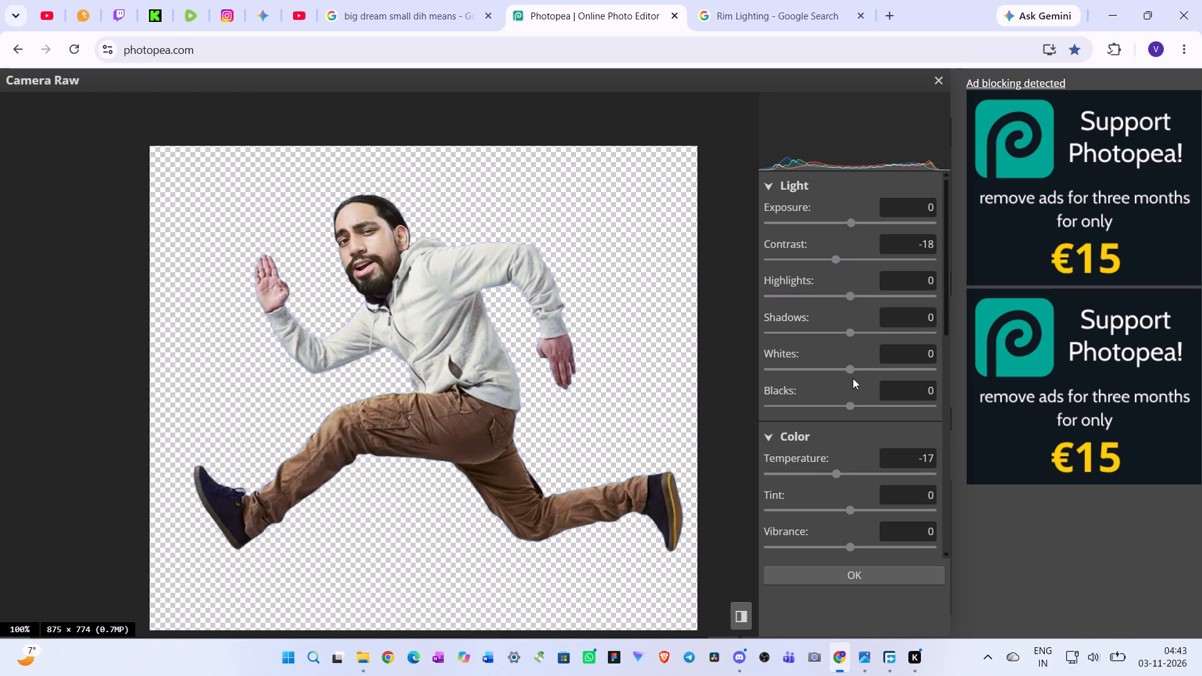
left_click(835, 473)
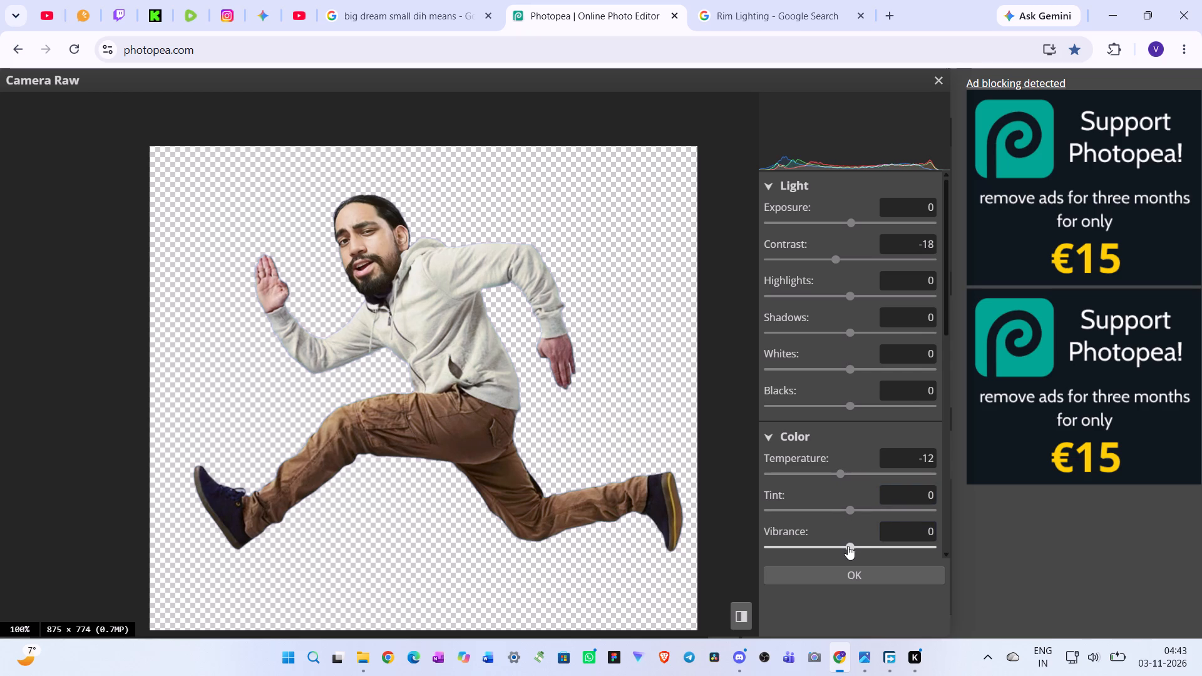
left_click_drag(848, 546, 838, 548)
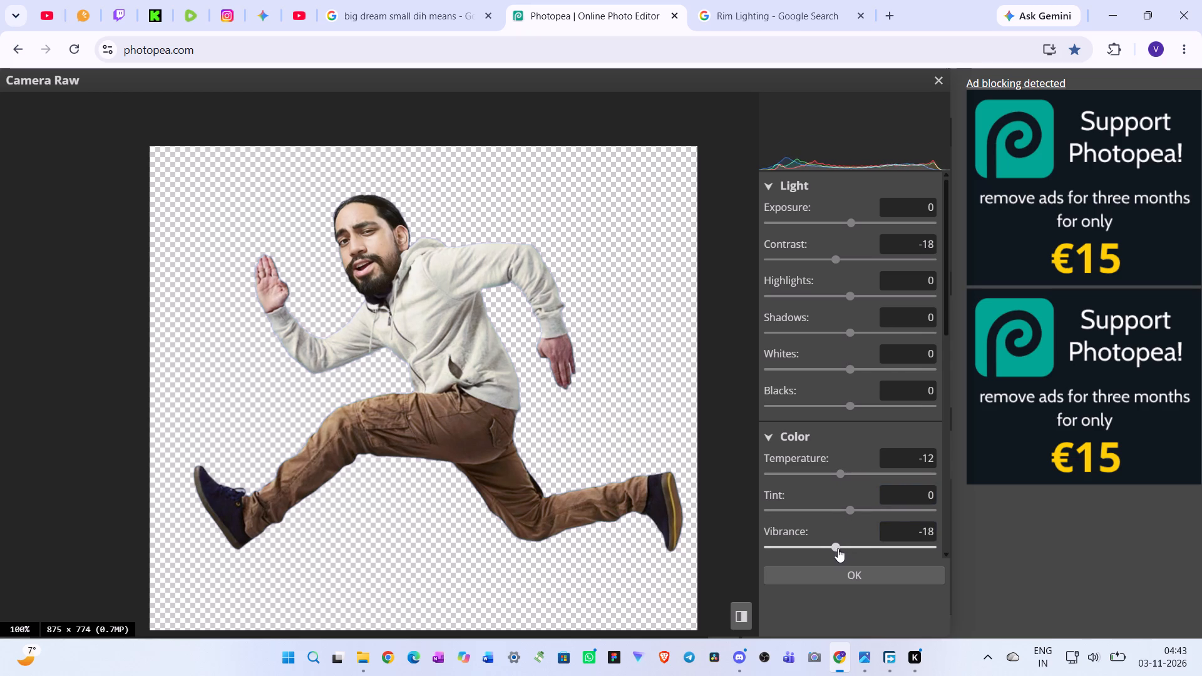
left_click_drag(838, 548, 844, 551)
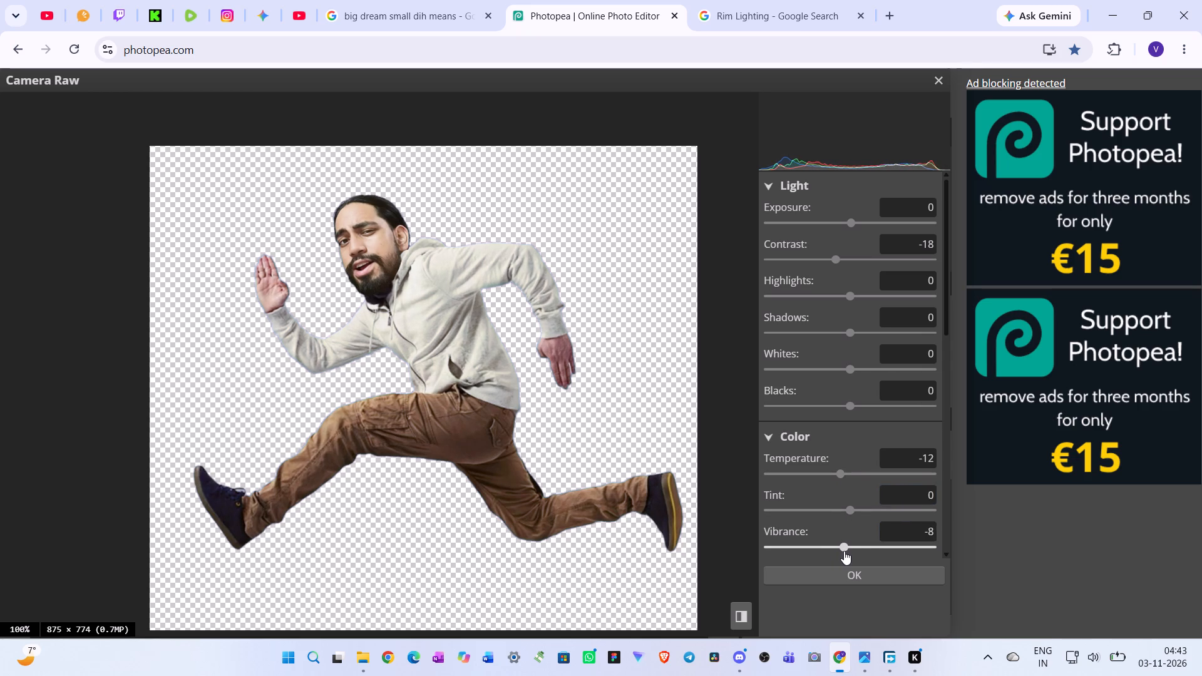
left_click_drag(844, 551, 853, 553)
left_click(853, 553)
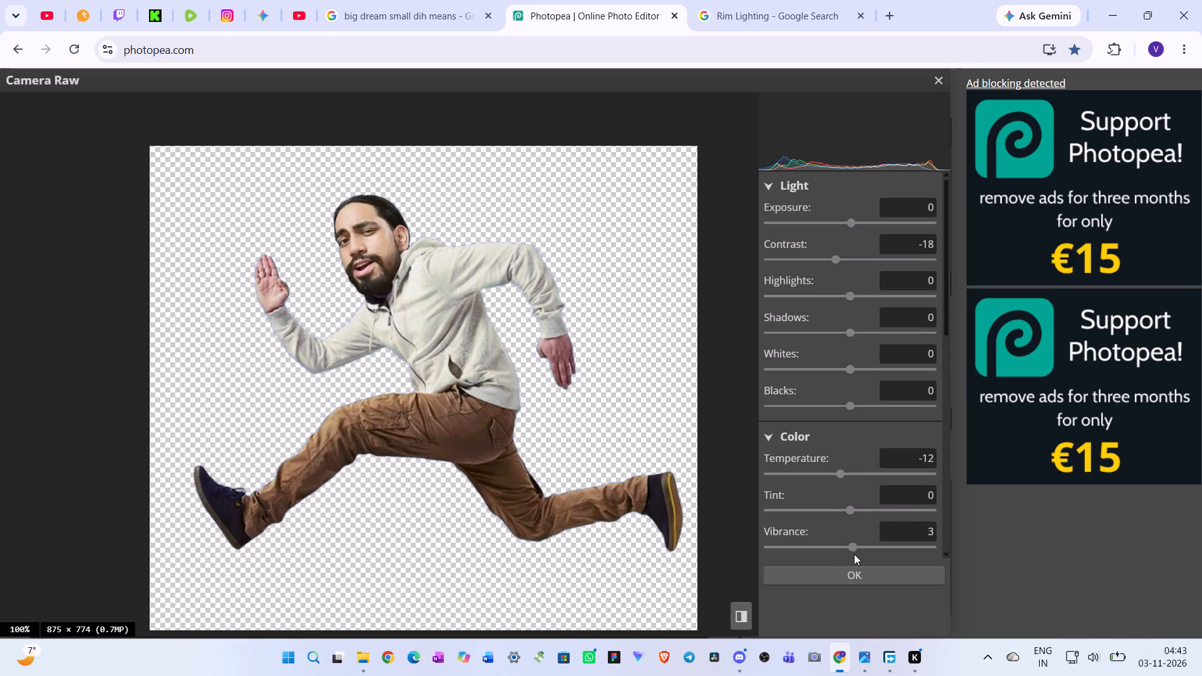
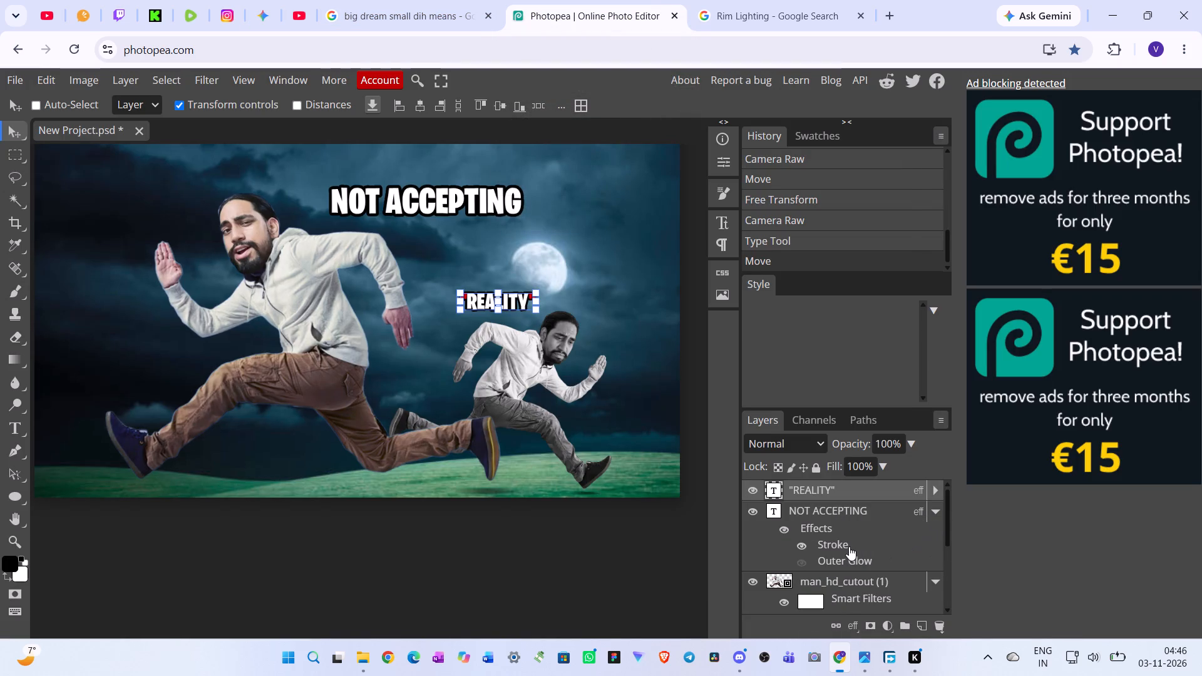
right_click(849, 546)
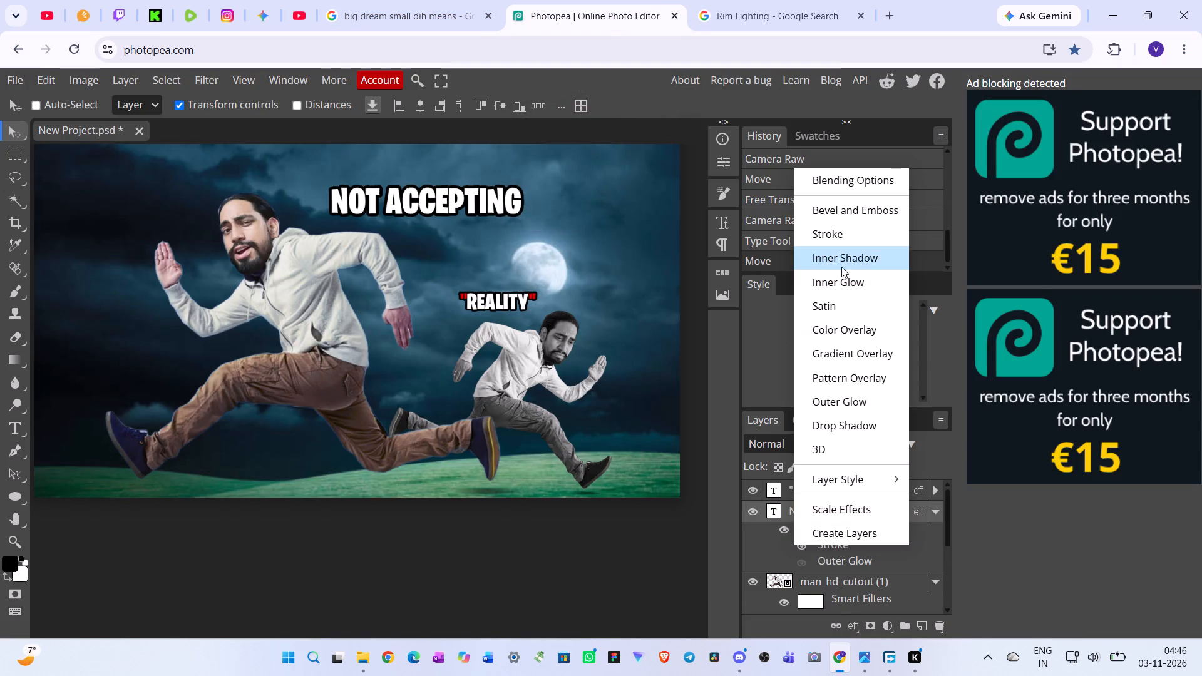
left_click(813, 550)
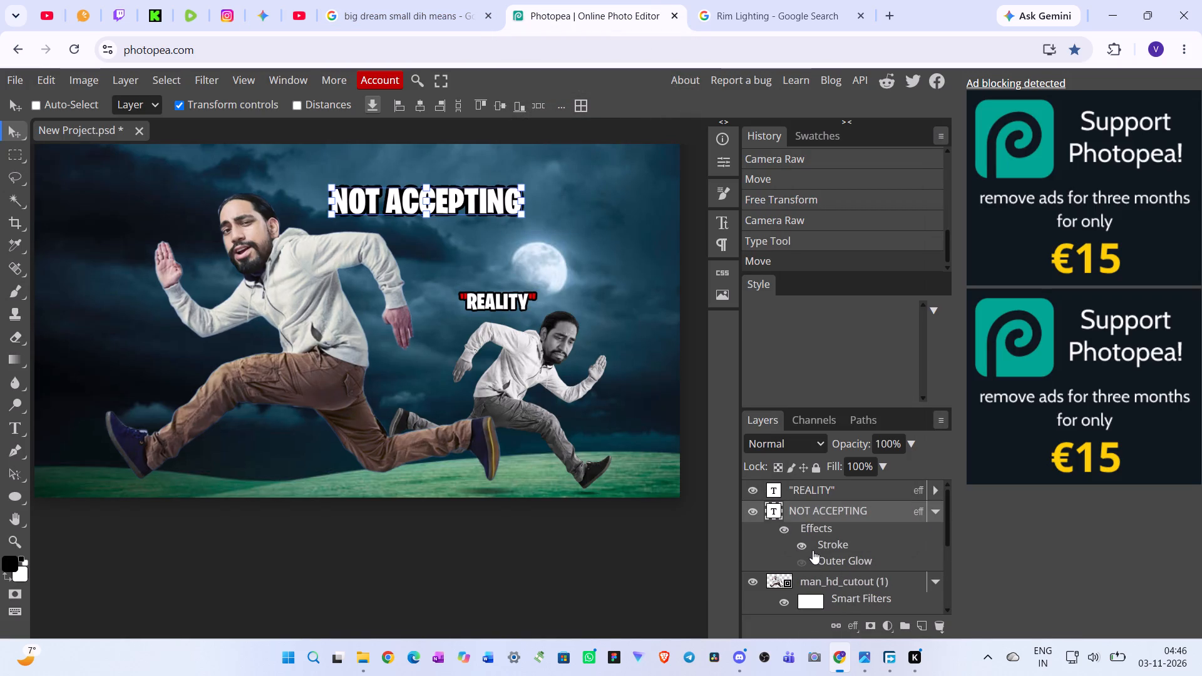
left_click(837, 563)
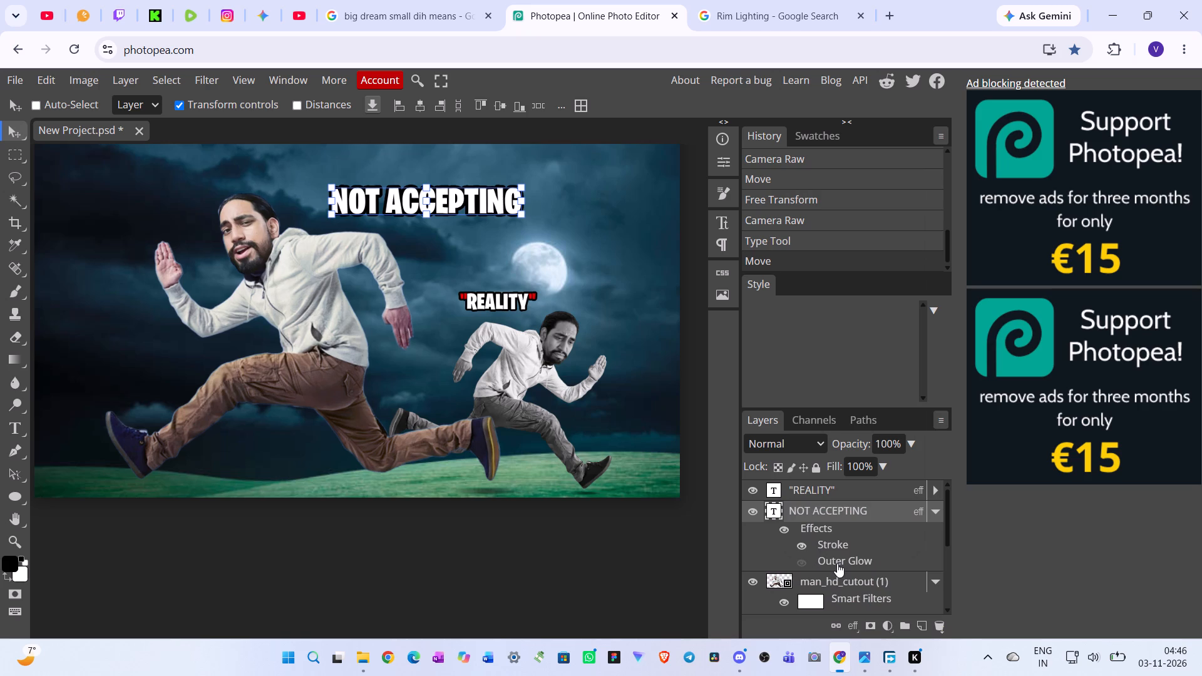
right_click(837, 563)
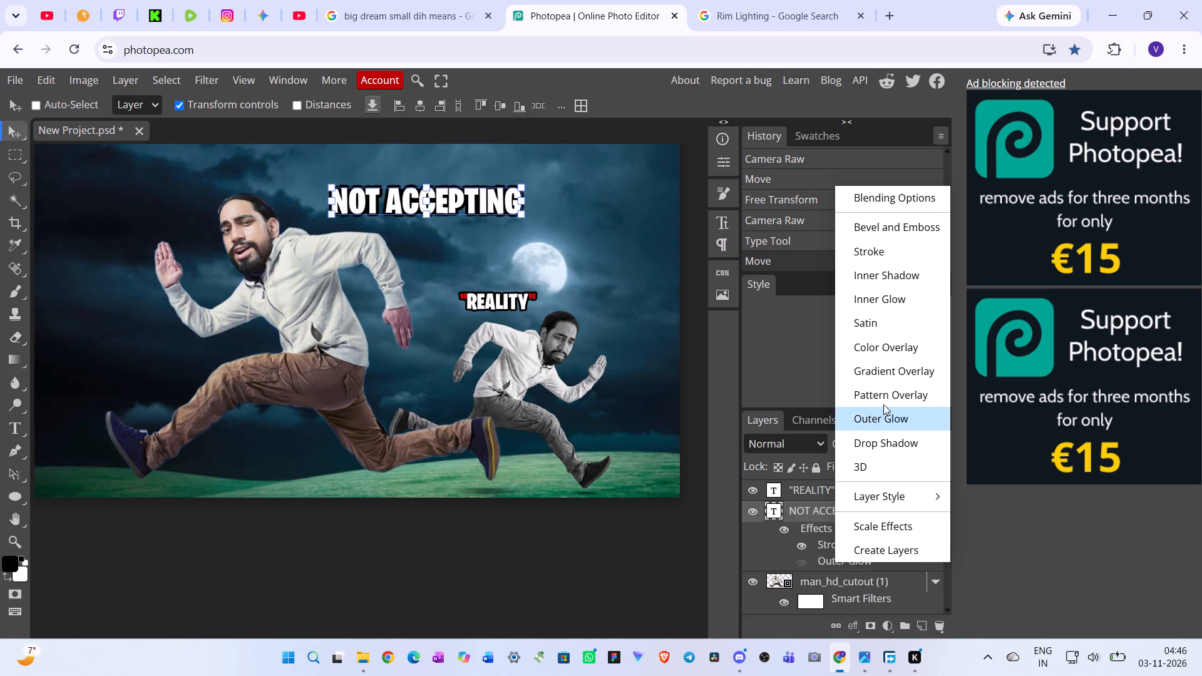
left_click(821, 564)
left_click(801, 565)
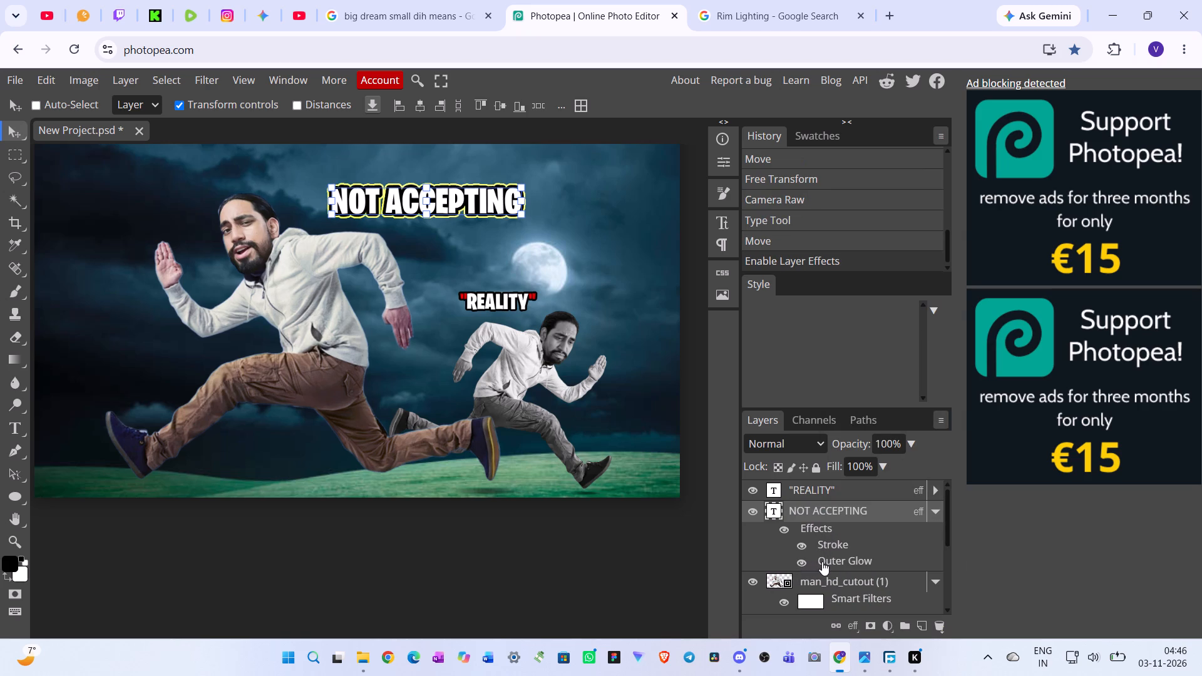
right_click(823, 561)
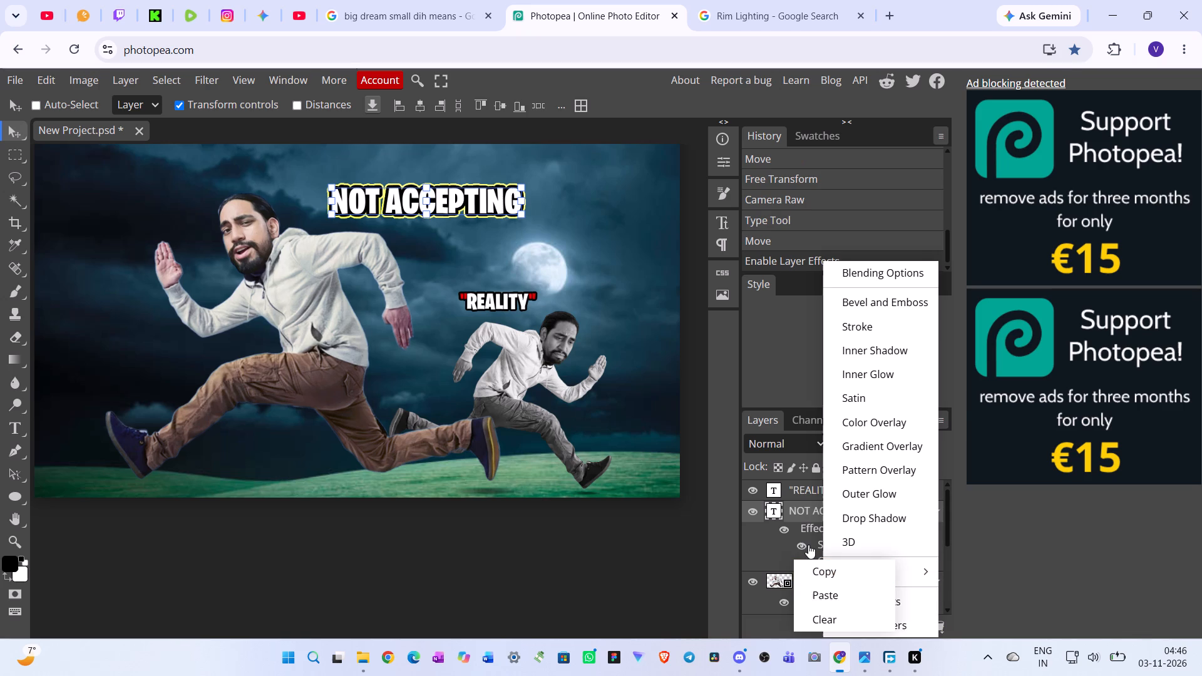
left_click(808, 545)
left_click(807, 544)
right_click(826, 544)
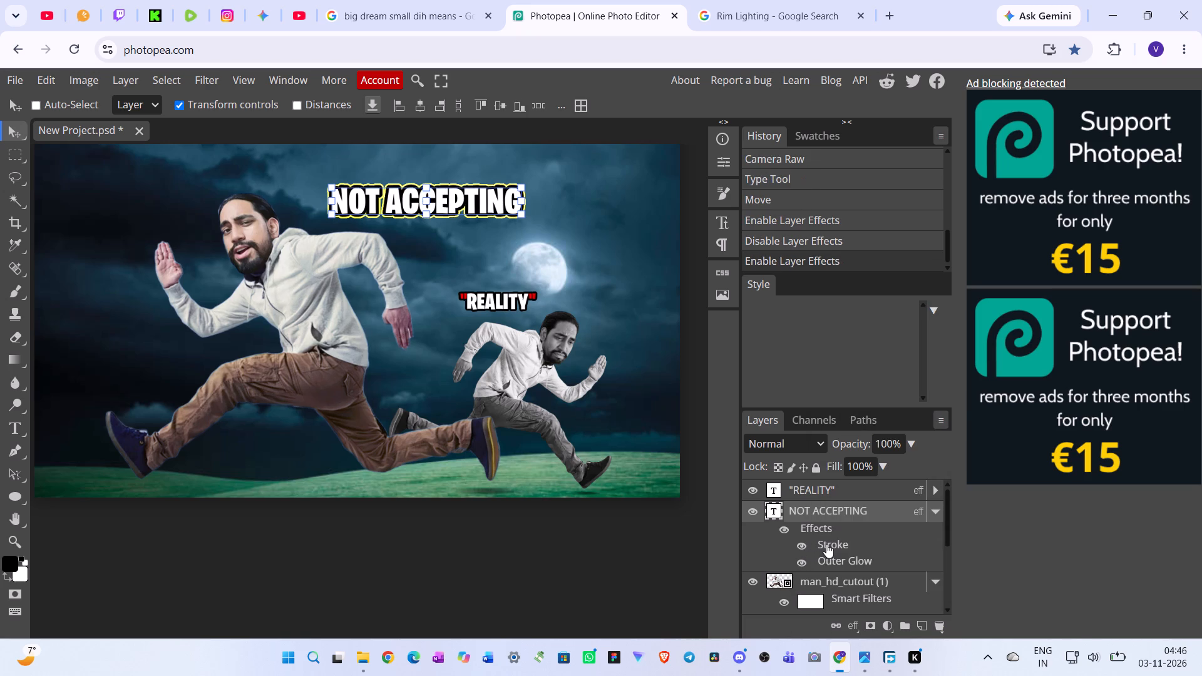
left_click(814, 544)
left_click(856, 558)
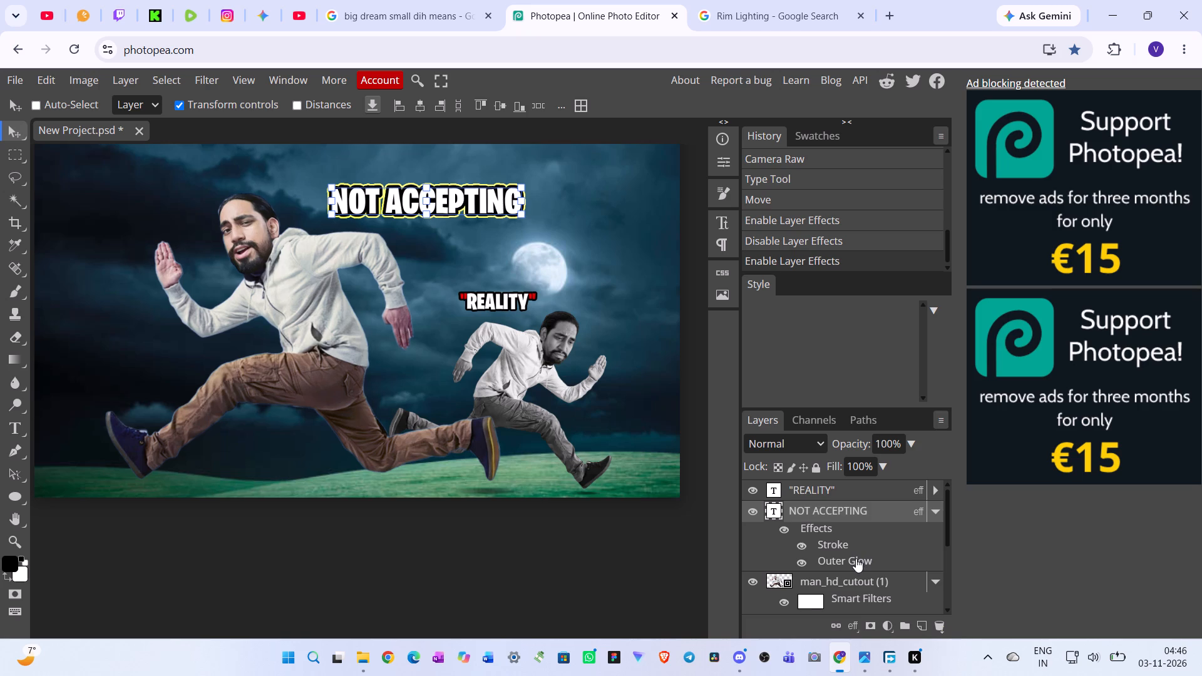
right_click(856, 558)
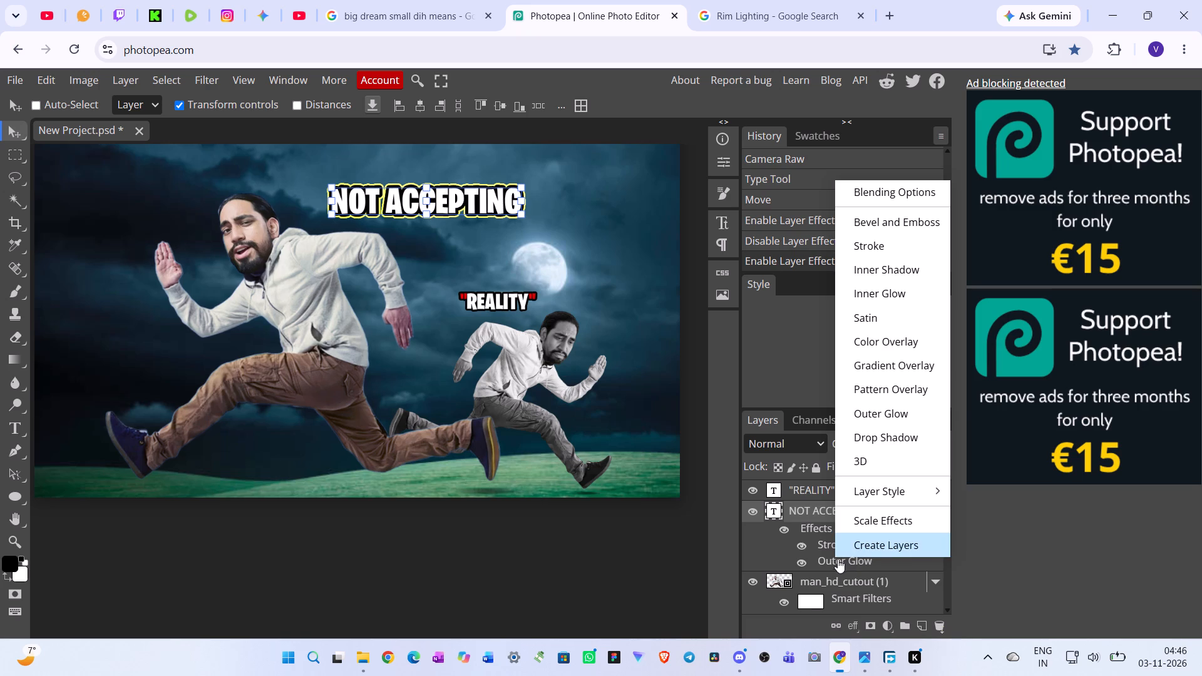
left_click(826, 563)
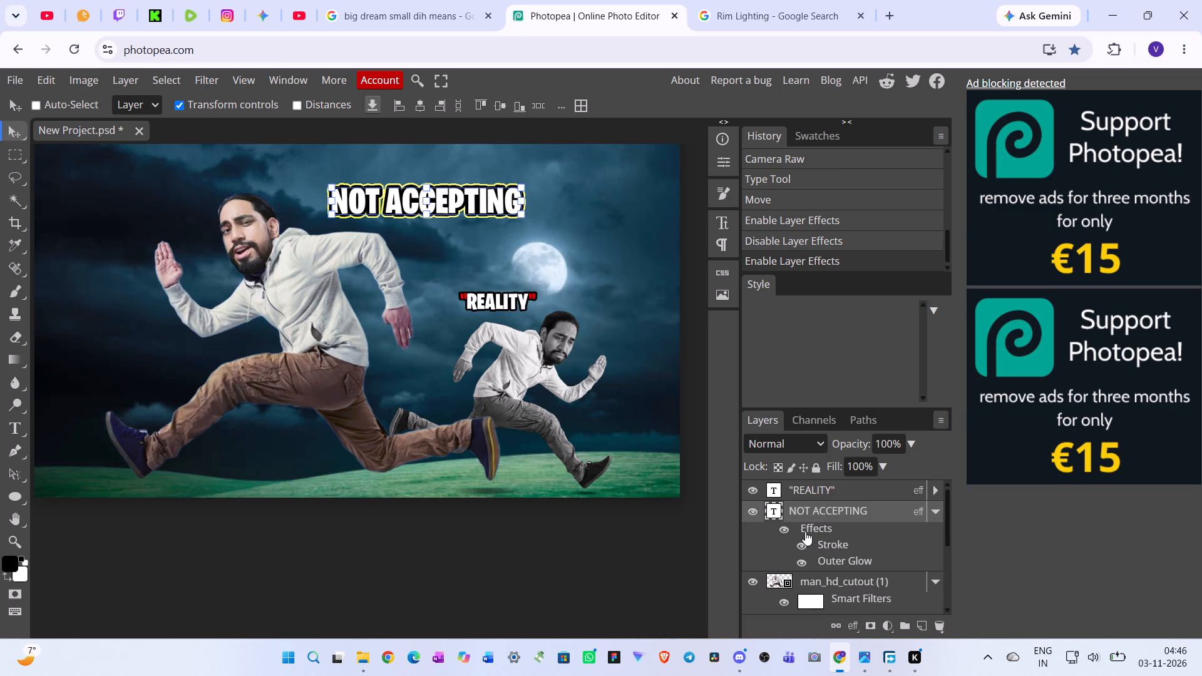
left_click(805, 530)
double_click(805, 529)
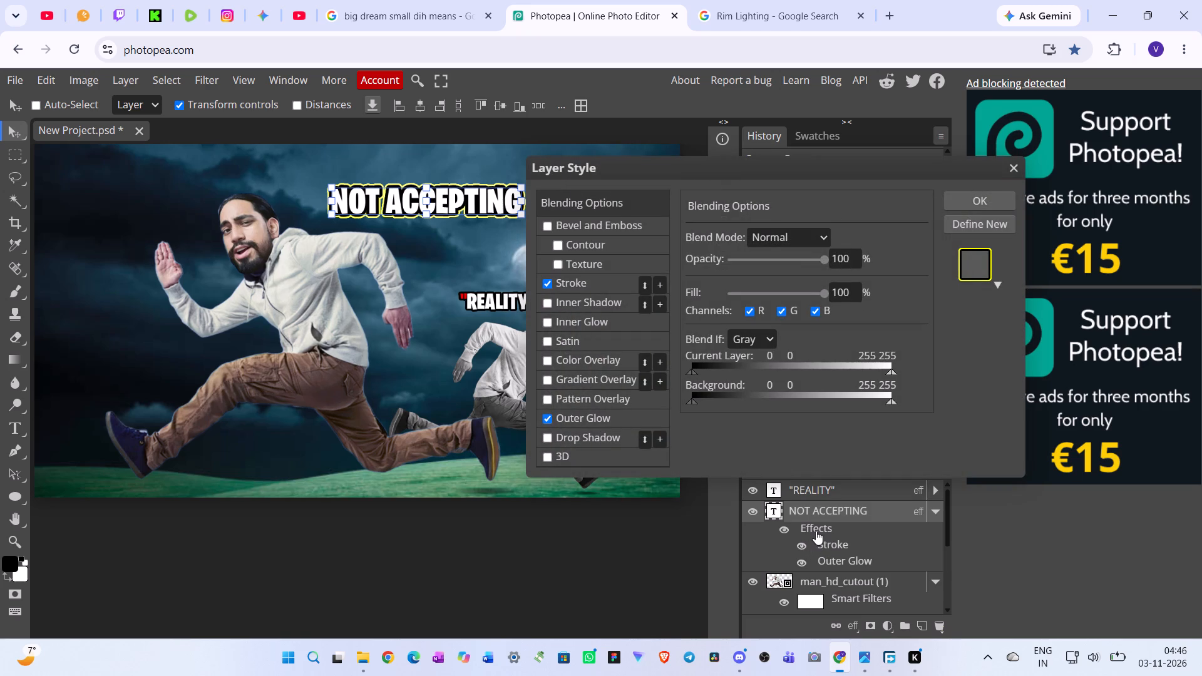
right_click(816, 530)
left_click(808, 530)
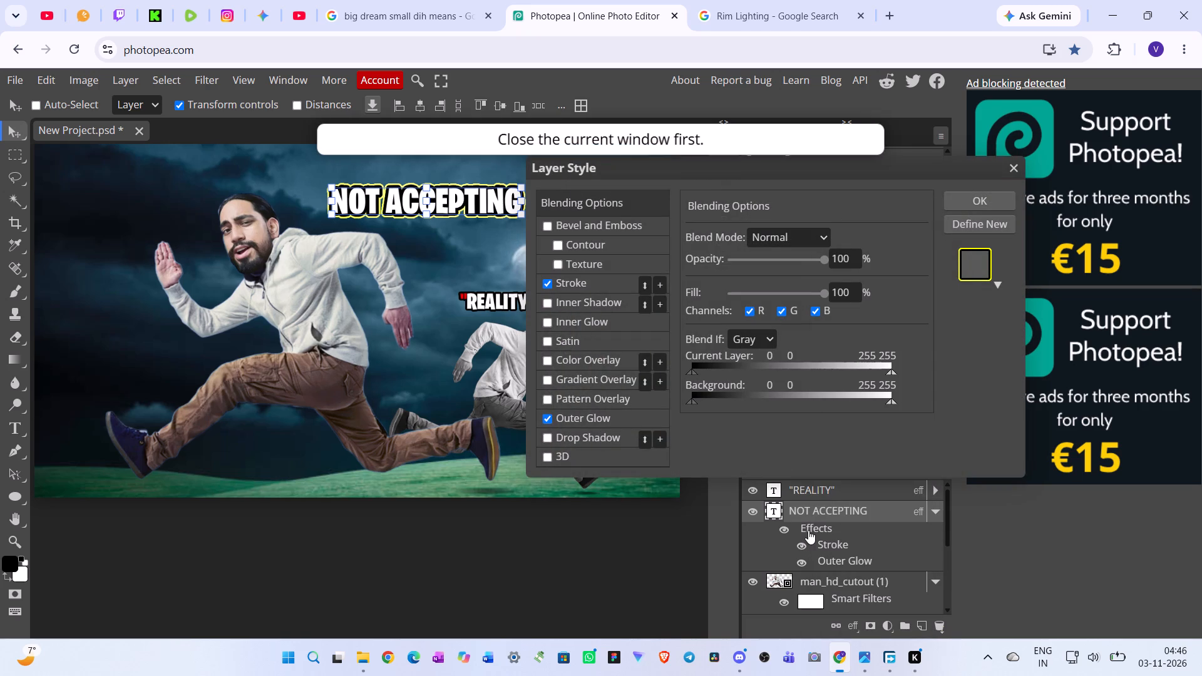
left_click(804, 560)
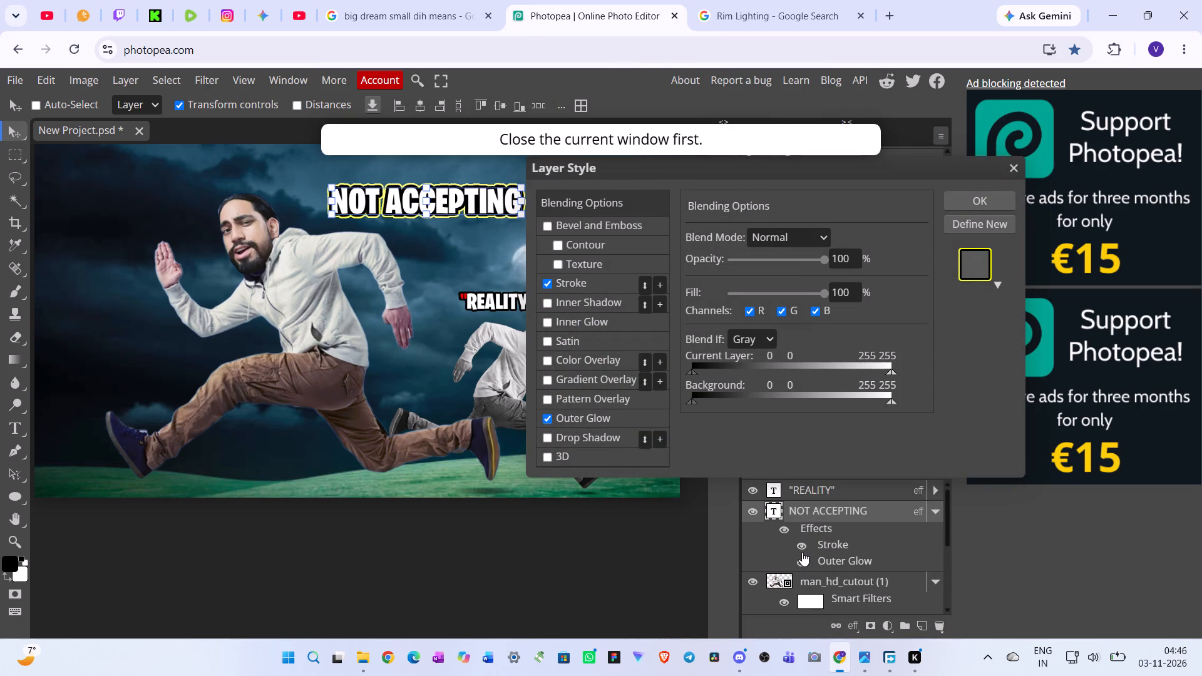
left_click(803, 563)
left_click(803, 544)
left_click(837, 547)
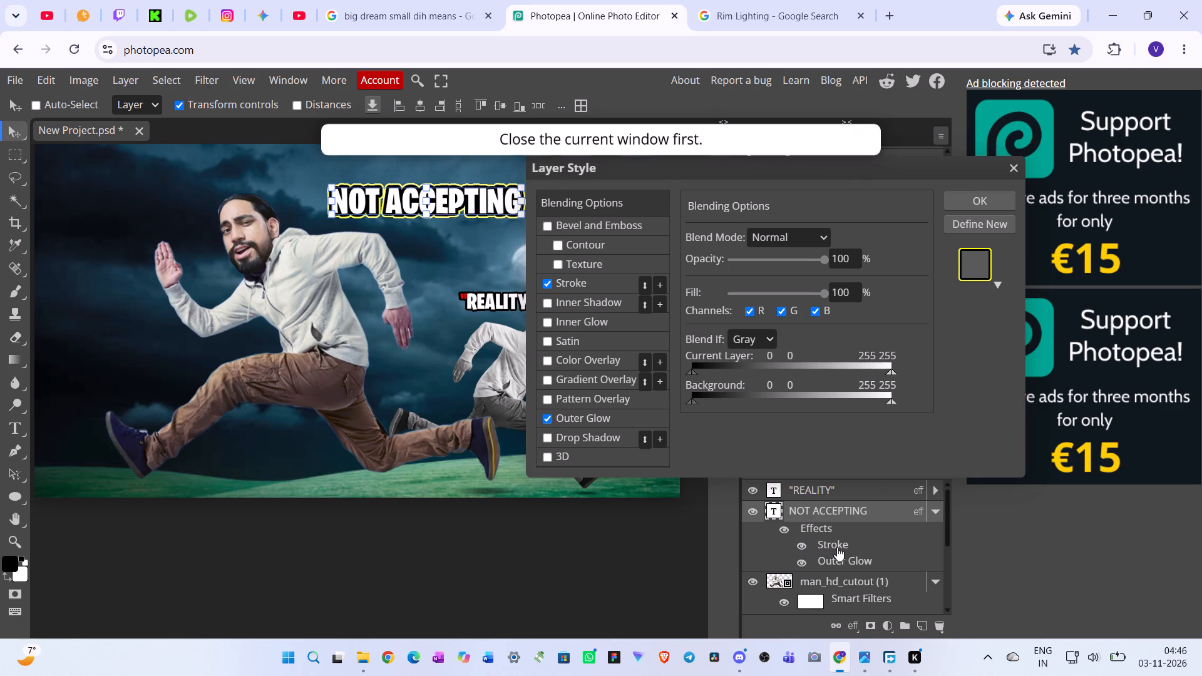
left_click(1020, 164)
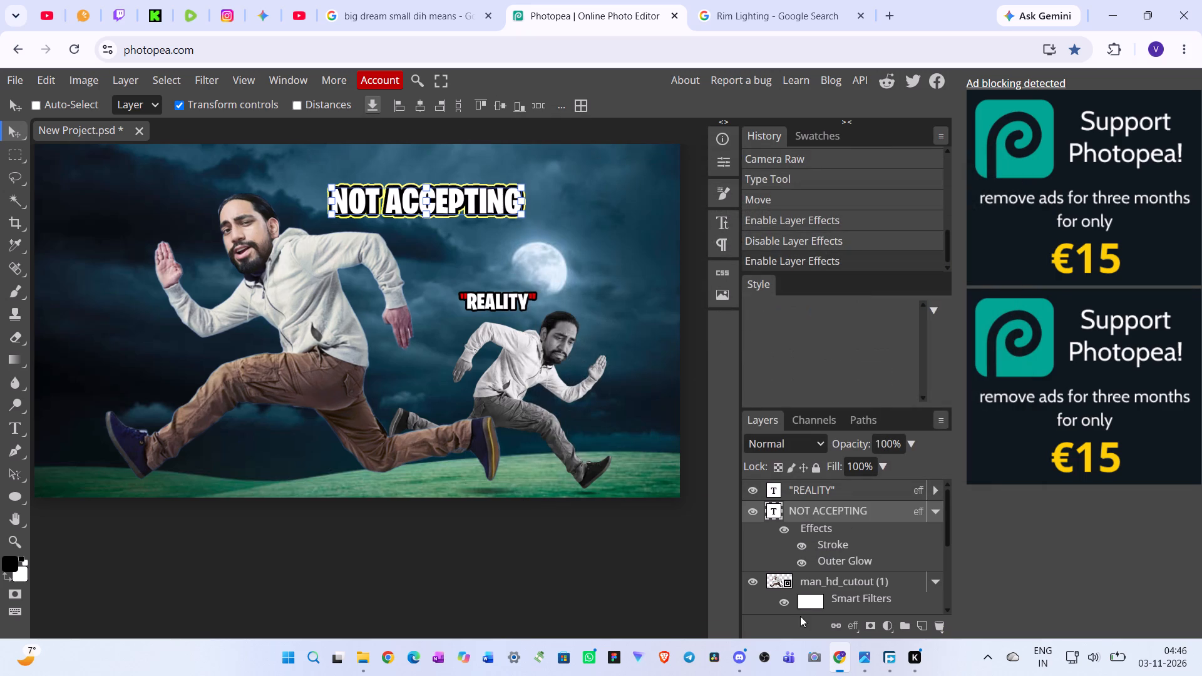
Turn off the outer glow and stroke effects of the NOT ACCEPTING title.
left_click(800, 560)
left_click(799, 545)
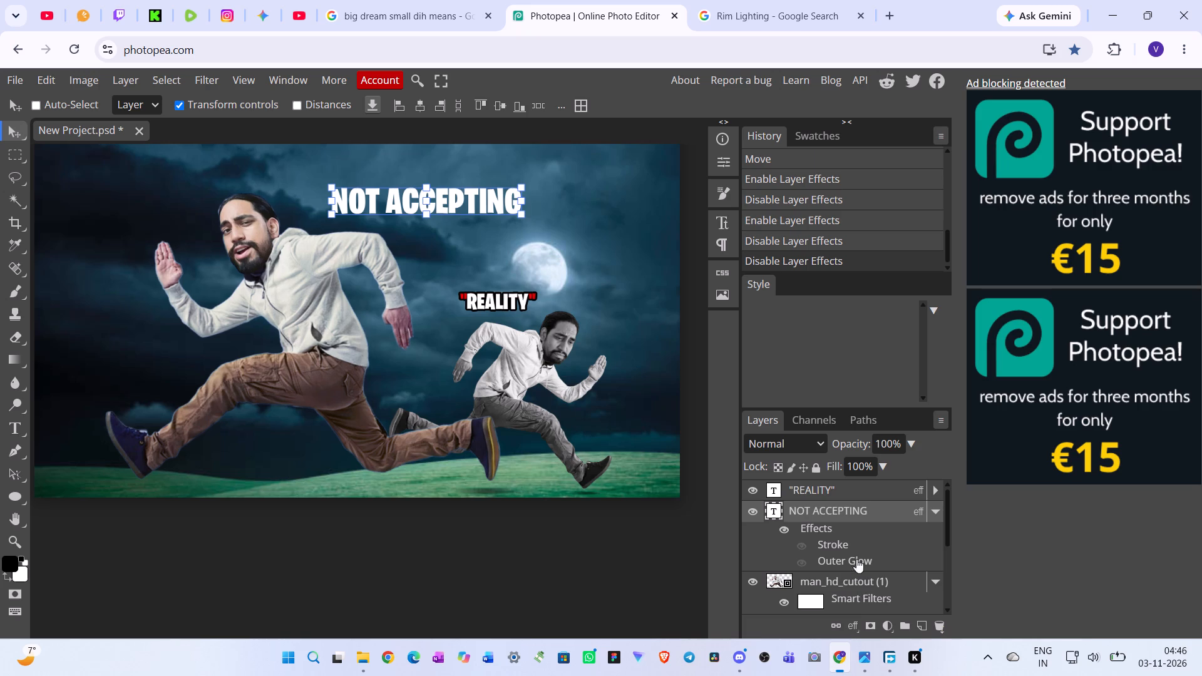
Add a drop shadow to the NOT ACCEPTING title and raise the shadow's opacity to 100%.
right_click(847, 516)
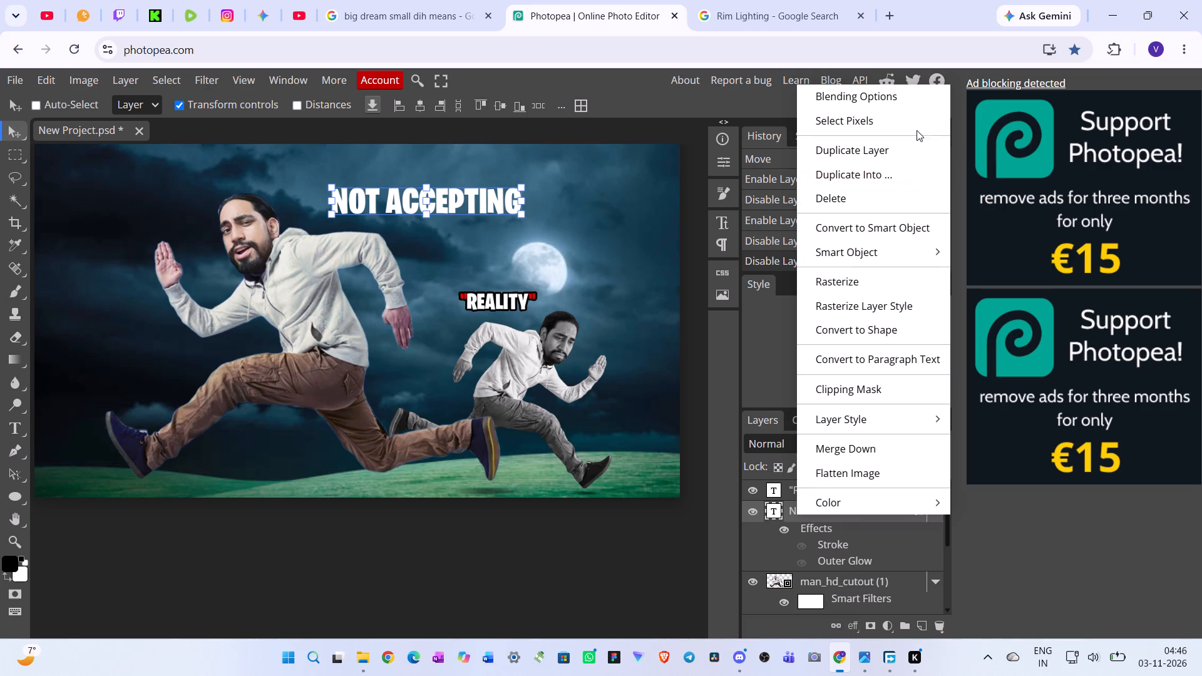
left_click(903, 100)
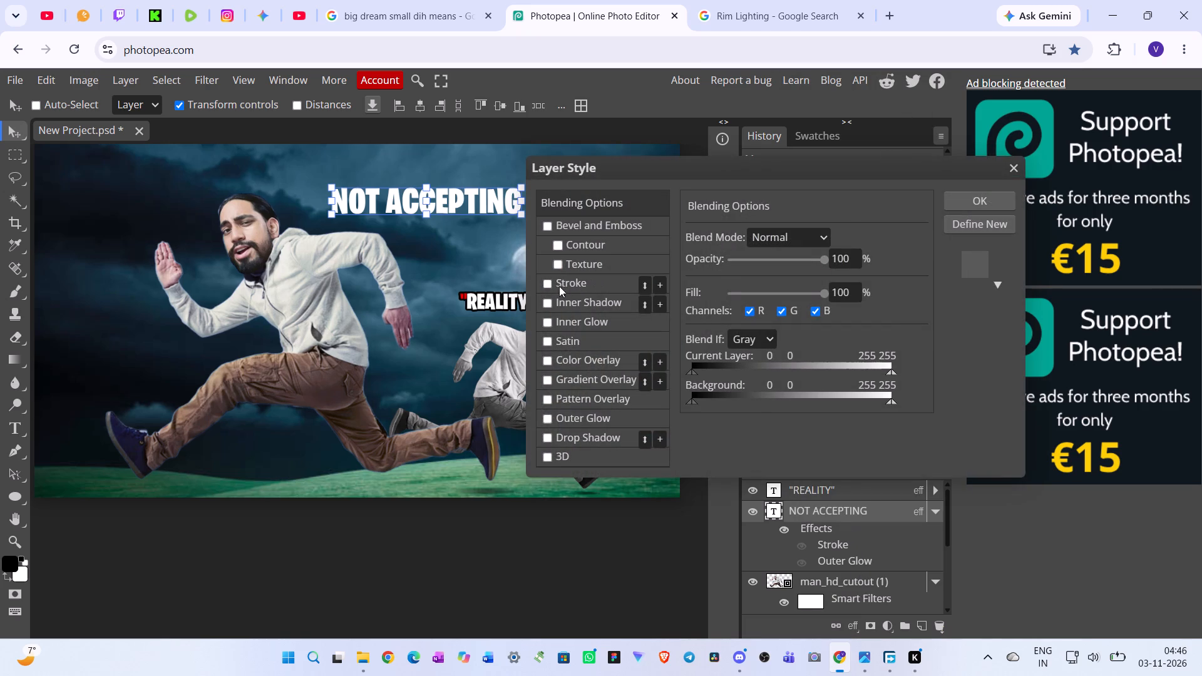
left_click(549, 438)
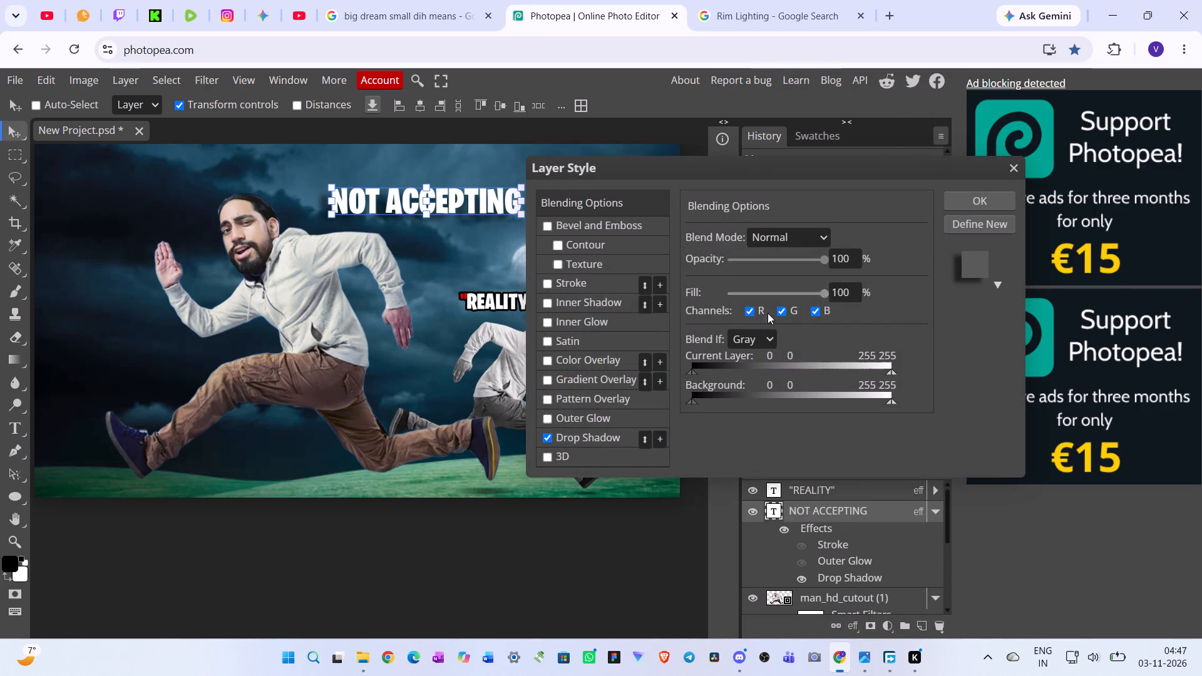
left_click_drag(822, 259, 853, 270)
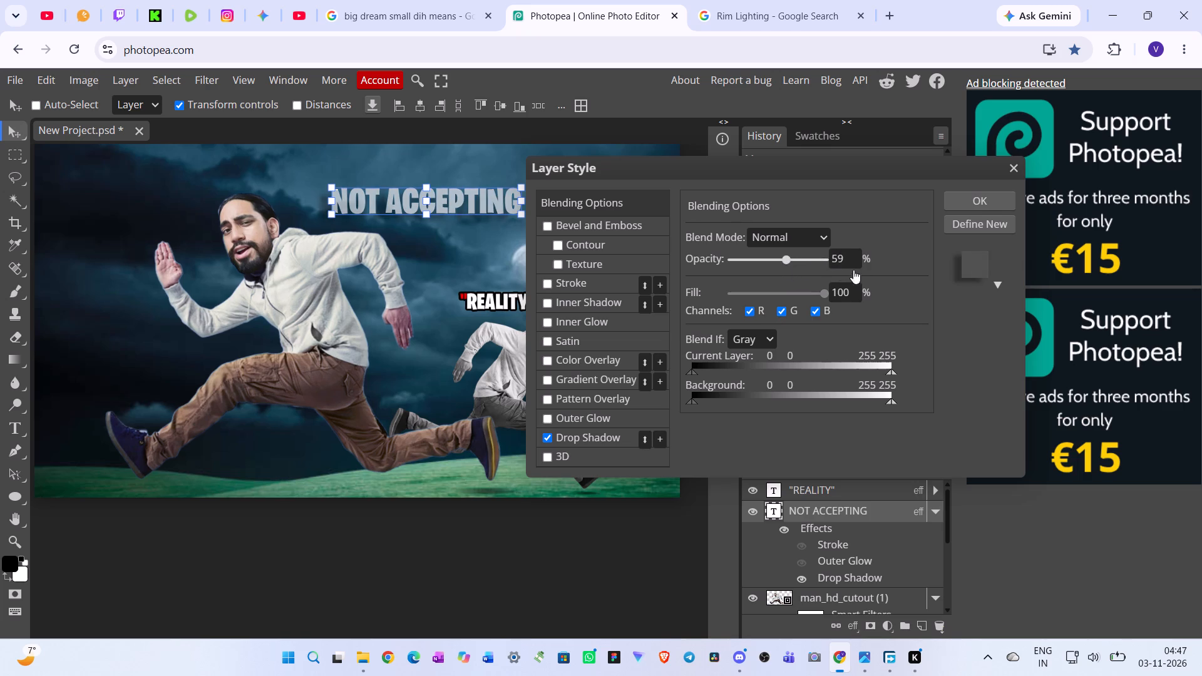
left_click_drag(853, 270, 900, 280)
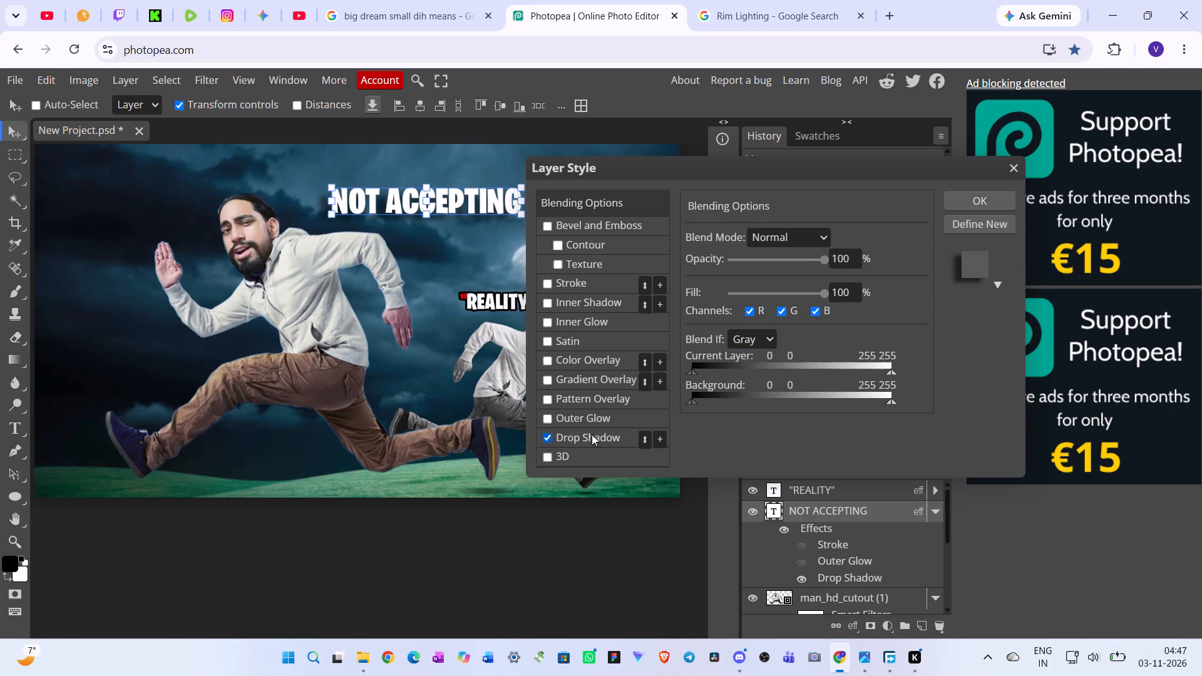
left_click(595, 442)
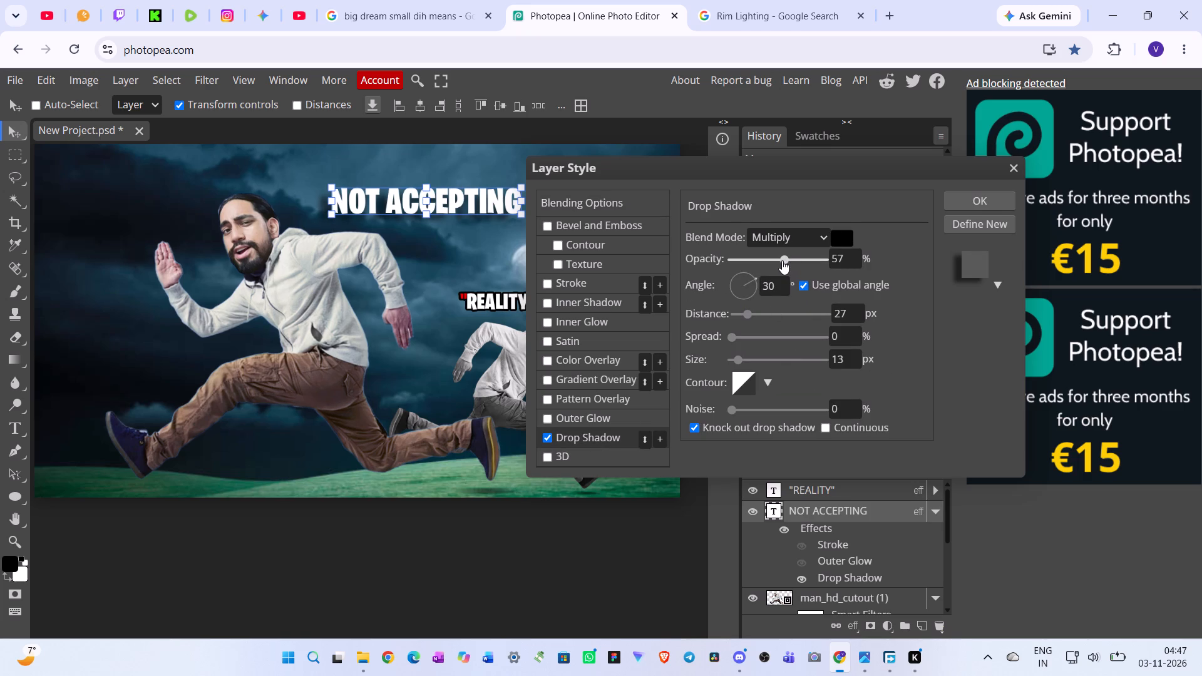
left_click_drag(782, 260, 878, 269)
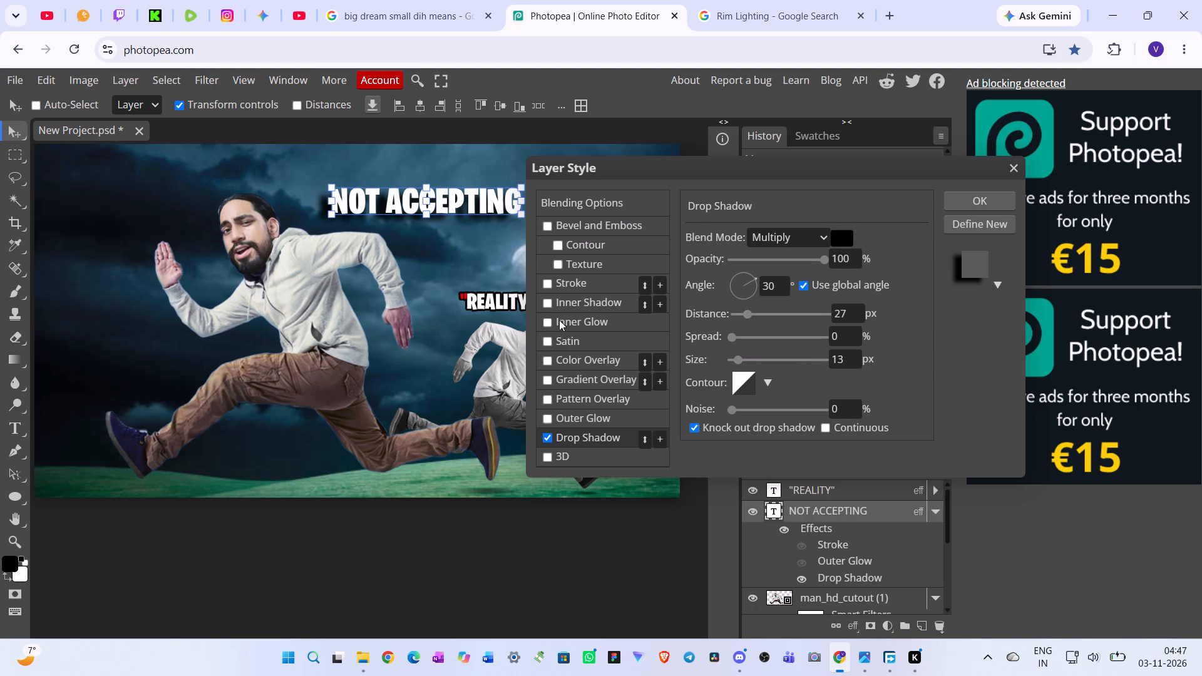
Adjust the title's drop shadow to a distance of 6 px, an angle of 42° and a size of 0 px.
scroll(448, 293, "up", 2)
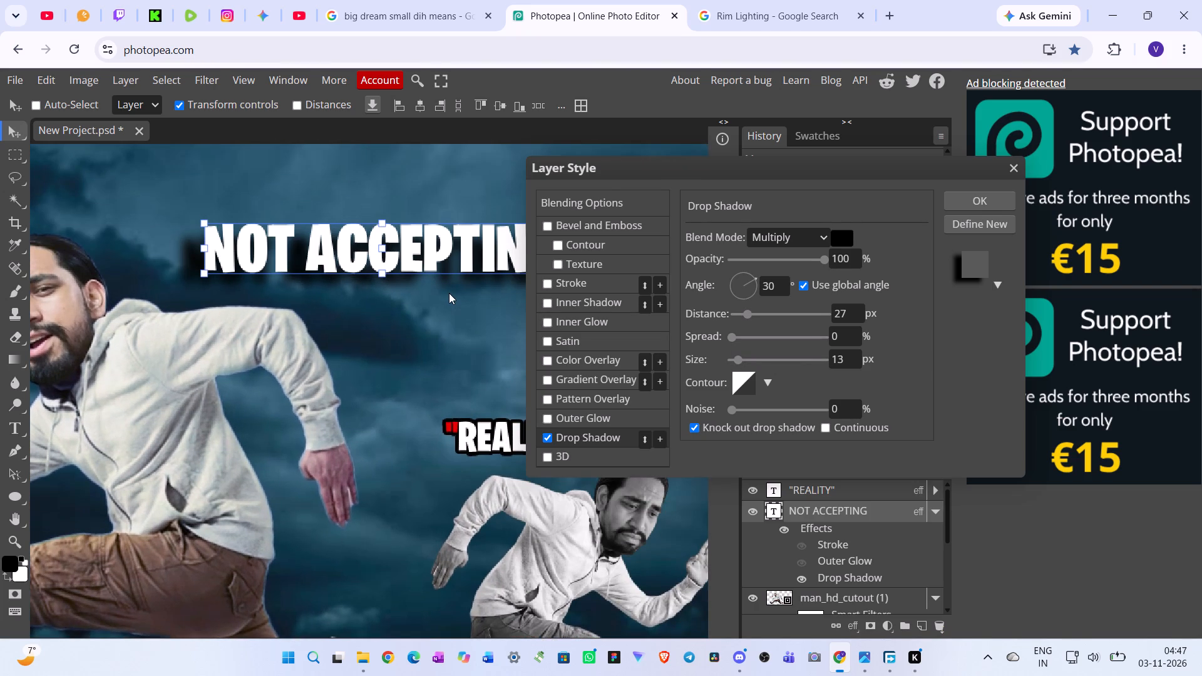
left_click_drag(747, 315, 735, 315)
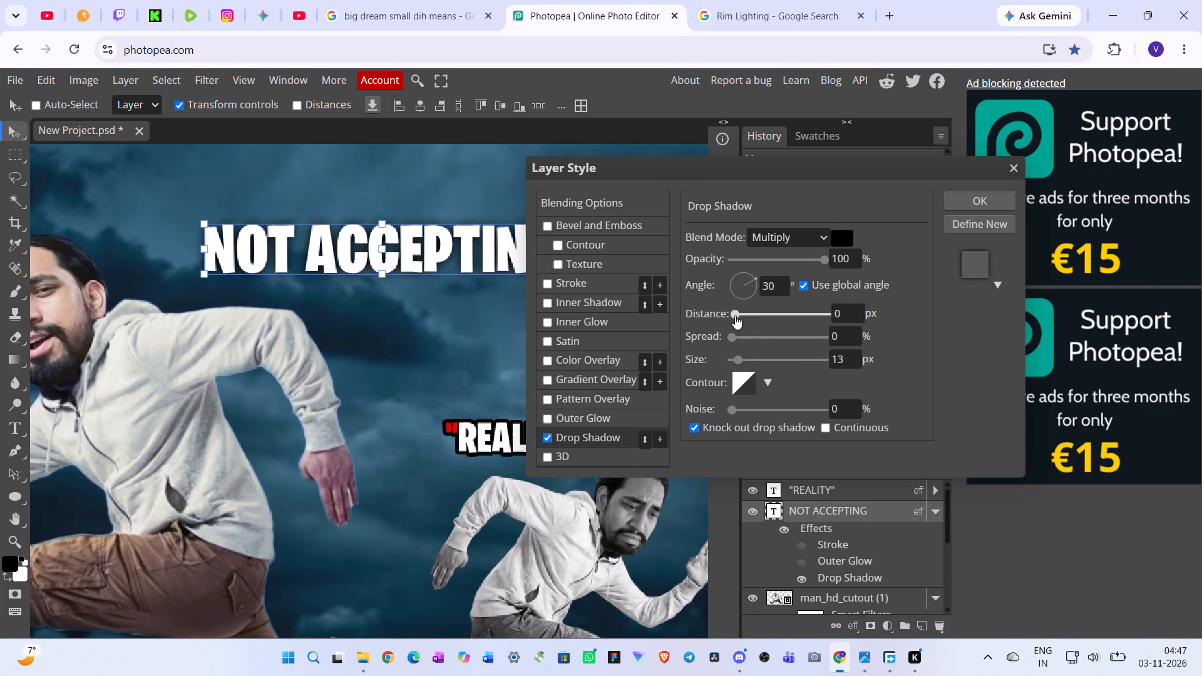
left_click_drag(735, 315, 737, 315)
left_click_drag(755, 279, 756, 285)
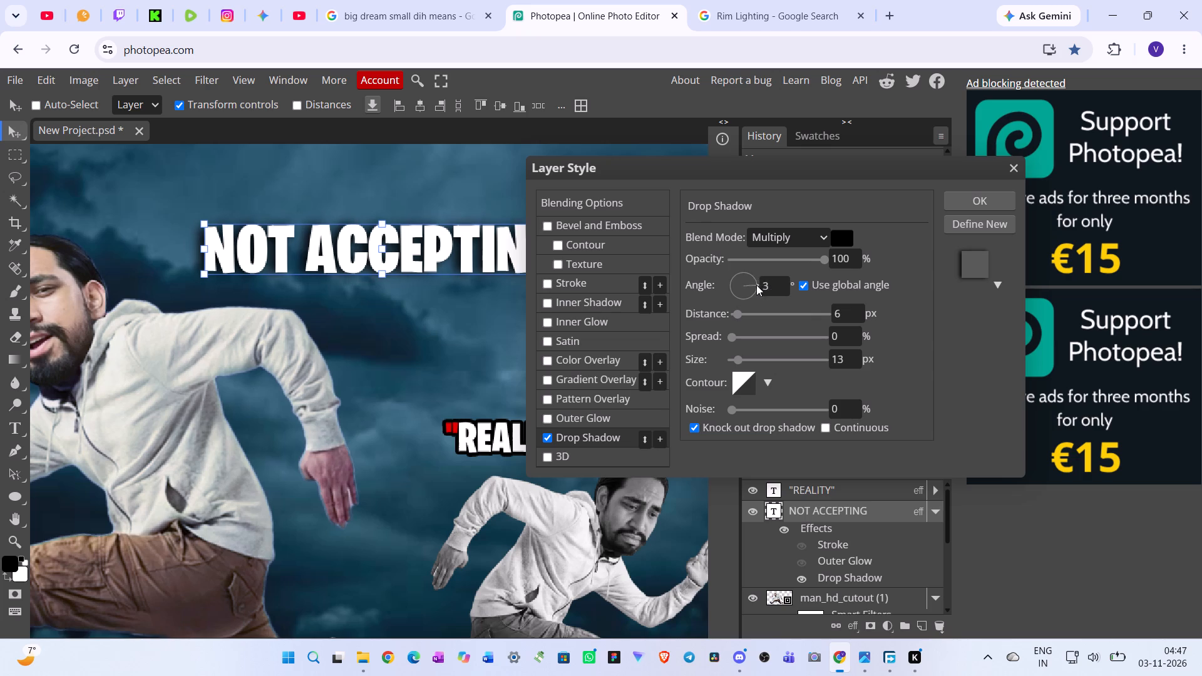
left_click_drag(756, 285, 747, 280)
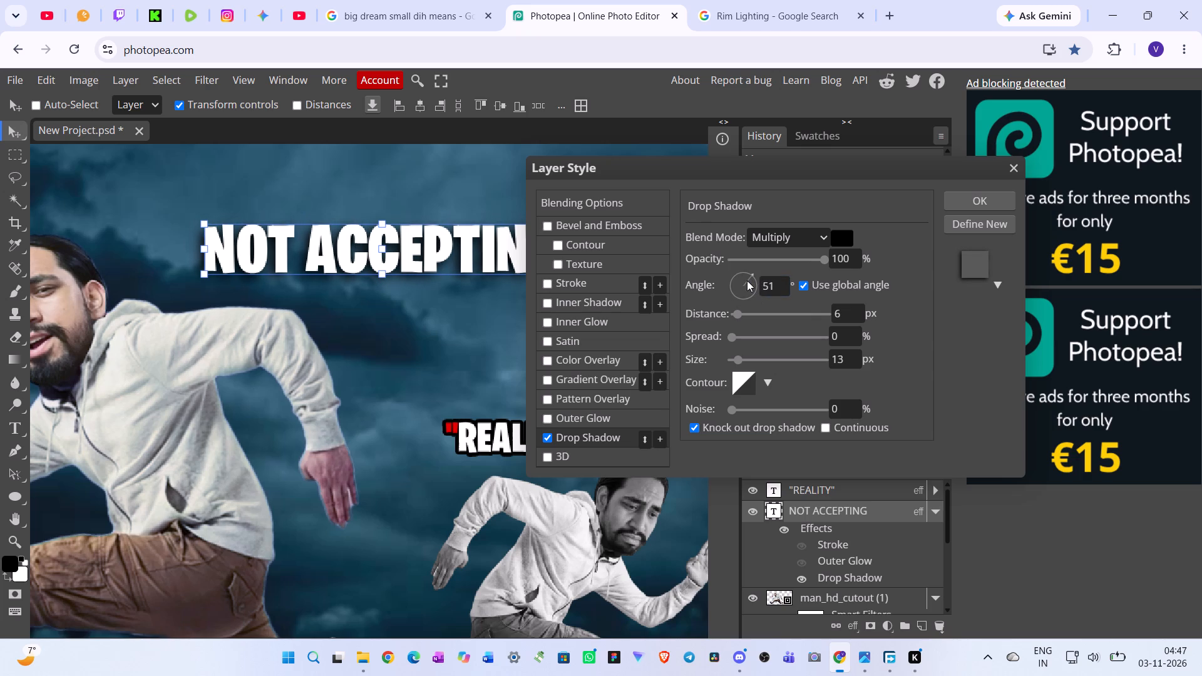
left_click_drag(747, 280, 747, 282)
left_click_drag(740, 357, 751, 357)
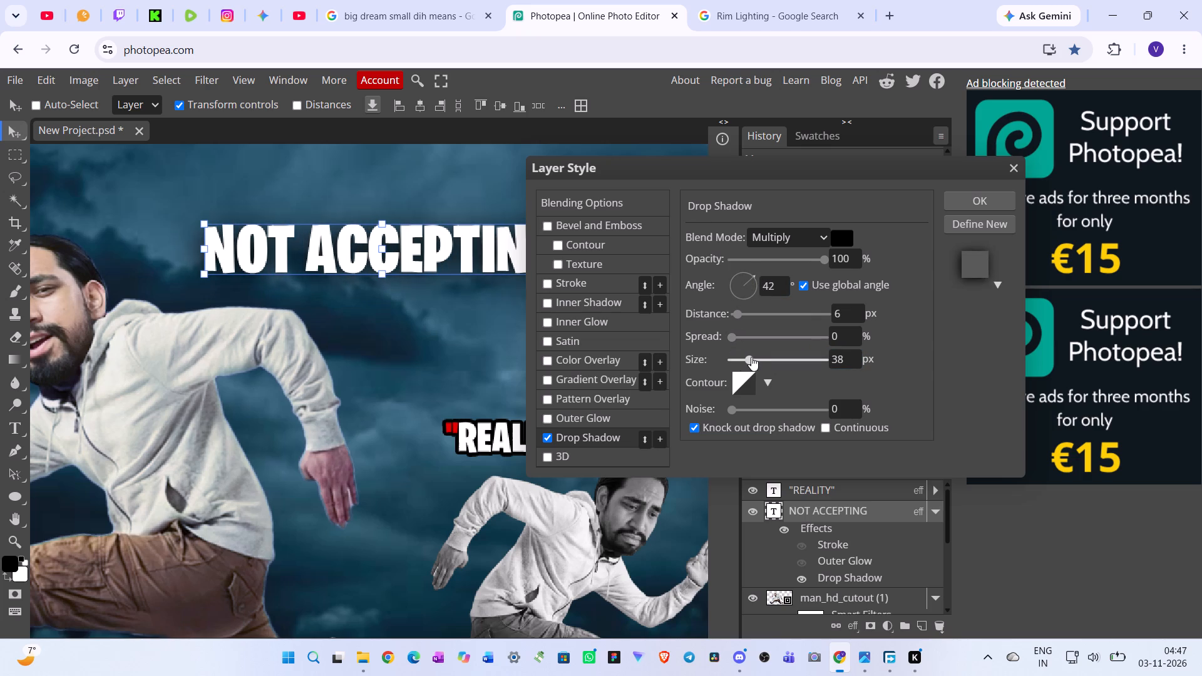
left_click_drag(751, 357, 707, 362)
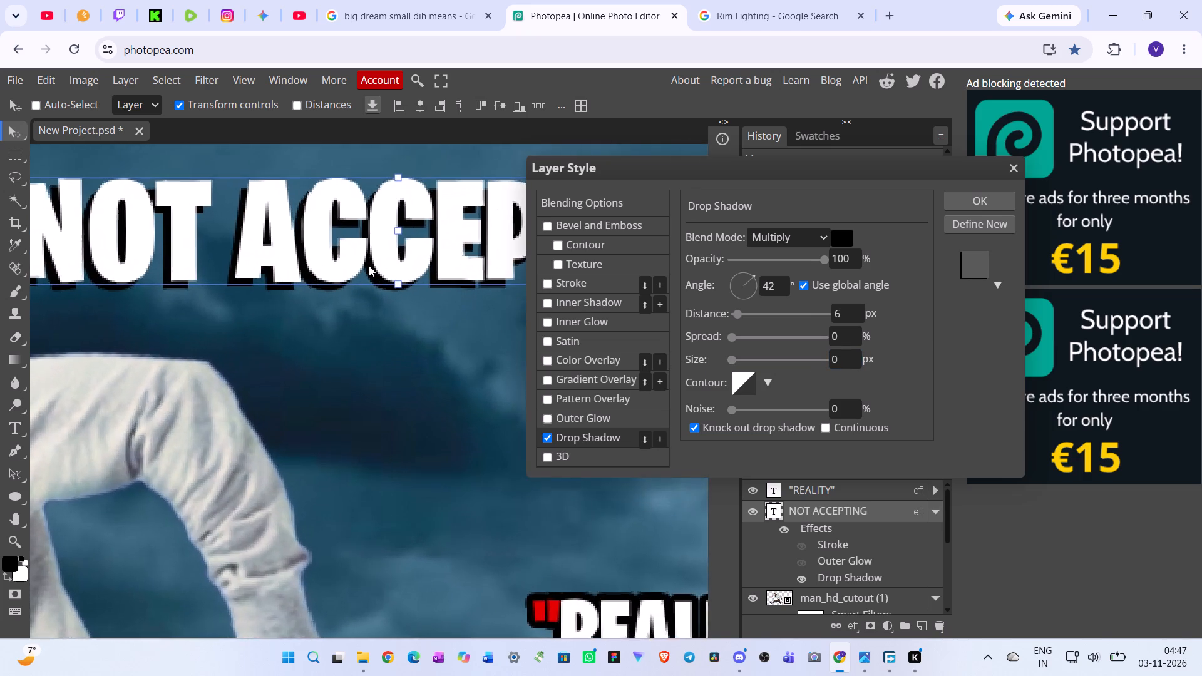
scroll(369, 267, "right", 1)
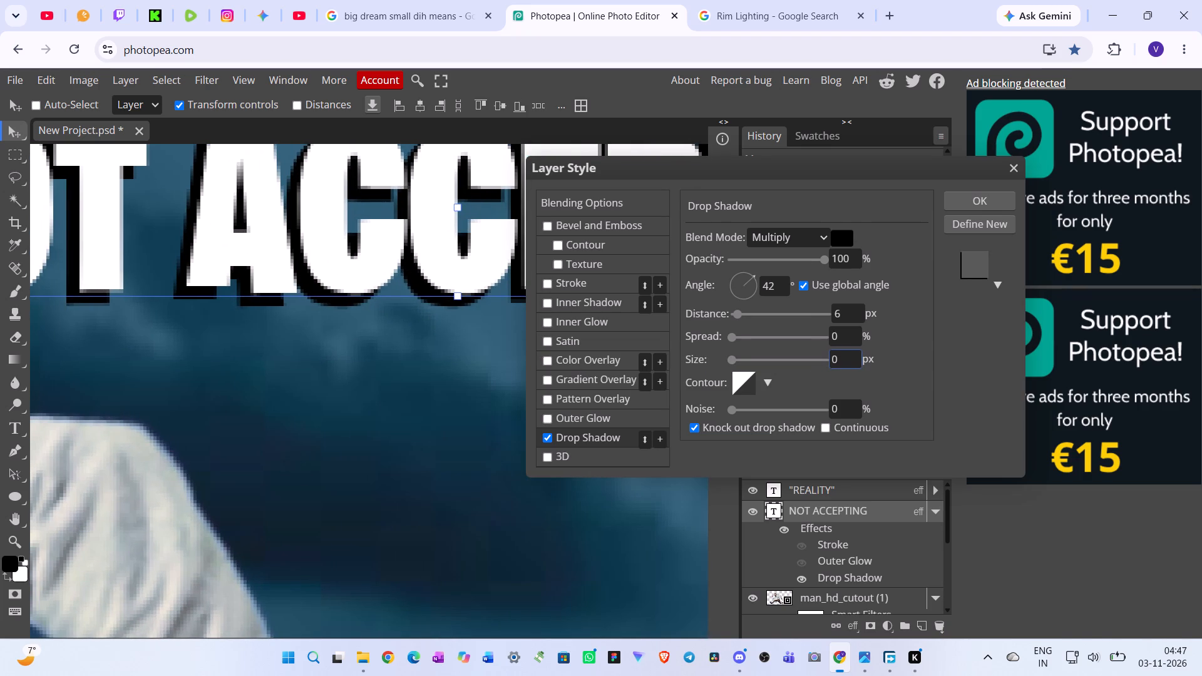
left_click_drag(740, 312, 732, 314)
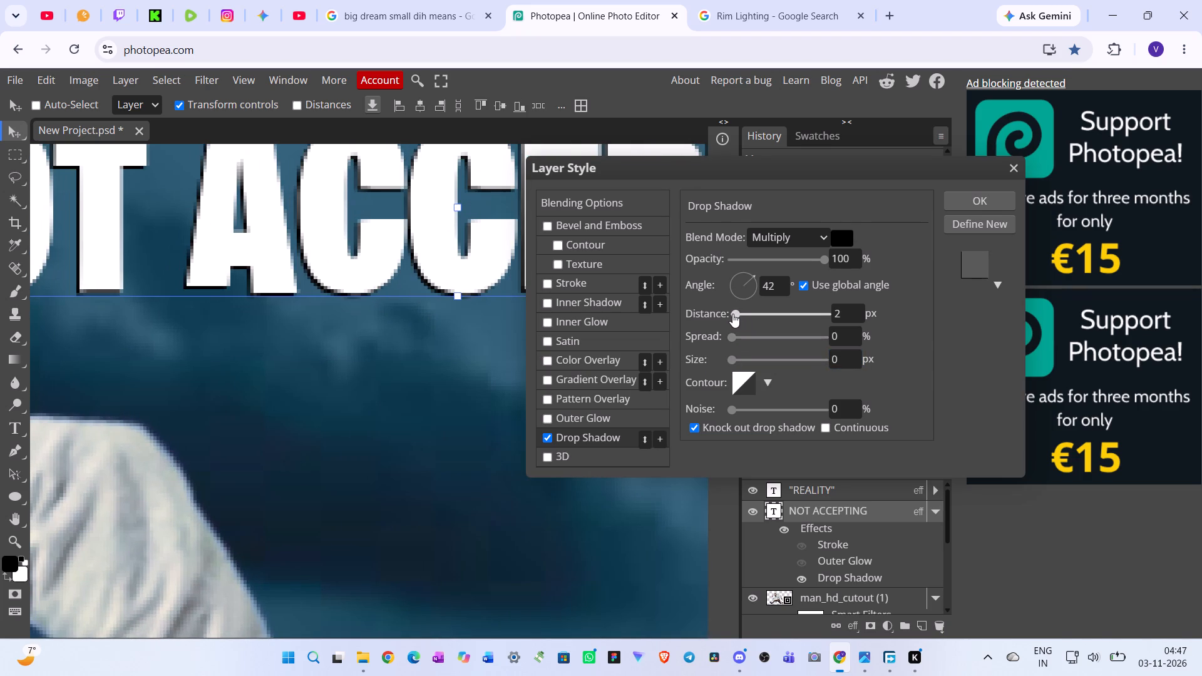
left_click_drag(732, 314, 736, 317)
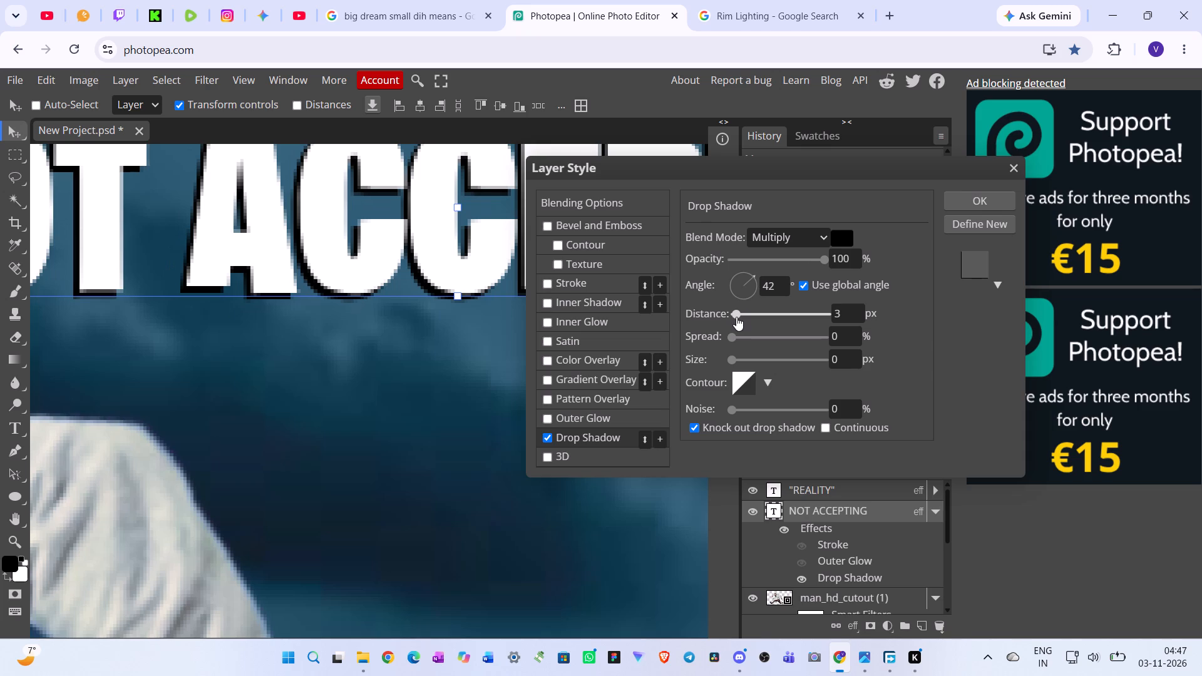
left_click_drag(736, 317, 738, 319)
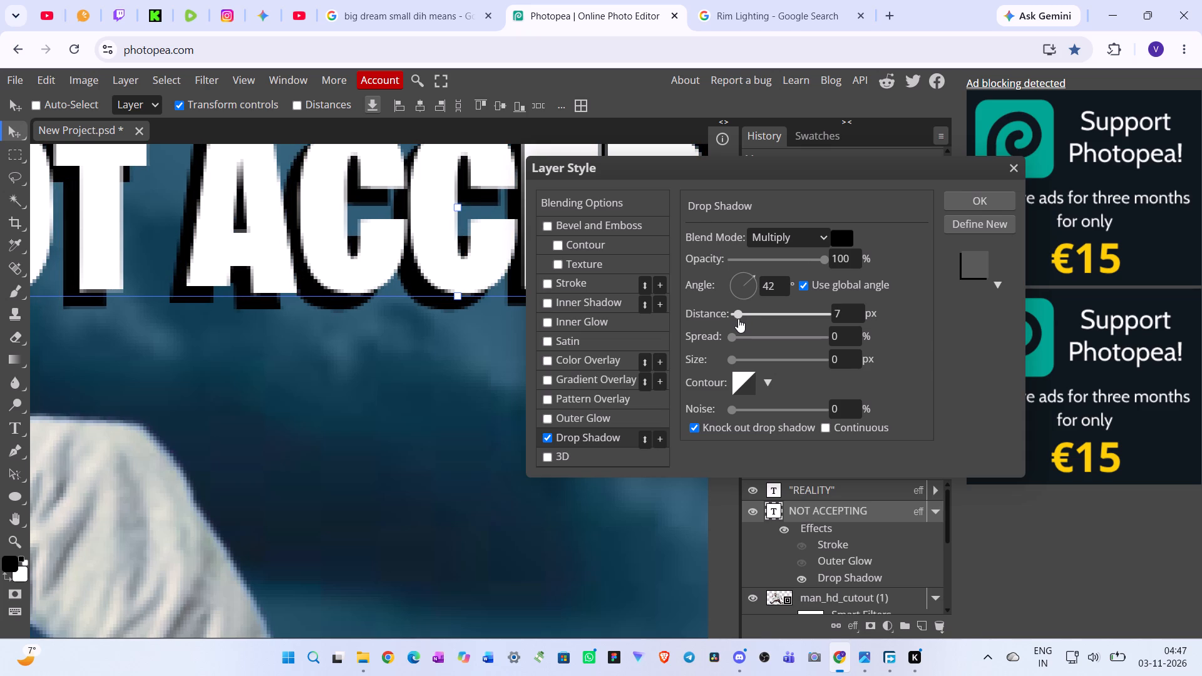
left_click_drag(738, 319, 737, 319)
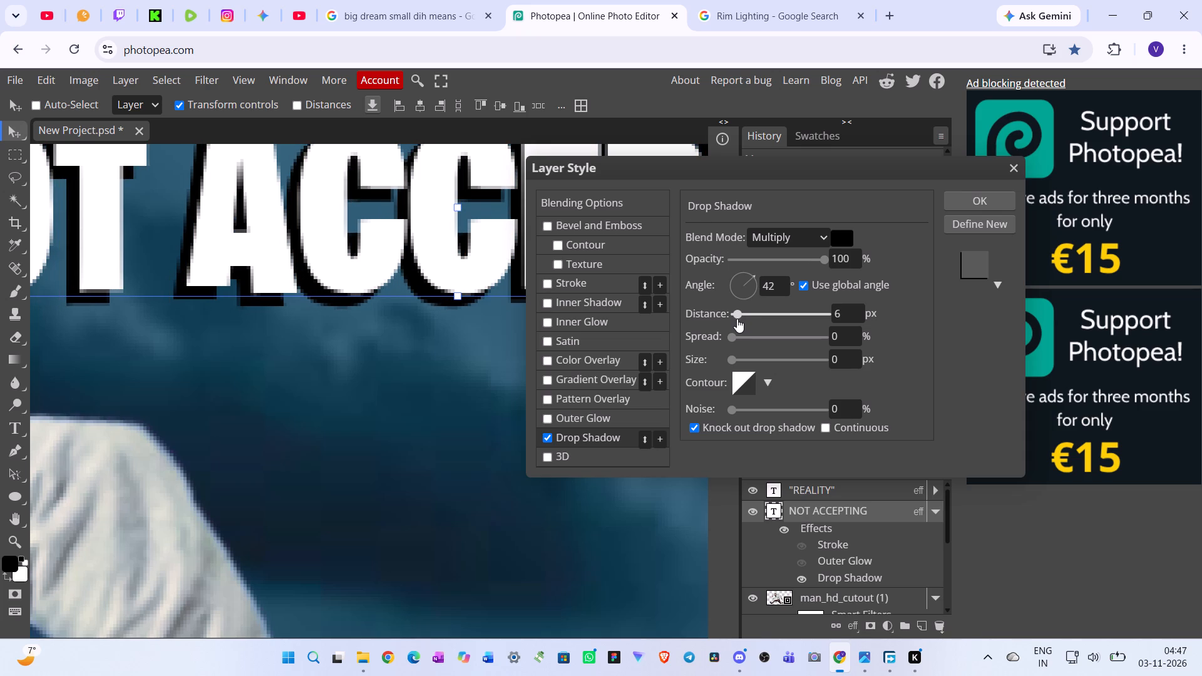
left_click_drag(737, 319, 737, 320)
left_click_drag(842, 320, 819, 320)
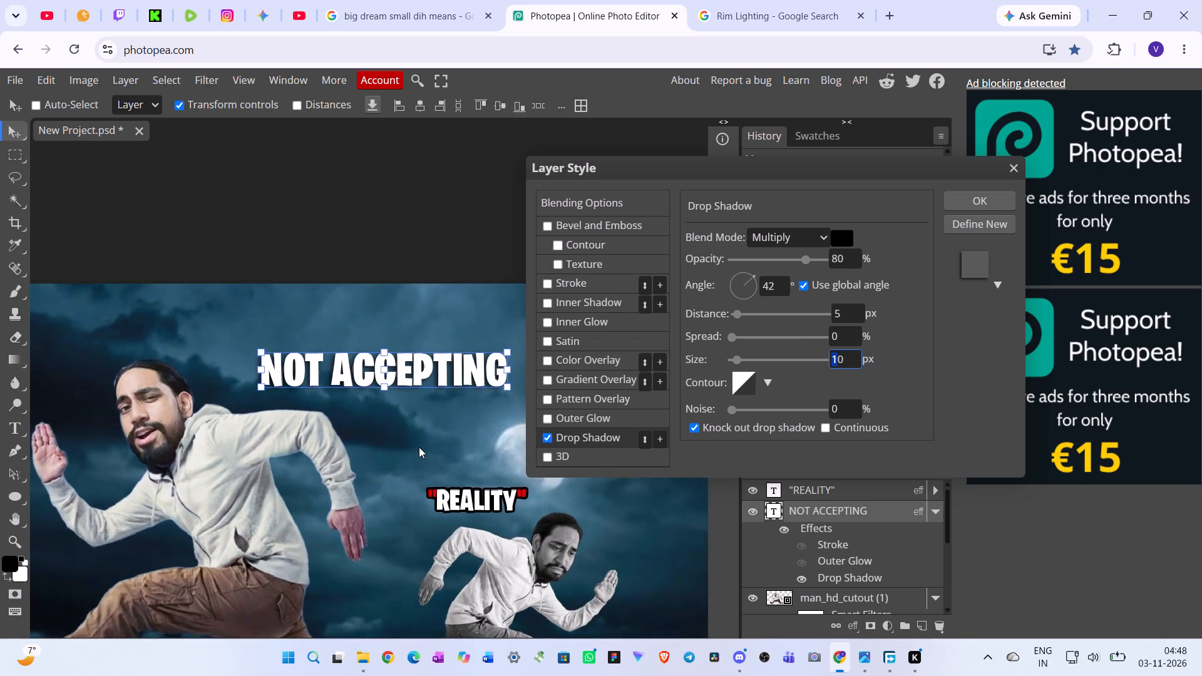
left_click(417, 412)
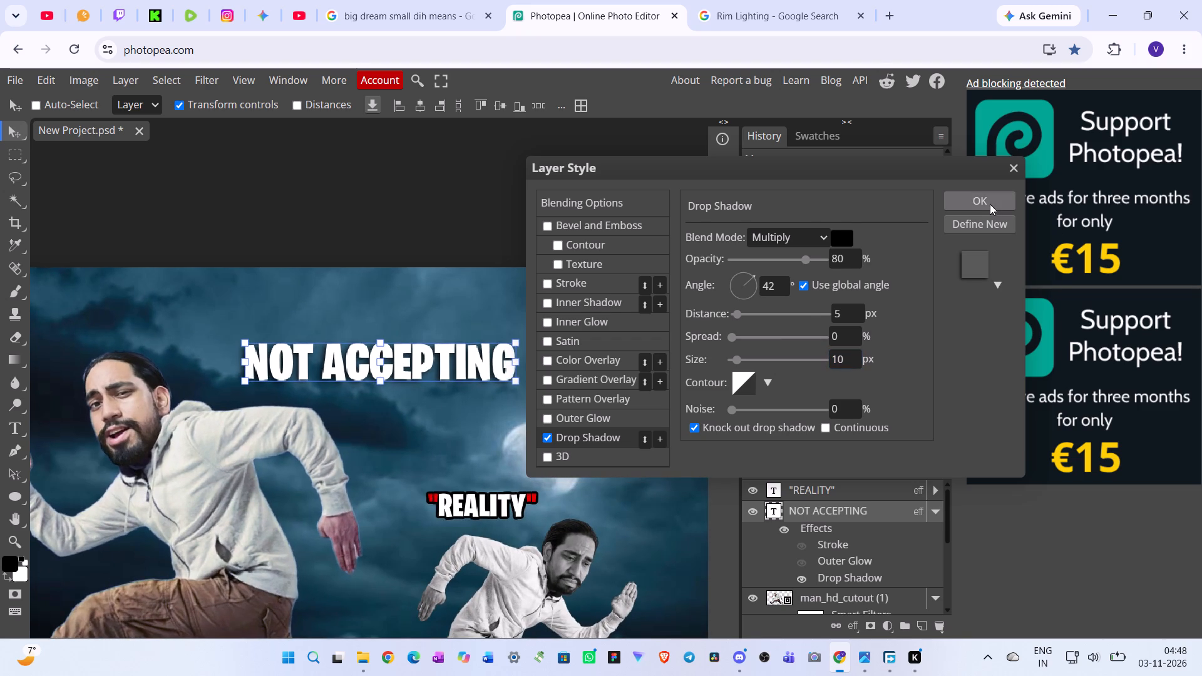
left_click(990, 203)
Exit the title's free transform and turn off the transform controls.
left_click(362, 394)
double_click(367, 407)
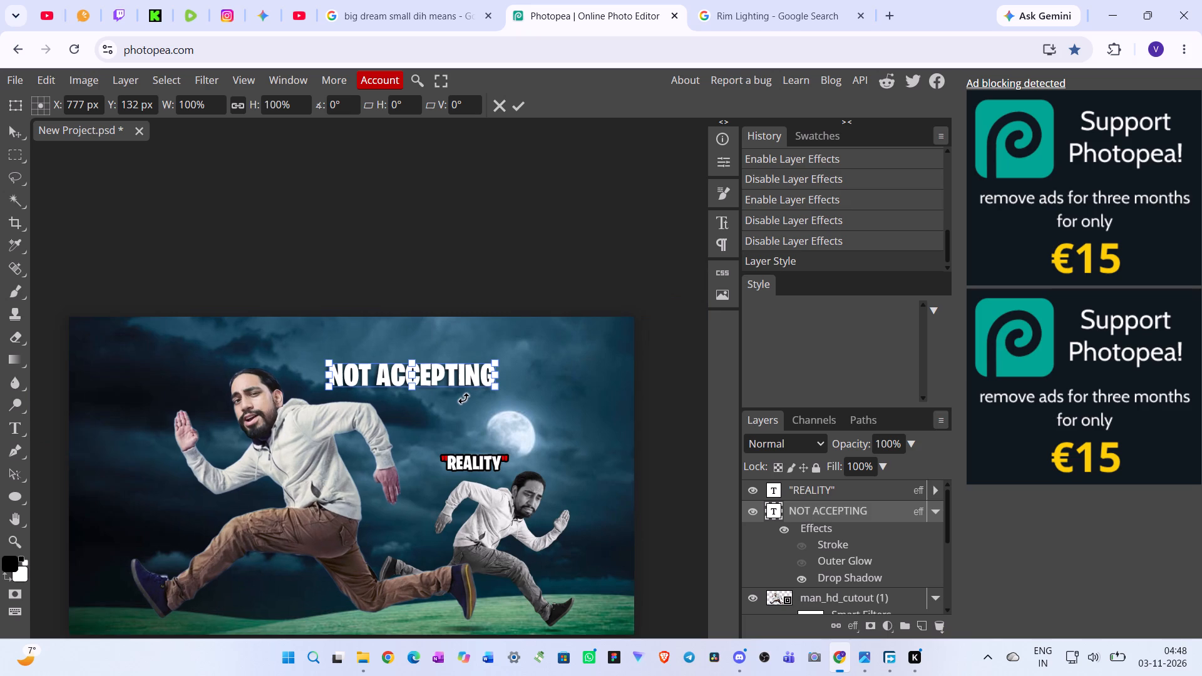
scroll(465, 399, "down", 1)
left_click(521, 103)
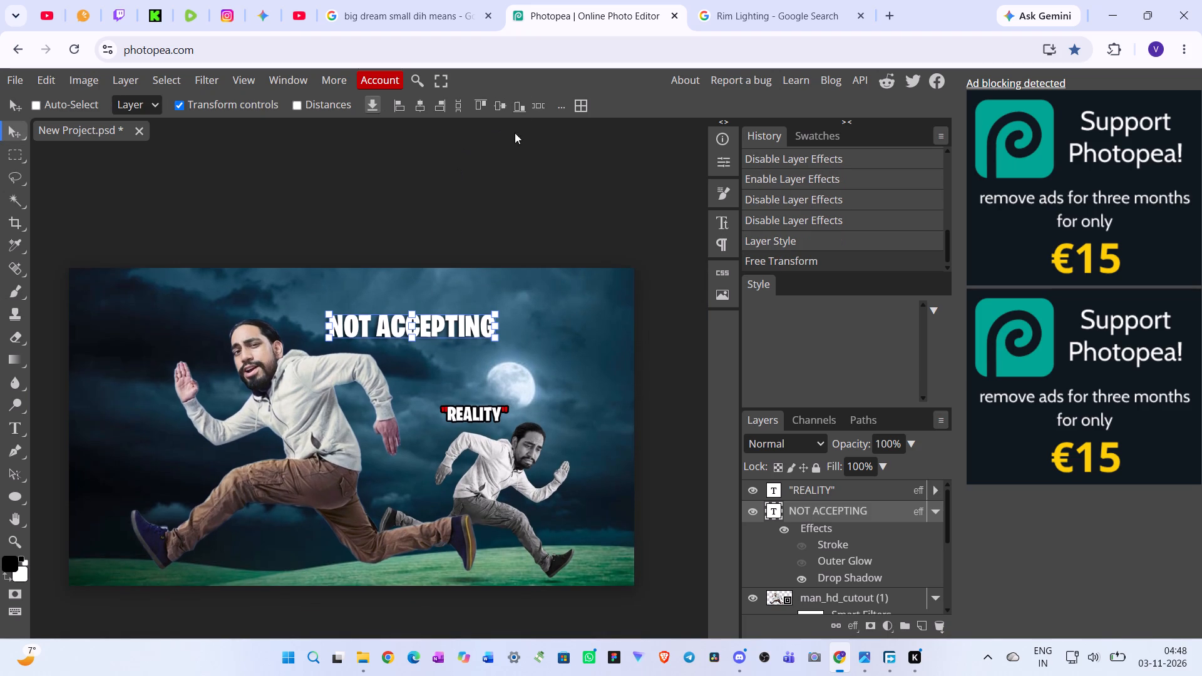
left_click(175, 105)
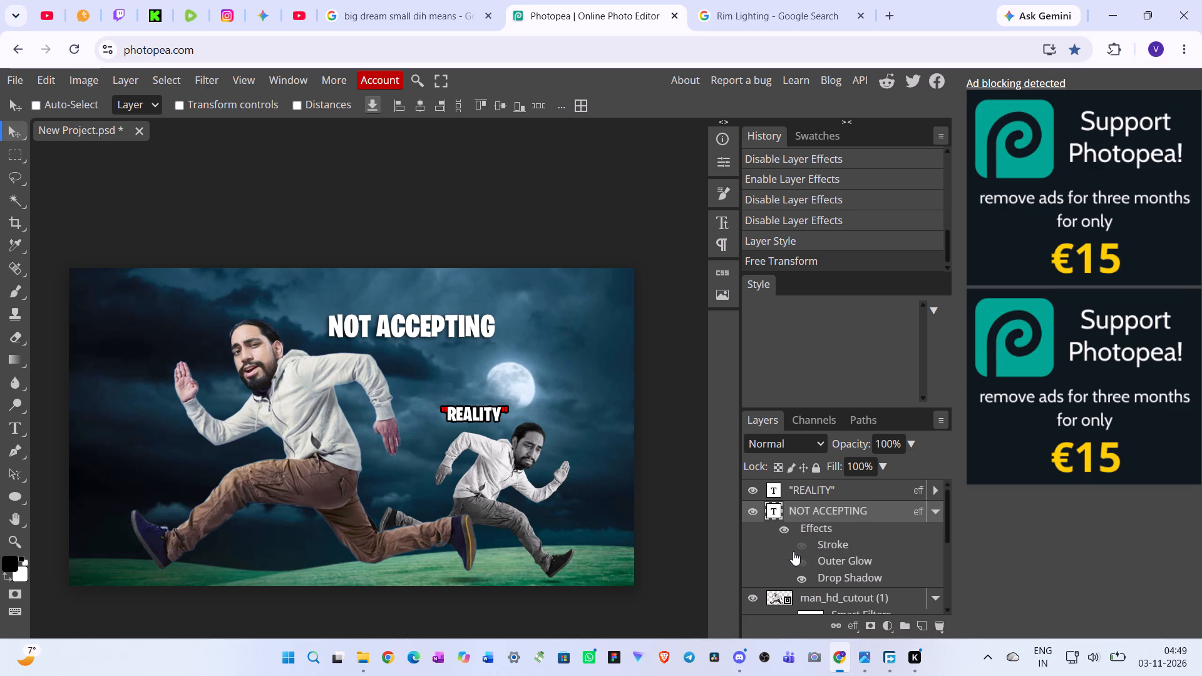
Turn the Stroke effect of the NOT ACCEPTING title back on.
left_click(797, 543)
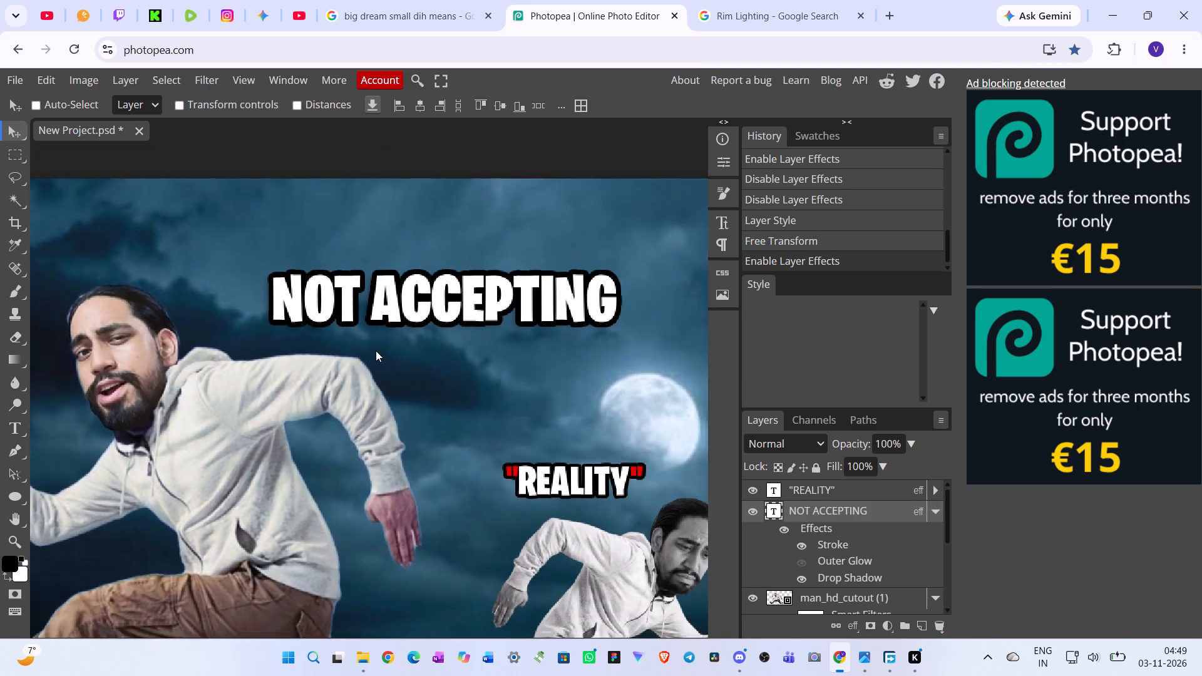
Add opening and closing double quotation marks around the NOT ACCEPTING title text.
double_click(456, 314)
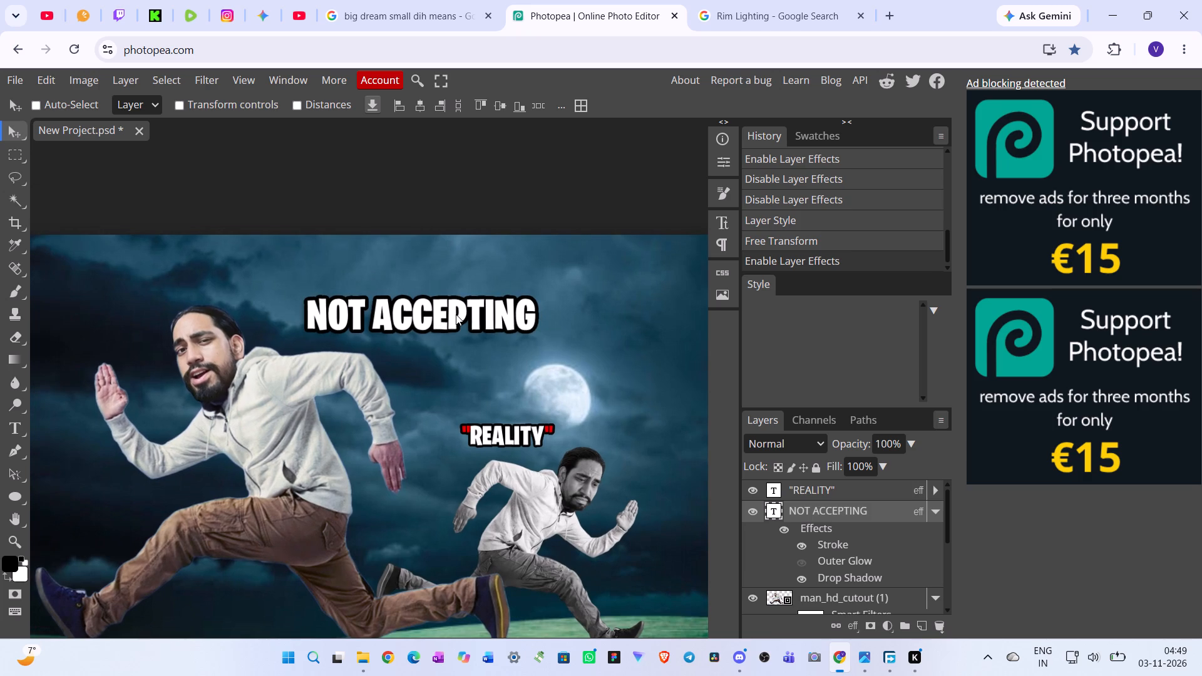
left_click(312, 314)
key("shift+quotedbl")
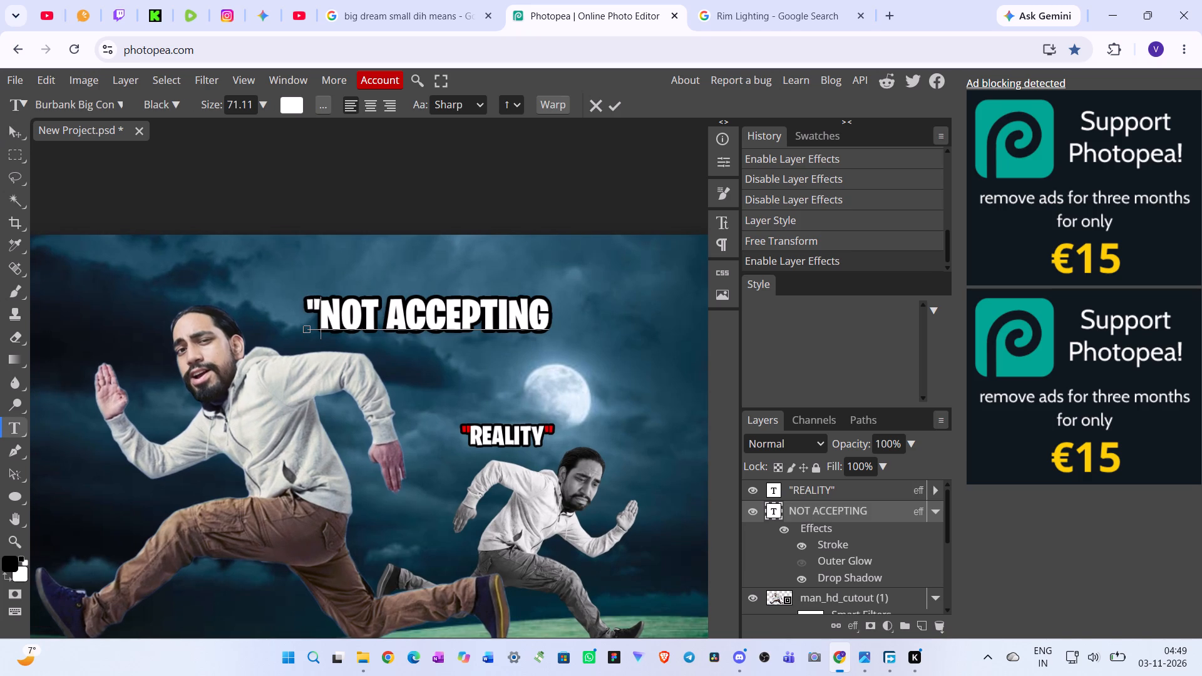
key("Right")
key("Right")
key("Right")
key("Right")
key("Right")
key("Right")
key("Right")
key("Right")
key("Right")
key("Right")
key("Right")
key("Right")
key("Right")
key("shift+quotedbl")
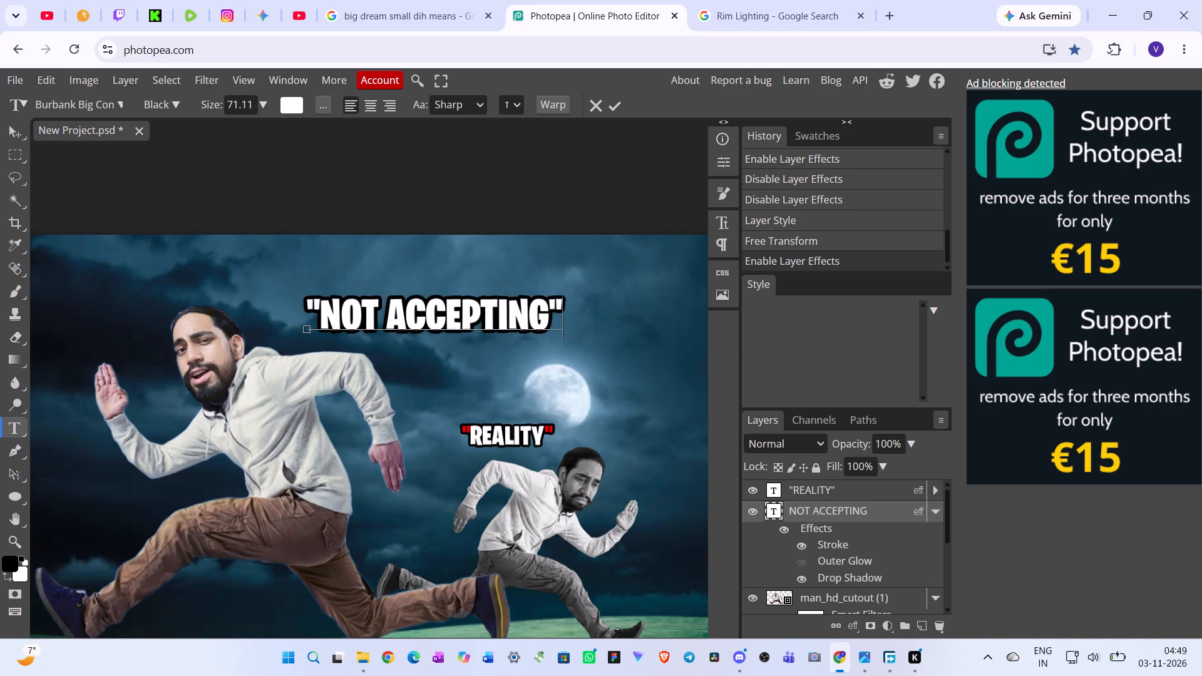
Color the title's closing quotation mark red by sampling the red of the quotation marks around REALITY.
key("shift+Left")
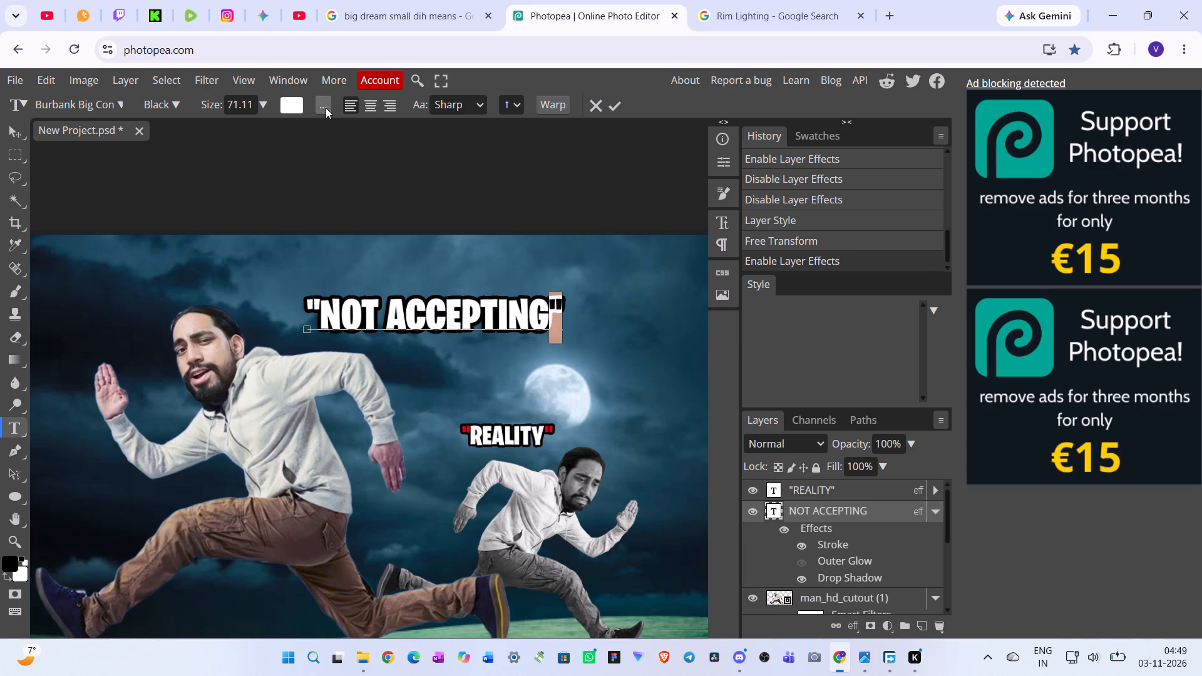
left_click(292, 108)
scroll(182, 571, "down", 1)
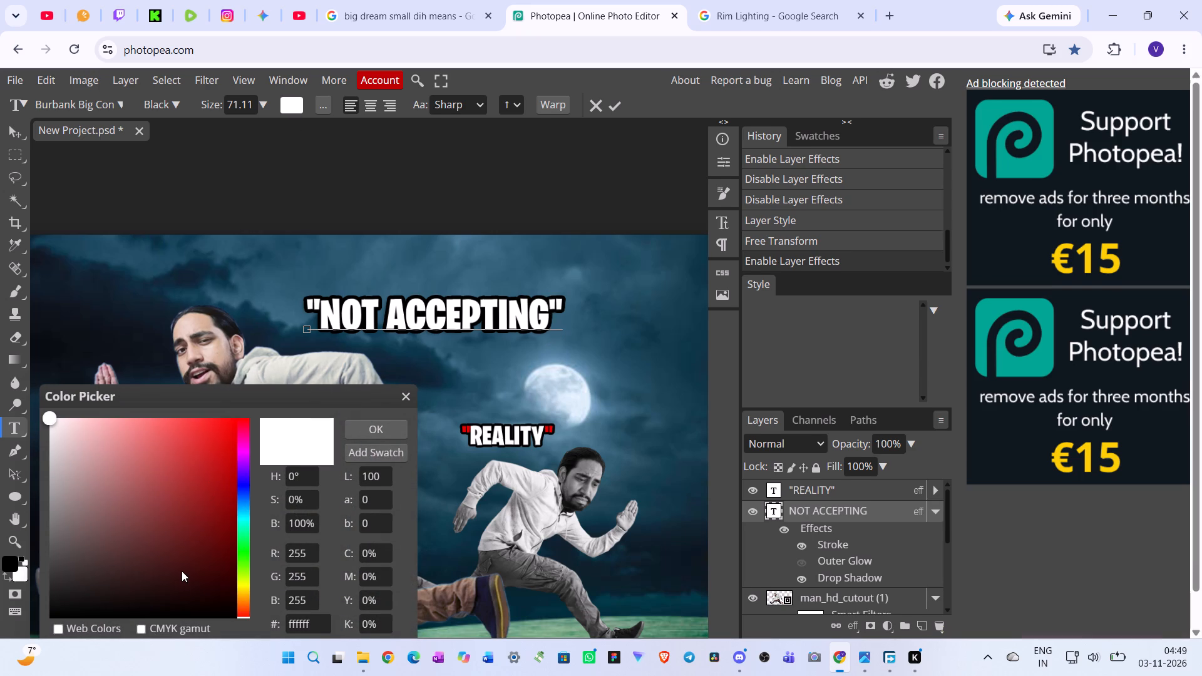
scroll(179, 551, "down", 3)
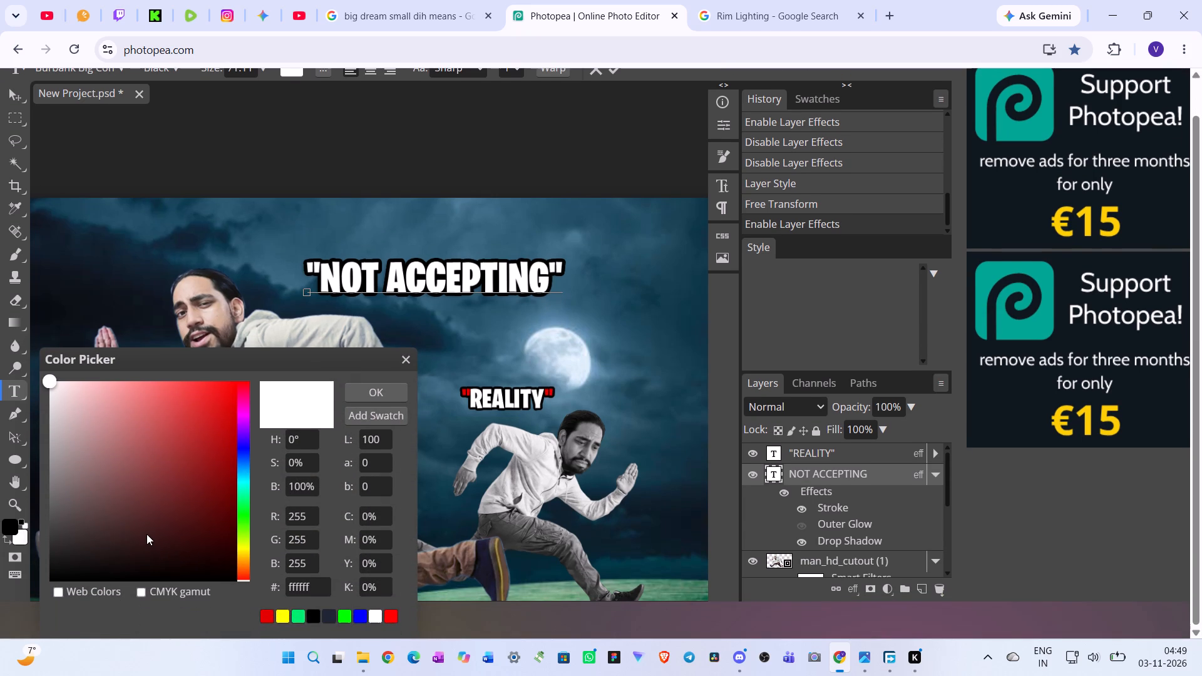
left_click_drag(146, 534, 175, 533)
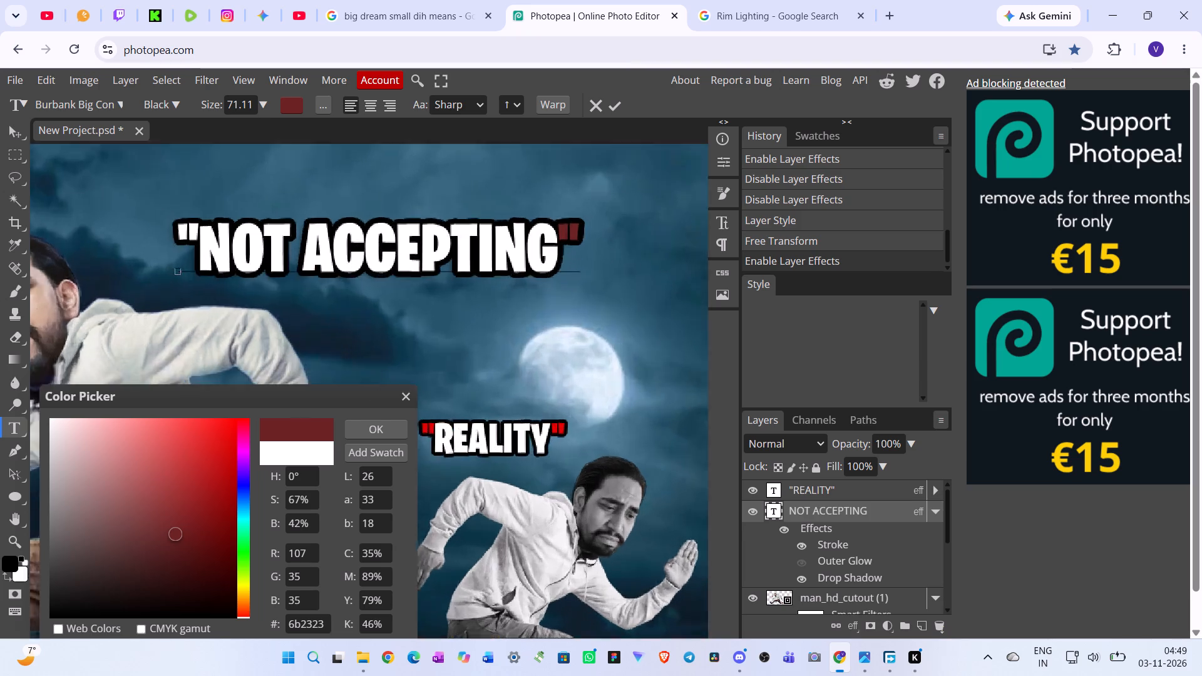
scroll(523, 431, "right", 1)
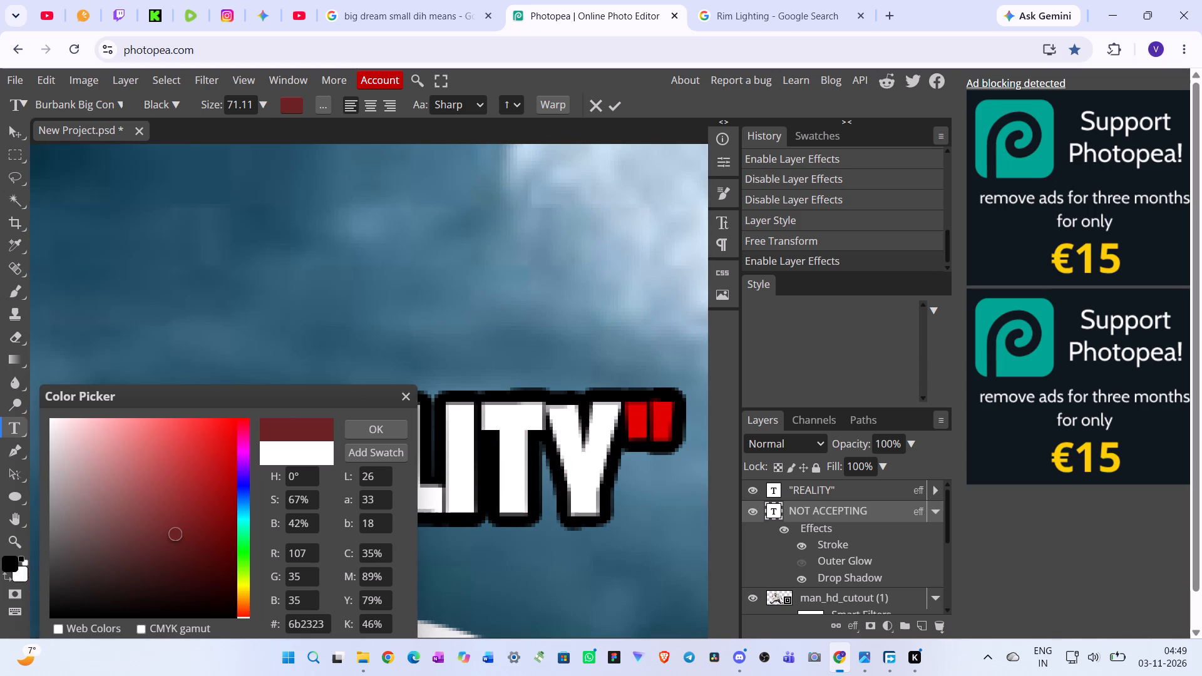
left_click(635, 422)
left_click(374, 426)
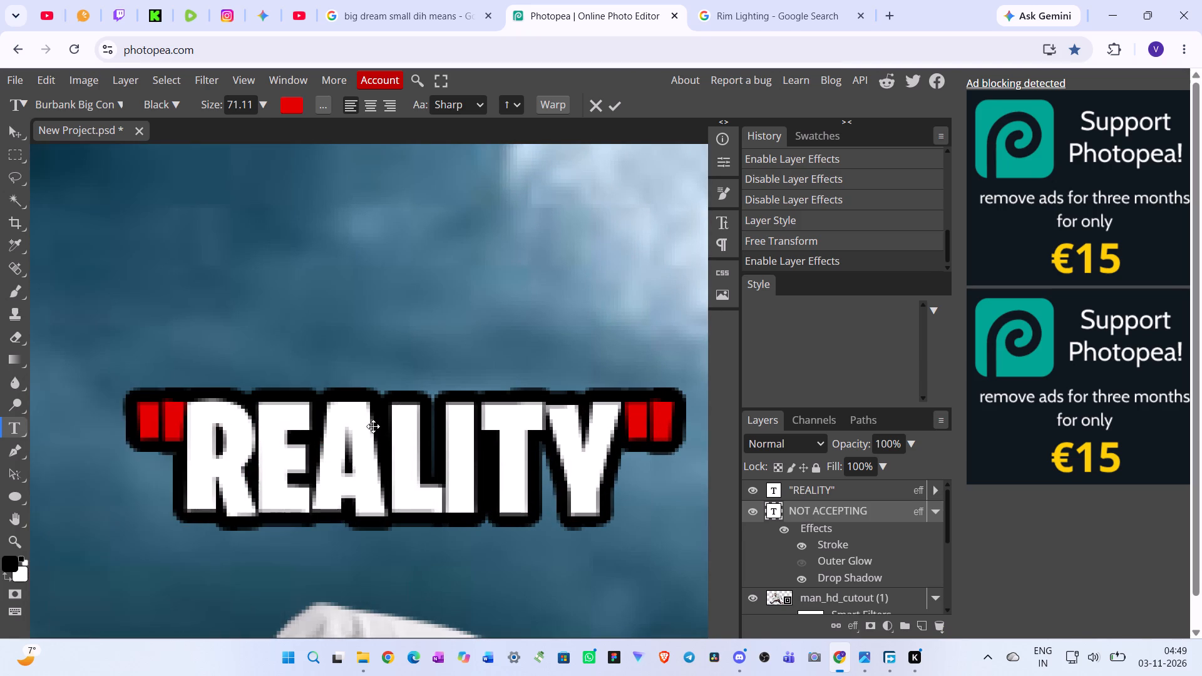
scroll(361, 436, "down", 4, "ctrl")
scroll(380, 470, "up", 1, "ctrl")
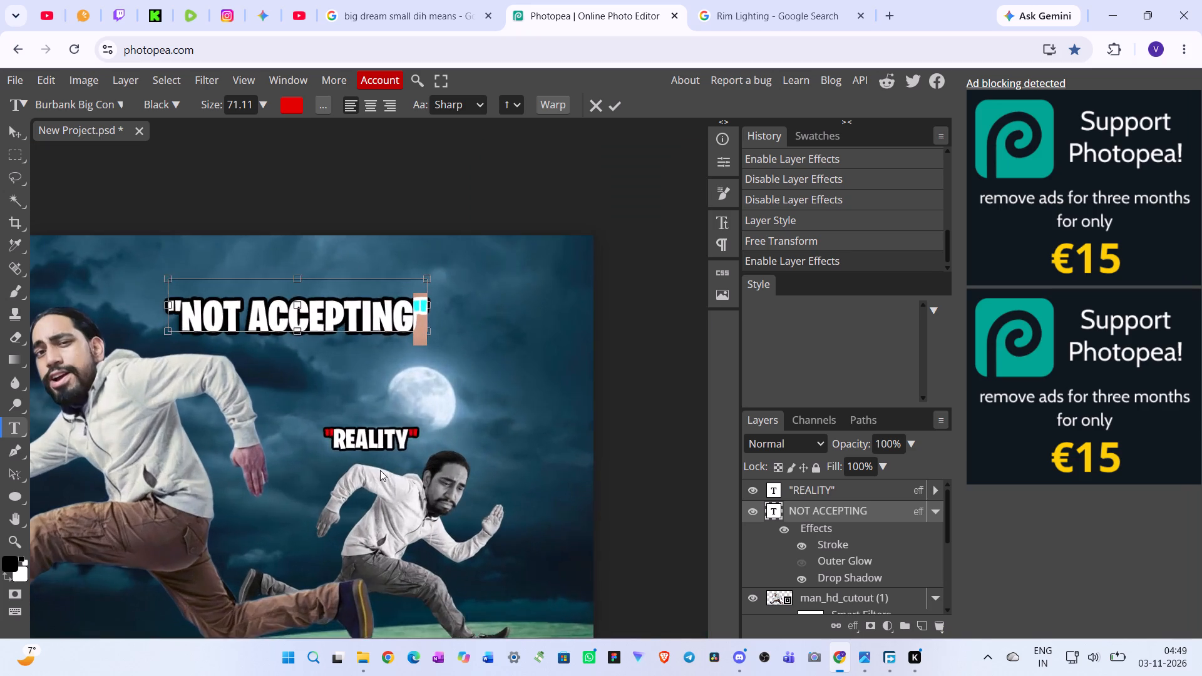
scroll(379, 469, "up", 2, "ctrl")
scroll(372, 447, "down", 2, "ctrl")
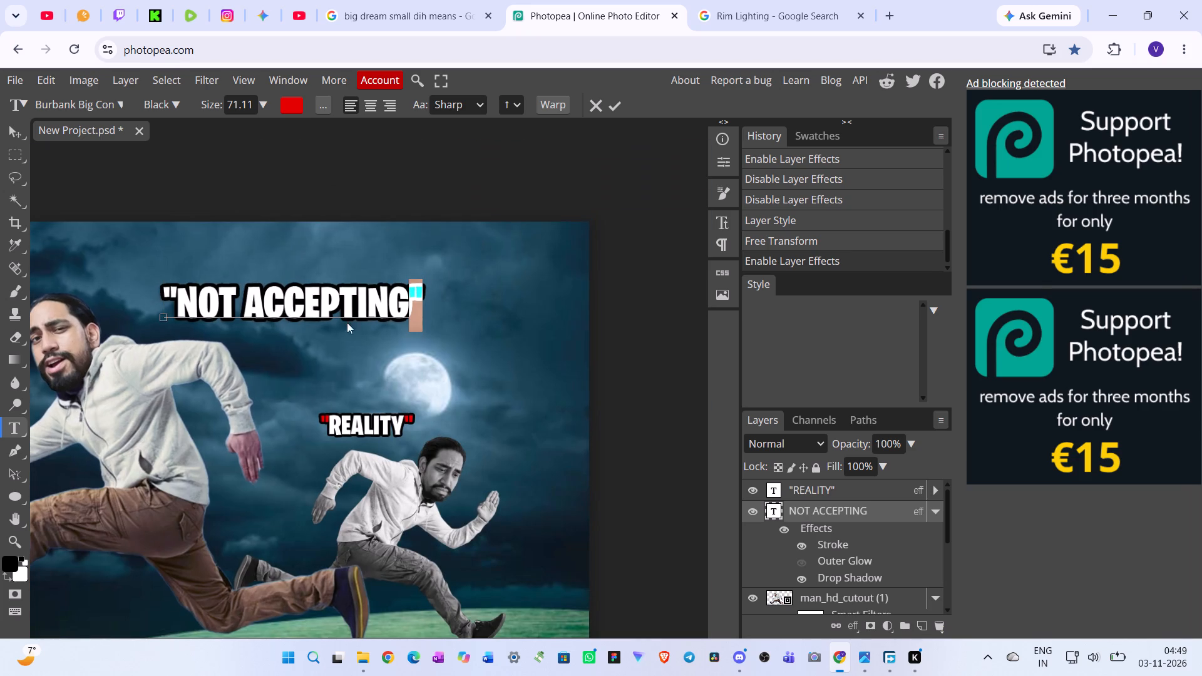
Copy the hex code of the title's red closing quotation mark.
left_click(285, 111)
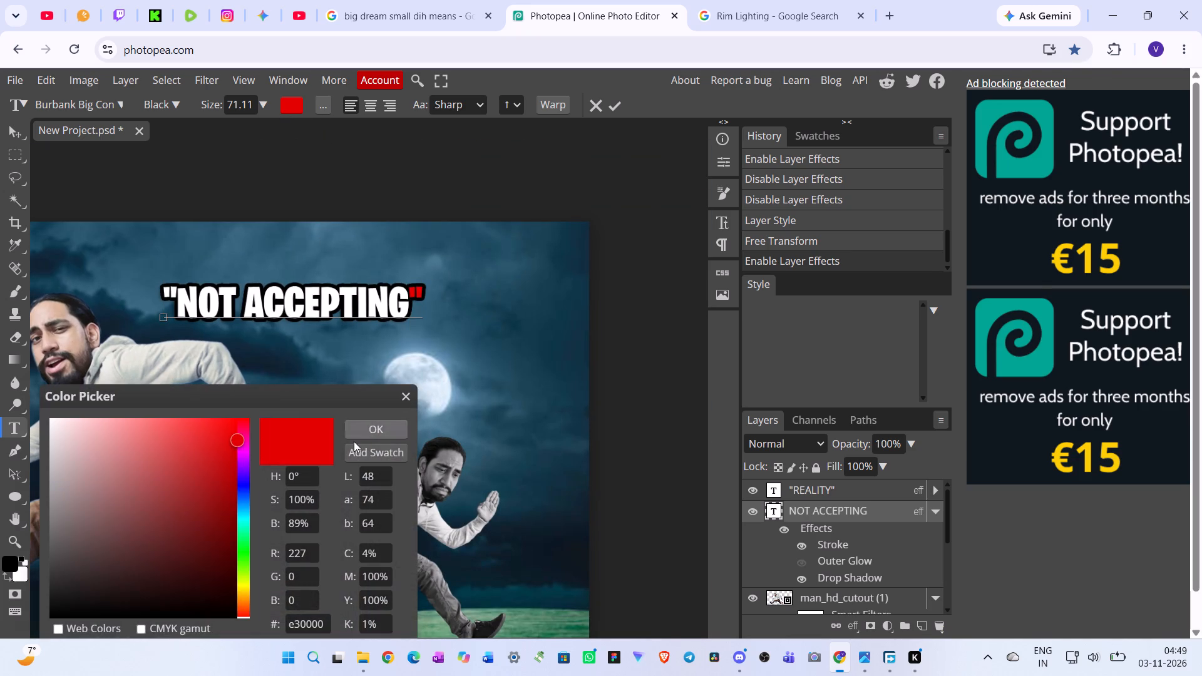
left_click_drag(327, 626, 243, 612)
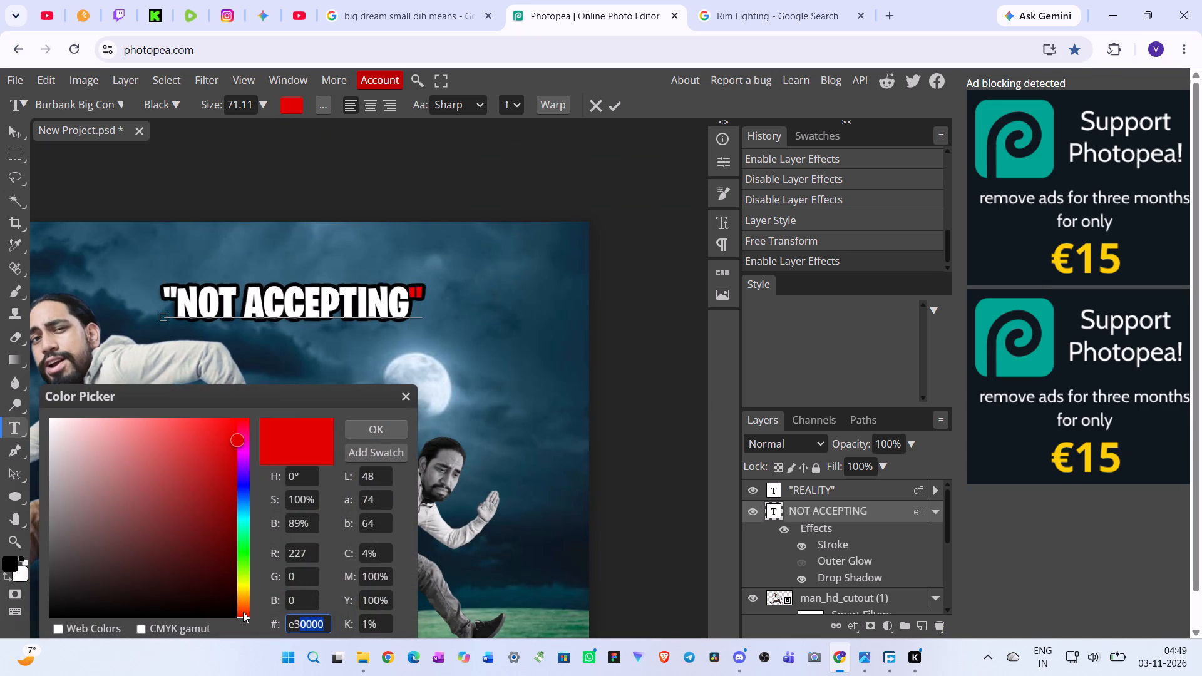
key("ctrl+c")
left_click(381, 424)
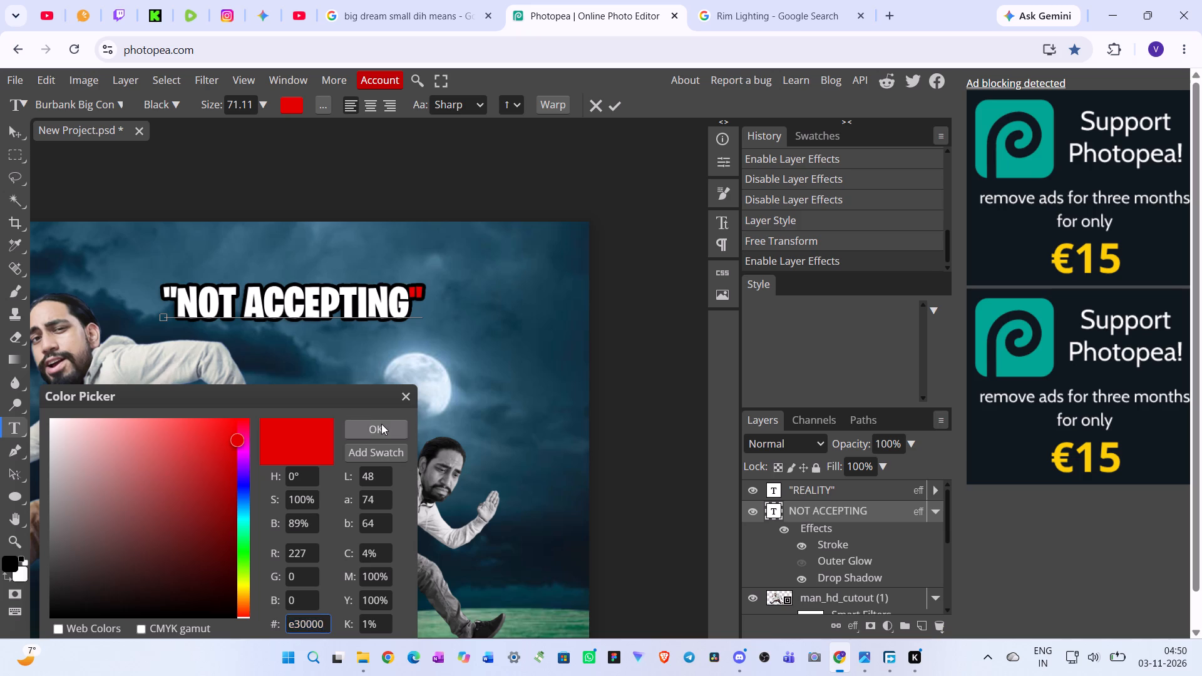
Color the title's opening quotation mark yellow, efd900, and copy that hex code.
left_click_drag(175, 295, 157, 295)
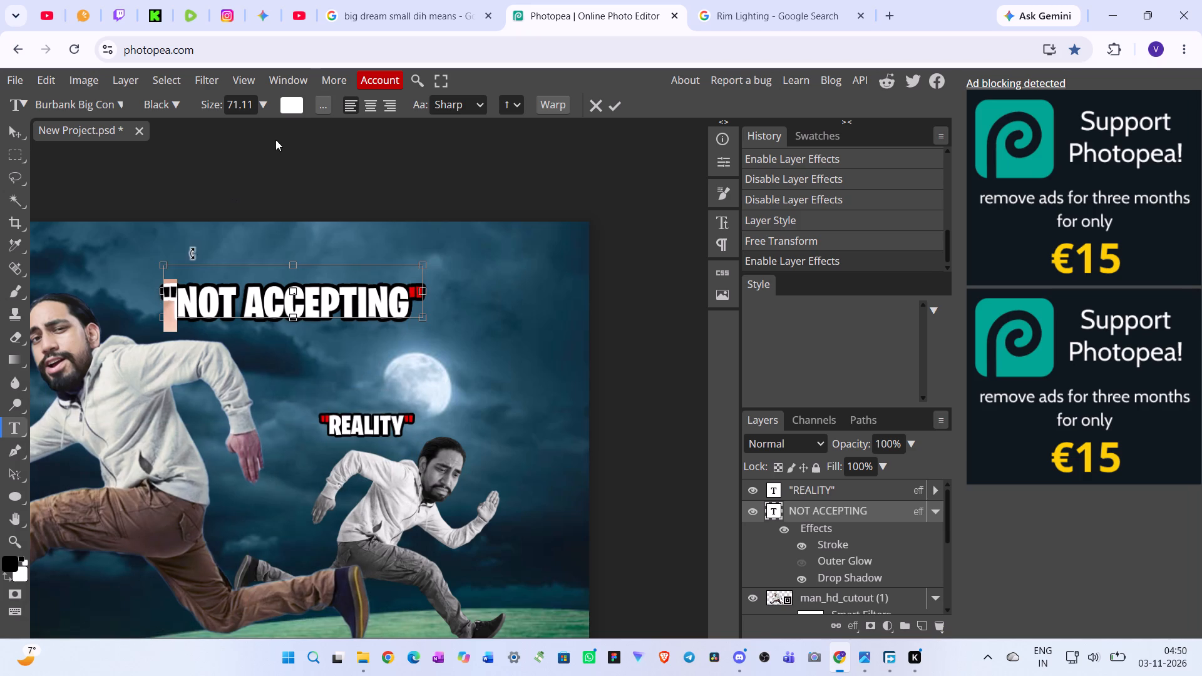
left_click(284, 116)
left_click(295, 105)
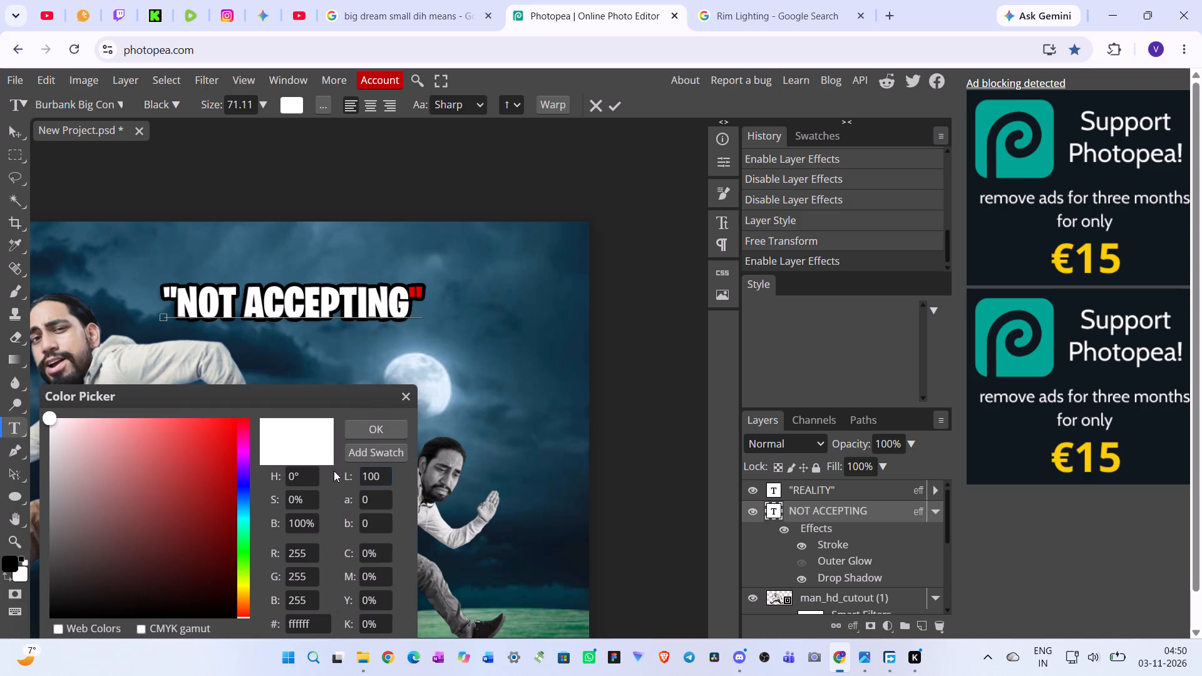
left_click(243, 587)
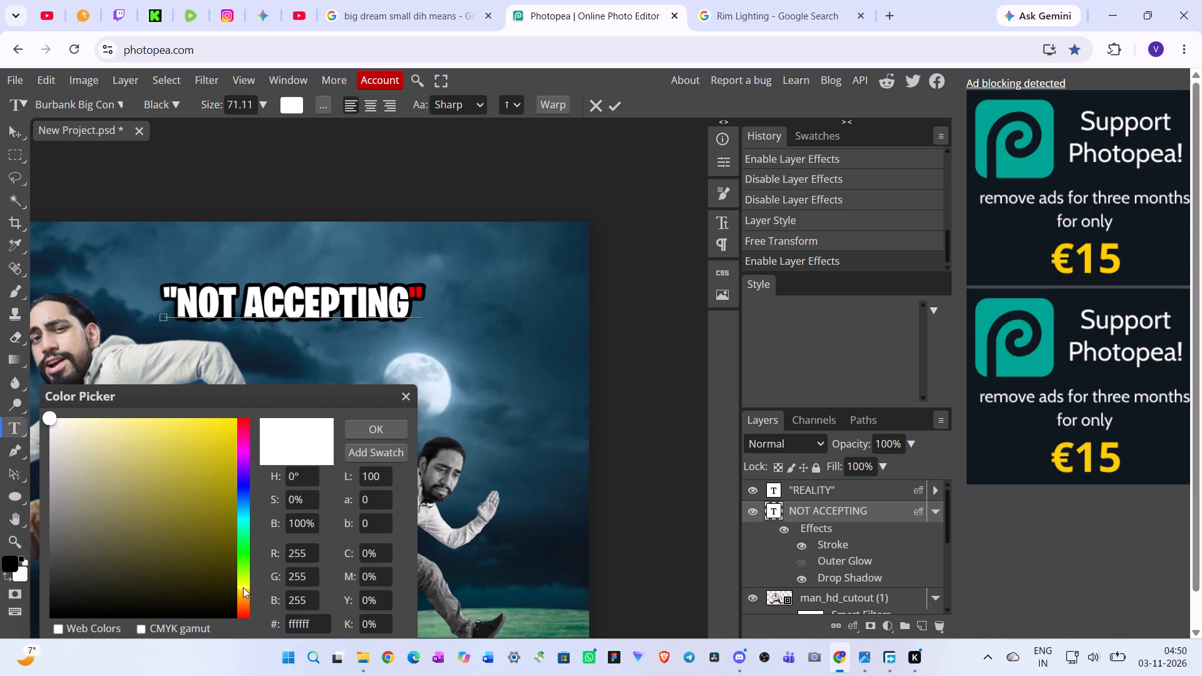
left_click(203, 474)
left_click_drag(203, 474, 250, 432)
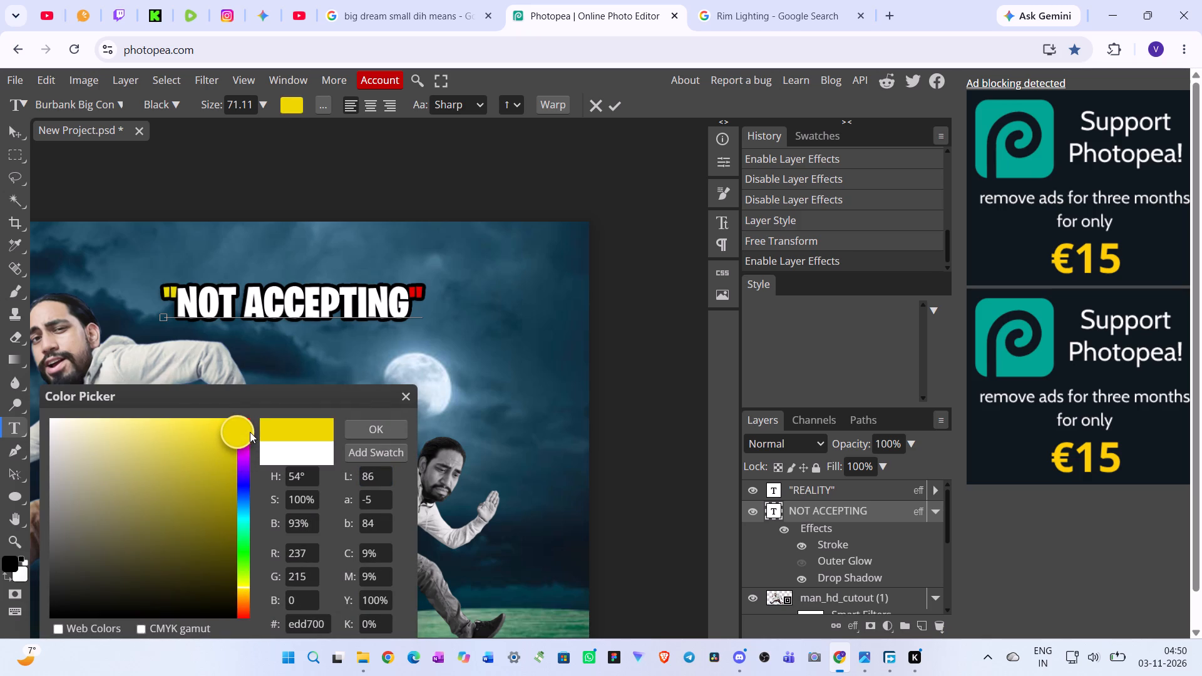
left_click_drag(250, 432, 257, 431)
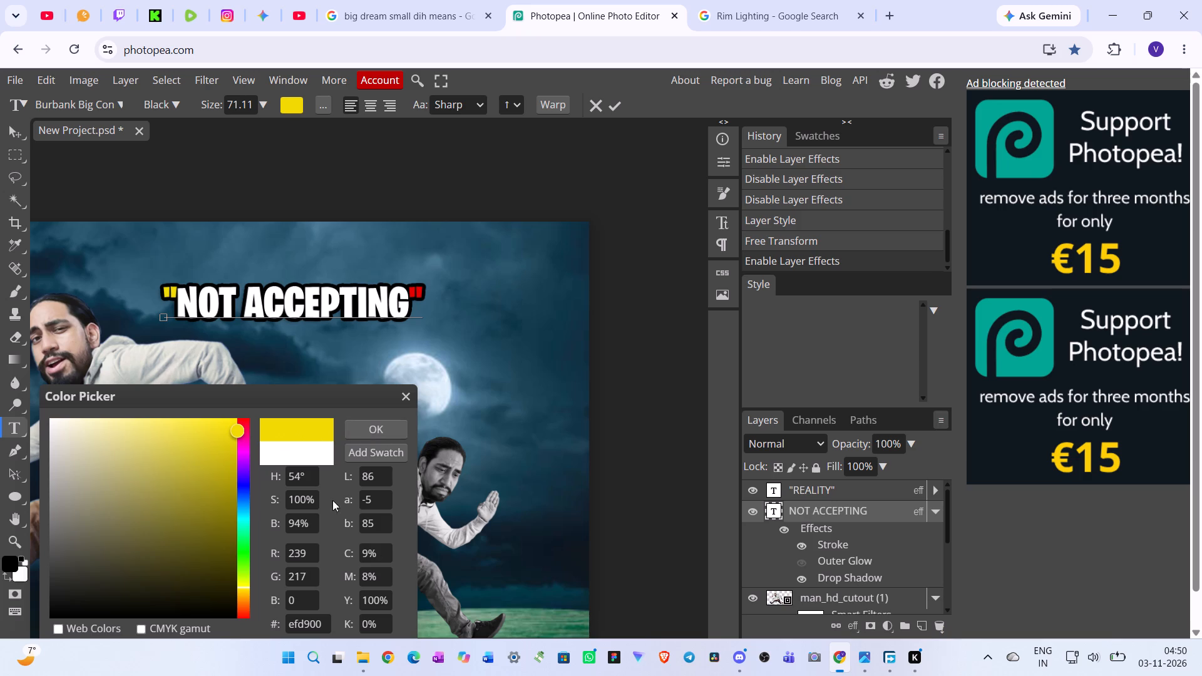
left_click_drag(328, 622, 270, 618)
key("ctrl+c")
left_click(389, 428)
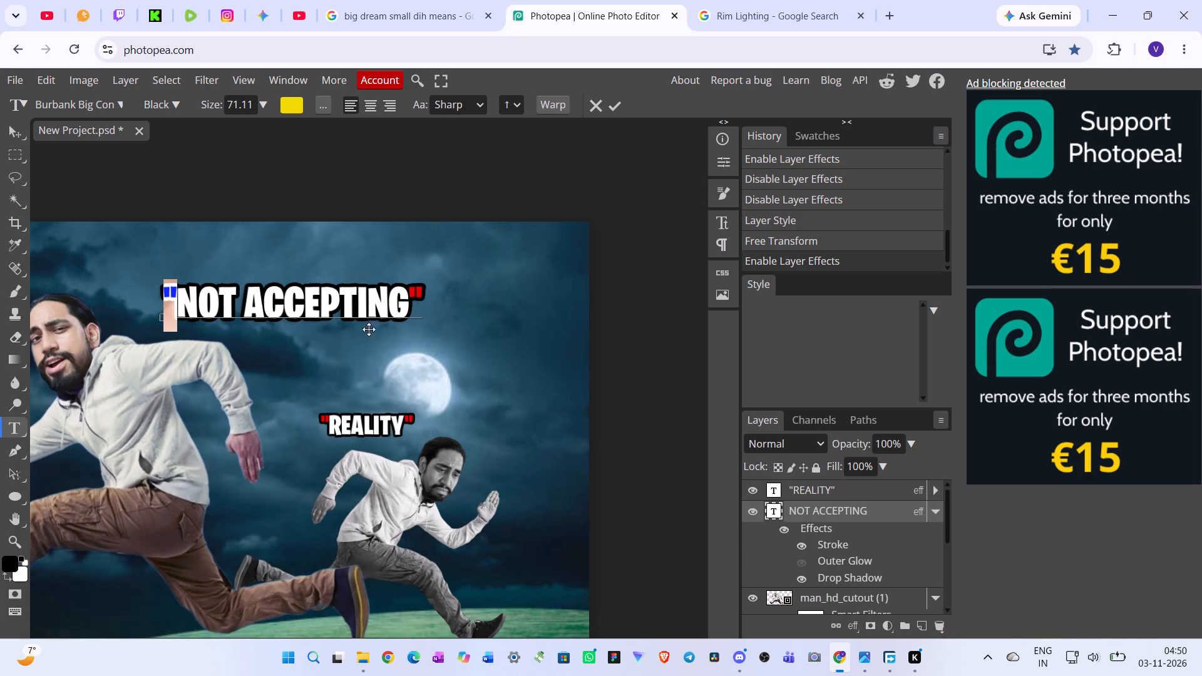
Set the title's closing quotation mark to the same yellow, efd900.
left_click_drag(409, 290, 436, 299)
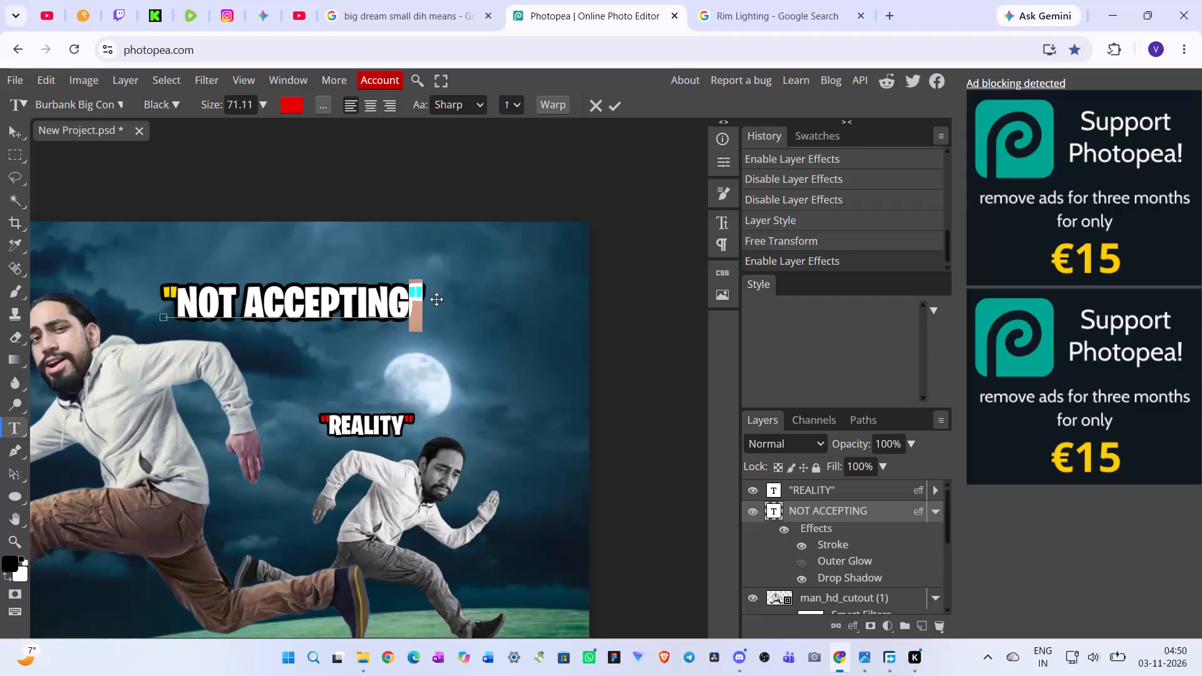
left_click(299, 106)
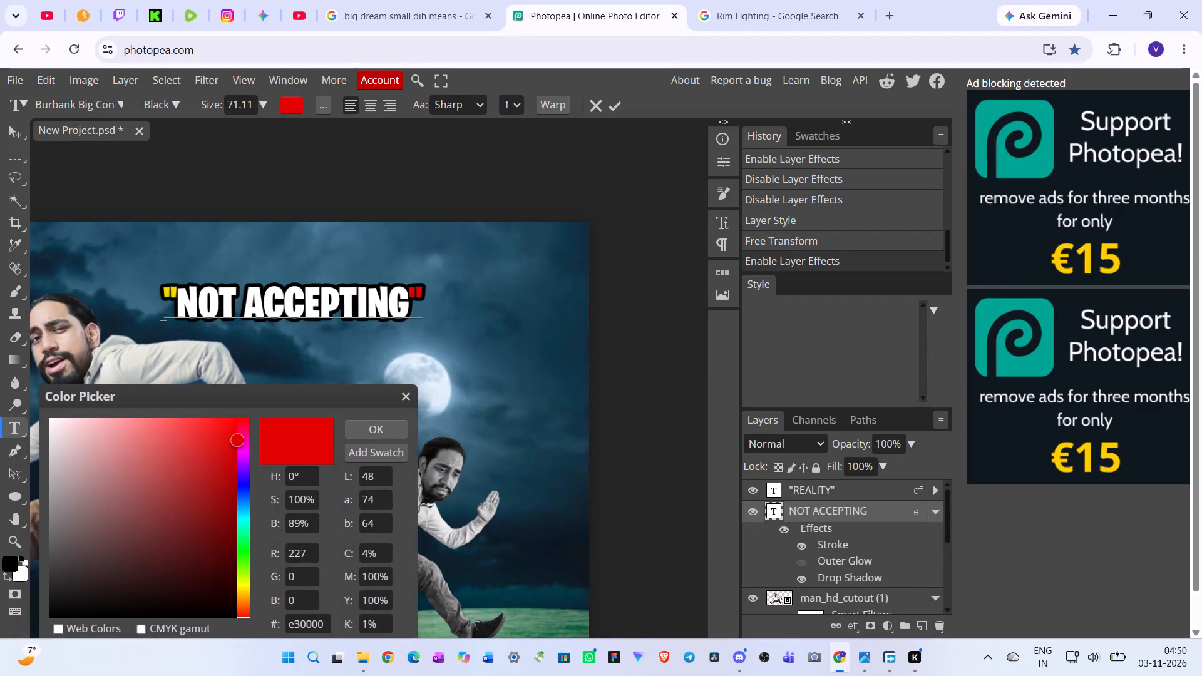
left_click_drag(325, 625, 254, 613)
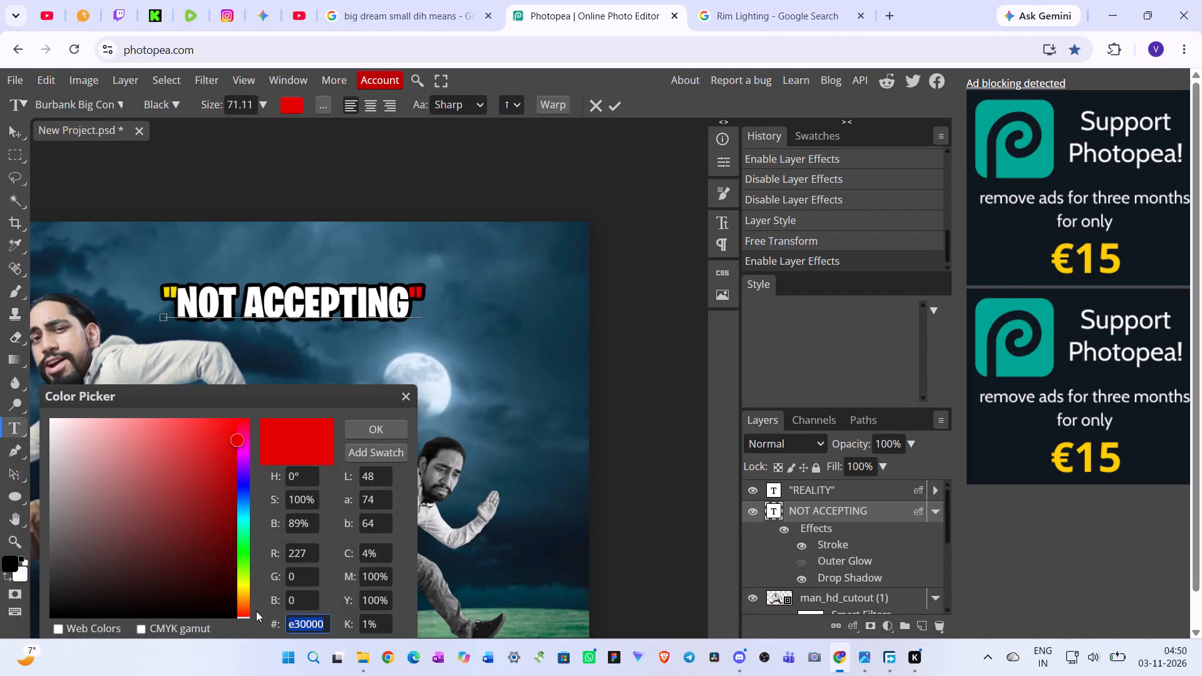
key("BackSpace")
key("ctrl+v")
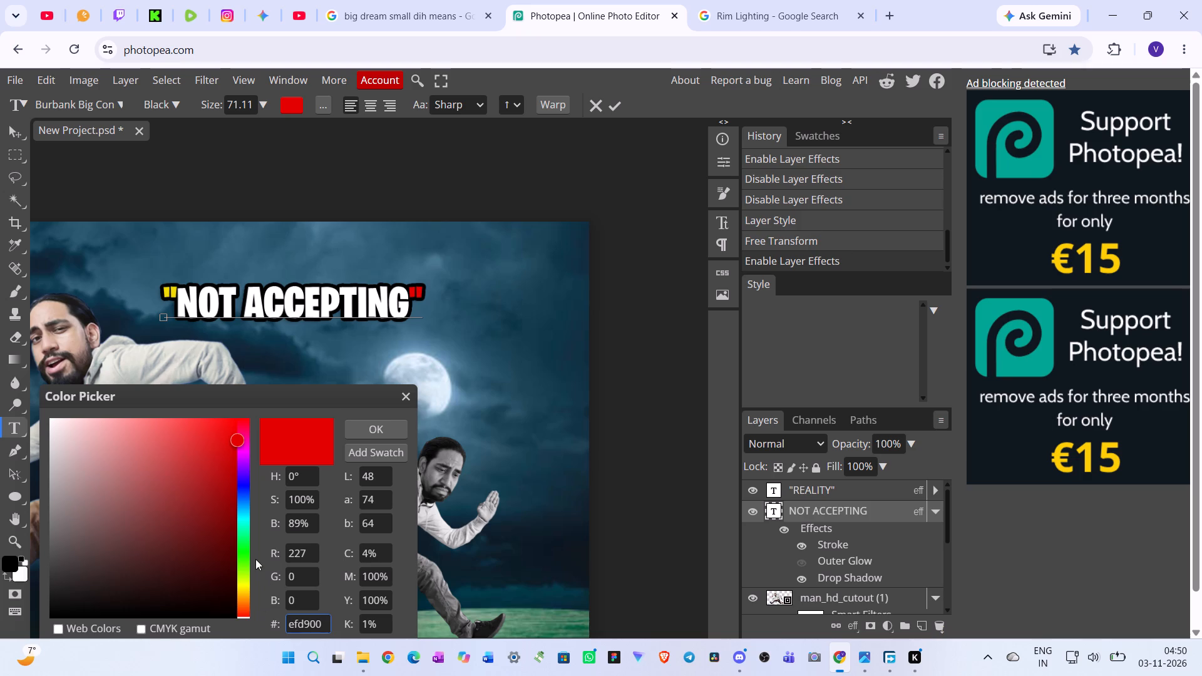
left_click(375, 427)
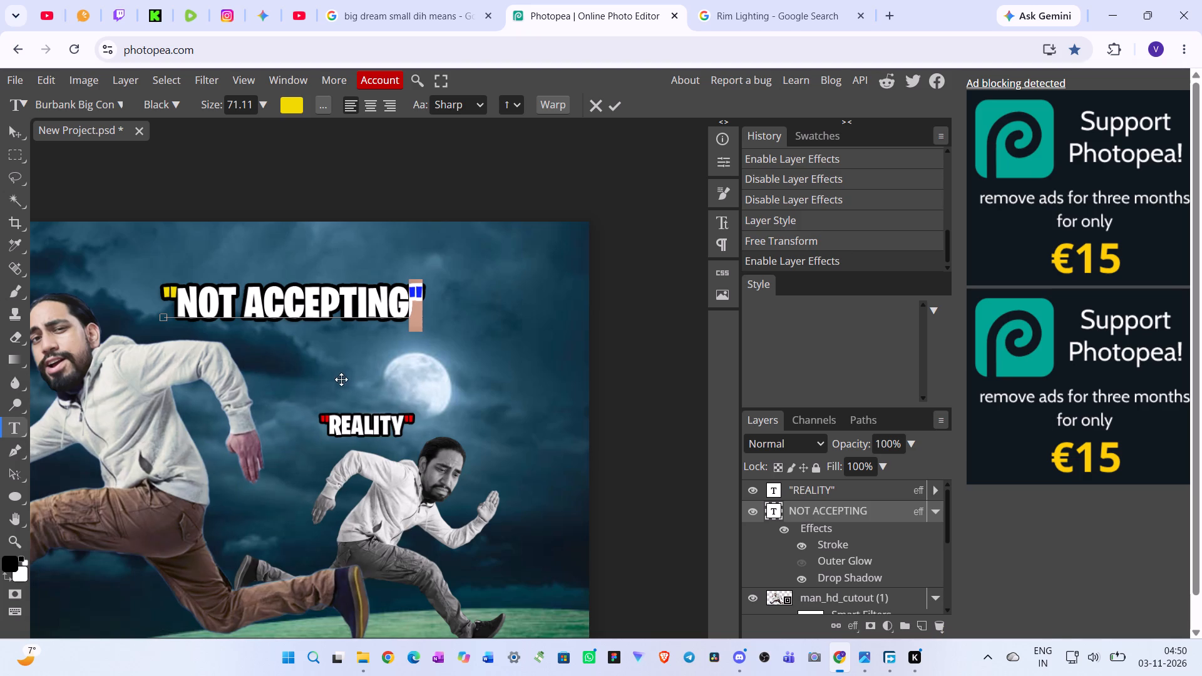
Recolor the title's closing quotation mark by sampling the opening mark's yellow, efd900, and commit the text edit.
left_click(285, 106)
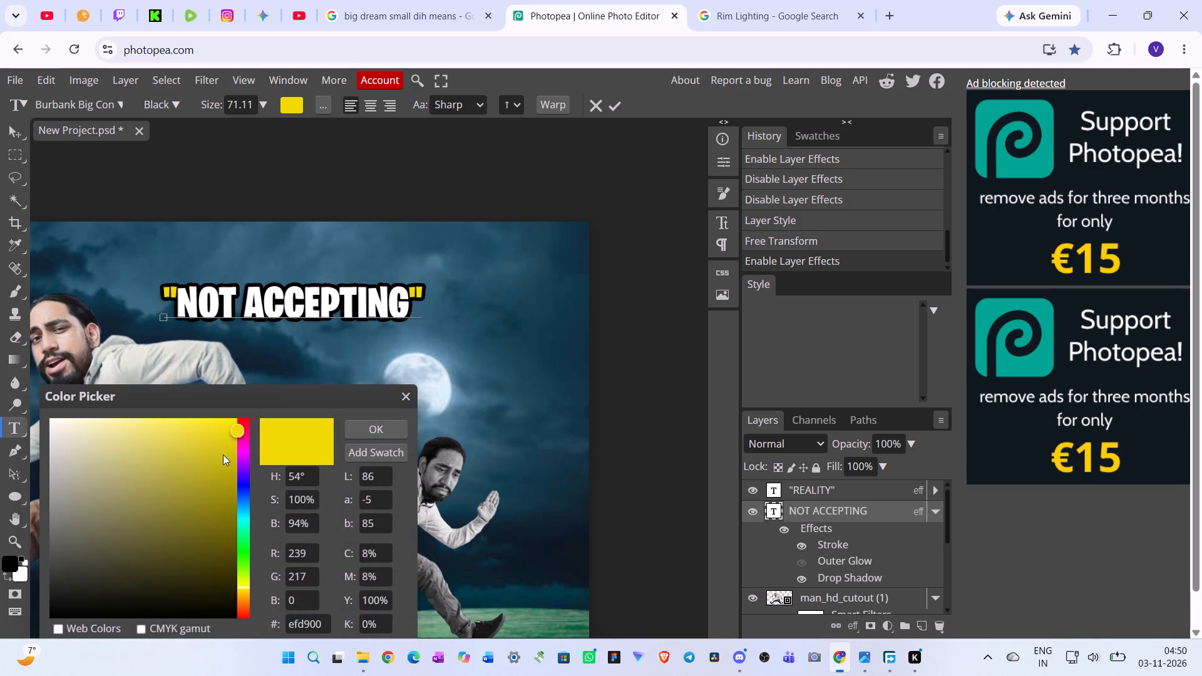
left_click(224, 441)
left_click_drag(224, 441, 235, 417)
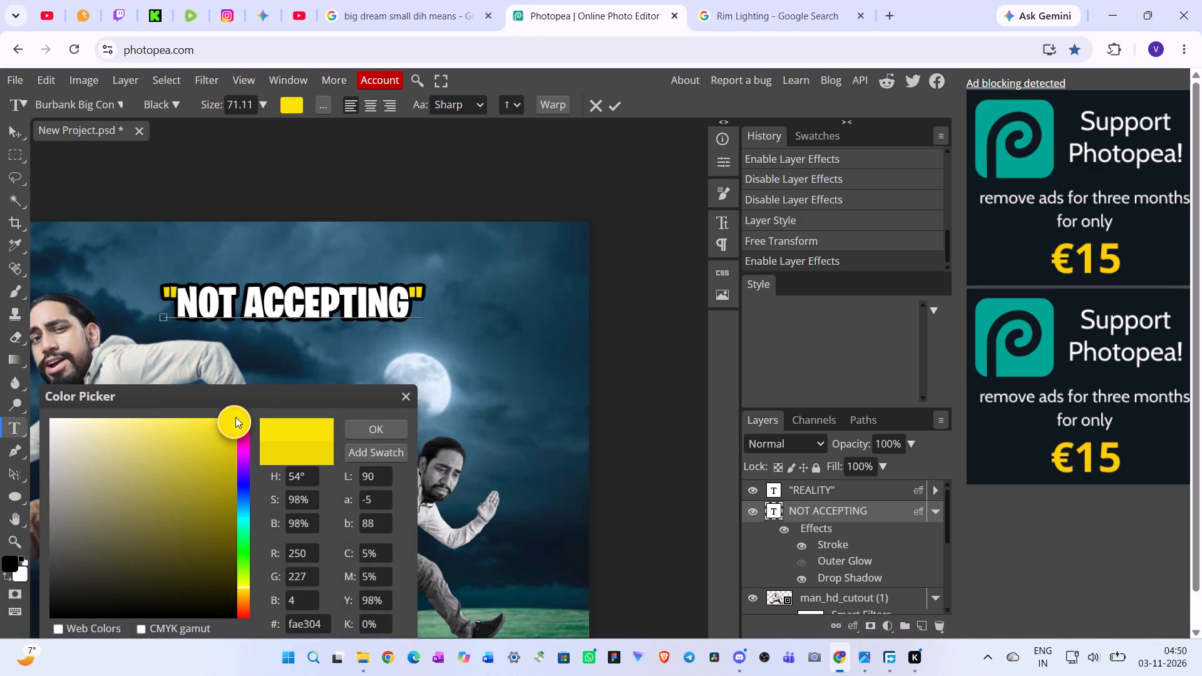
left_click_drag(235, 417, 261, 441)
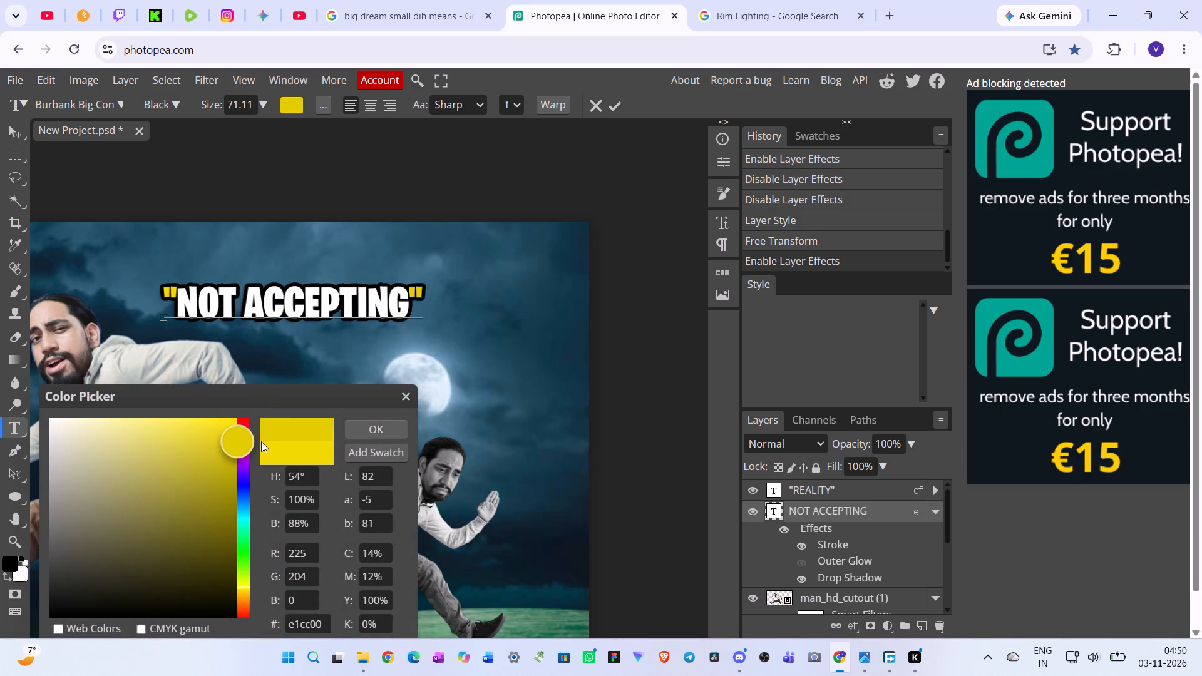
left_click_drag(261, 441, 278, 431)
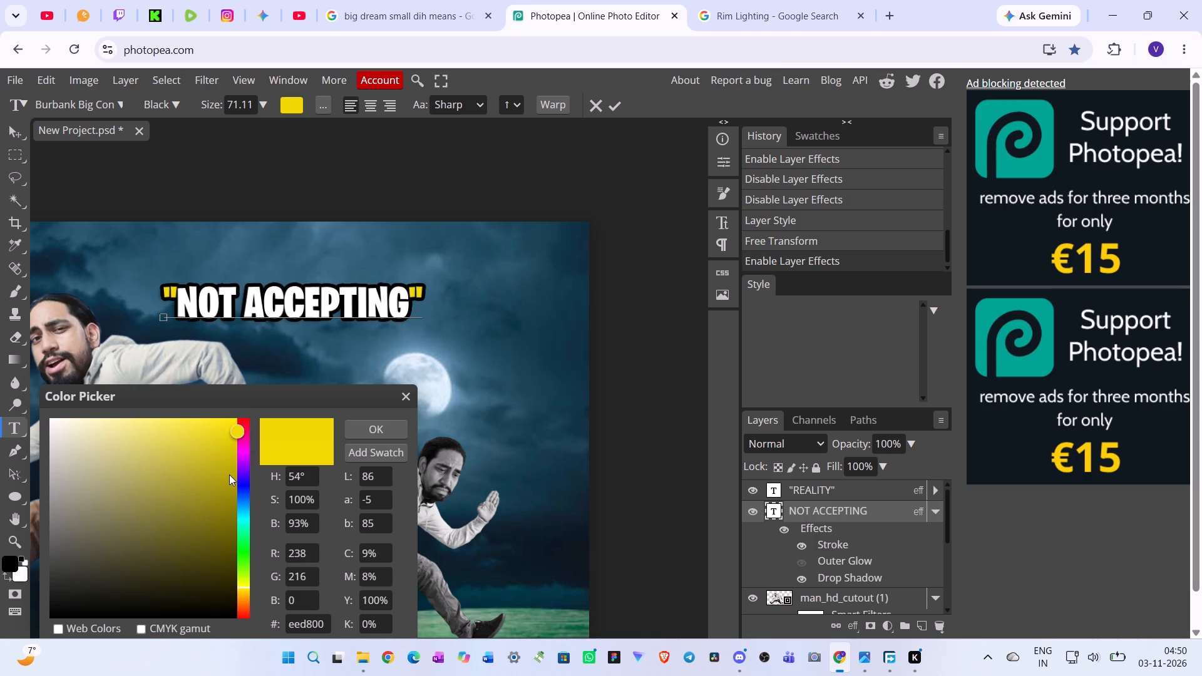
left_click(173, 292)
left_click(381, 432)
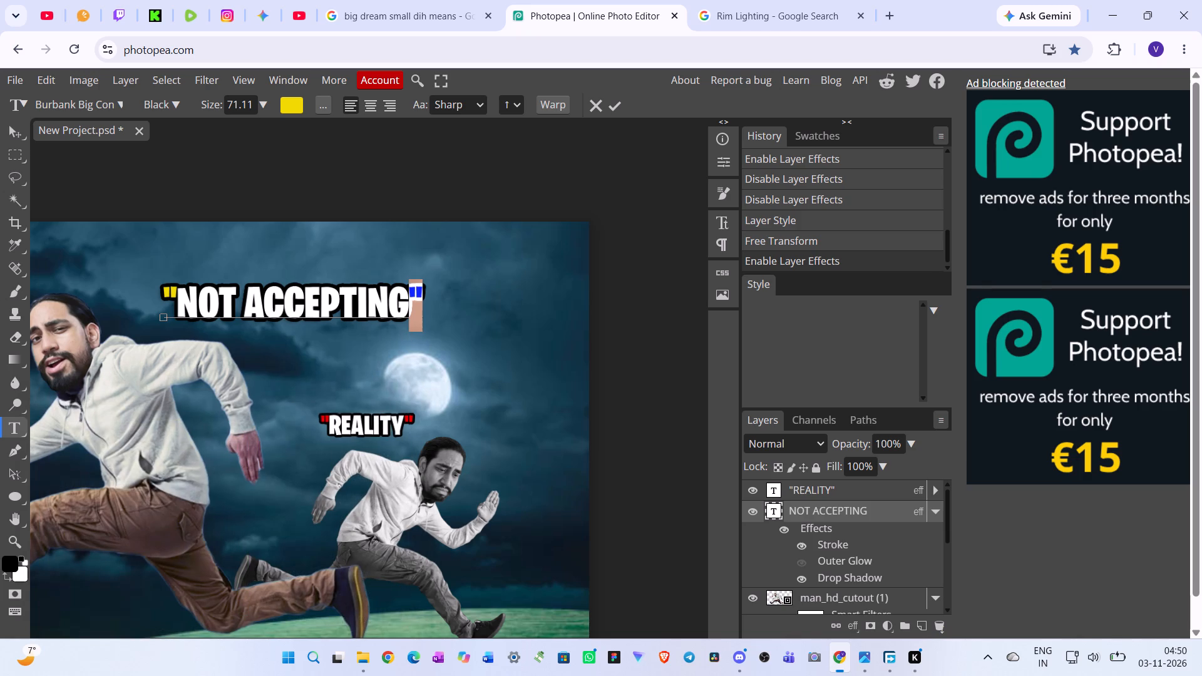
left_click(8, 130)
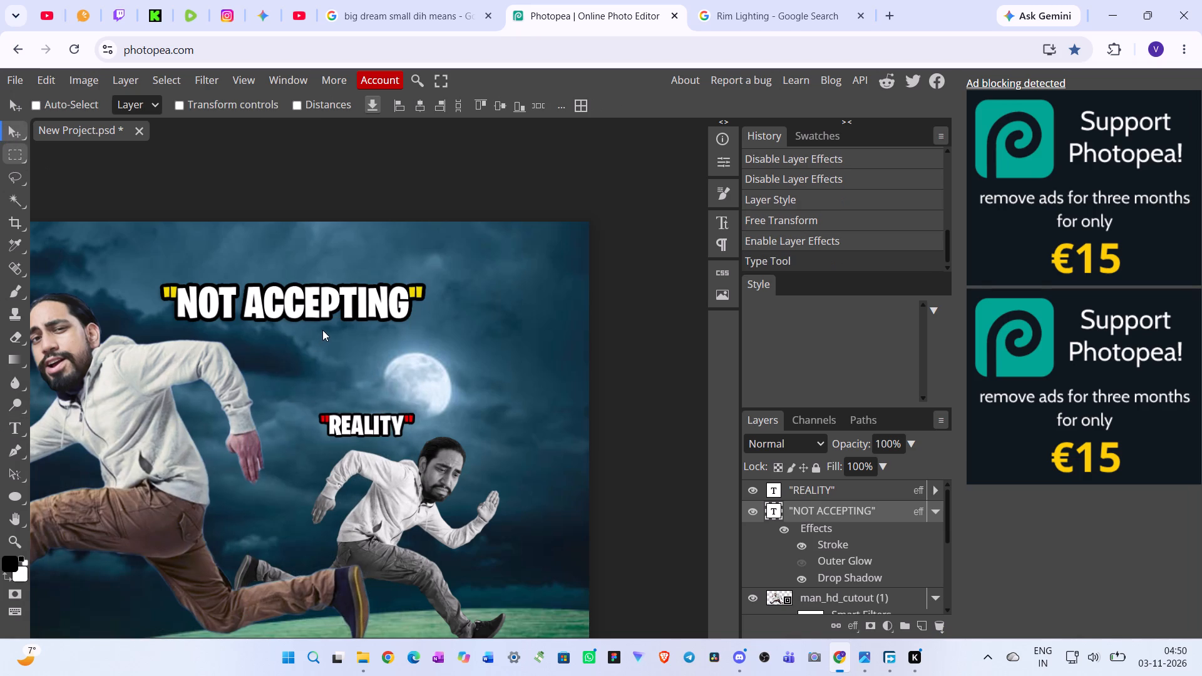
Examine the whole thumbnail, then the edges of the two running men up close.
scroll(474, 439, "down", 2, "ctrl")
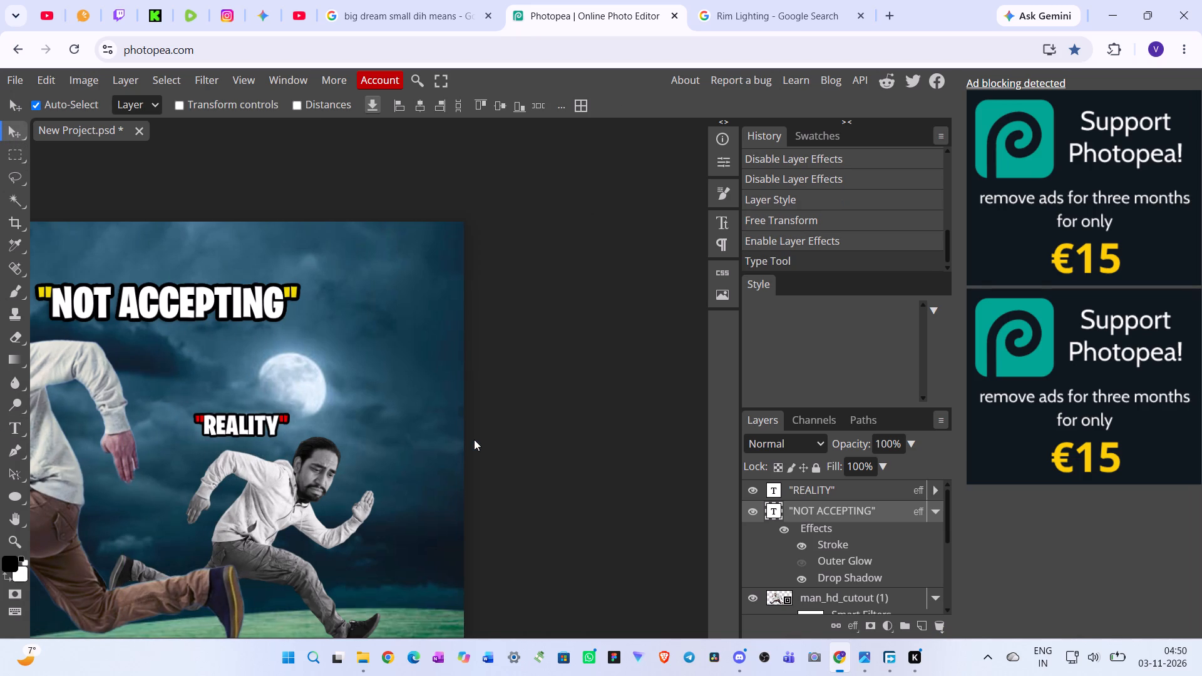
scroll(484, 446, "up", 2, "ctrl")
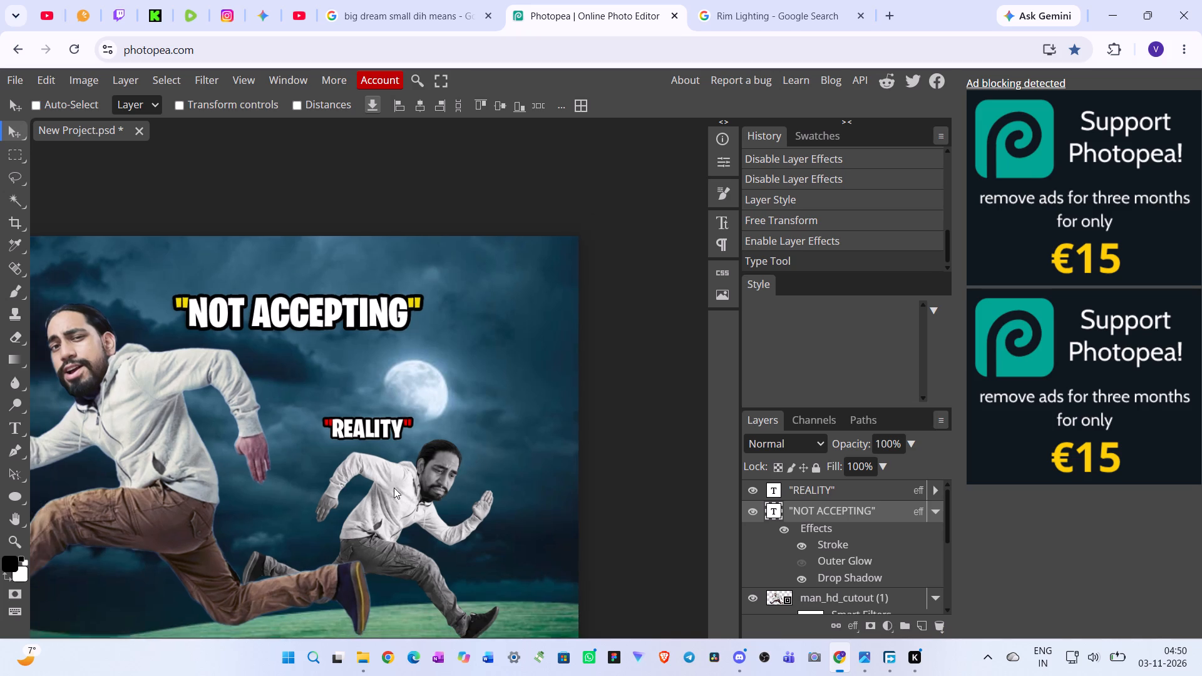
scroll(389, 489, "right", 1)
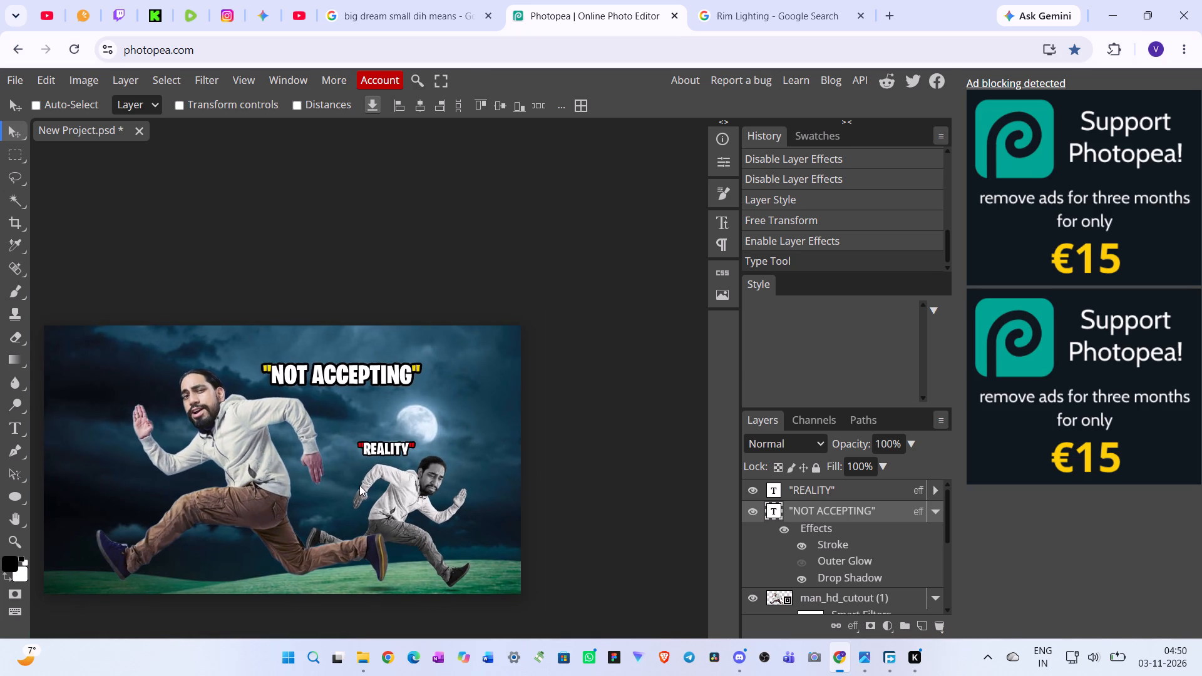
scroll(327, 478, "down", 1)
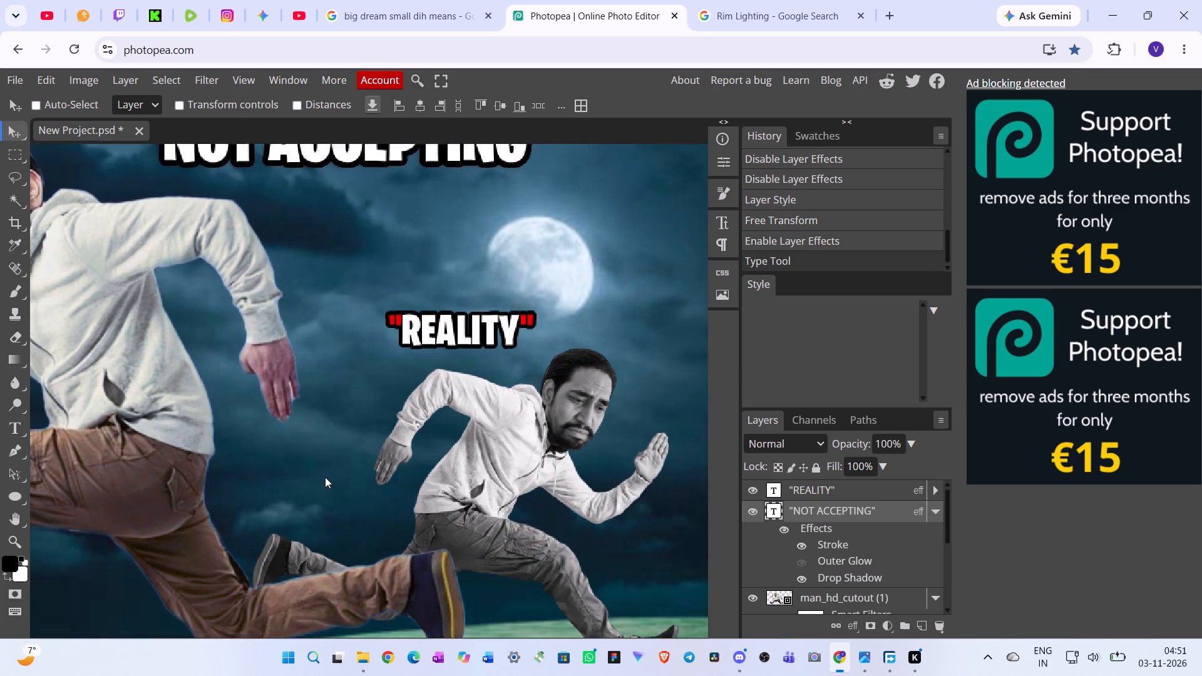
scroll(325, 477, "down", 2)
scroll(312, 474, "right", 1)
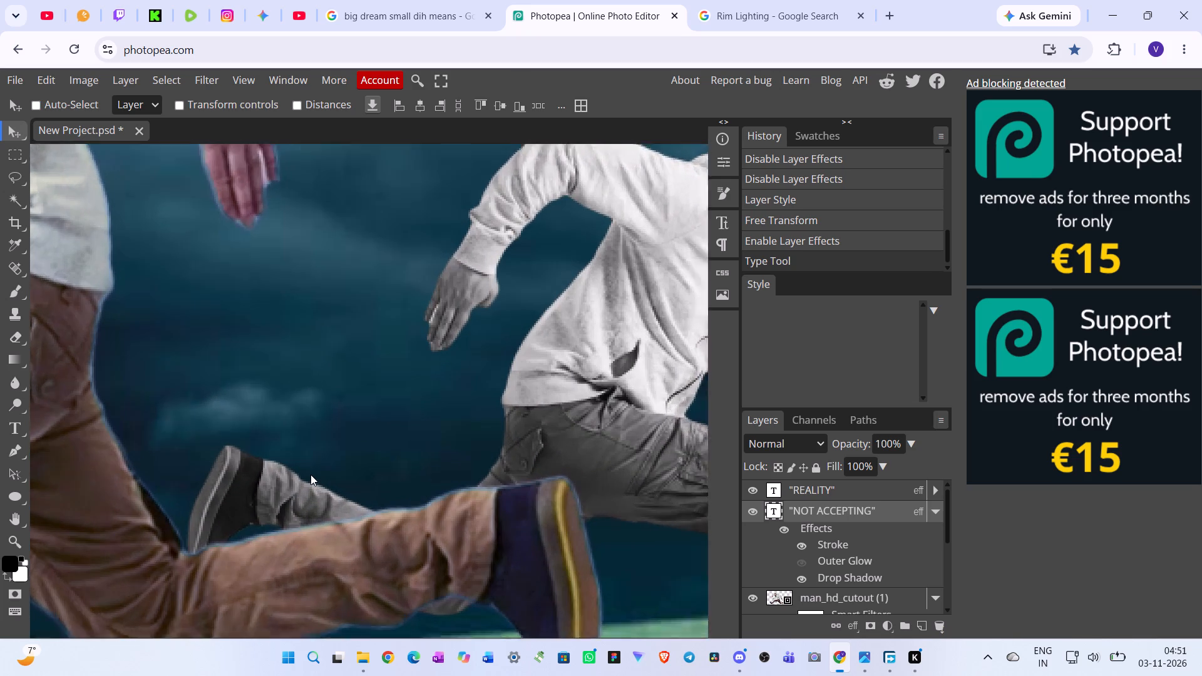
scroll(311, 474, "right", 1)
scroll(307, 473, "down", 1)
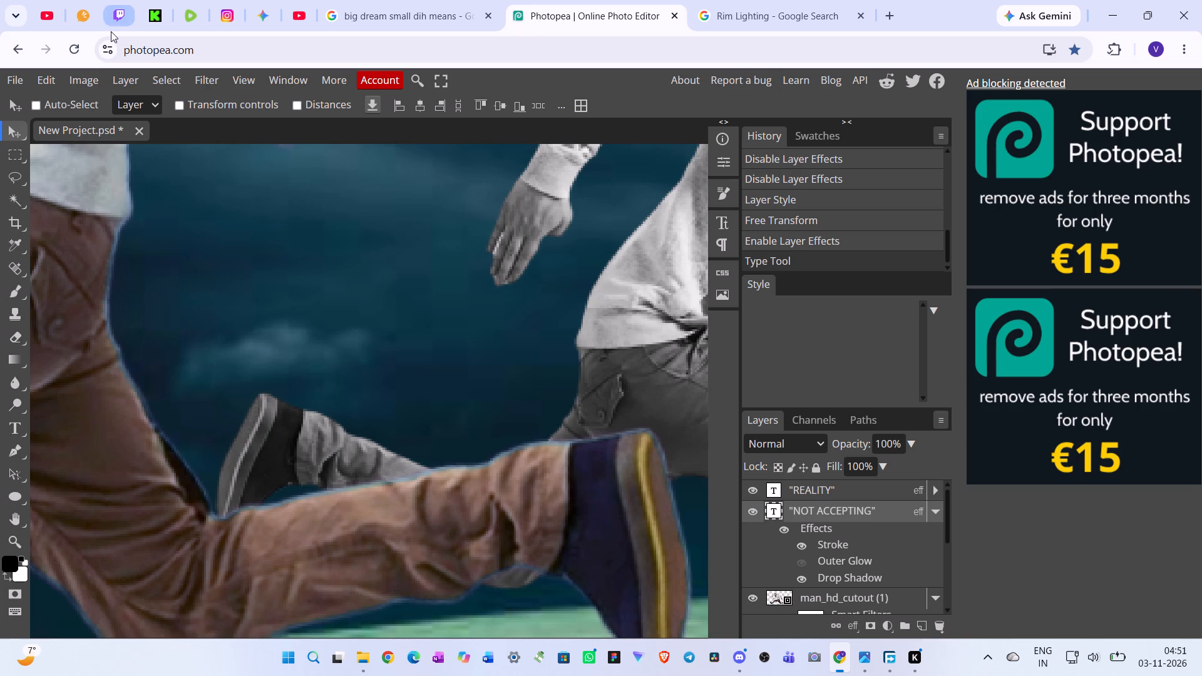
left_click(939, 512)
left_click(937, 533)
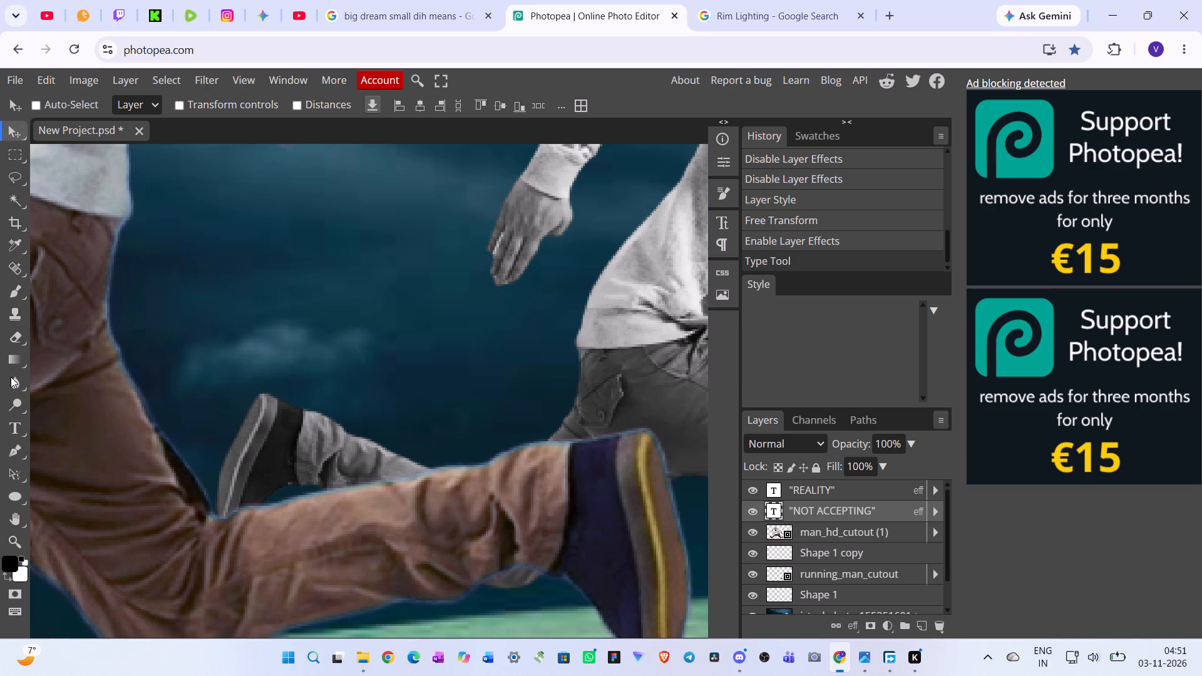
left_click(923, 627)
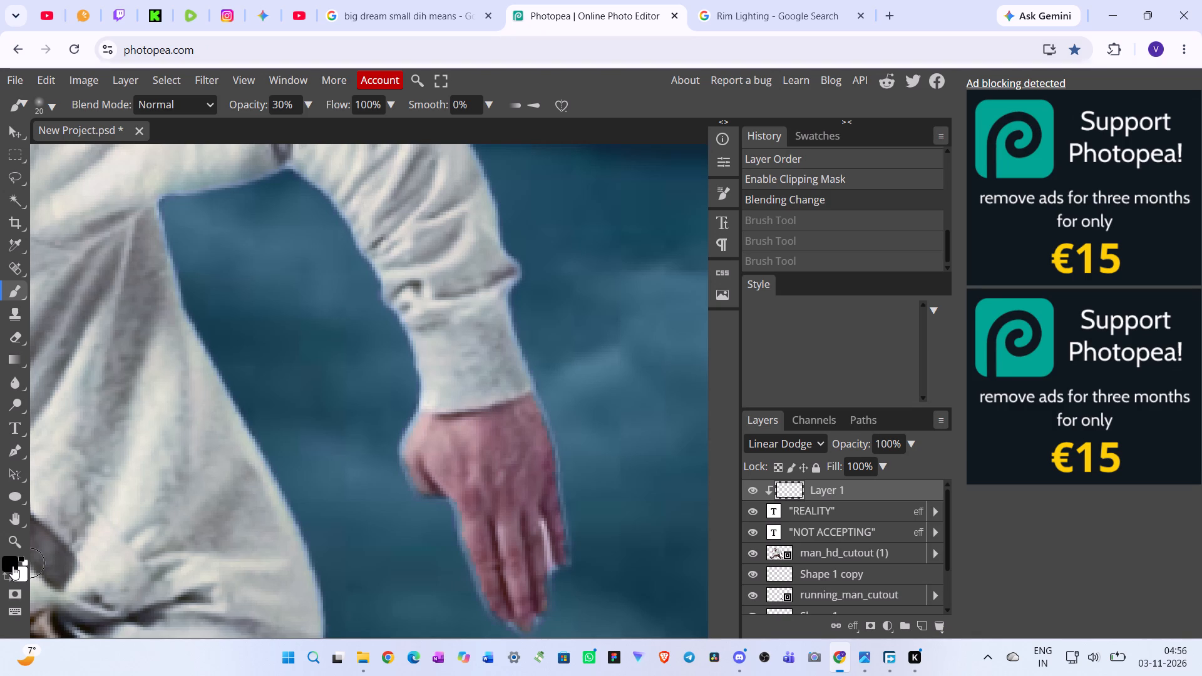
left_click(19, 576)
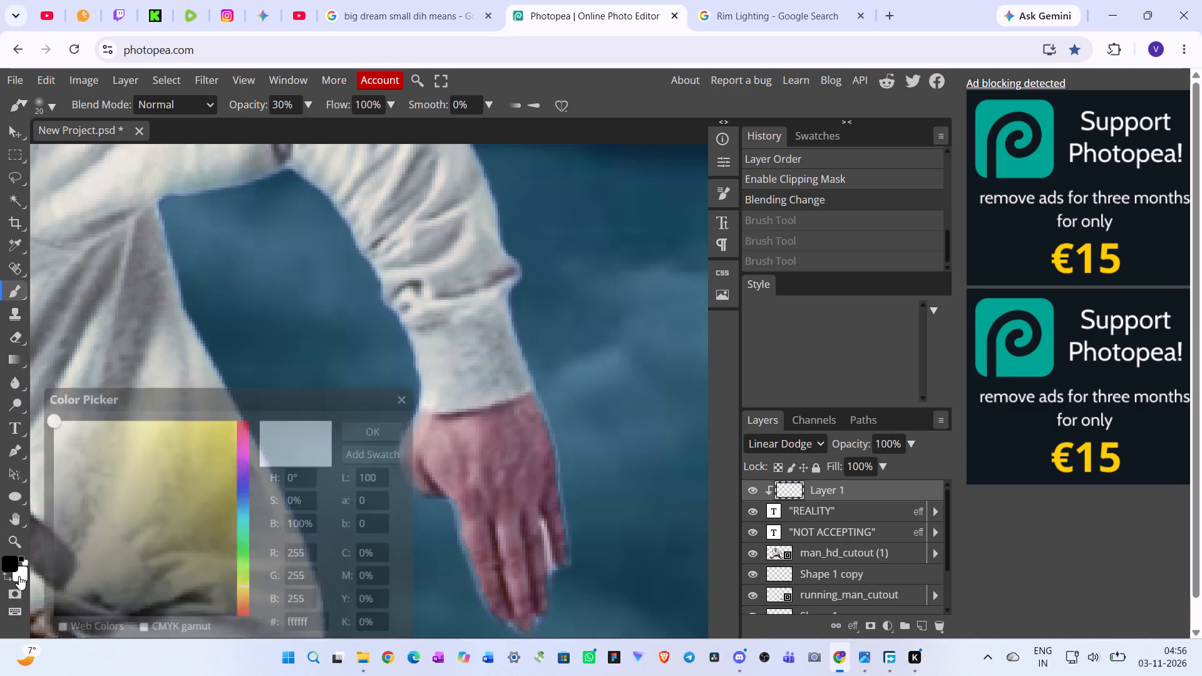
left_click_drag(316, 623, 277, 618)
key("BackSpace")
key("ctrl+v")
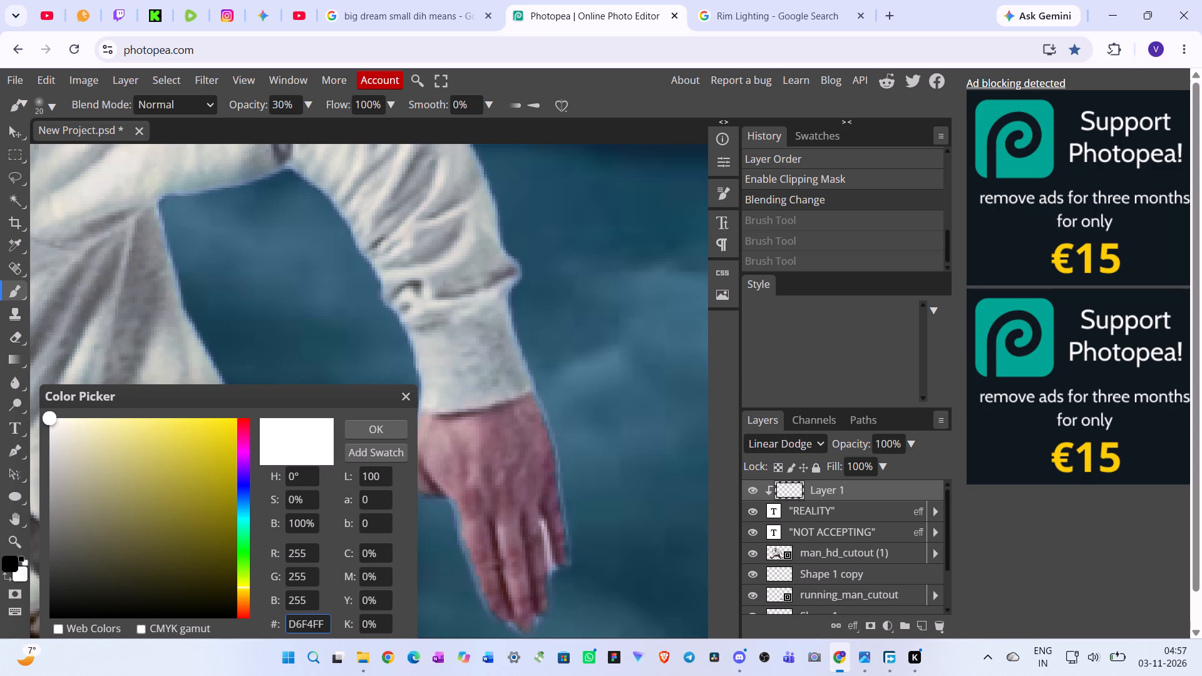
left_click(381, 431)
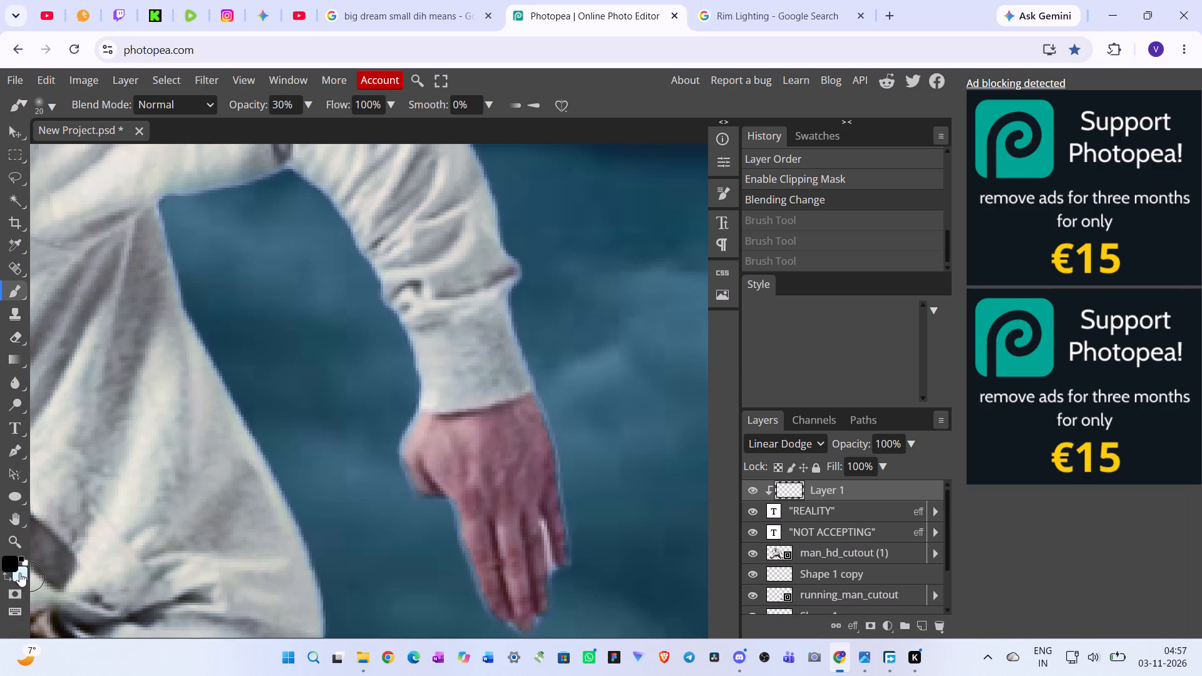
left_click(21, 578)
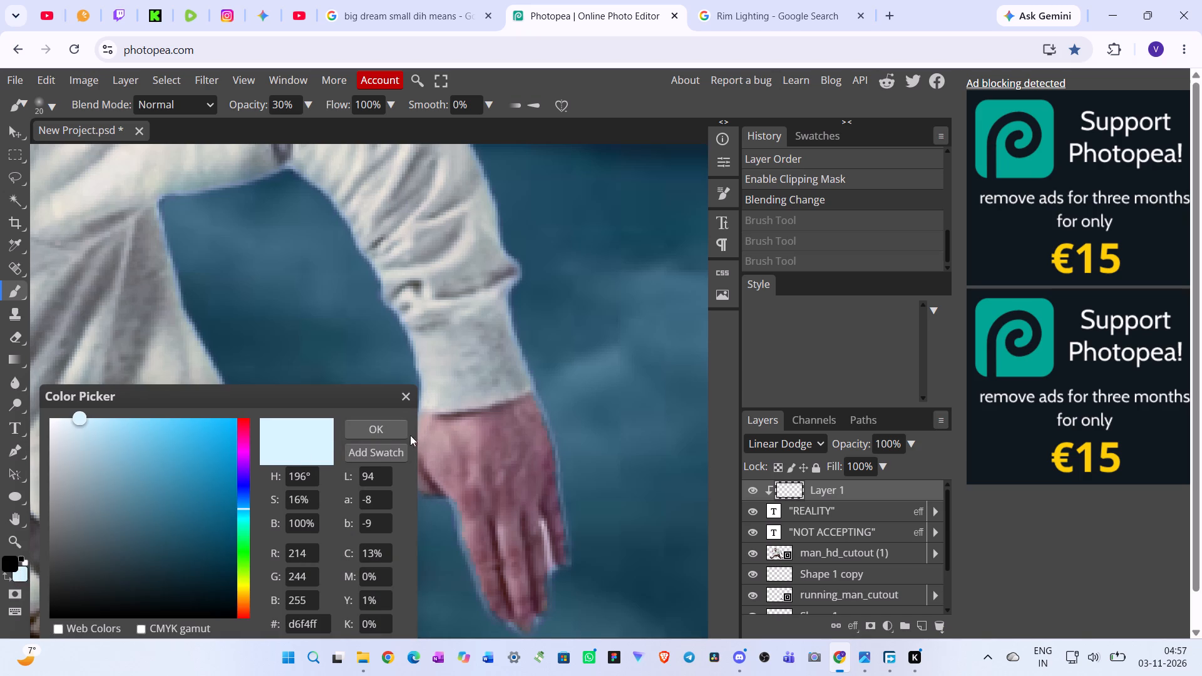
left_click(394, 429)
left_click(7, 576)
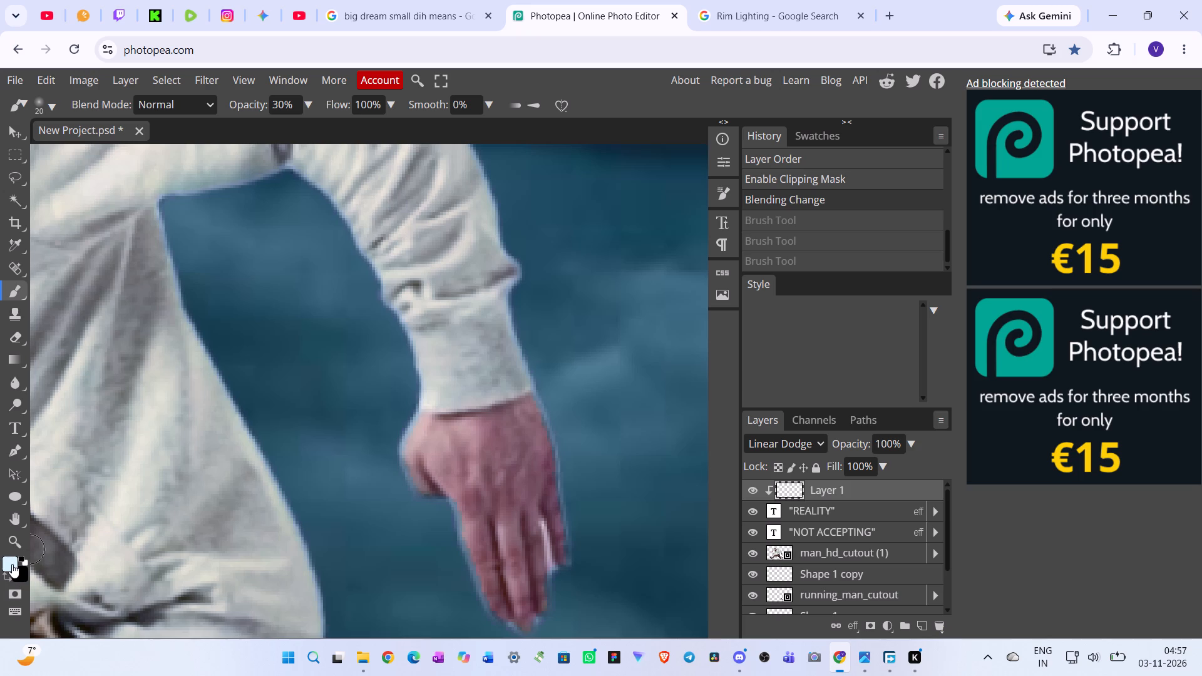
Brush the light cyan color along the outer edge of the colored runner's lowered hand and sleeve cuff.
left_click_drag(540, 386, 548, 404)
left_click_drag(548, 404, 565, 541)
left_click_drag(567, 557, 548, 467)
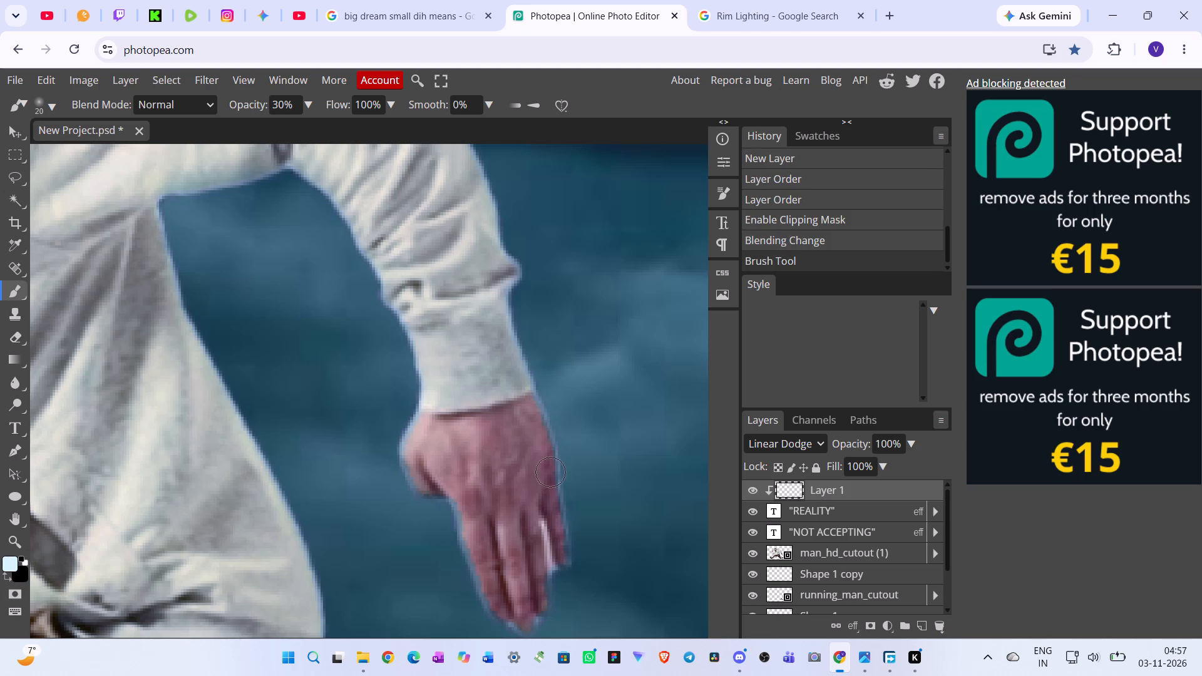
left_click_drag(548, 467, 510, 304)
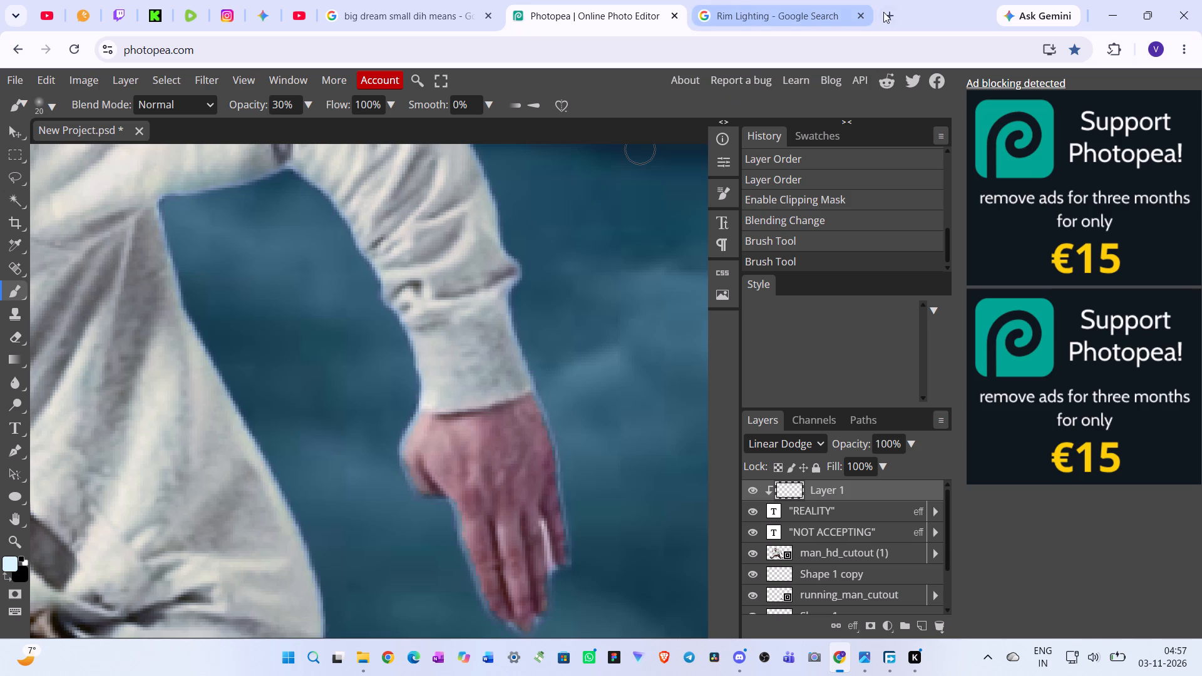
Check the brush presets and blend modes, keep the soft round brush in Normal mode, and brush the cuff and hand edge again.
left_click(58, 104)
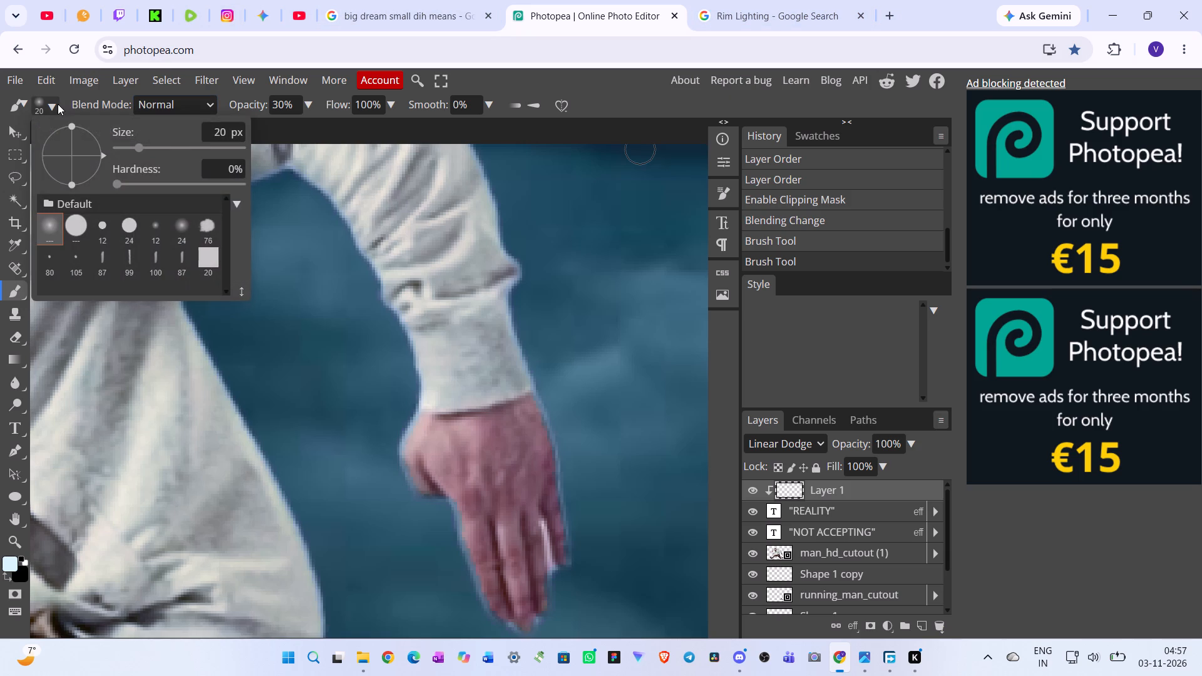
left_click(58, 104)
left_click(58, 104)
left_click(53, 228)
left_click(211, 104)
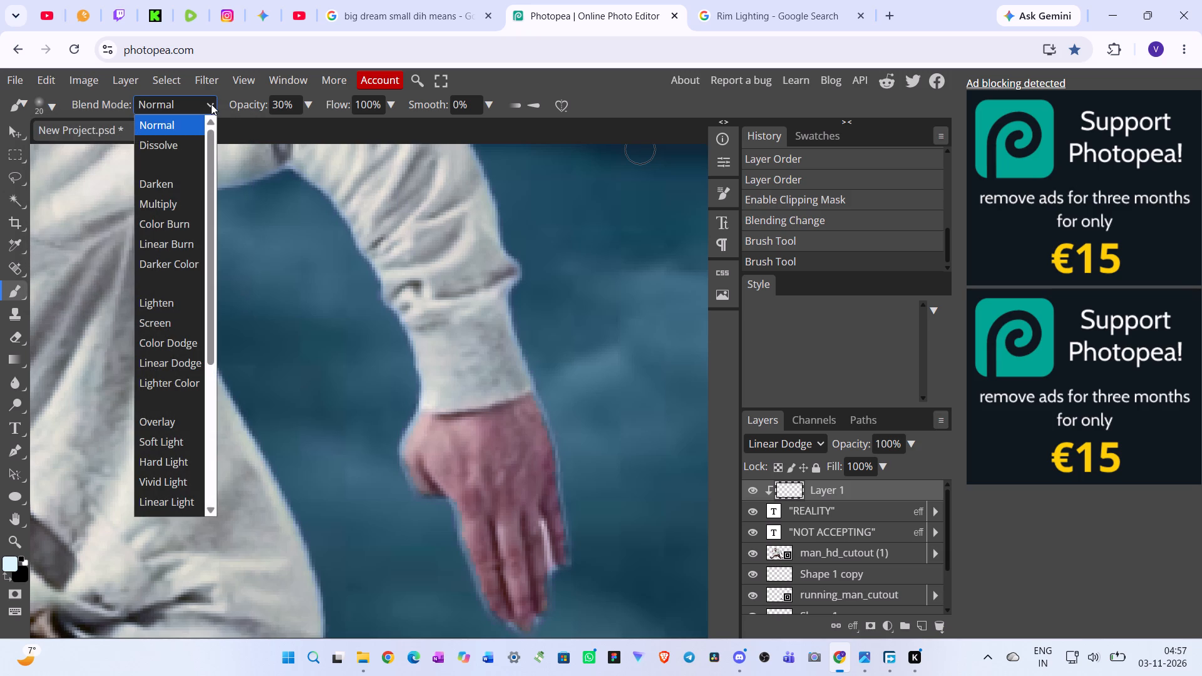
left_click(211, 104)
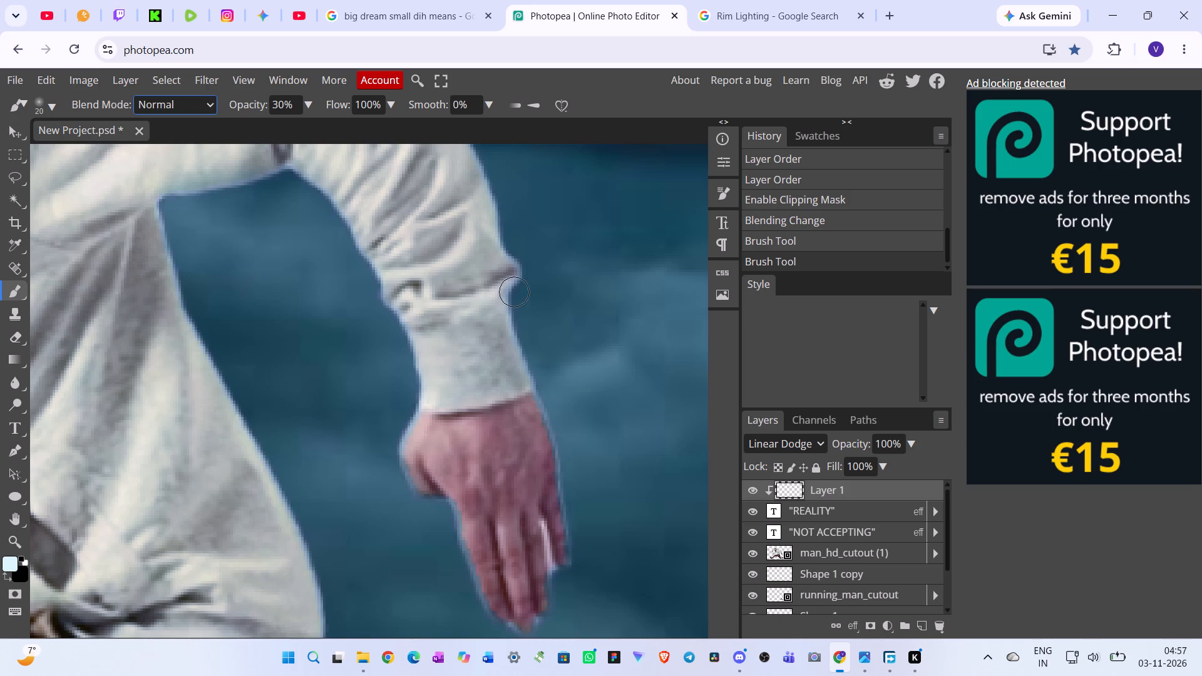
left_click_drag(513, 291, 559, 454)
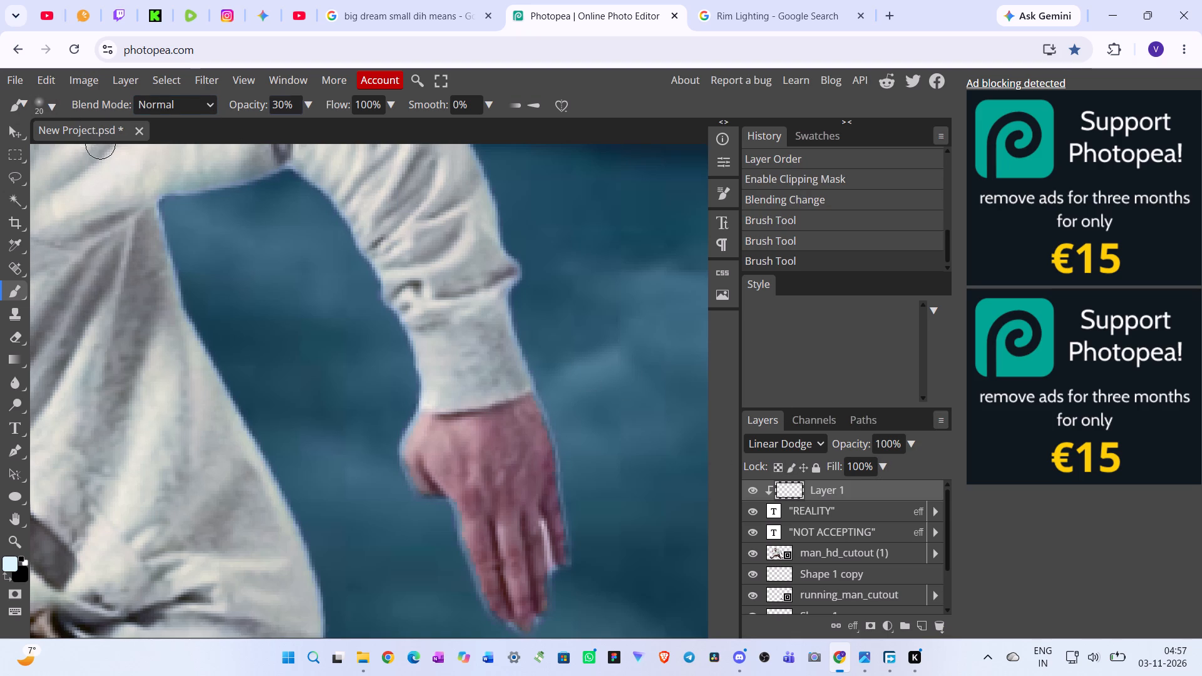
Set the brush opacity to 100% and brush over the runner's sleeve, lowered hand and the sky beside them.
left_click(307, 105)
left_click_drag(249, 125, 540, 179)
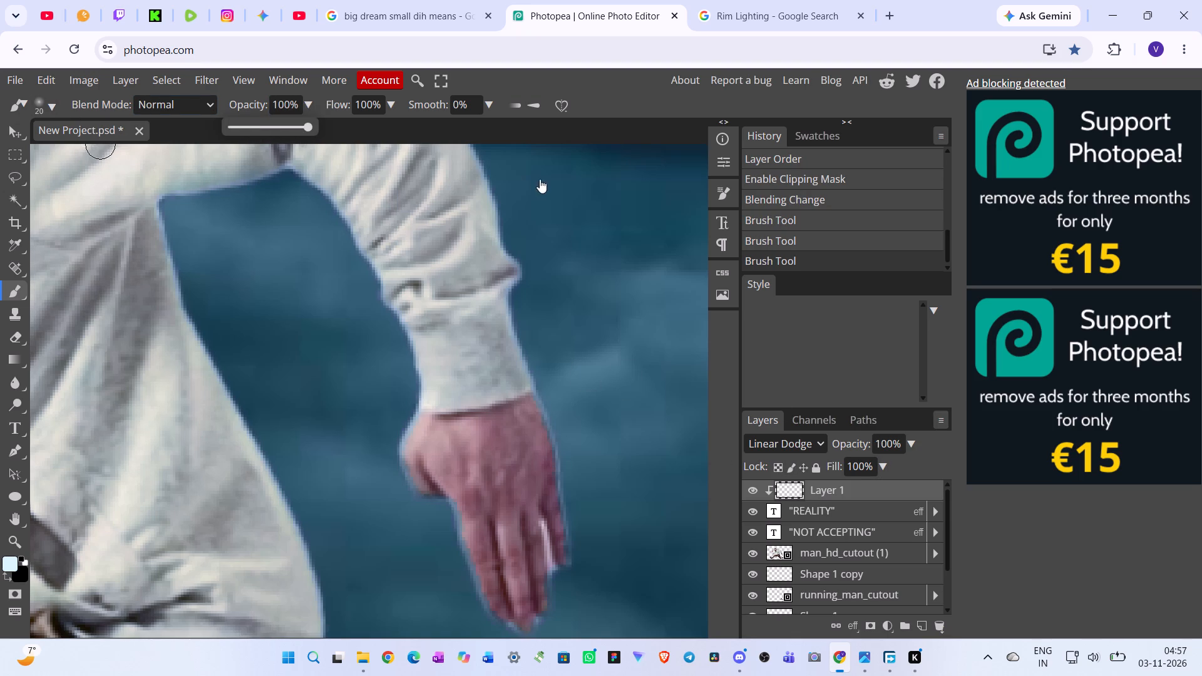
left_click_drag(540, 179, 540, 179)
left_click_drag(468, 253, 539, 457)
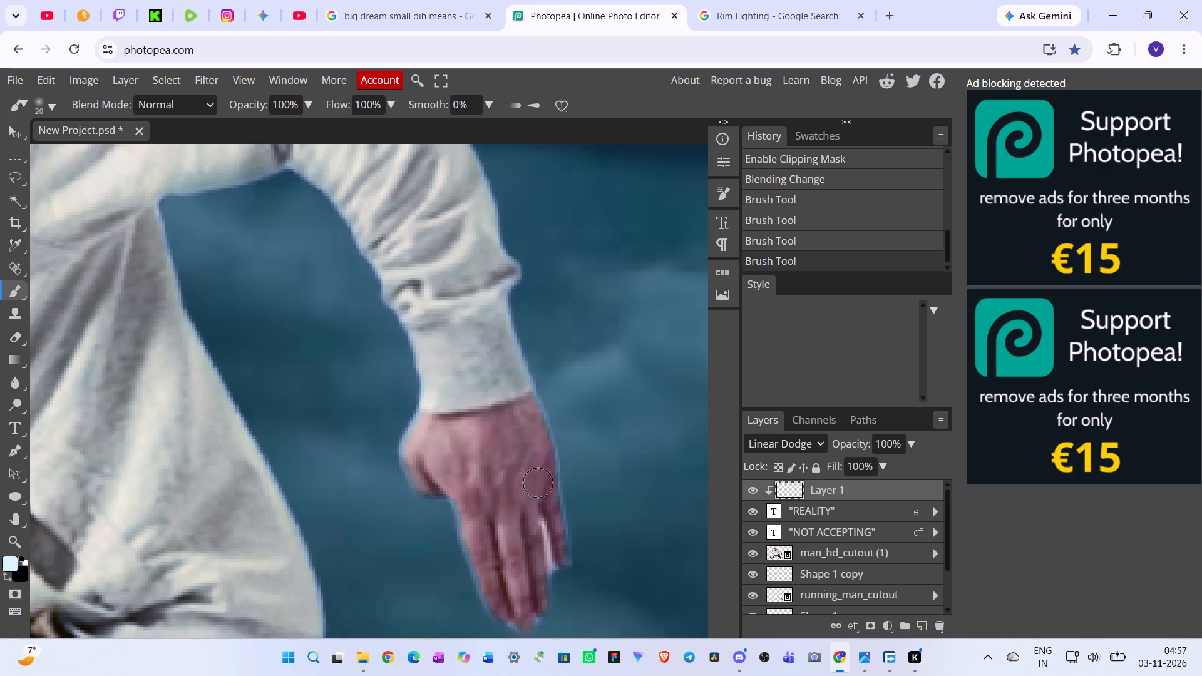
left_click_drag(559, 520, 570, 469)
left_click_drag(570, 469, 558, 433)
left_click_drag(625, 330, 632, 317)
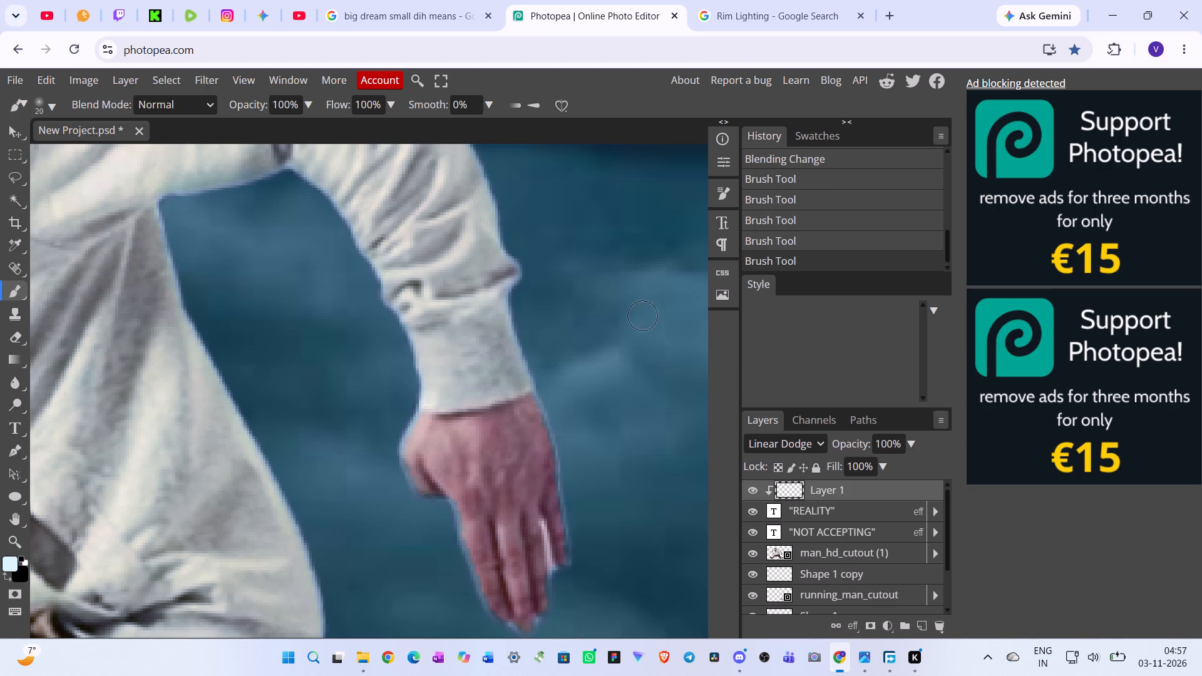
left_click_drag(632, 317, 604, 334)
left_click_drag(604, 305, 622, 328)
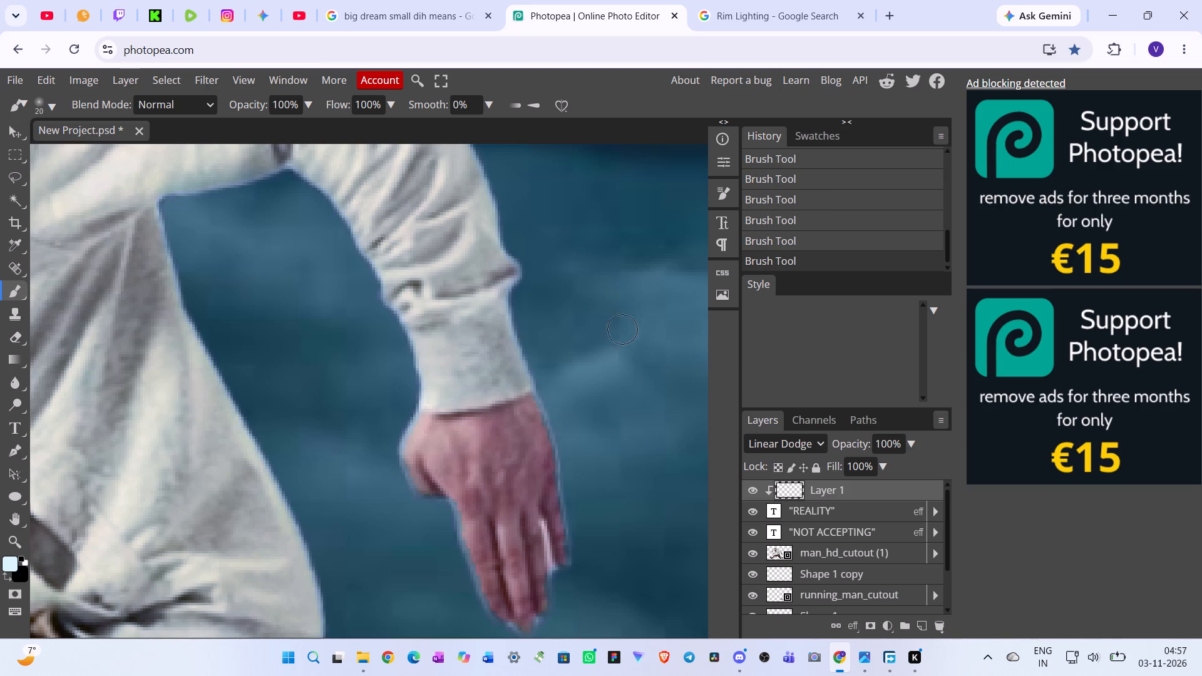
left_click_drag(622, 328, 677, 416)
Enlarge the brush to 2000 px and paint a stroke over the runner's cuff and lowered hand.
right_click_drag(622, 364, 624, 459)
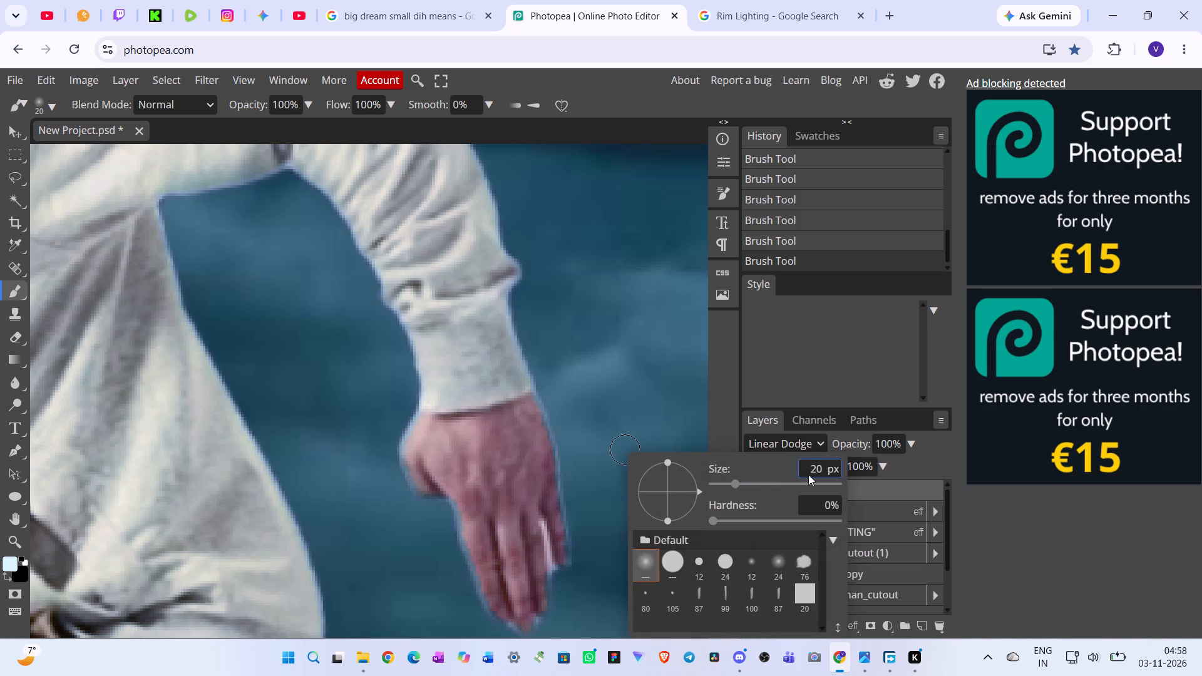
left_click_drag(737, 484, 882, 508)
left_click_drag(481, 338, 503, 417)
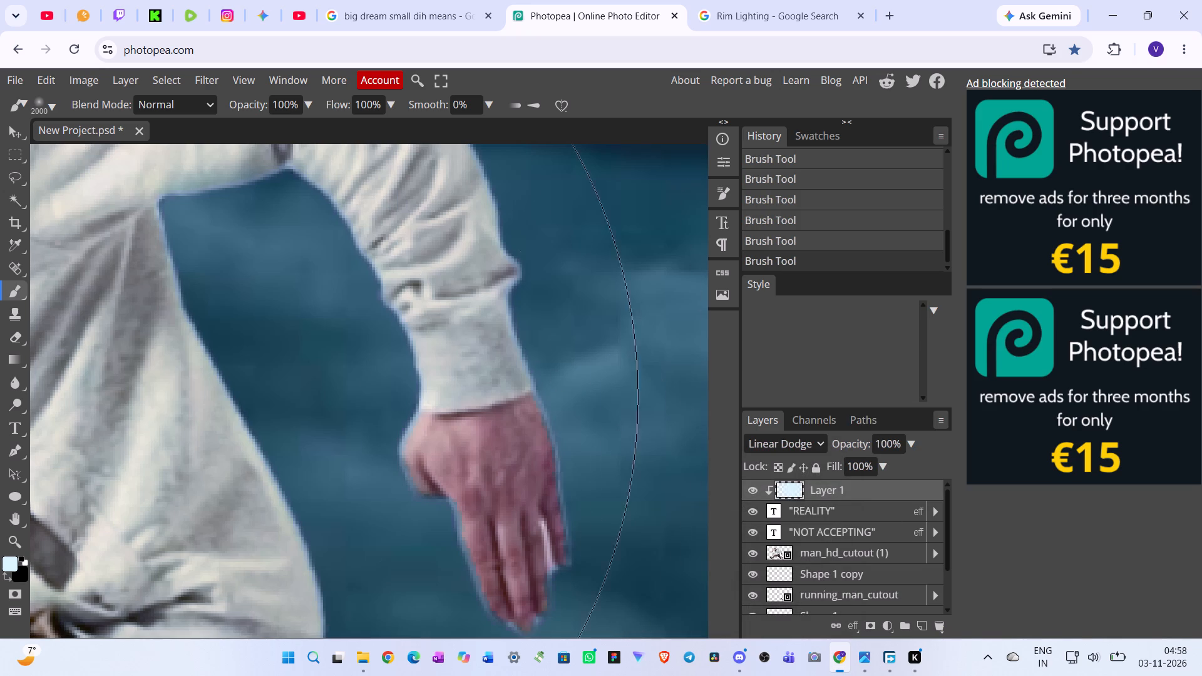
Change the background color from black to a bright sky blue.
left_click(22, 569)
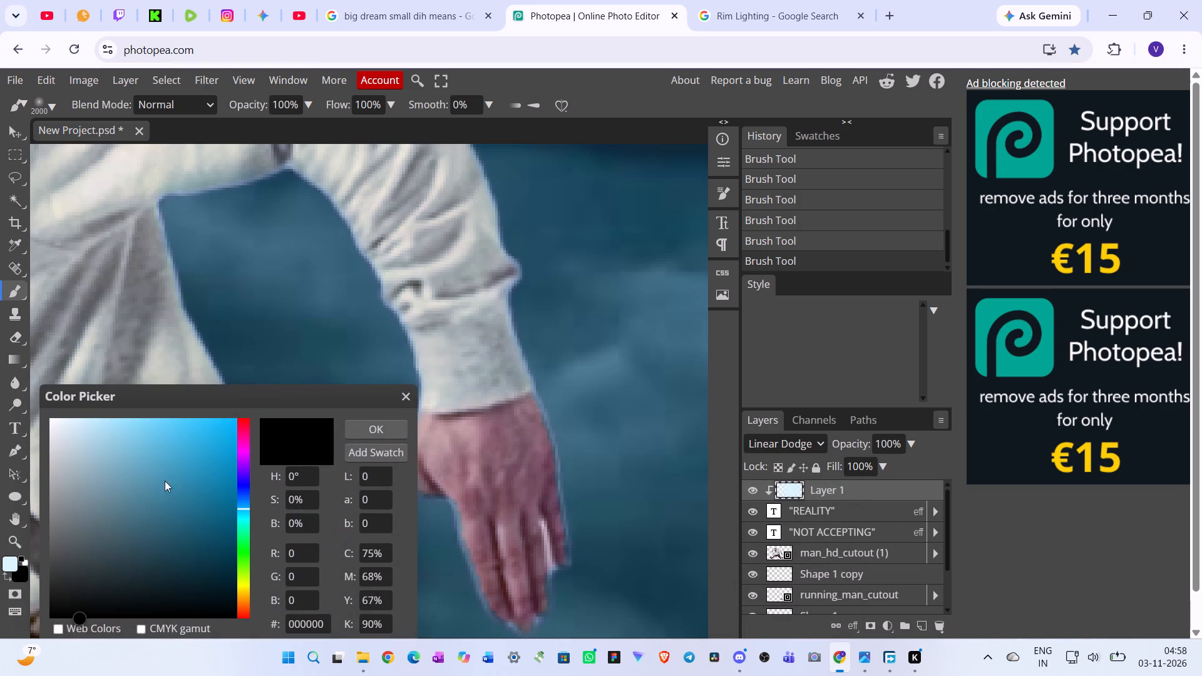
left_click_drag(150, 484, 223, 414)
left_click(373, 431)
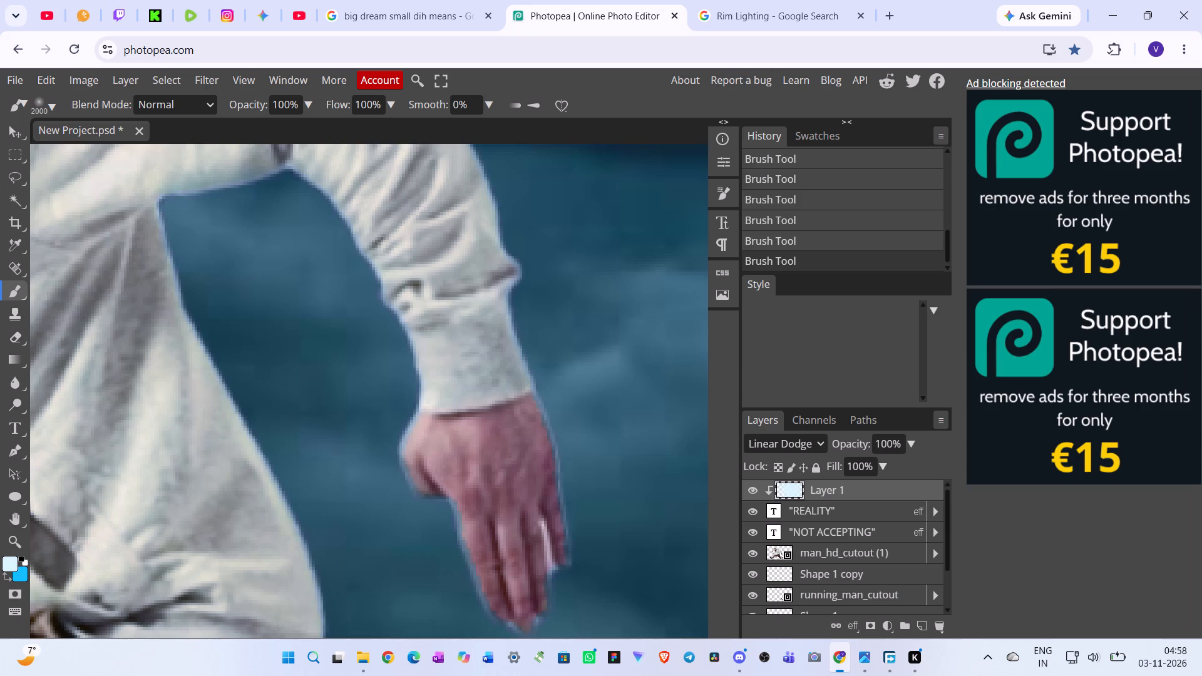
Paint more strokes with the 2000 px brush over the runner's forearm and hand, and undo the last stroke.
left_click_drag(451, 342, 490, 466)
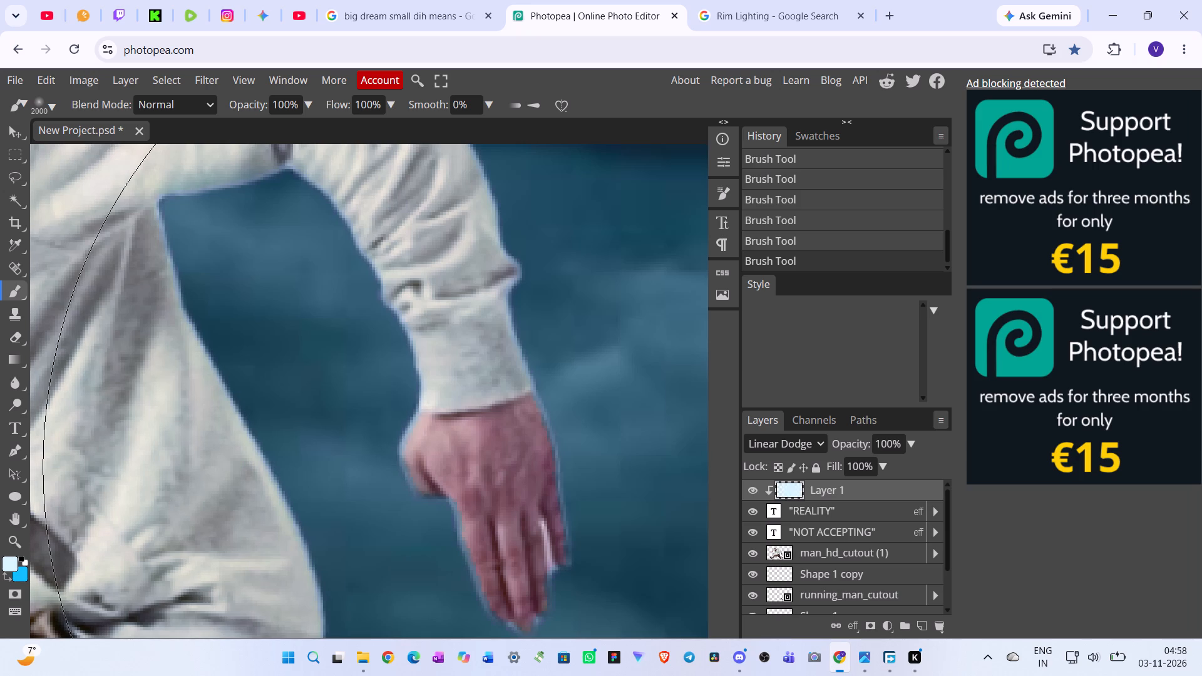
left_click_drag(566, 459, 585, 498)
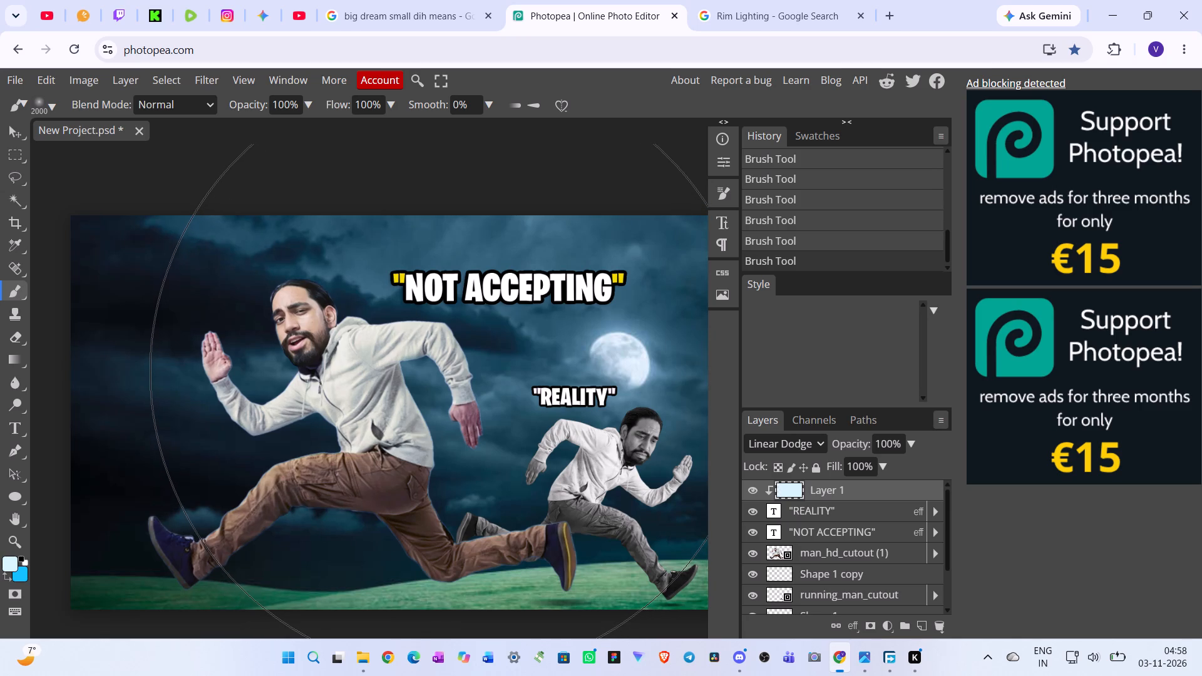
key("ctrl+z")
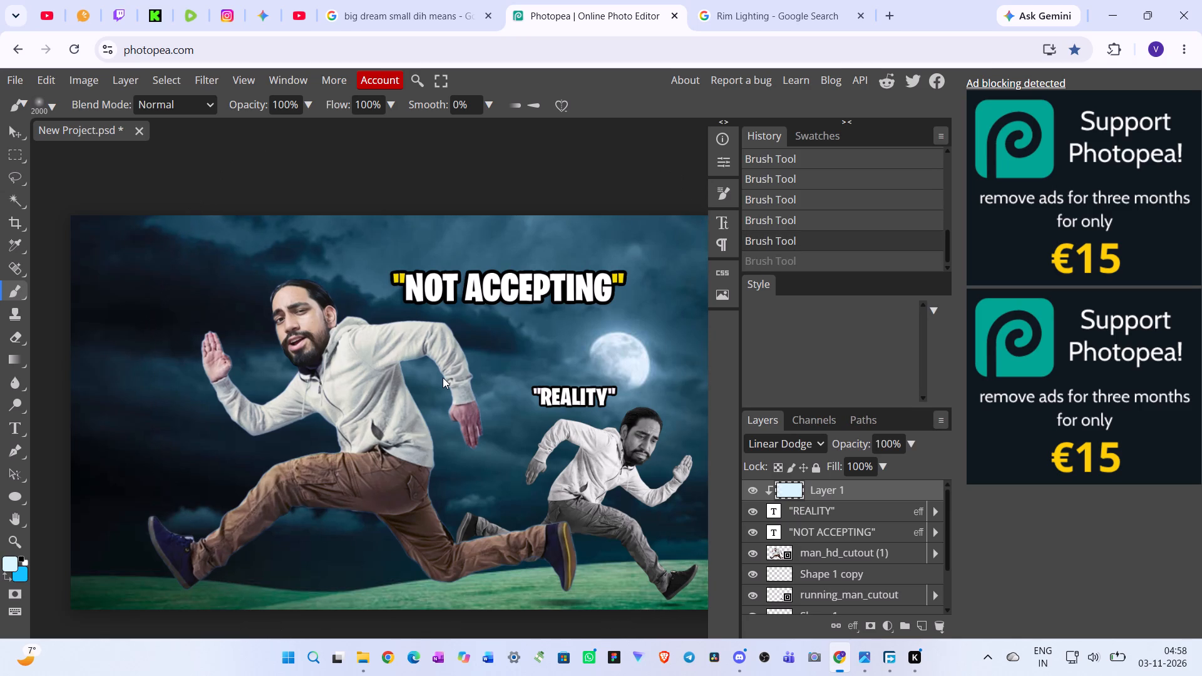
Undo the remaining brush strokes and delete the clipped Linear Dodge paint layer, Layer 1.
key("ctrl+z")
key("ctrl+z")
key("ctrl+z")
key("ctrl+z")
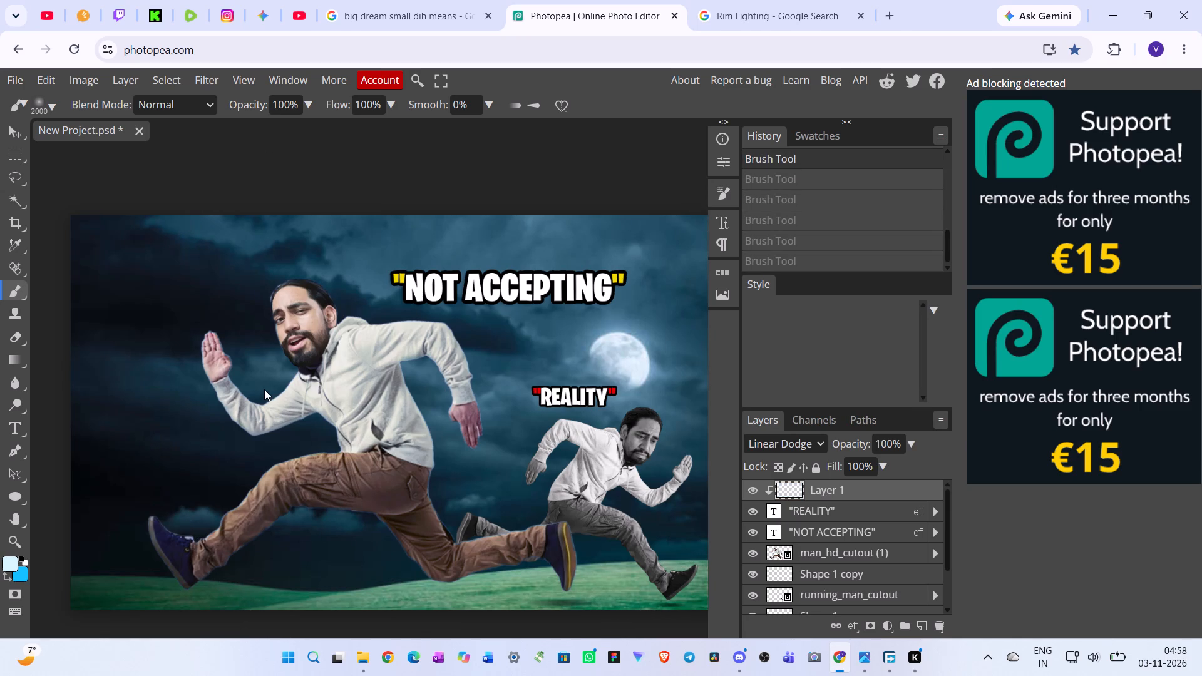
key("ctrl+z")
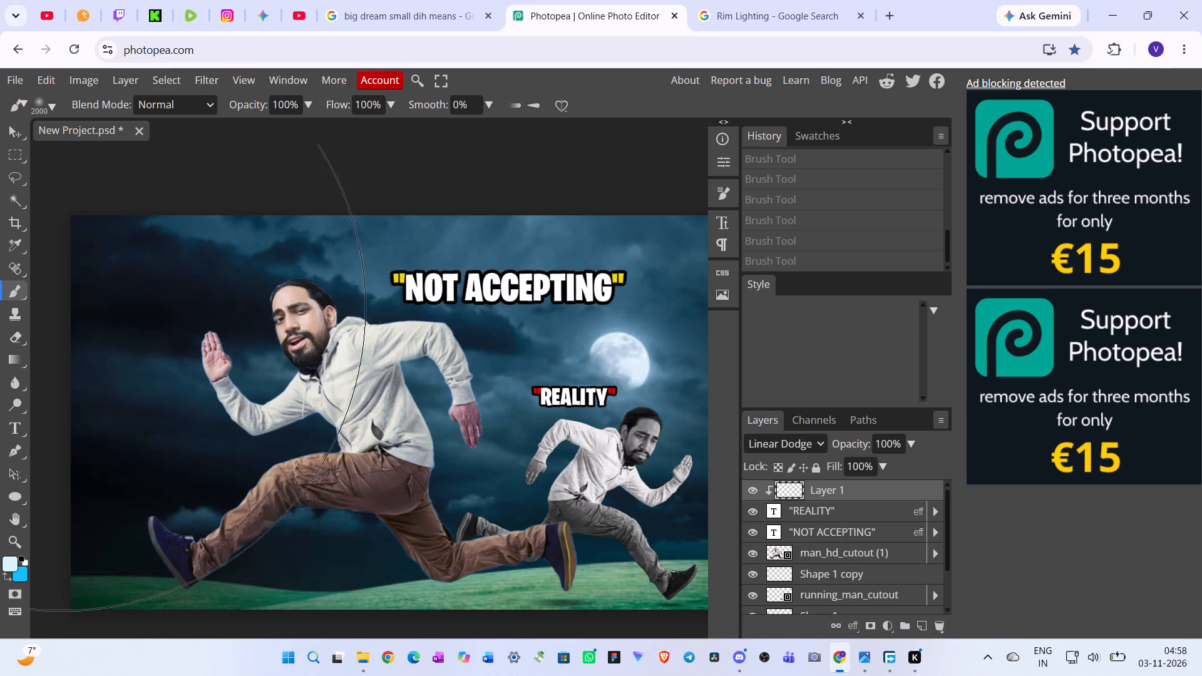
left_click(822, 491)
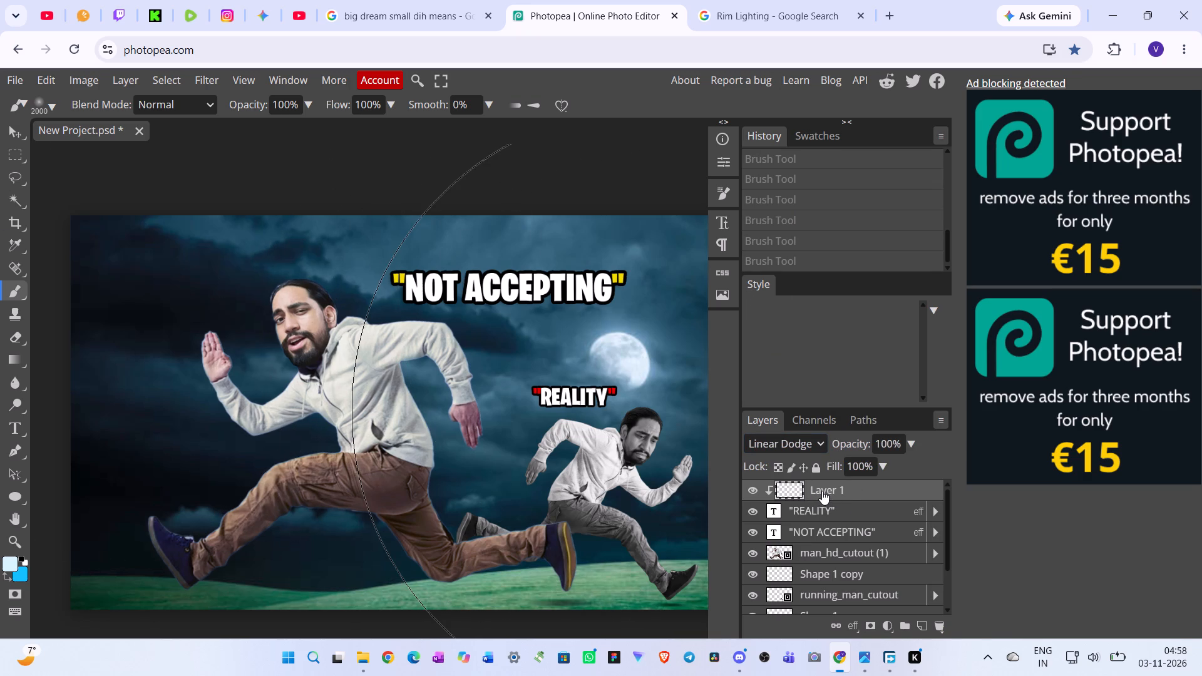
key("Delete")
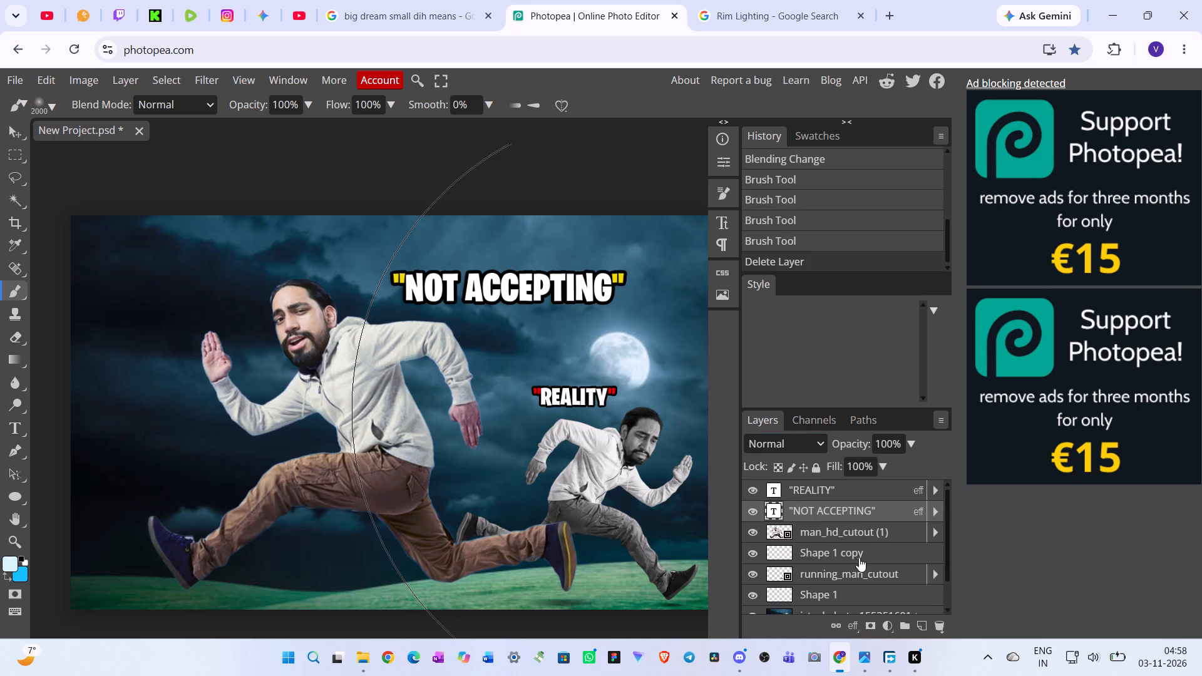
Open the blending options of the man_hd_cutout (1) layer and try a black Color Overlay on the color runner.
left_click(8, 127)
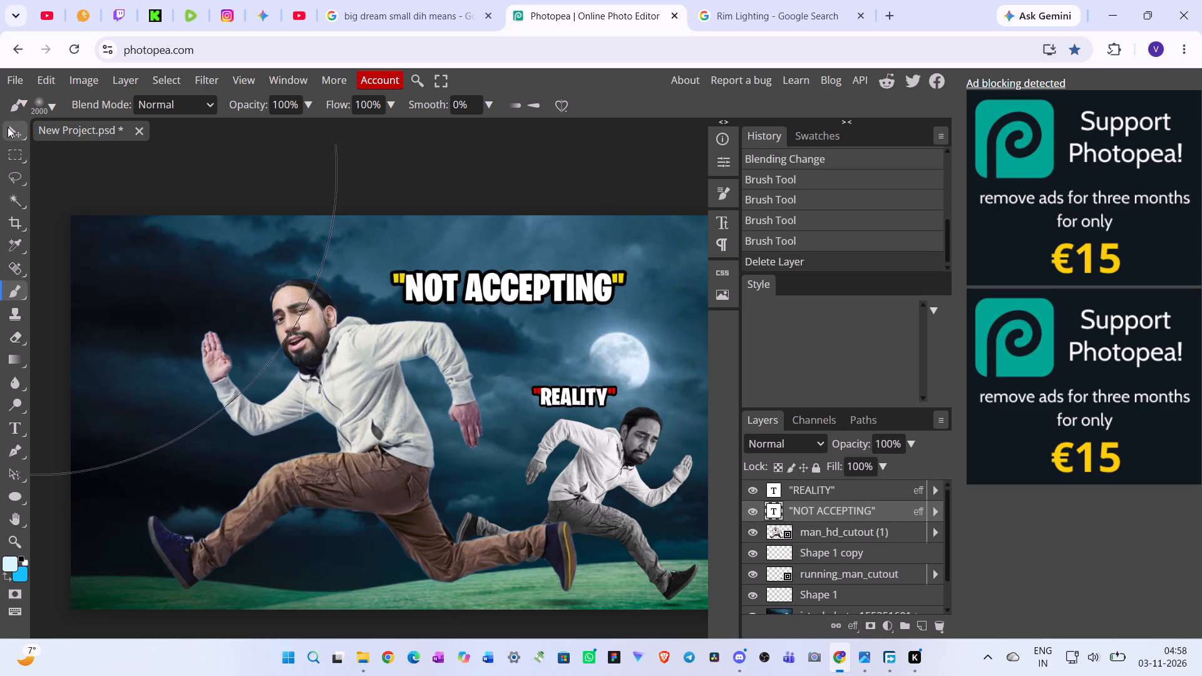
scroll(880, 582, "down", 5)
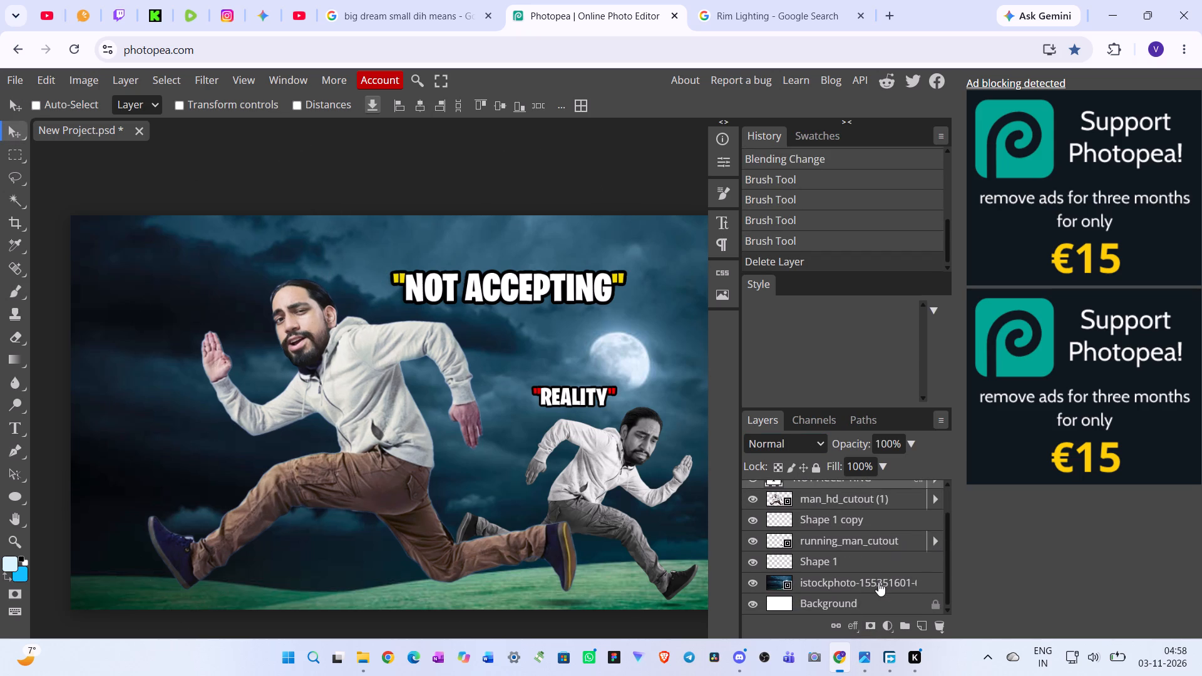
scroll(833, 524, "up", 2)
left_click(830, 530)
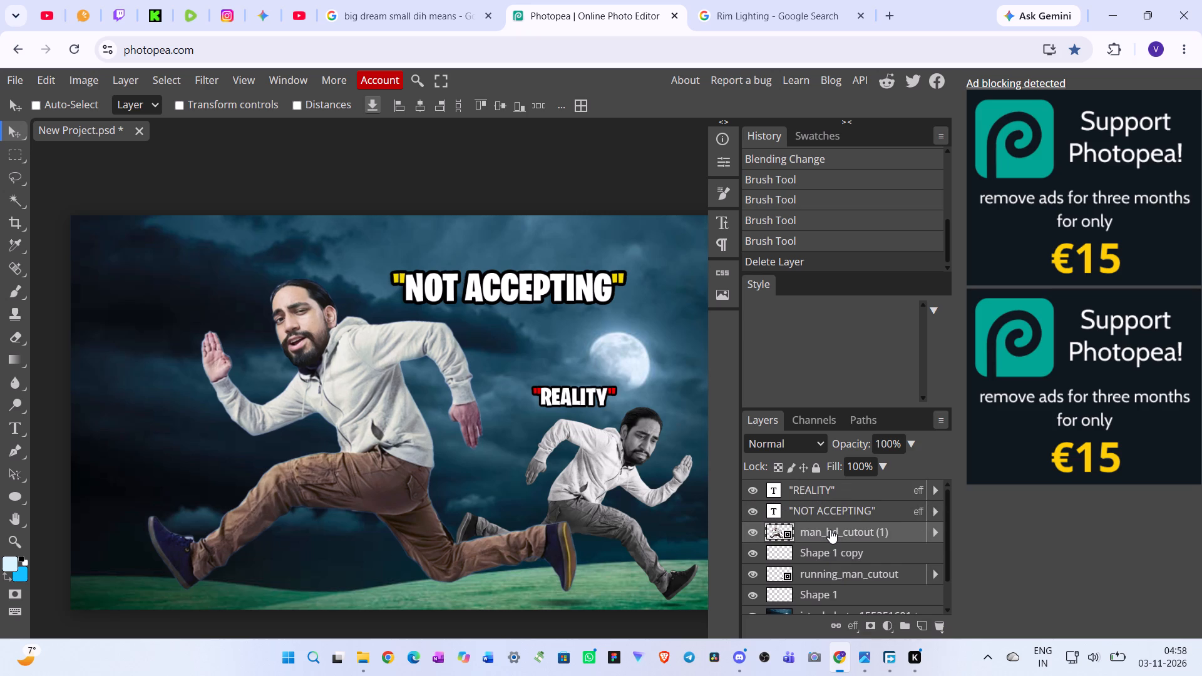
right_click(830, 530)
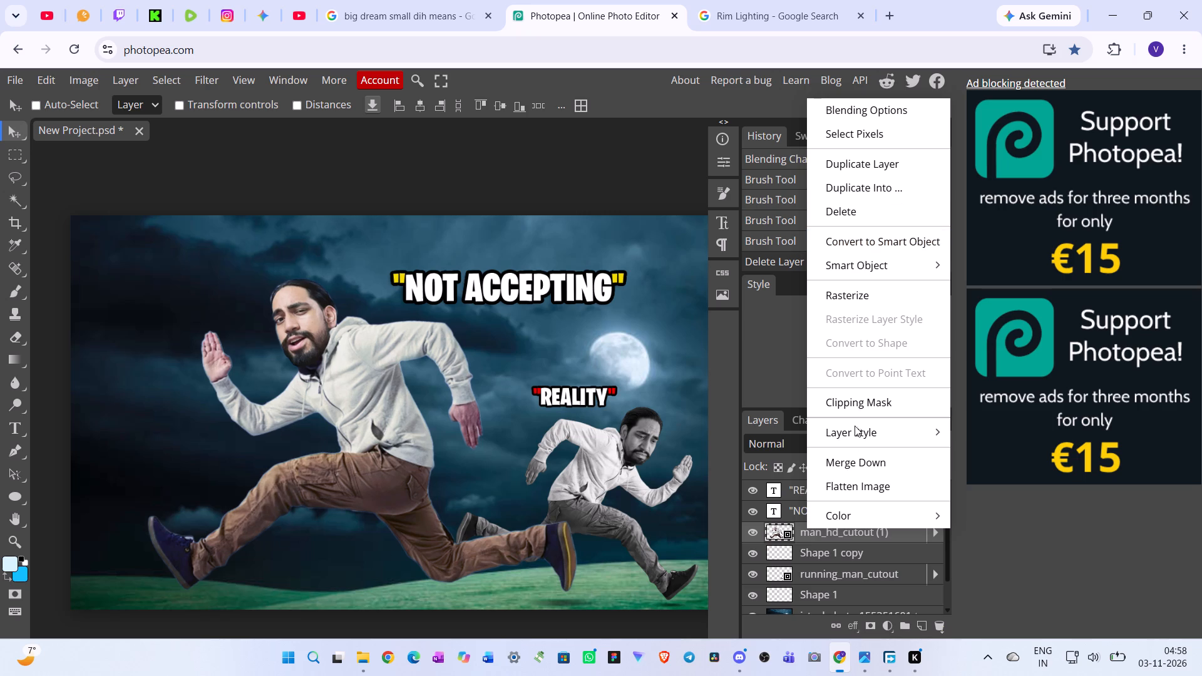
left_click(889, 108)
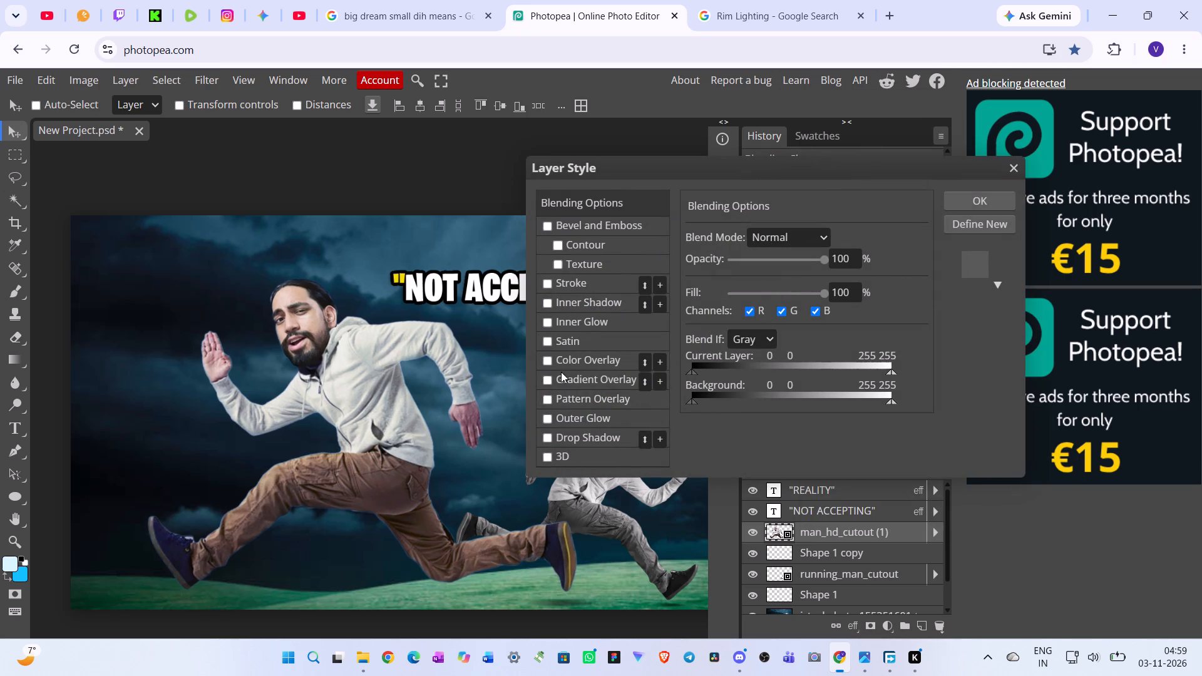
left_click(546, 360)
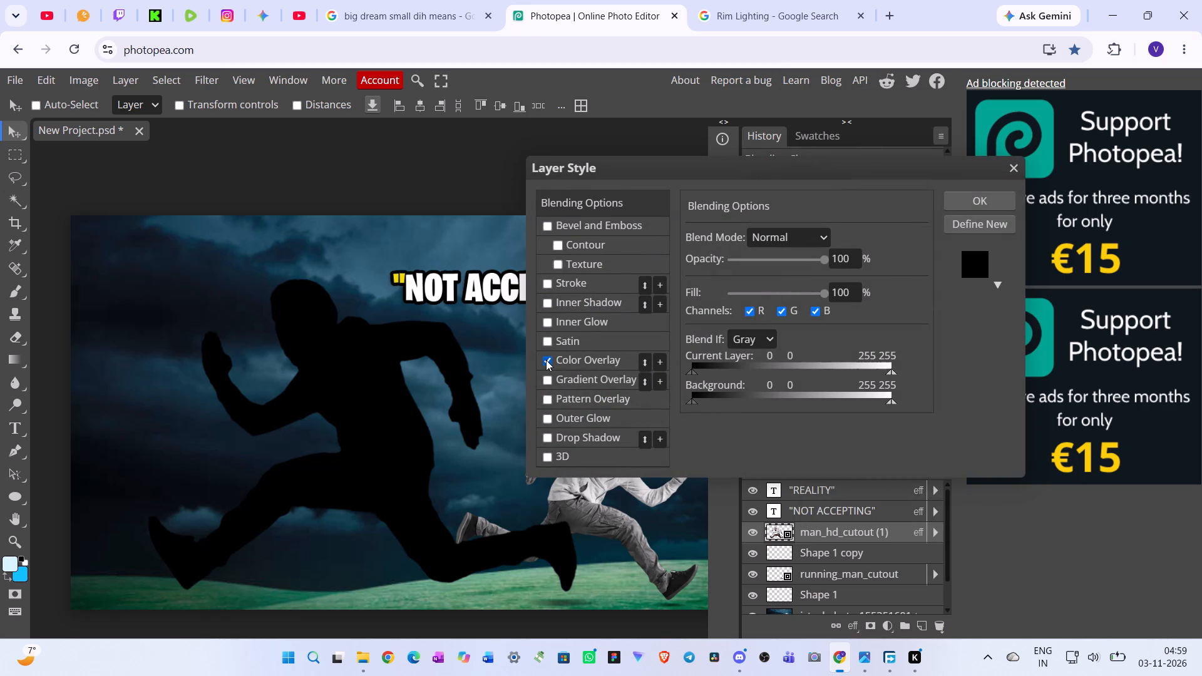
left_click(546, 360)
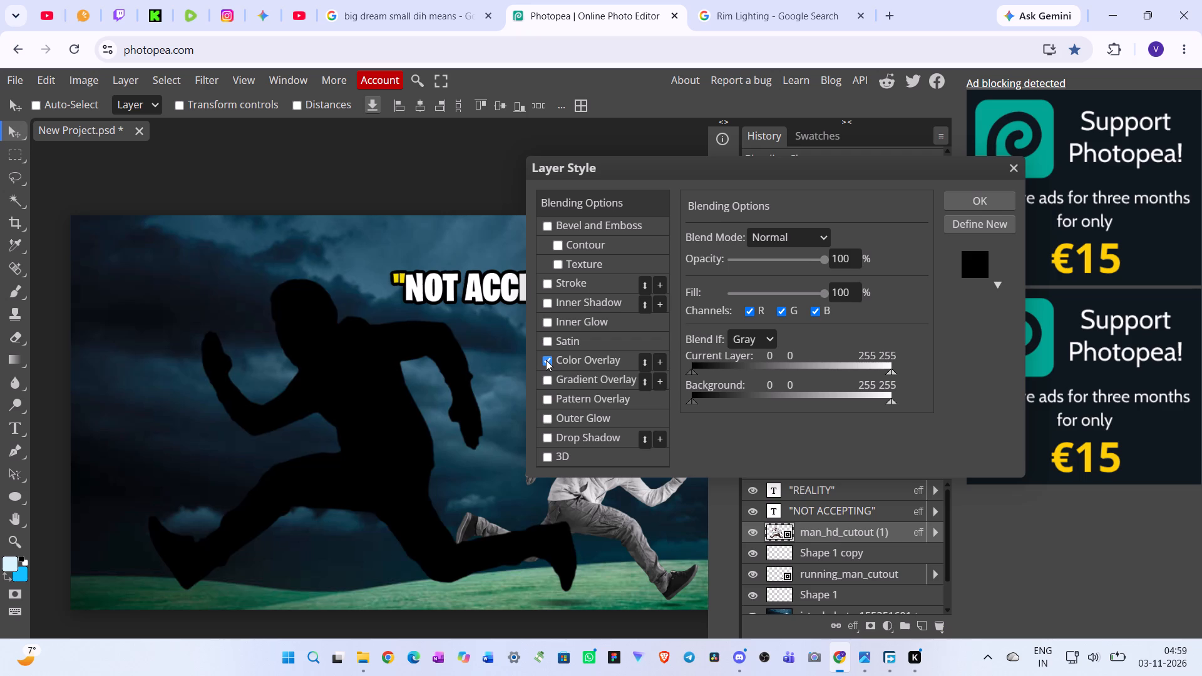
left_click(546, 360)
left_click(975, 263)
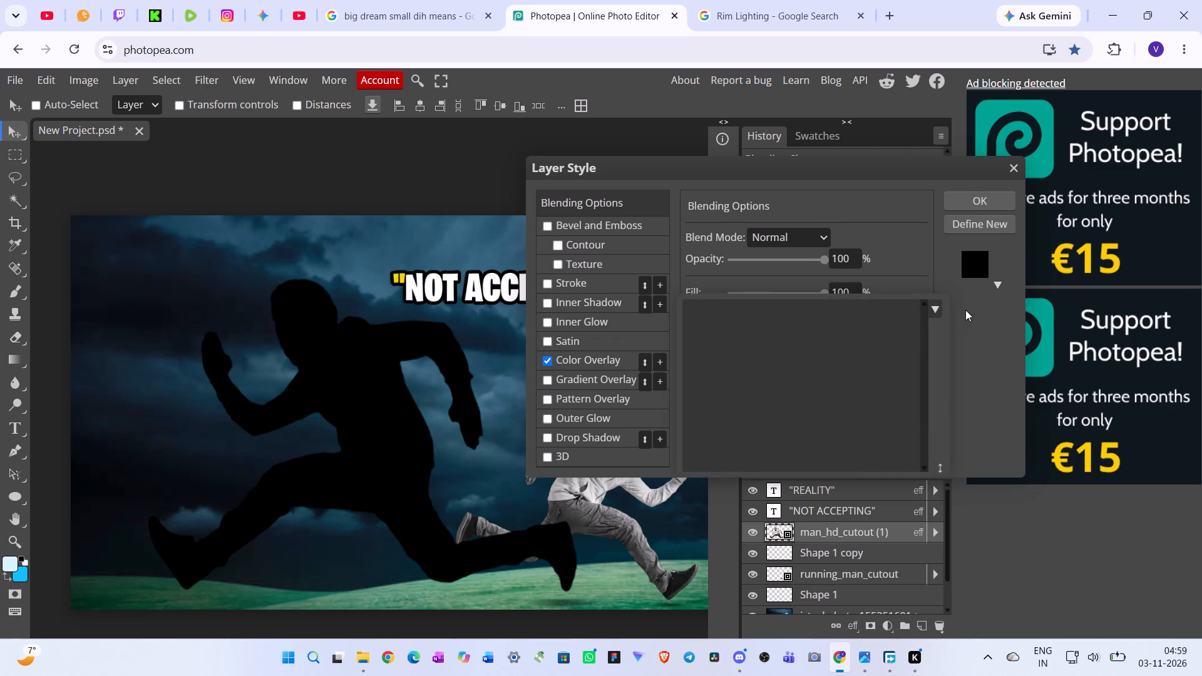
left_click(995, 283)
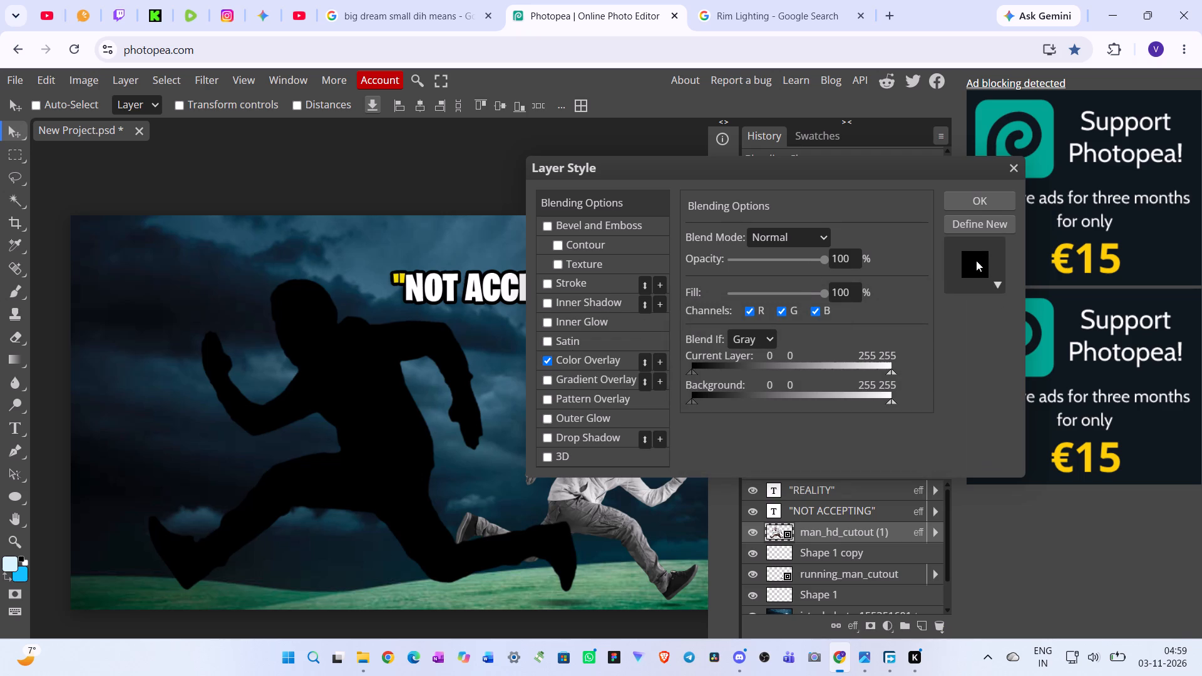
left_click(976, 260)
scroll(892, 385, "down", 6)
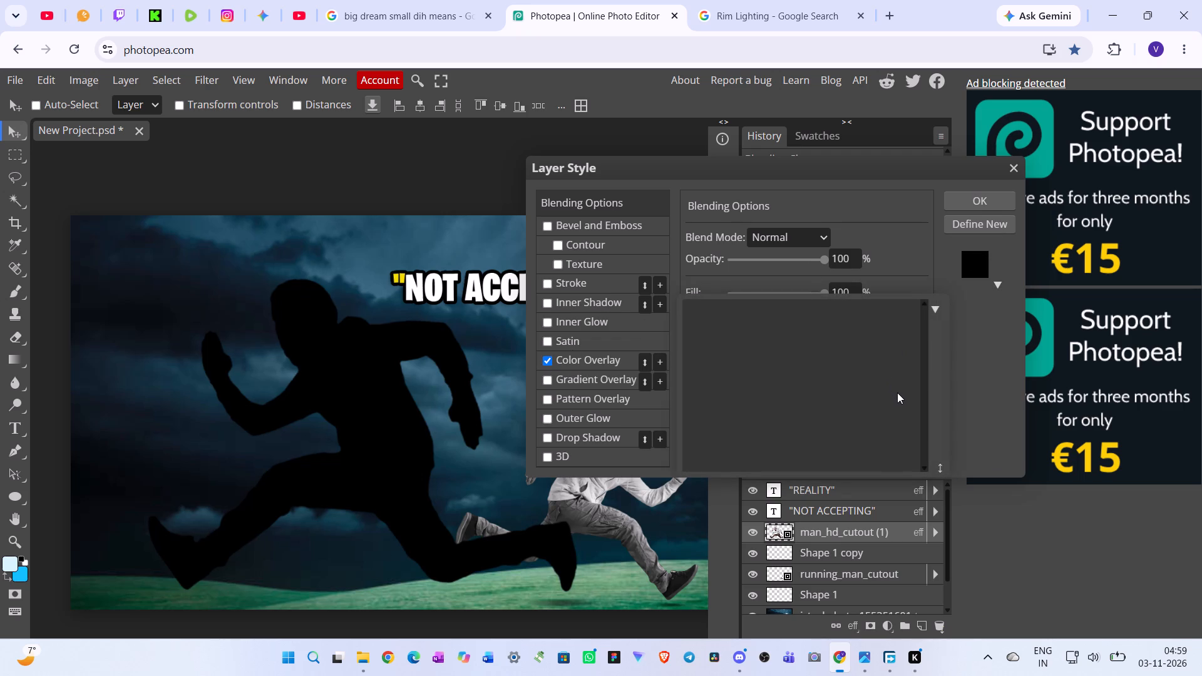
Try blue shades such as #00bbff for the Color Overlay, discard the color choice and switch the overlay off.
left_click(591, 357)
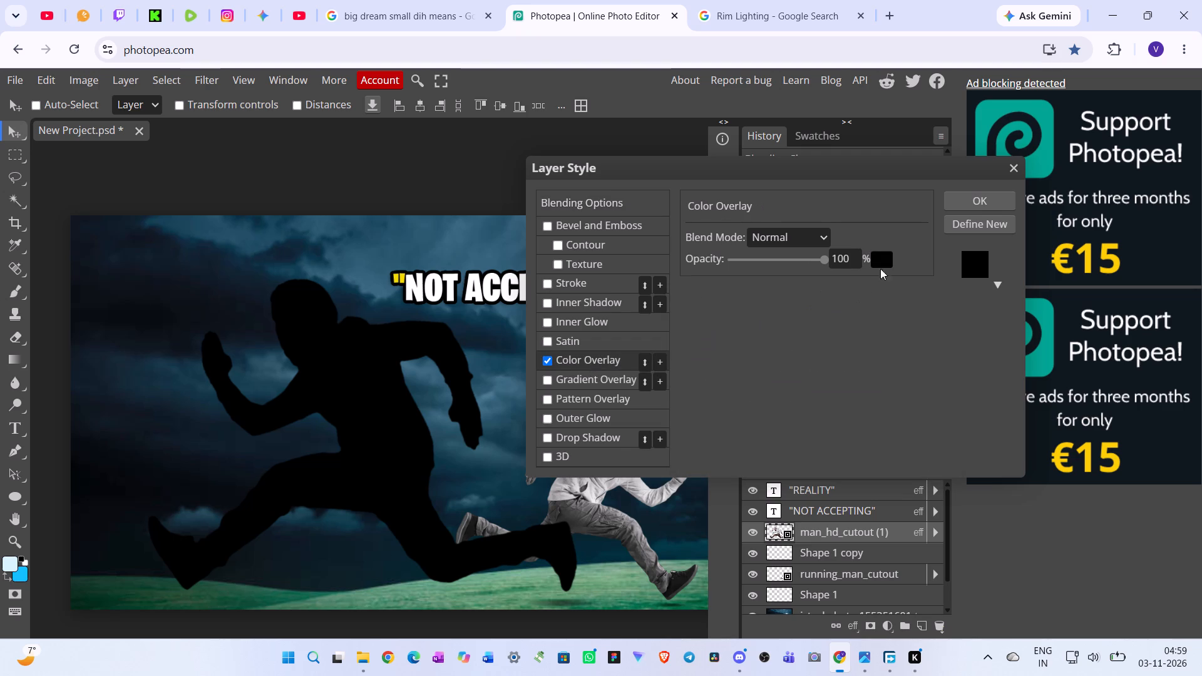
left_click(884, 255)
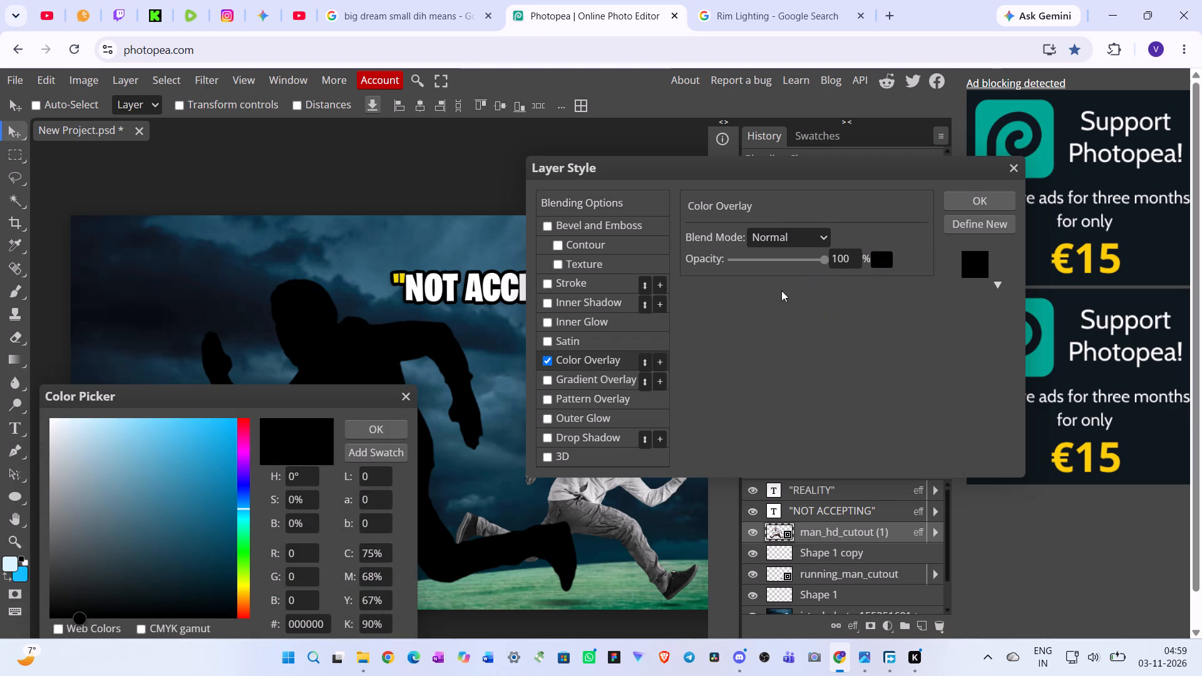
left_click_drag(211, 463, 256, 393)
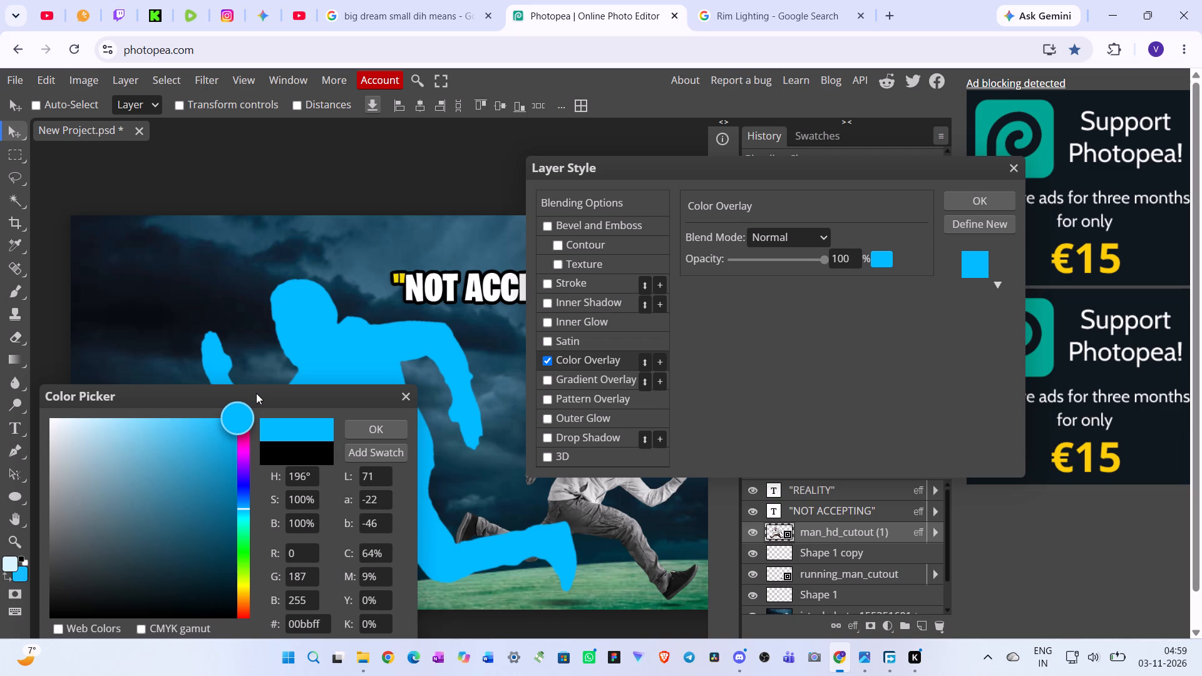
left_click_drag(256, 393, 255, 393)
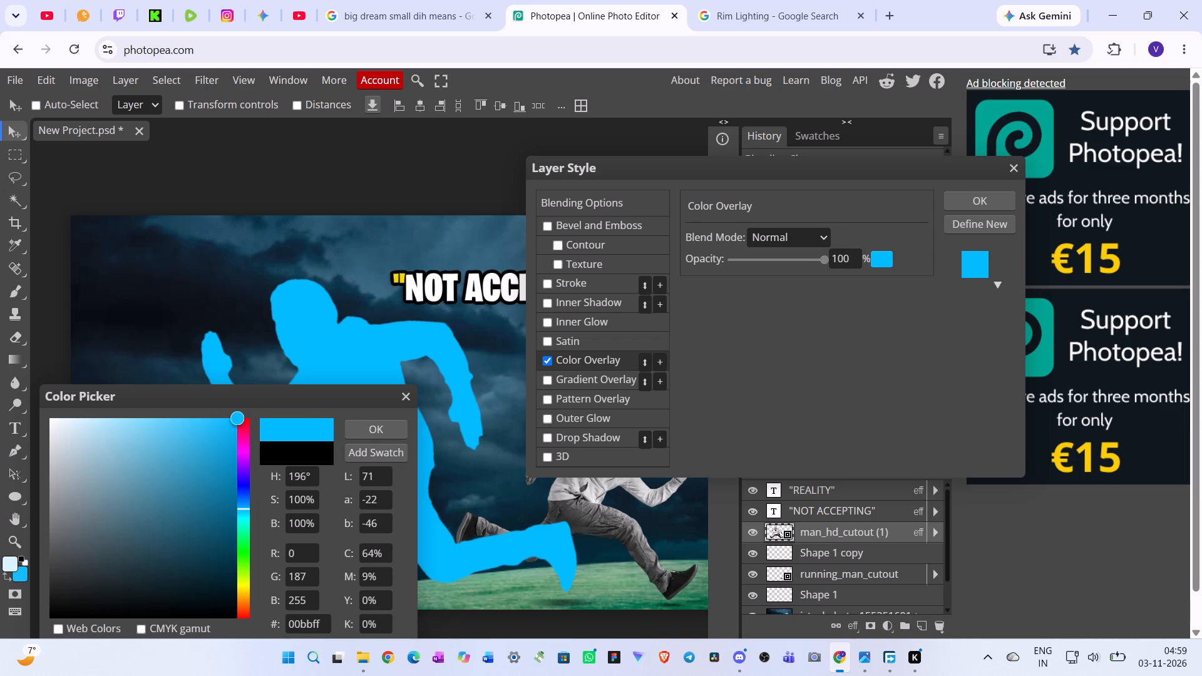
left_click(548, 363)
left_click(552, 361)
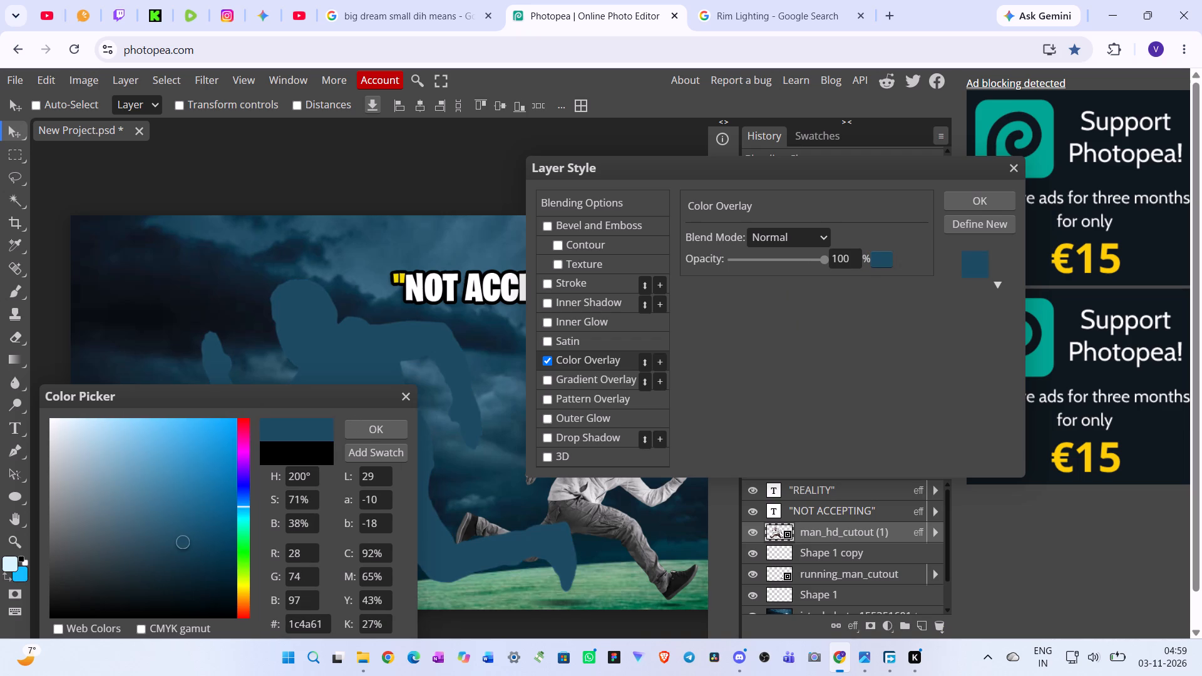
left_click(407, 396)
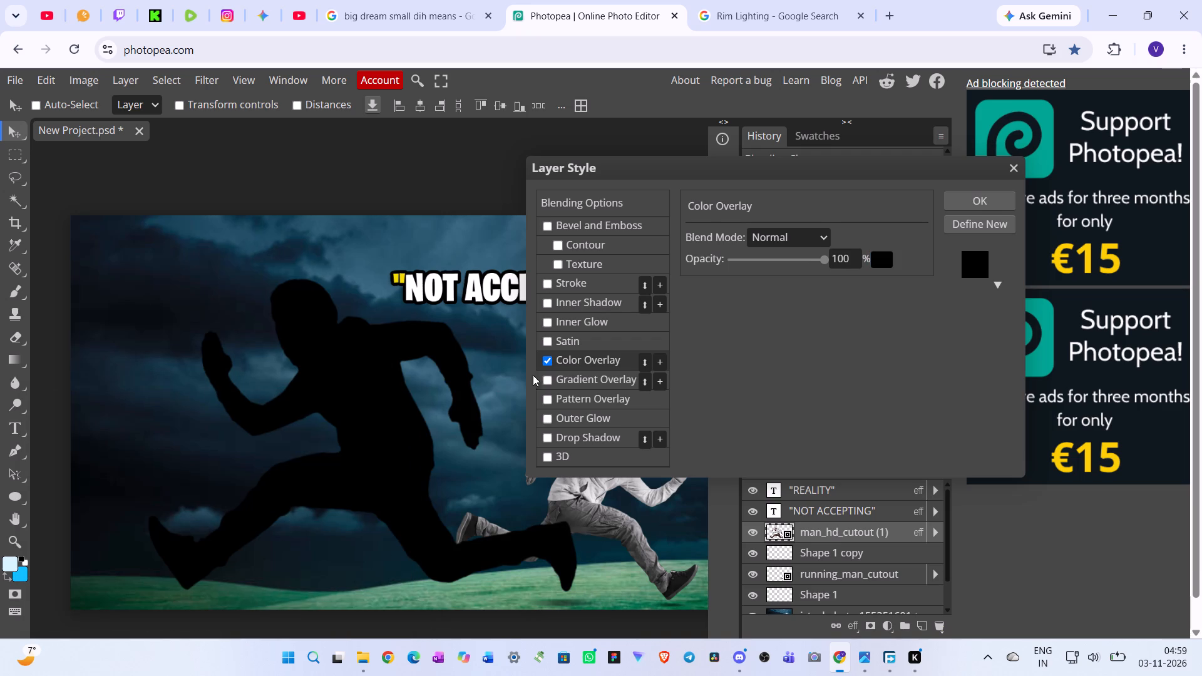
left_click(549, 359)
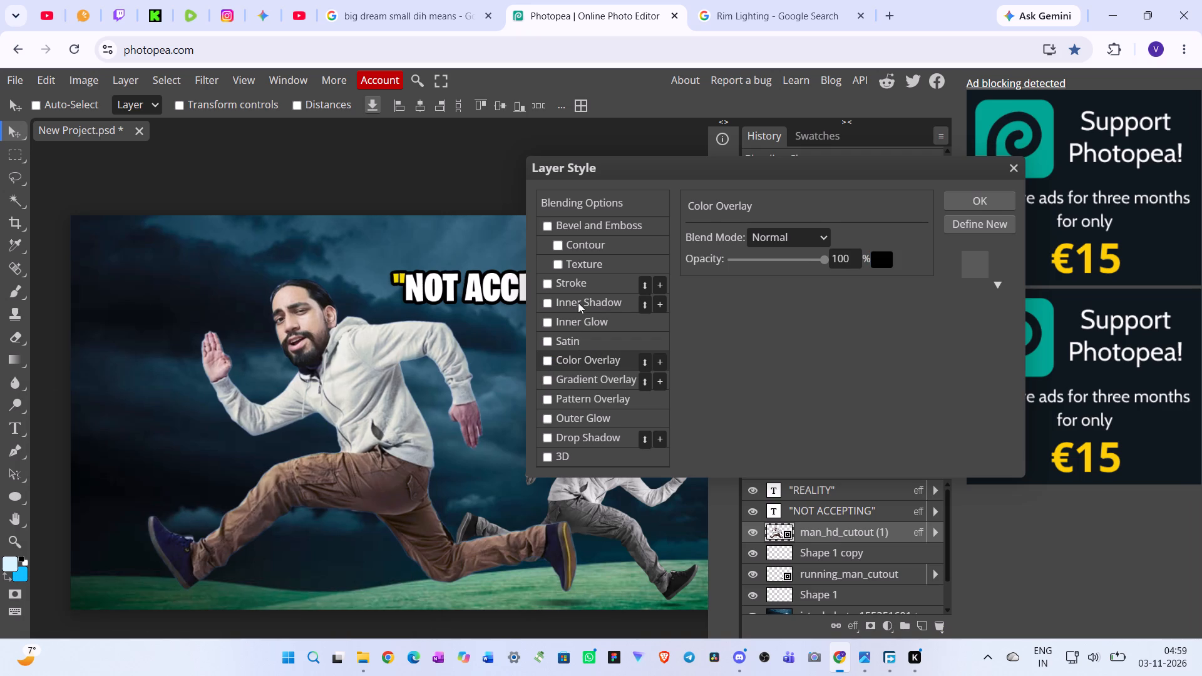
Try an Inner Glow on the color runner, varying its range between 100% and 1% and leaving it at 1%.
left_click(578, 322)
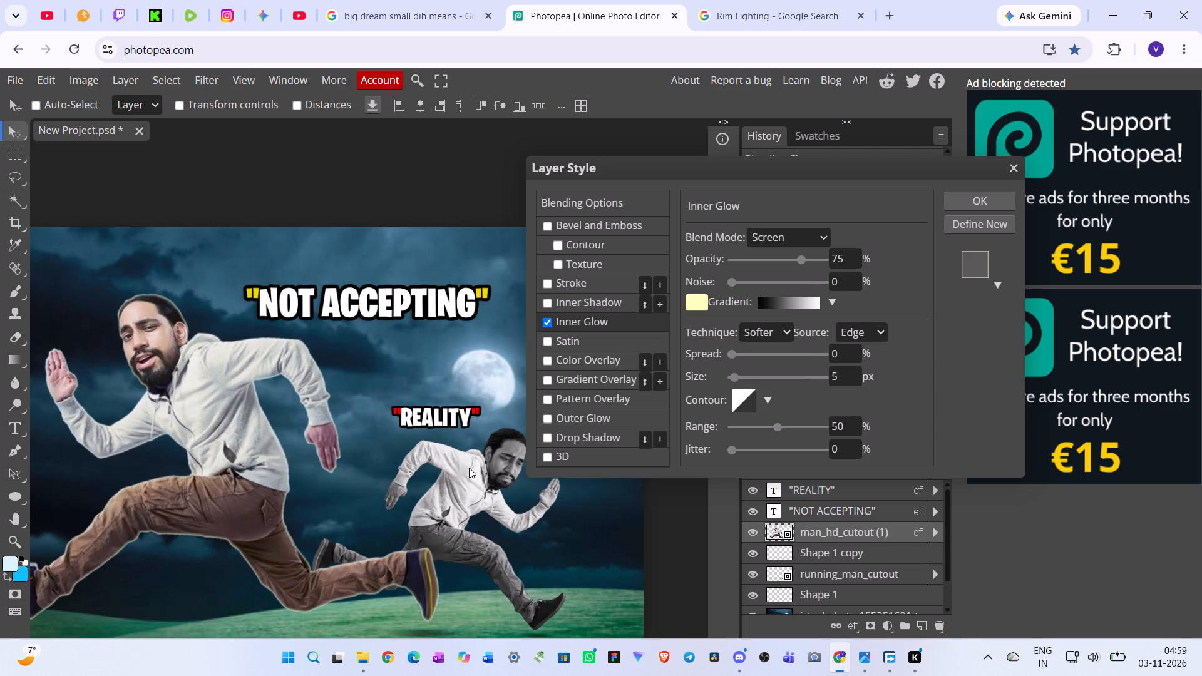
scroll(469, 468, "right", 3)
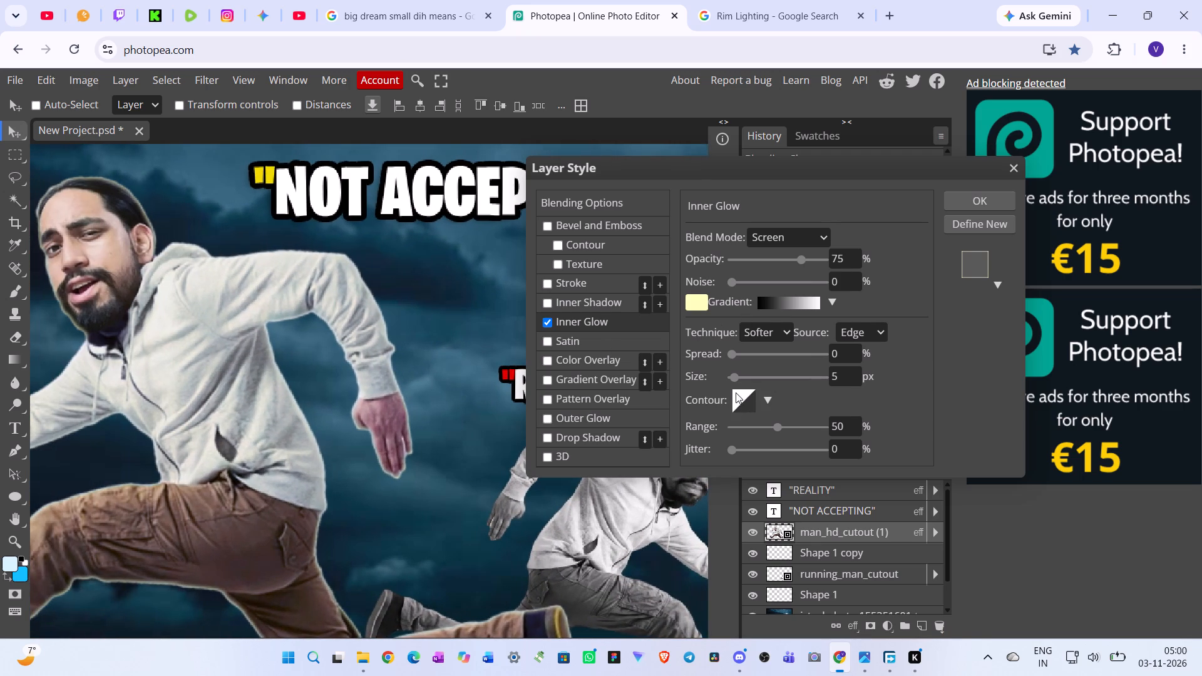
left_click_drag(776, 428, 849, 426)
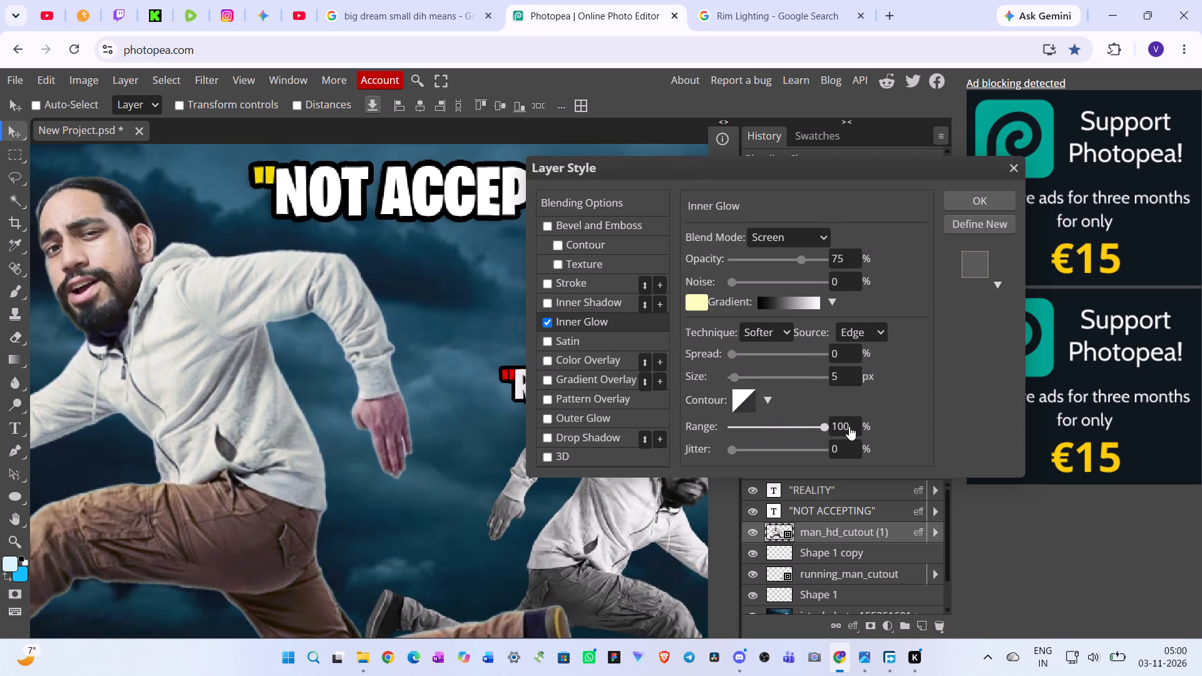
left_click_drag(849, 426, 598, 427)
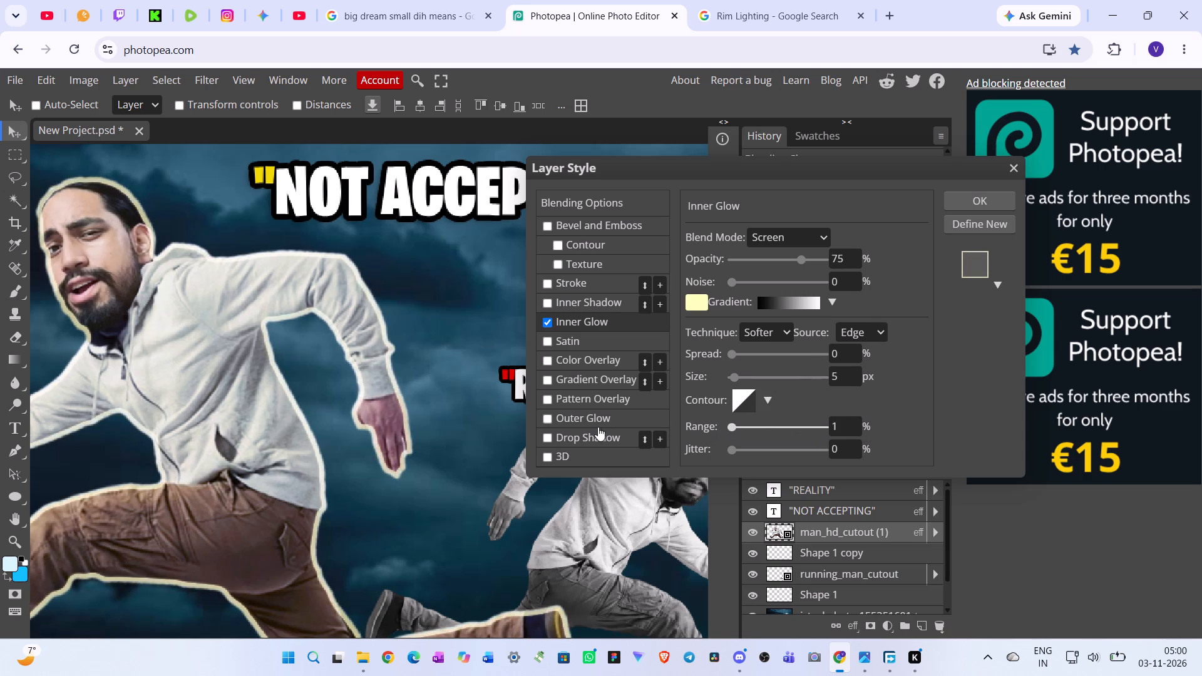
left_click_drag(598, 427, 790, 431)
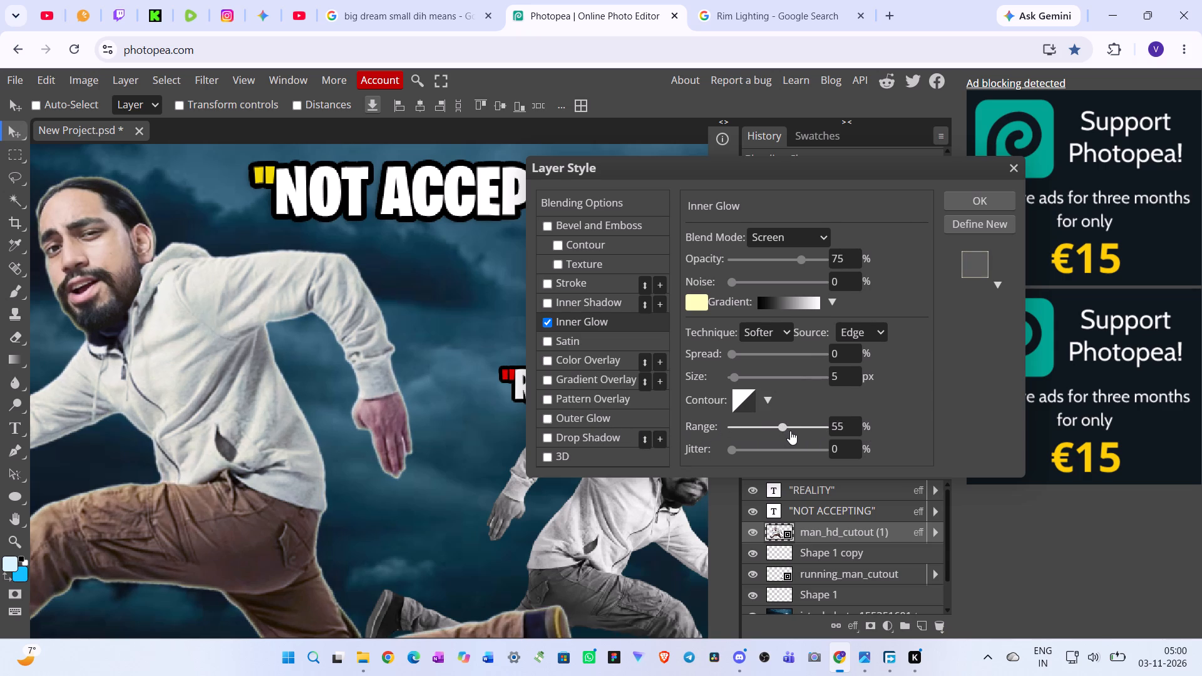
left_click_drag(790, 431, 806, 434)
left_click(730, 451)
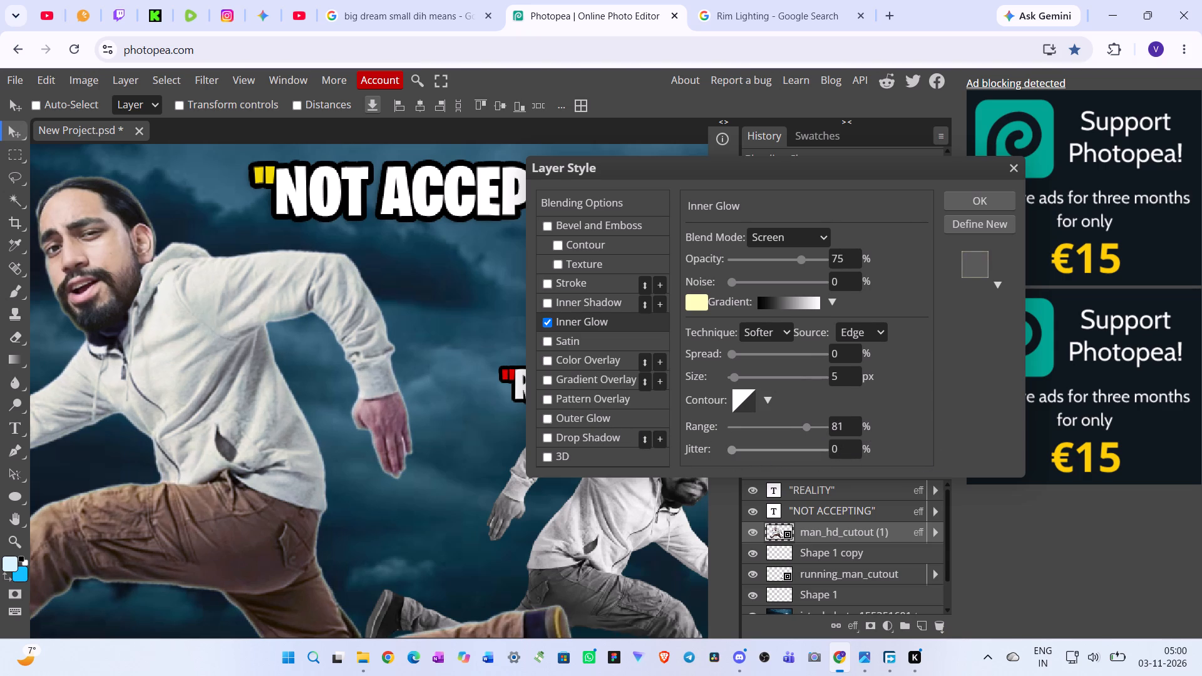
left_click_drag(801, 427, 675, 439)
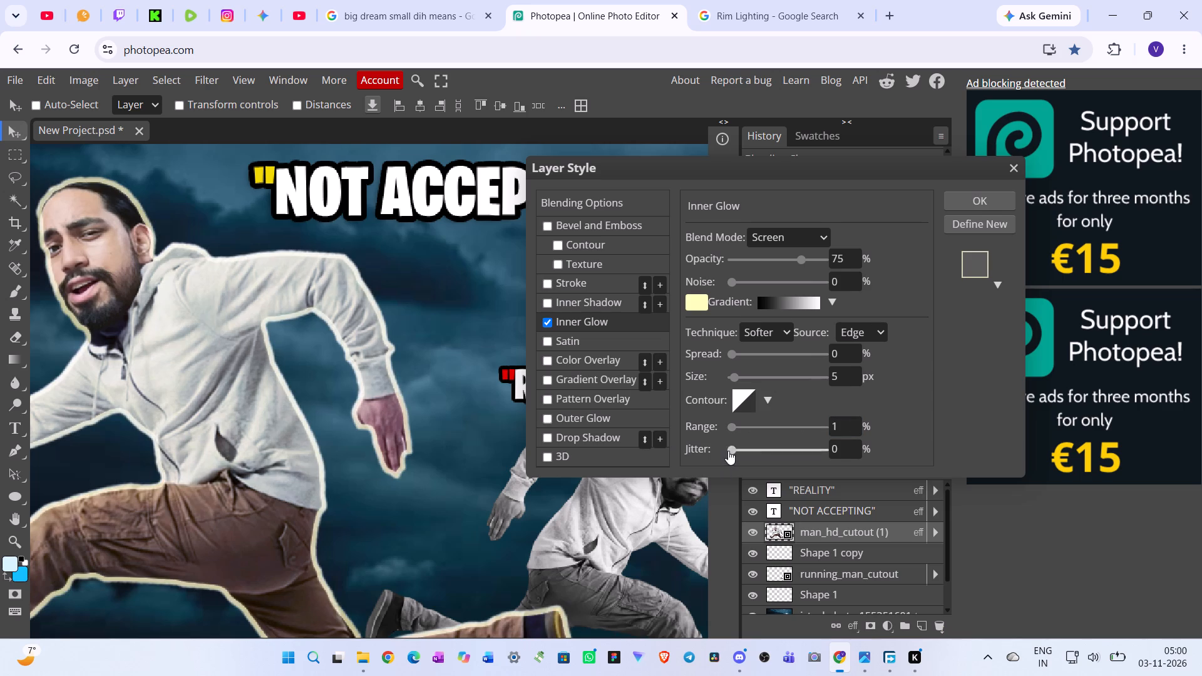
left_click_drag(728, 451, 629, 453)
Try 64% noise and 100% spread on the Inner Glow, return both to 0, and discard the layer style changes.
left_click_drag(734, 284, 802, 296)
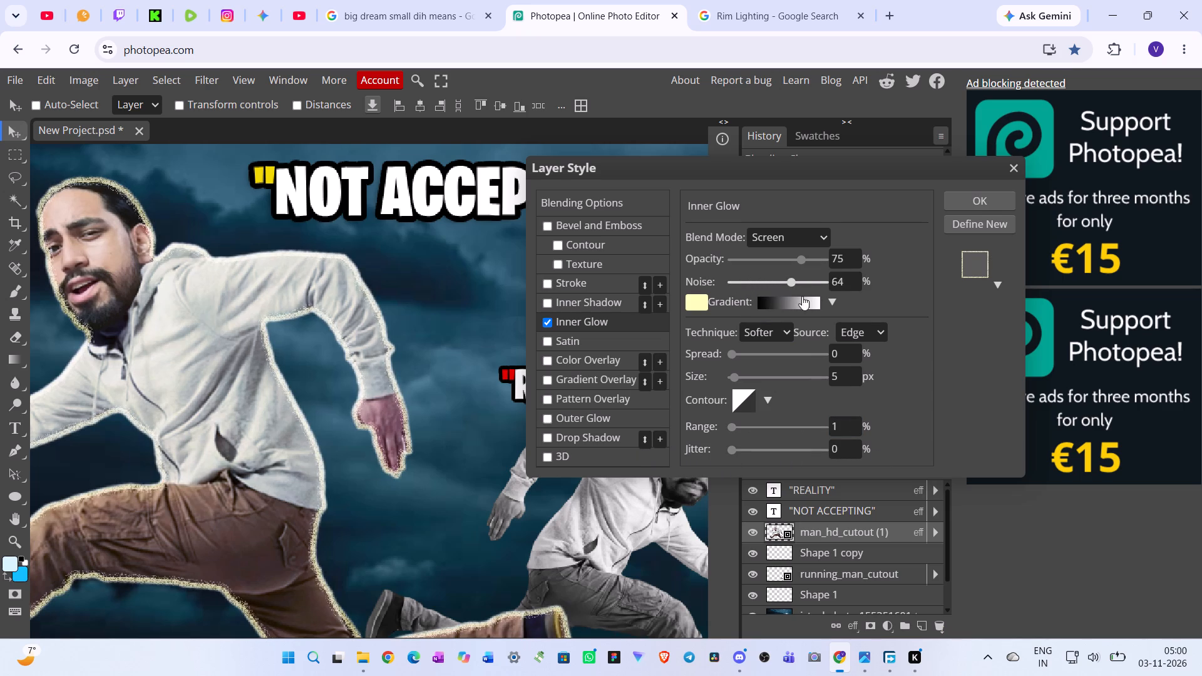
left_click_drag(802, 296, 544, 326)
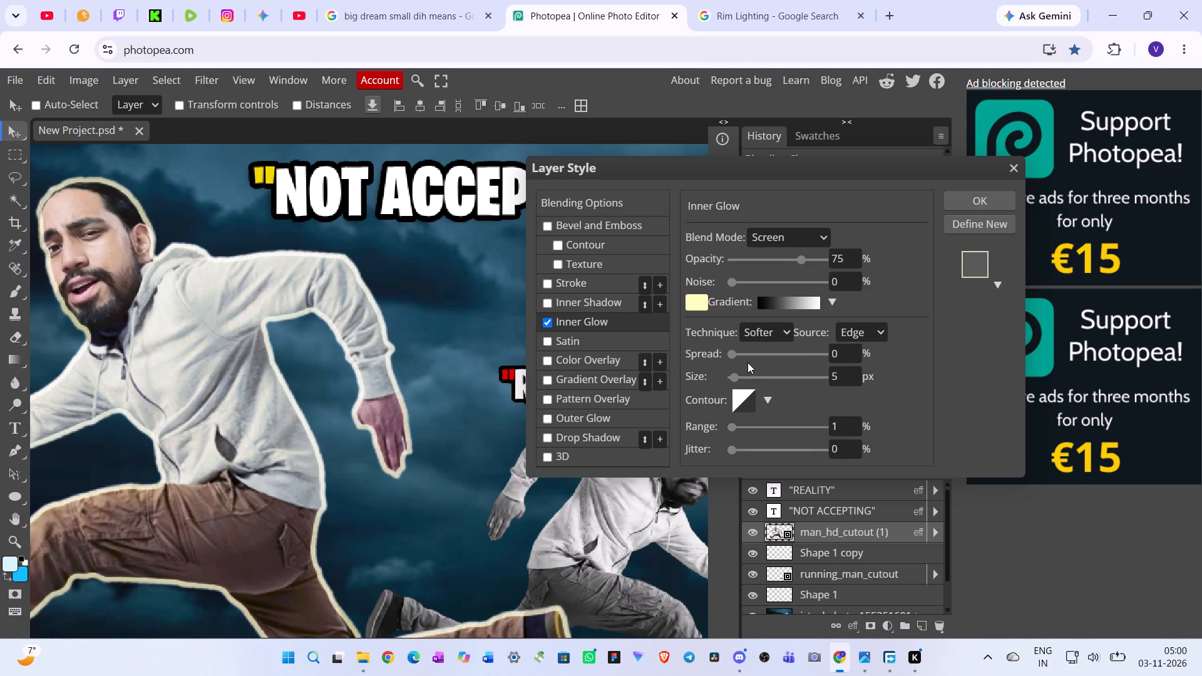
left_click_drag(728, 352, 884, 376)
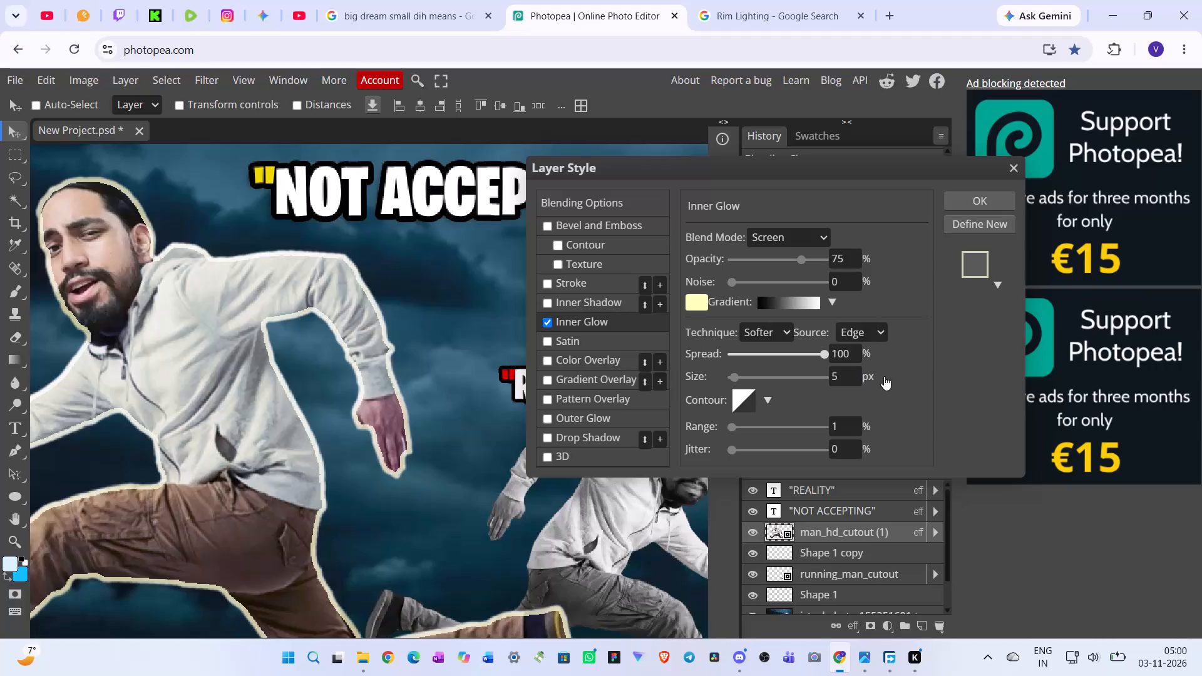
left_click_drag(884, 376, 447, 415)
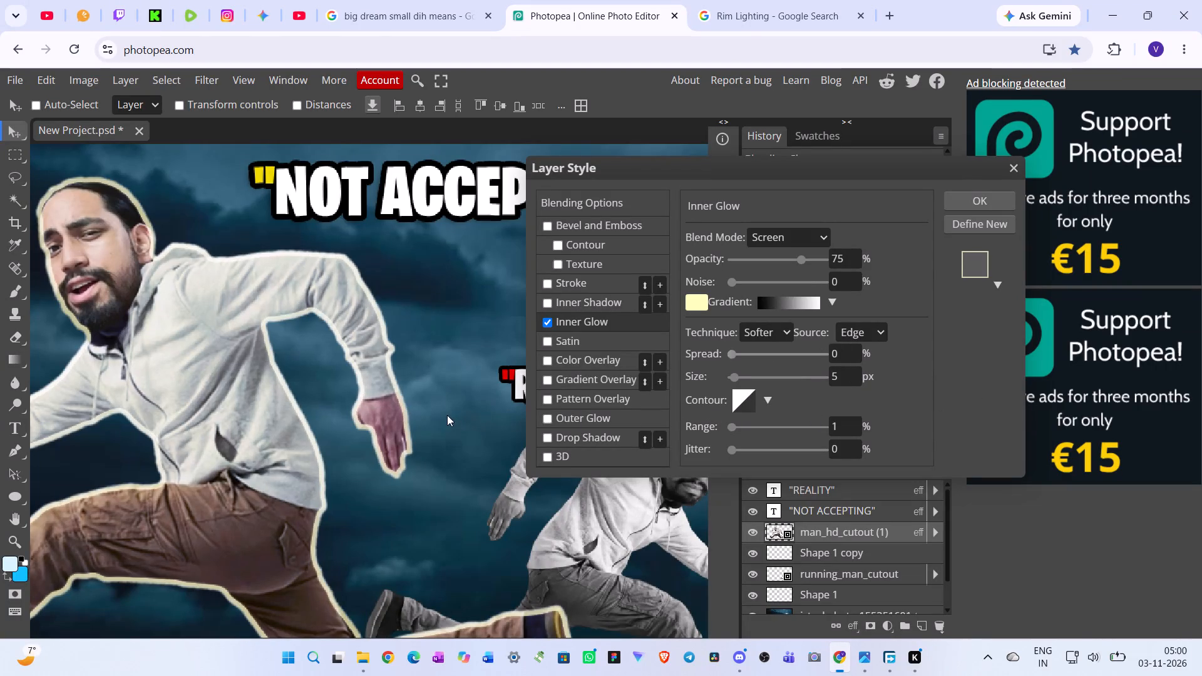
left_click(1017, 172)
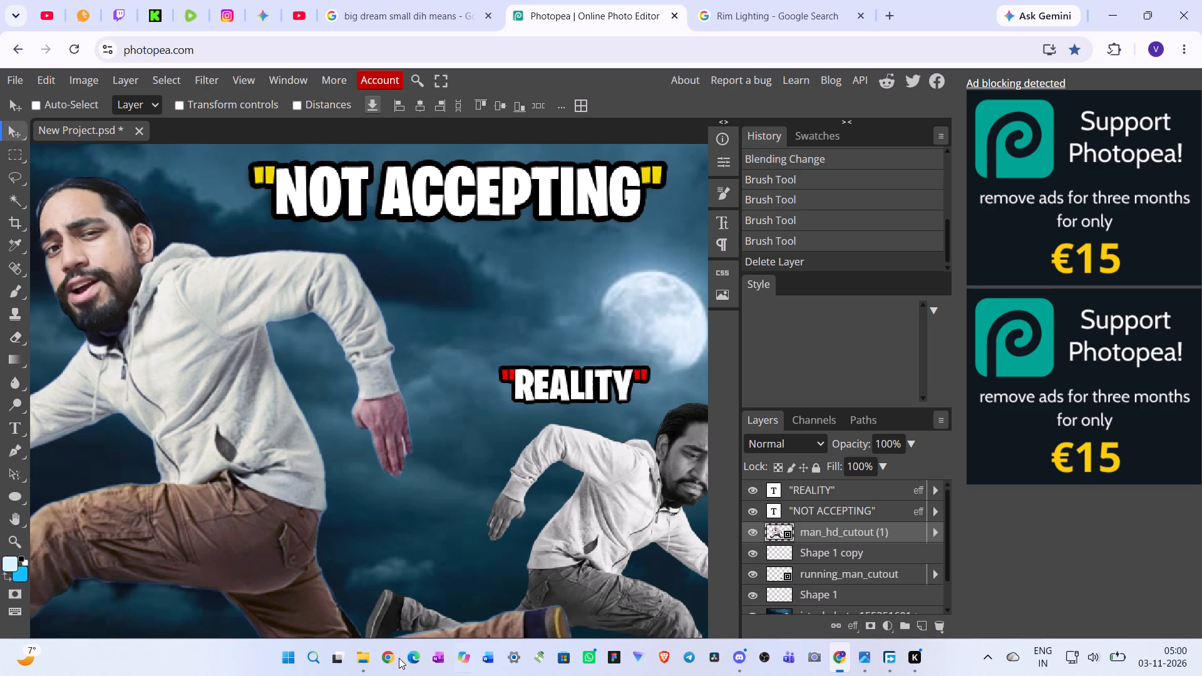
Set up the Brush Tool with the #d6f4ff foreground color and a 12 px size for the color runner.
left_click(6, 565)
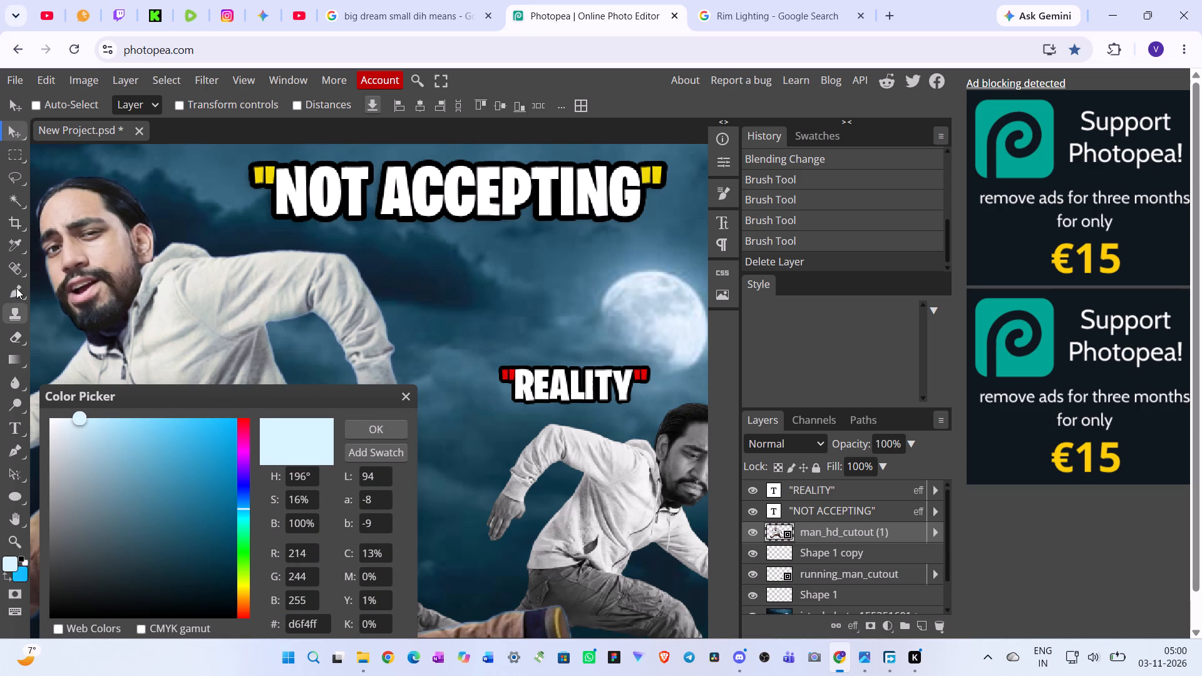
left_click(372, 432)
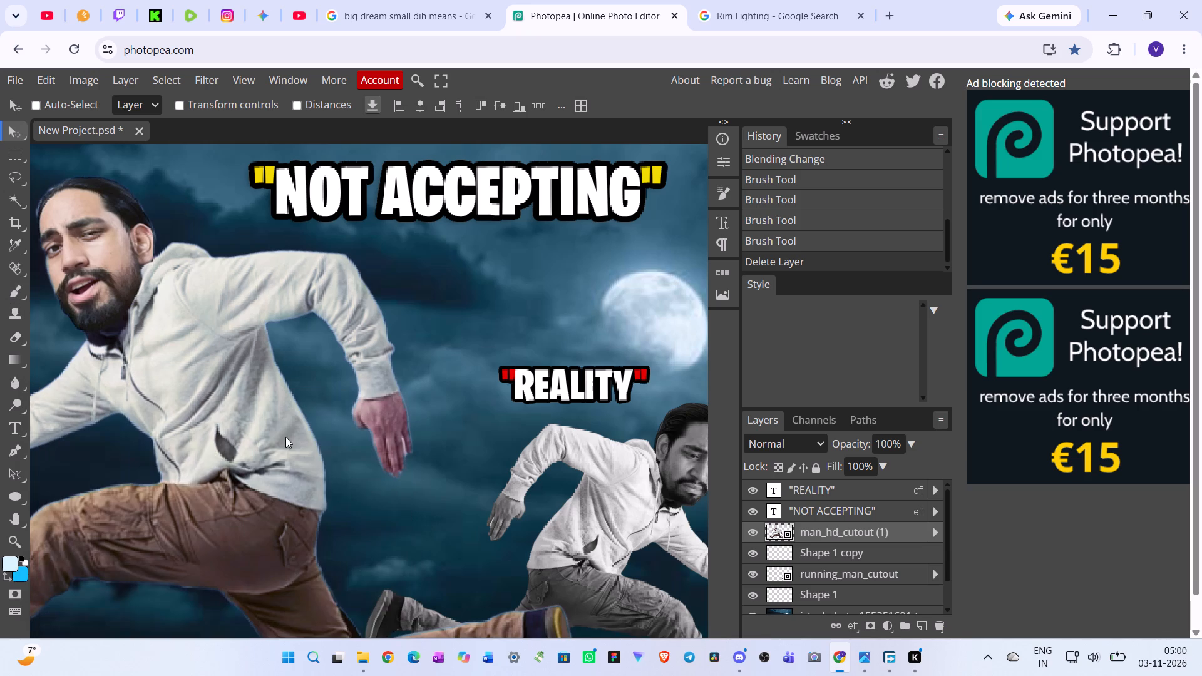
left_click(21, 292)
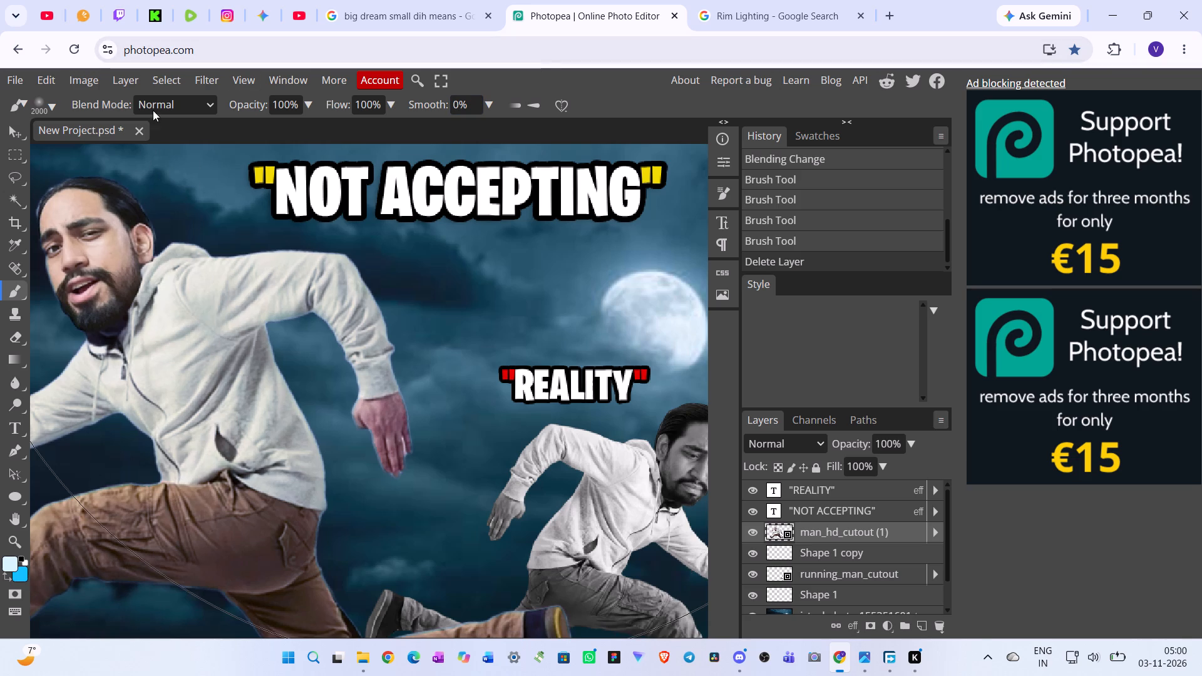
left_click(50, 104)
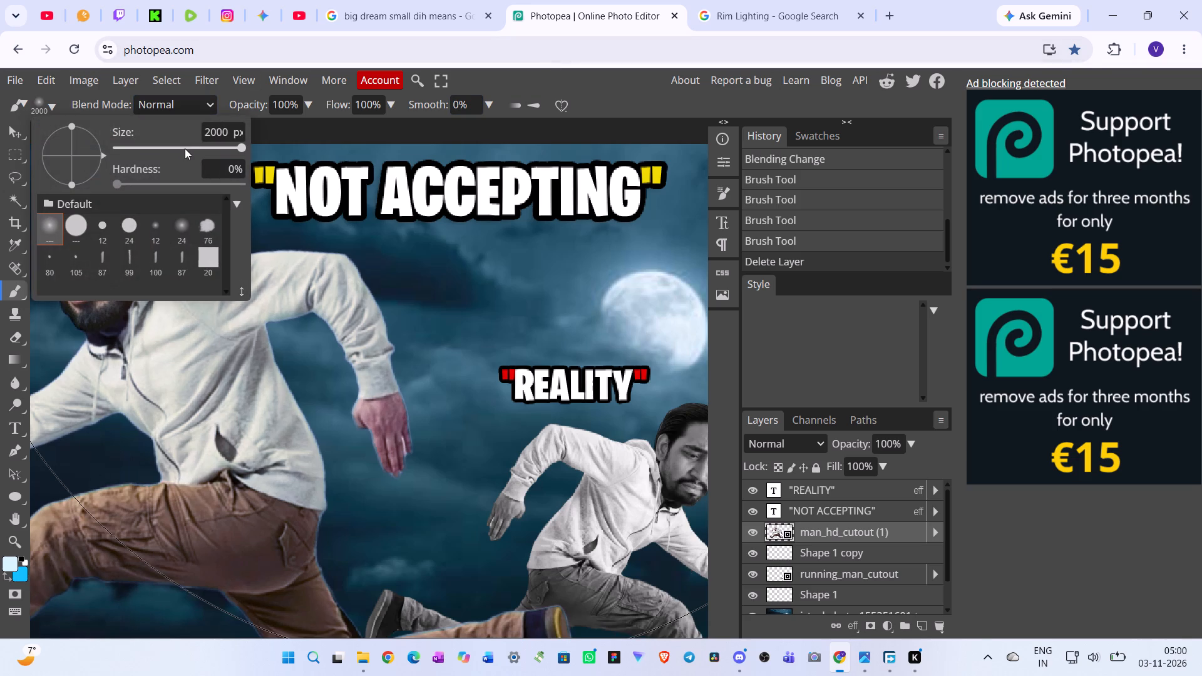
left_click_drag(185, 148, 135, 149)
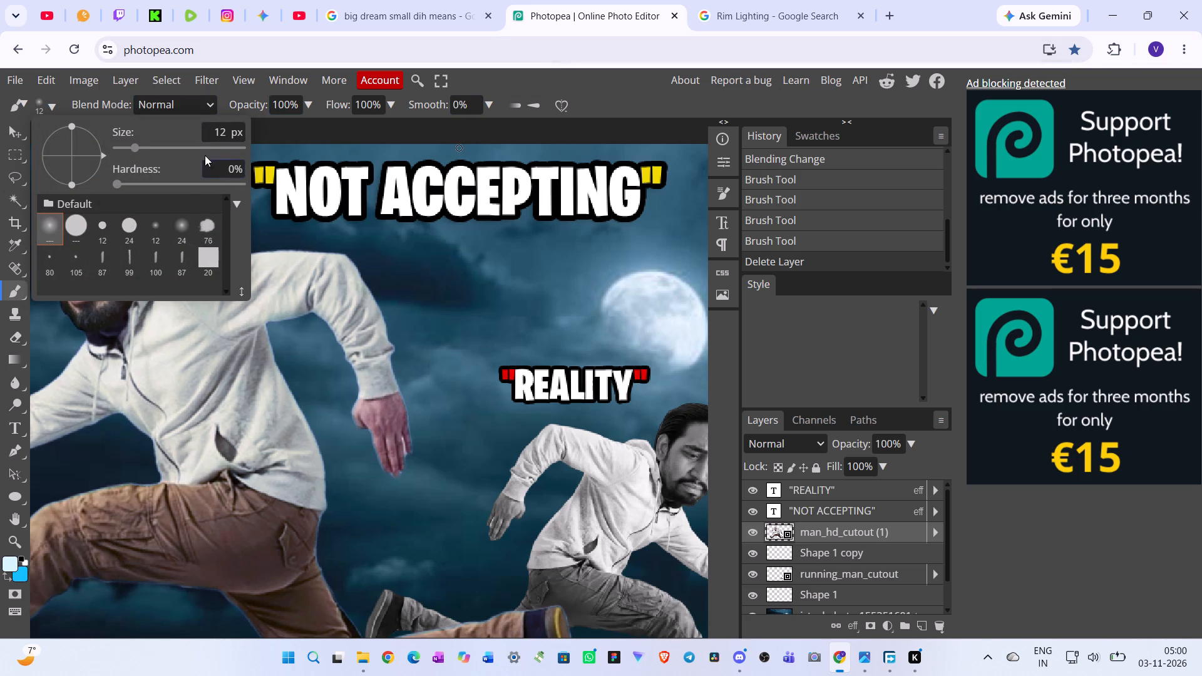
left_click(625, 88)
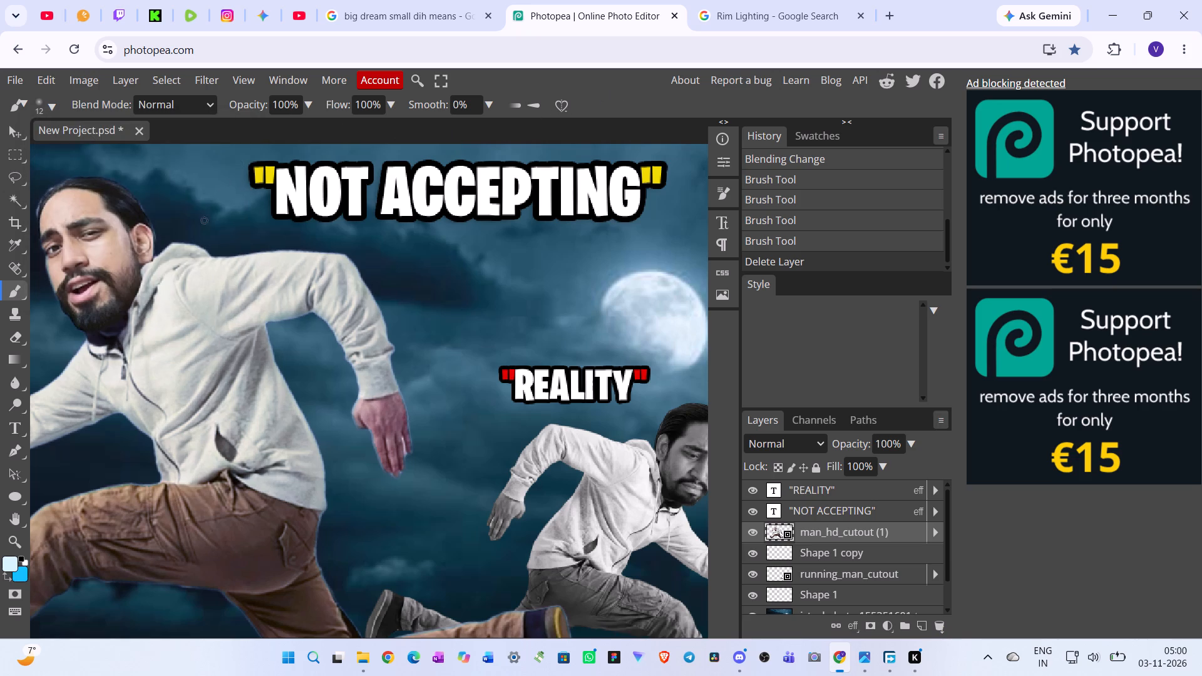
left_click_drag(336, 300, 351, 315)
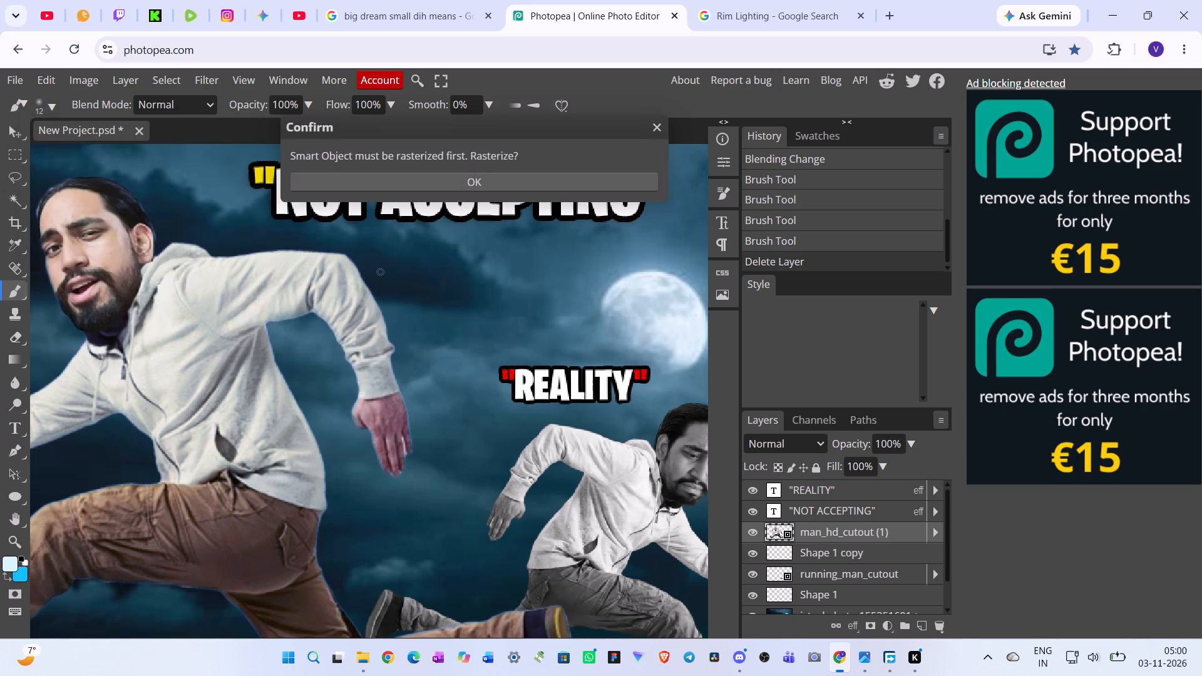
Add a new layer above man_hd_cutout (1) and make it a clipping mask on the color runner.
left_click(922, 626)
left_click(844, 533)
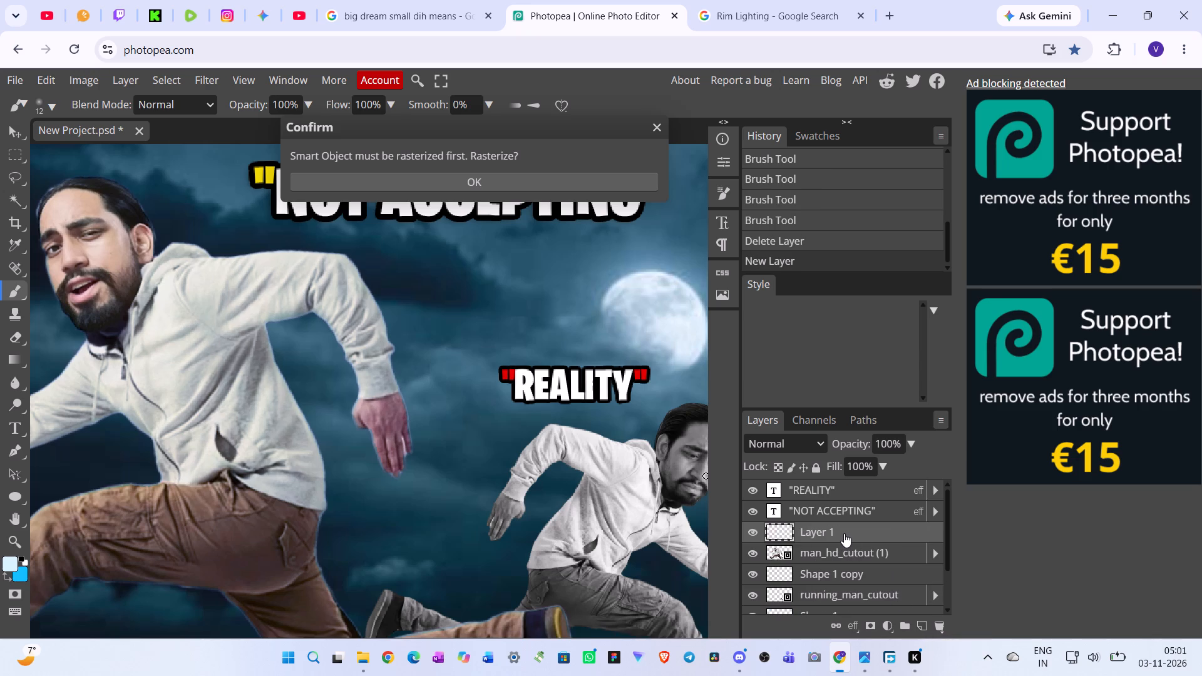
right_click(844, 533)
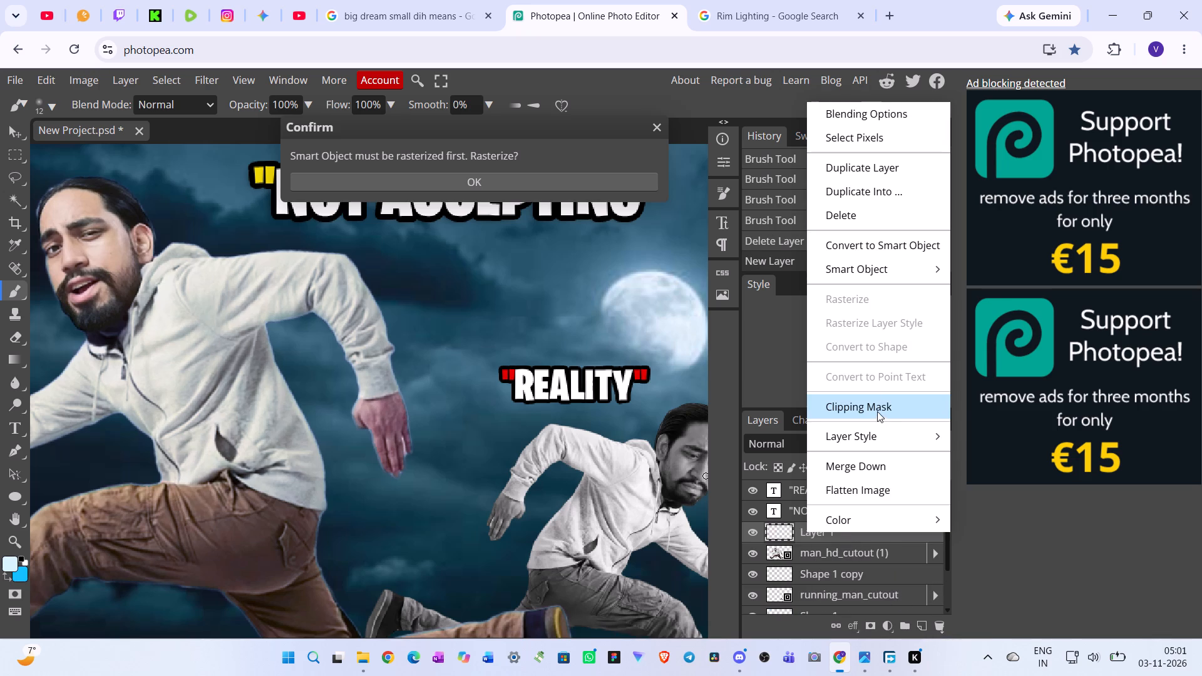
left_click(875, 407)
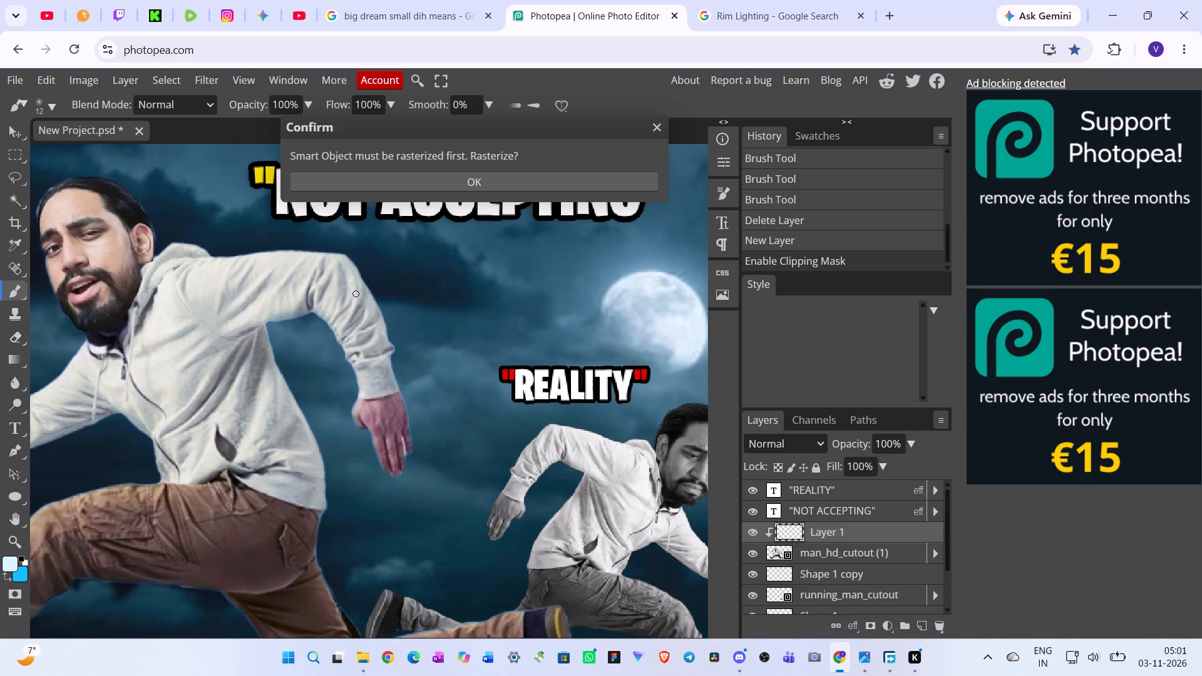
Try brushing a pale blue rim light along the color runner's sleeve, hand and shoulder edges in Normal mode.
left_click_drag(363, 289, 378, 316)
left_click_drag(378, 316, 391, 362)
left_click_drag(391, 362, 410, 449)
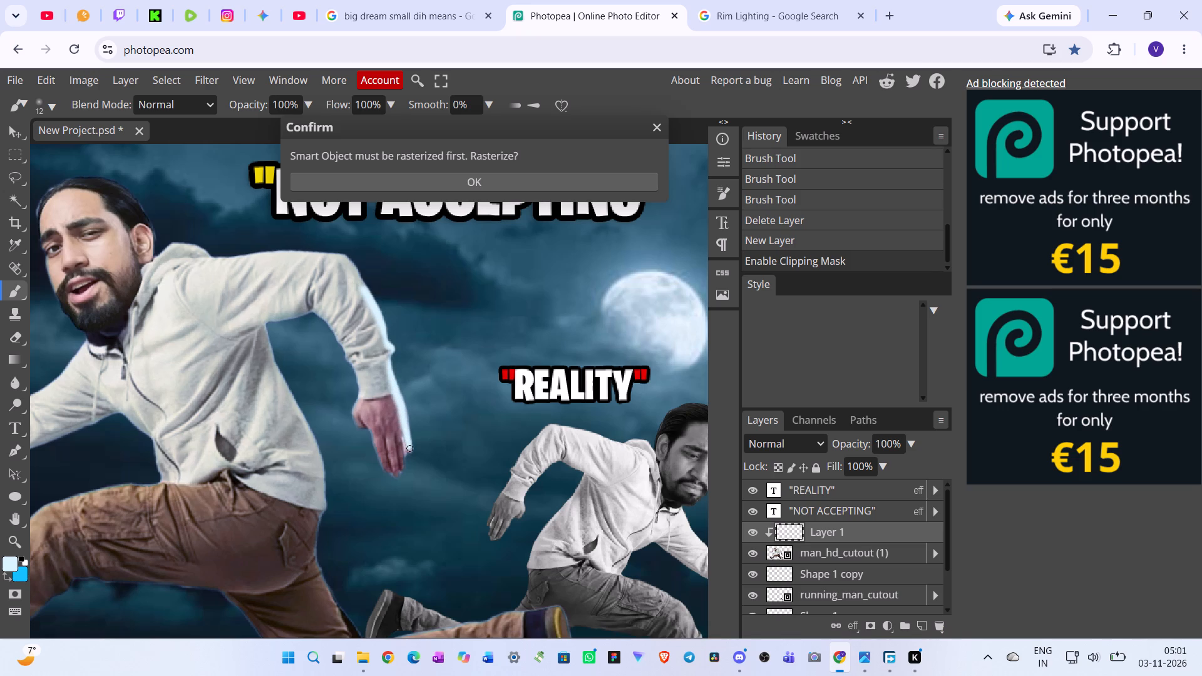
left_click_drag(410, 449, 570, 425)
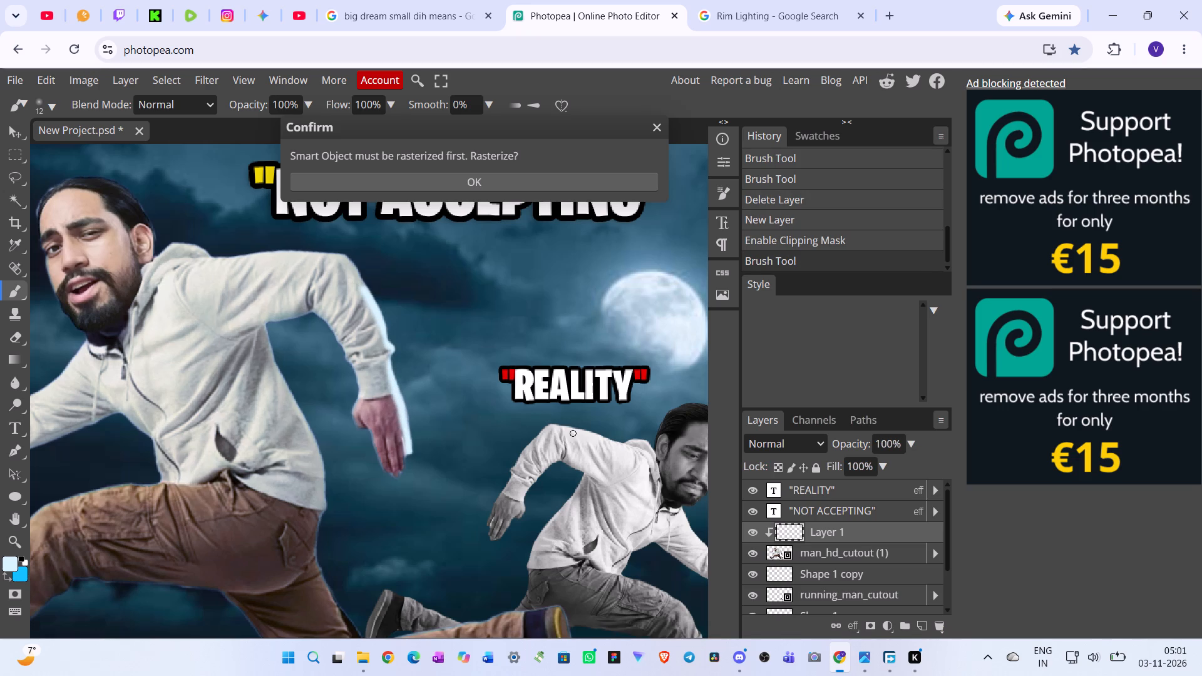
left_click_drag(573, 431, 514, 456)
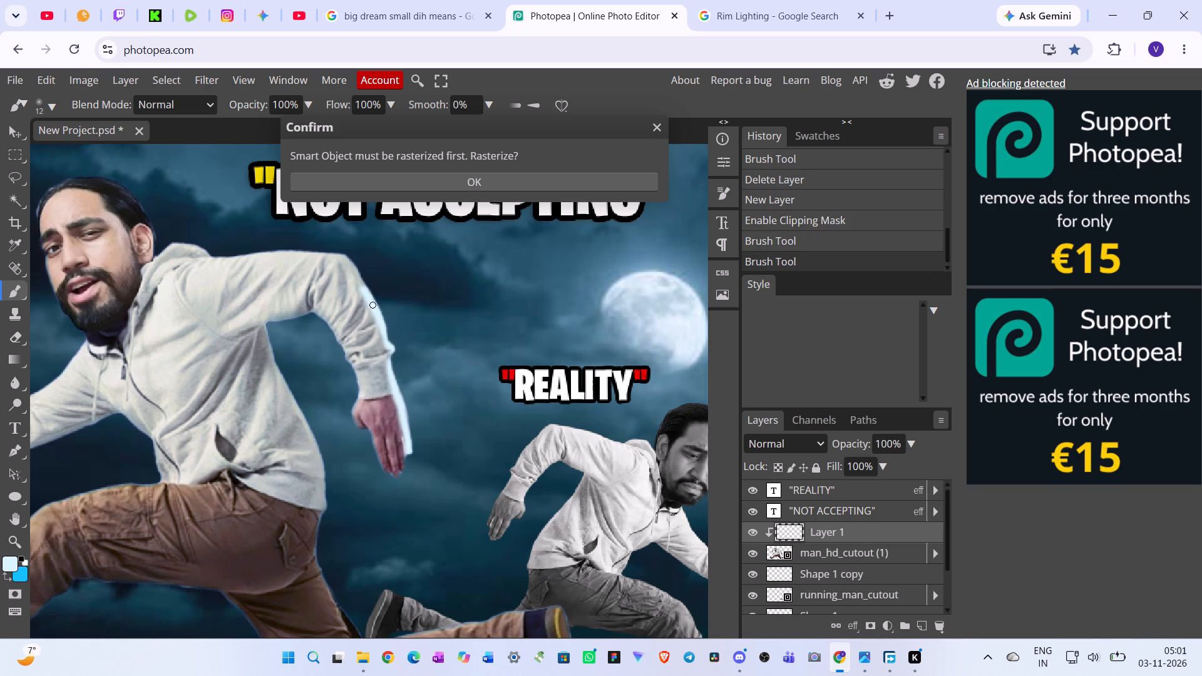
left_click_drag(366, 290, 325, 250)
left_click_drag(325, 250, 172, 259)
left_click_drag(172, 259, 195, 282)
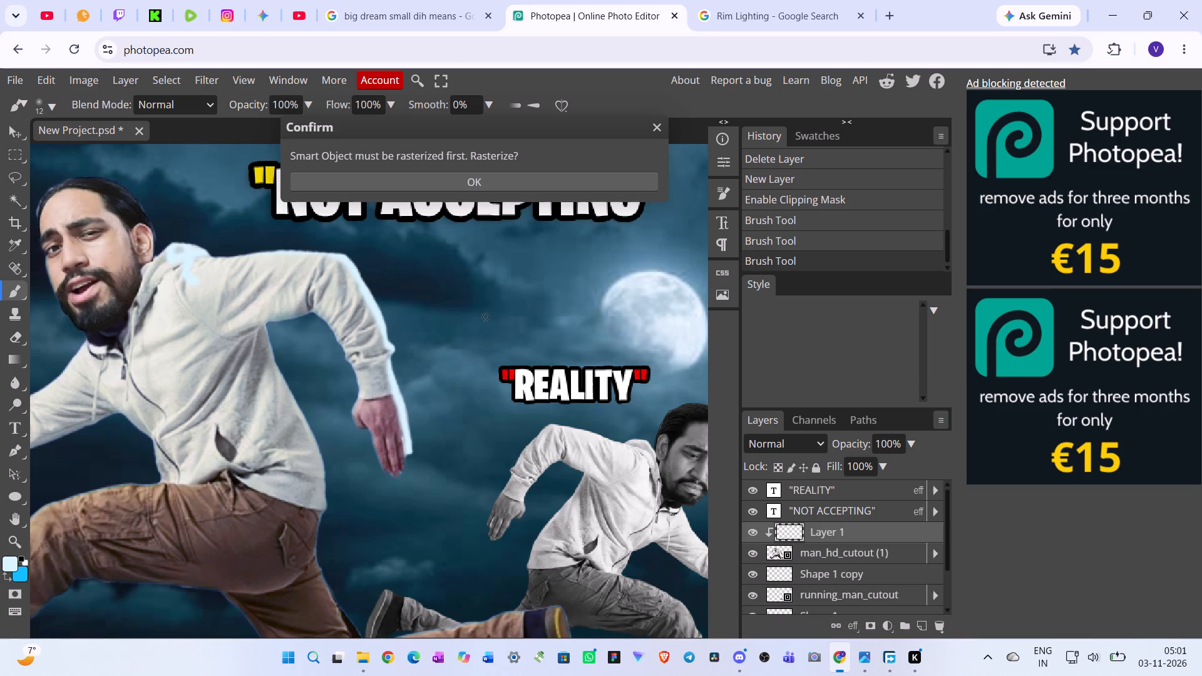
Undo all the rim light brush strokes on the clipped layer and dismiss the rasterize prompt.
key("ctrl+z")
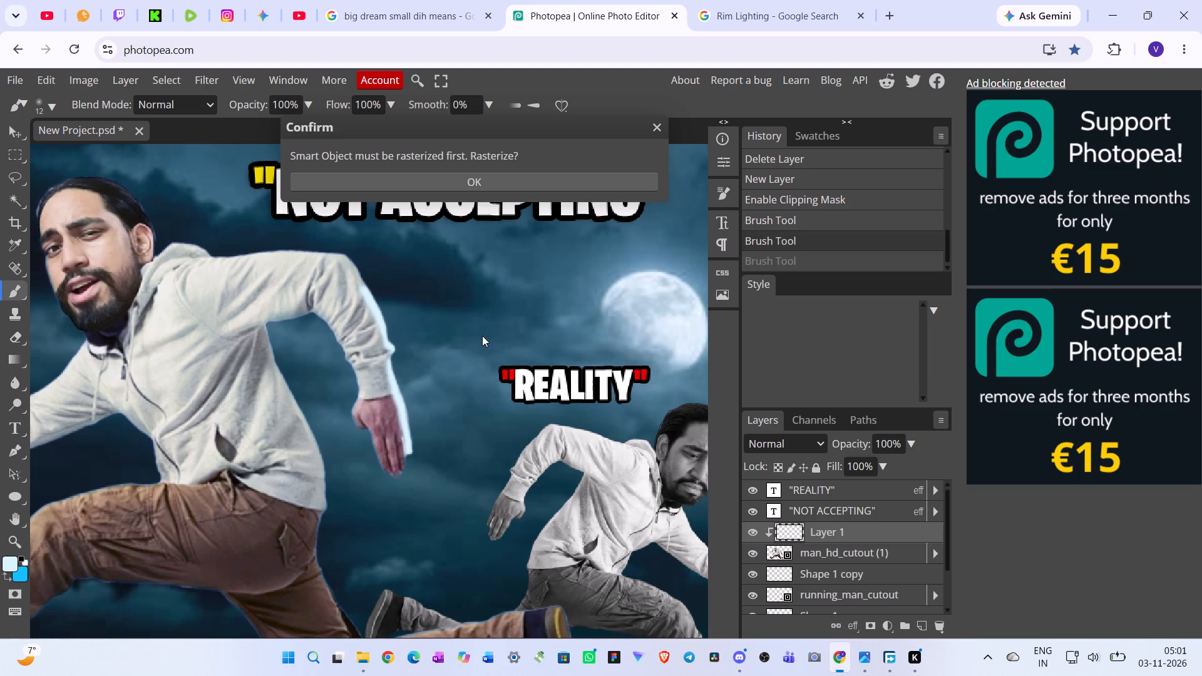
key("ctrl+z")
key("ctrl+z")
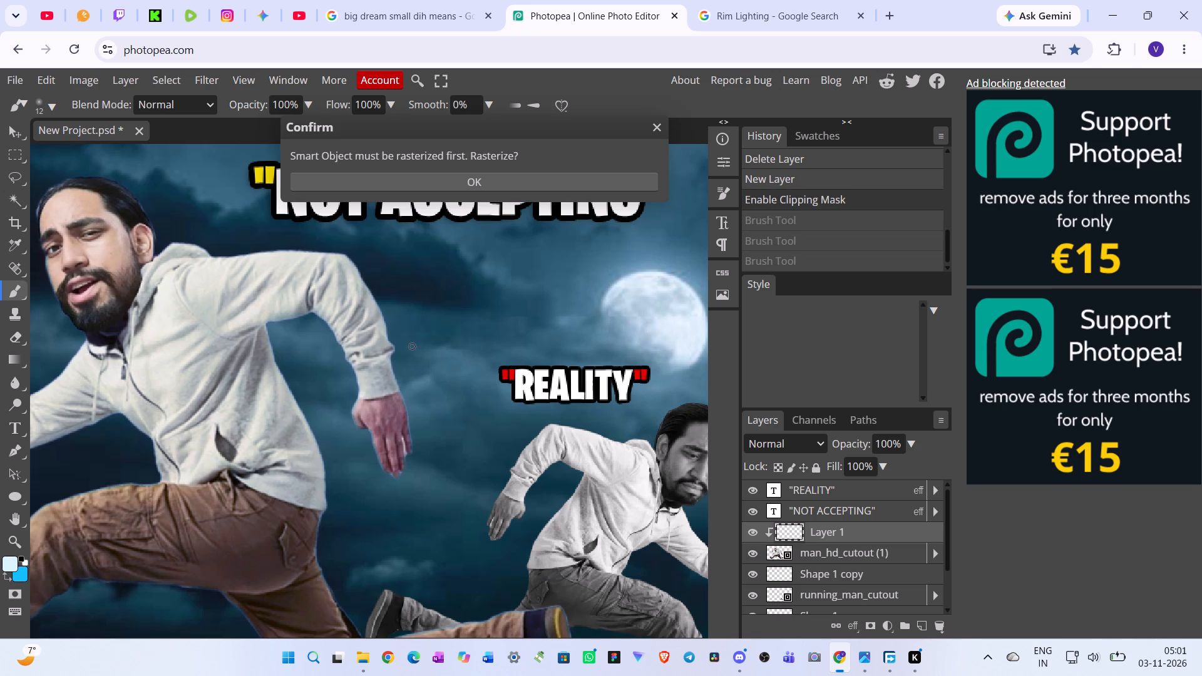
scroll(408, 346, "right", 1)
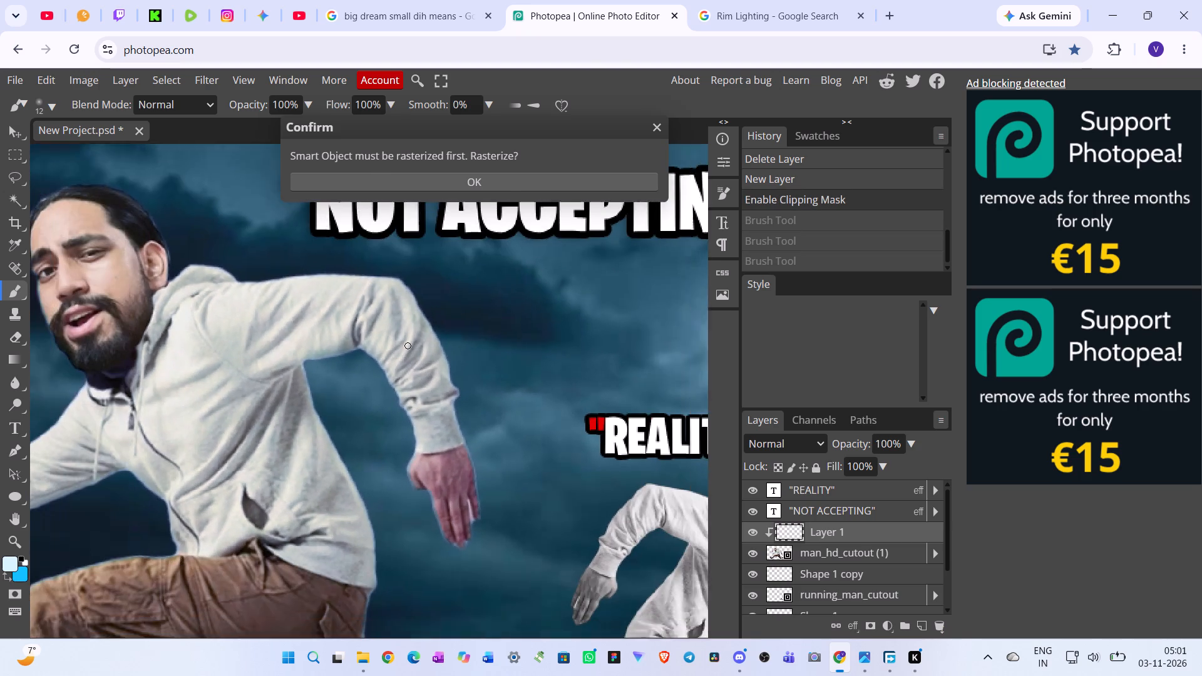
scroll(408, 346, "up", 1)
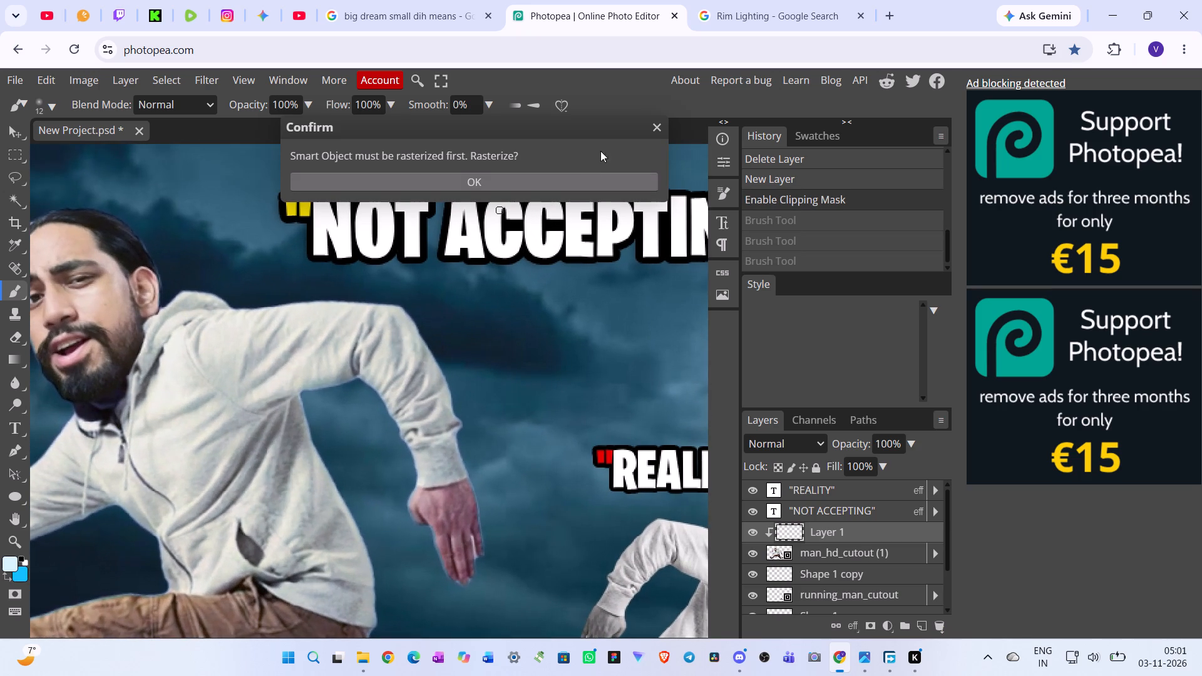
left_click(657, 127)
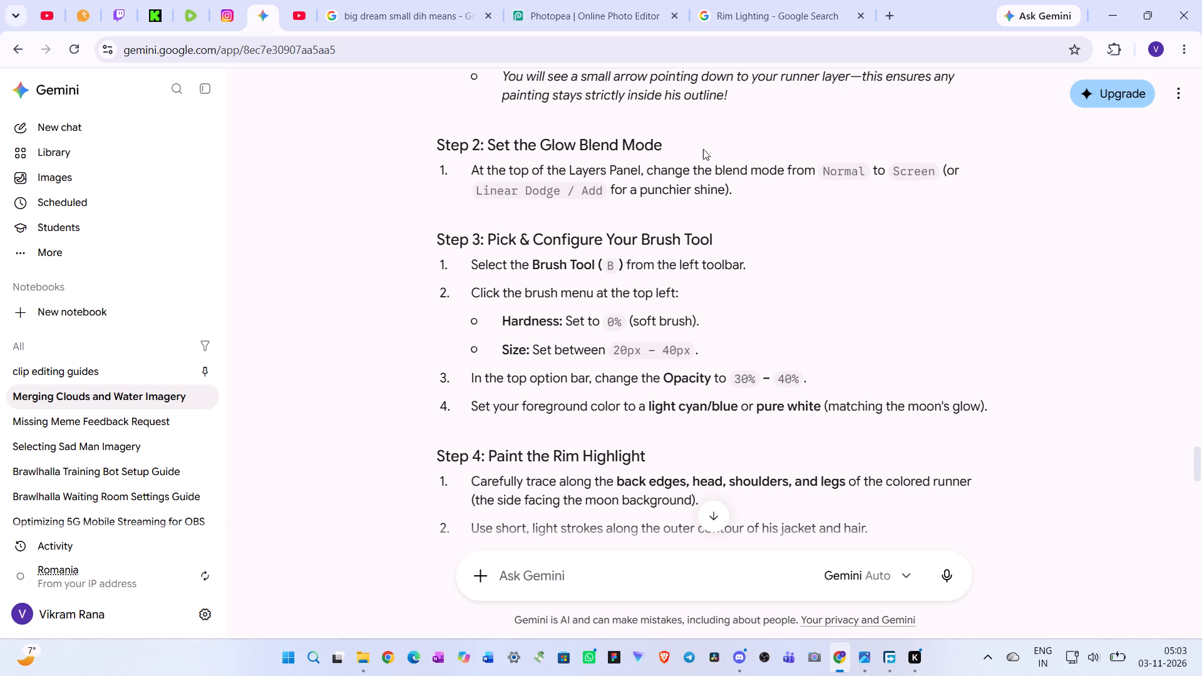
left_click(607, 13)
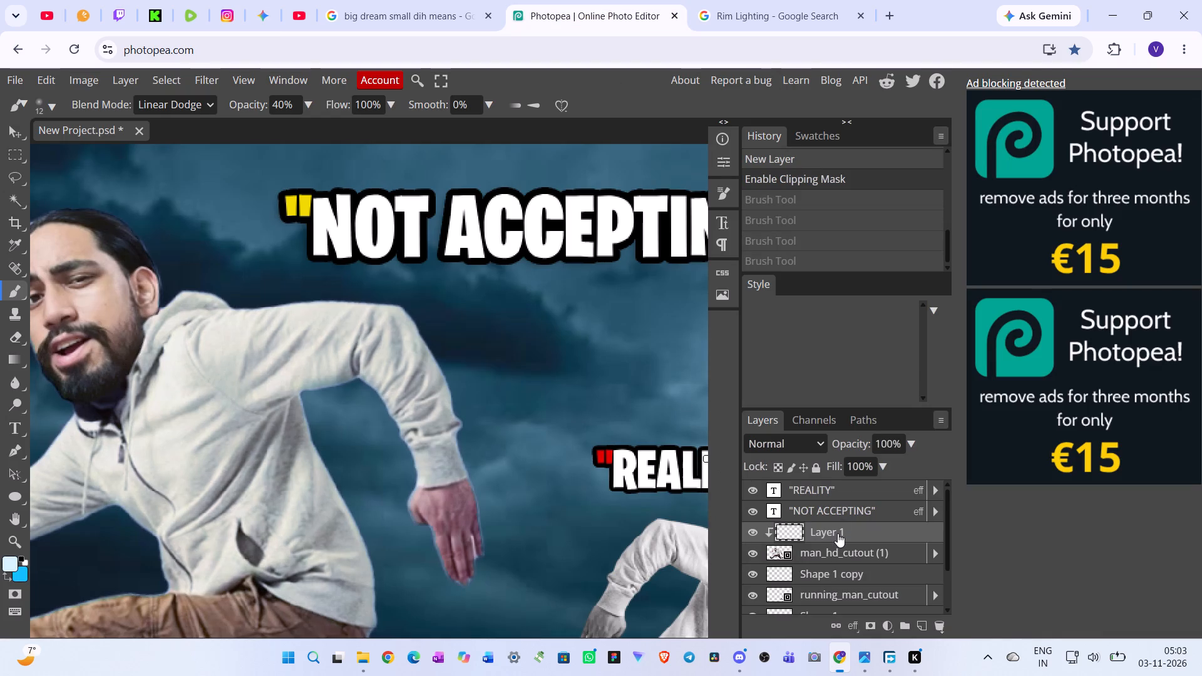
right_click(838, 533)
left_click(838, 533)
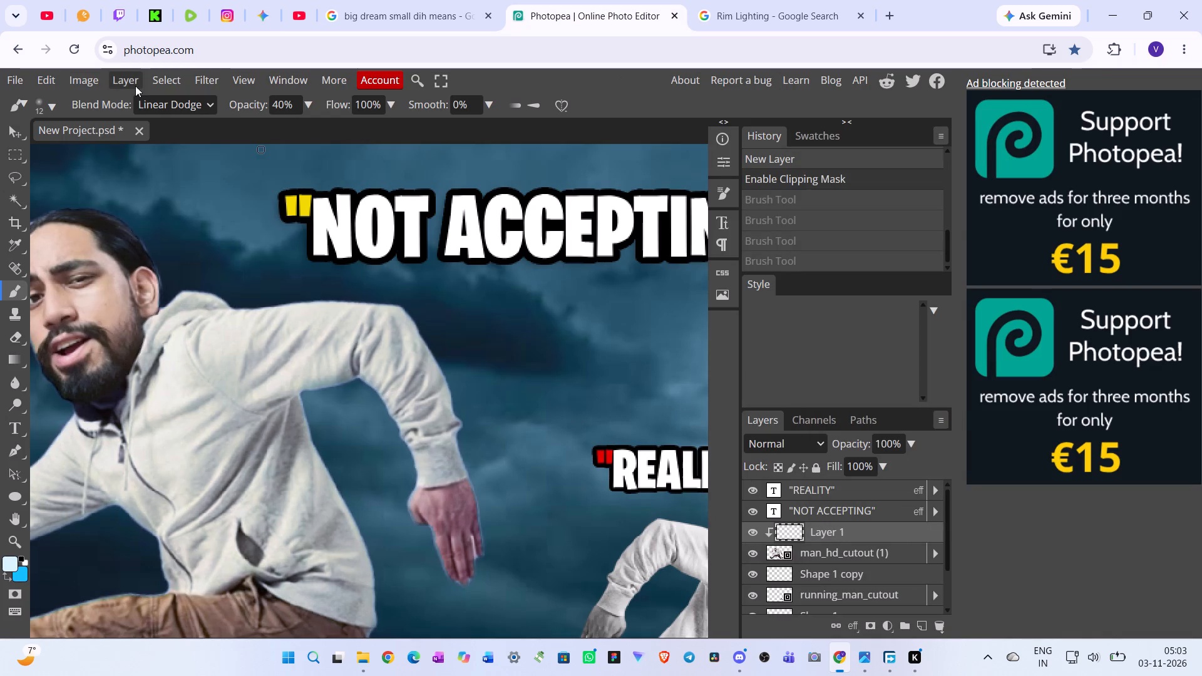
left_click(84, 76)
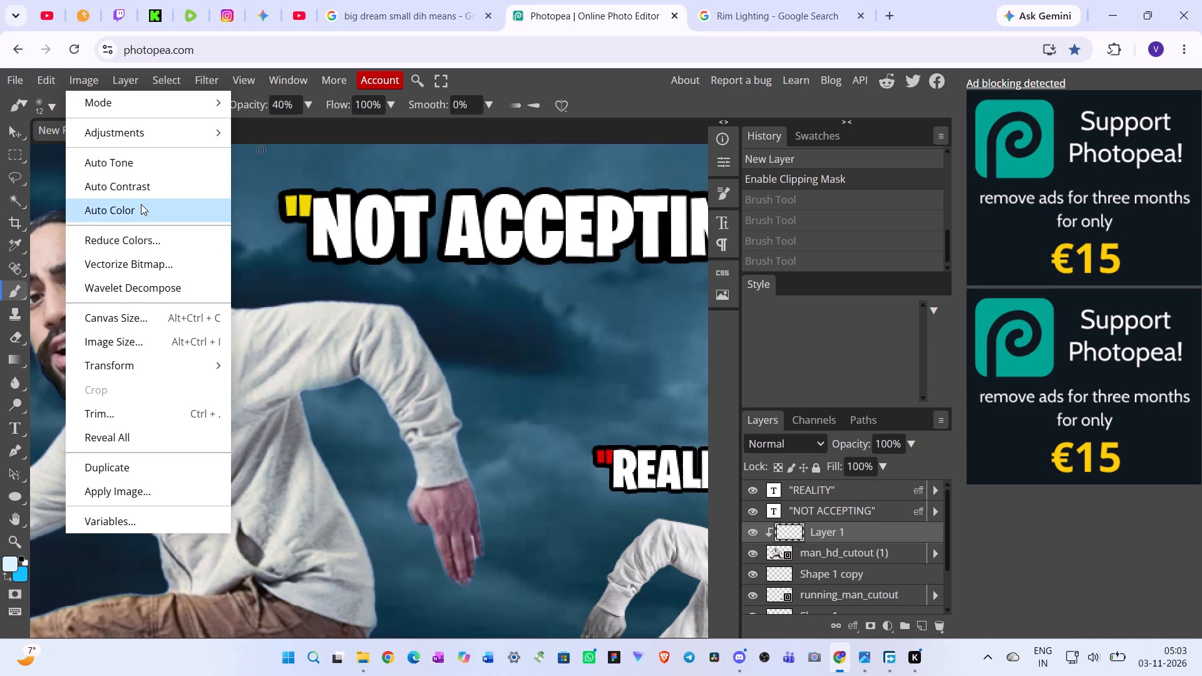
left_click(158, 123)
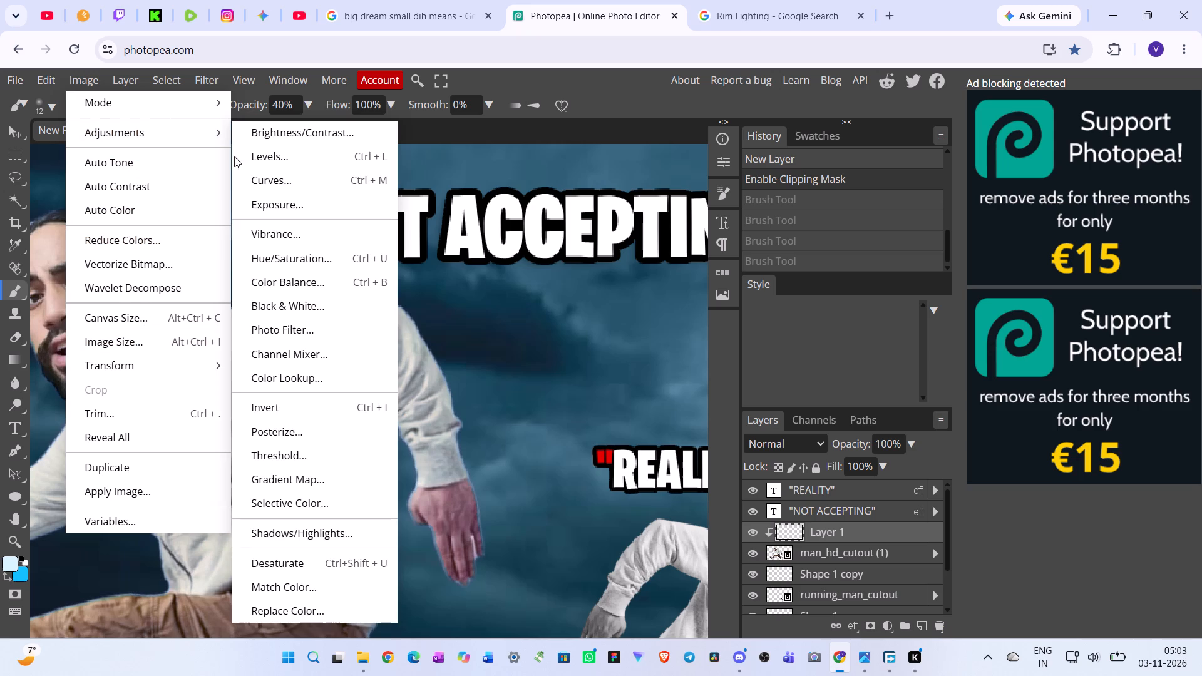
left_click(319, 284)
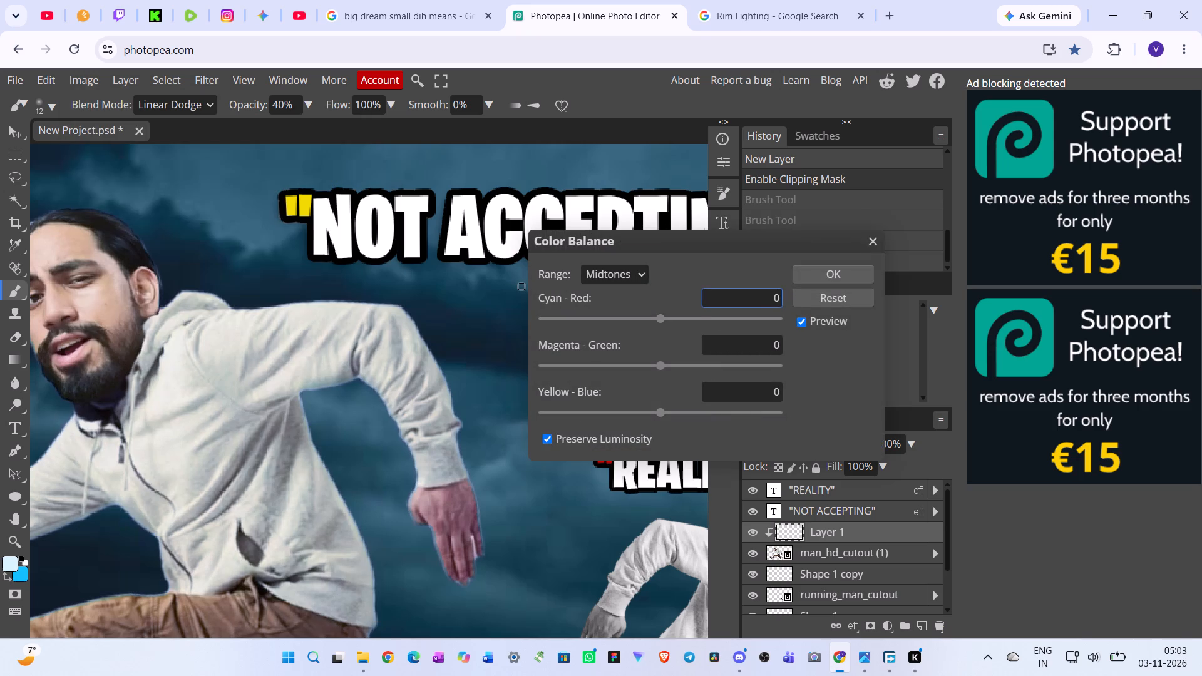
left_click_drag(781, 297, 758, 299)
key("minus")
type("15")
left_click_drag(779, 393, 760, 394)
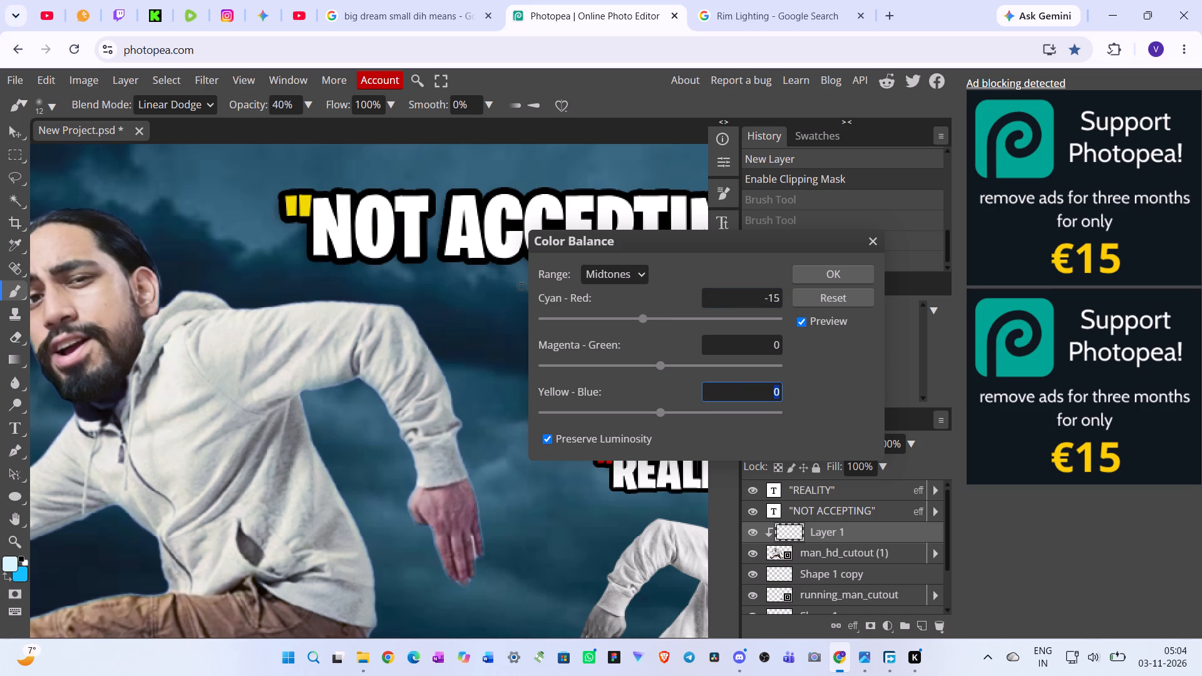
type("20")
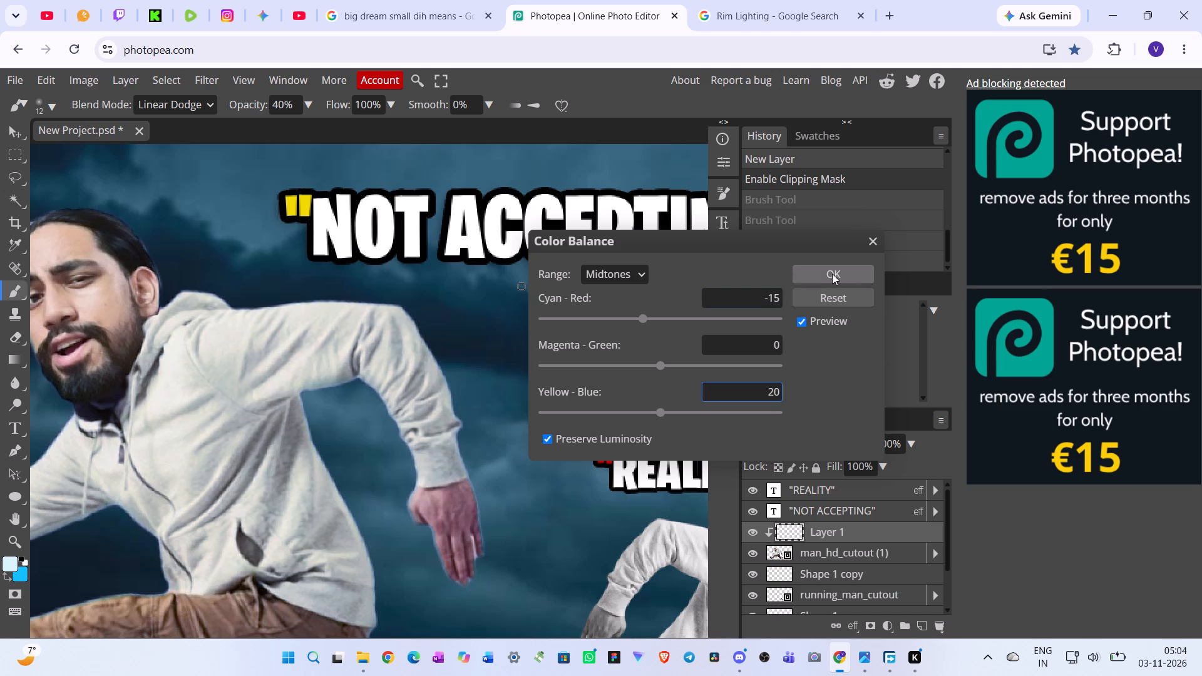
left_click(832, 273)
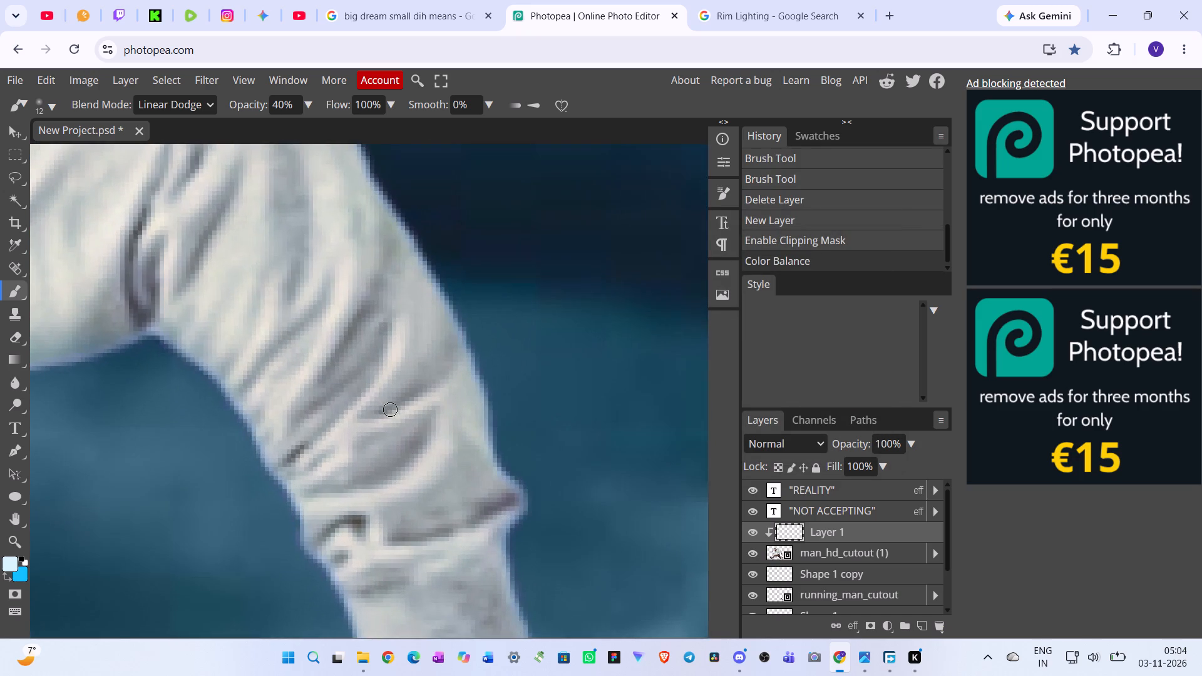
Set the brush size to 8 px for painting the rim light on the color runner's lowered hand.
scroll(390, 409, "down", 1)
scroll(413, 479, "down", 2)
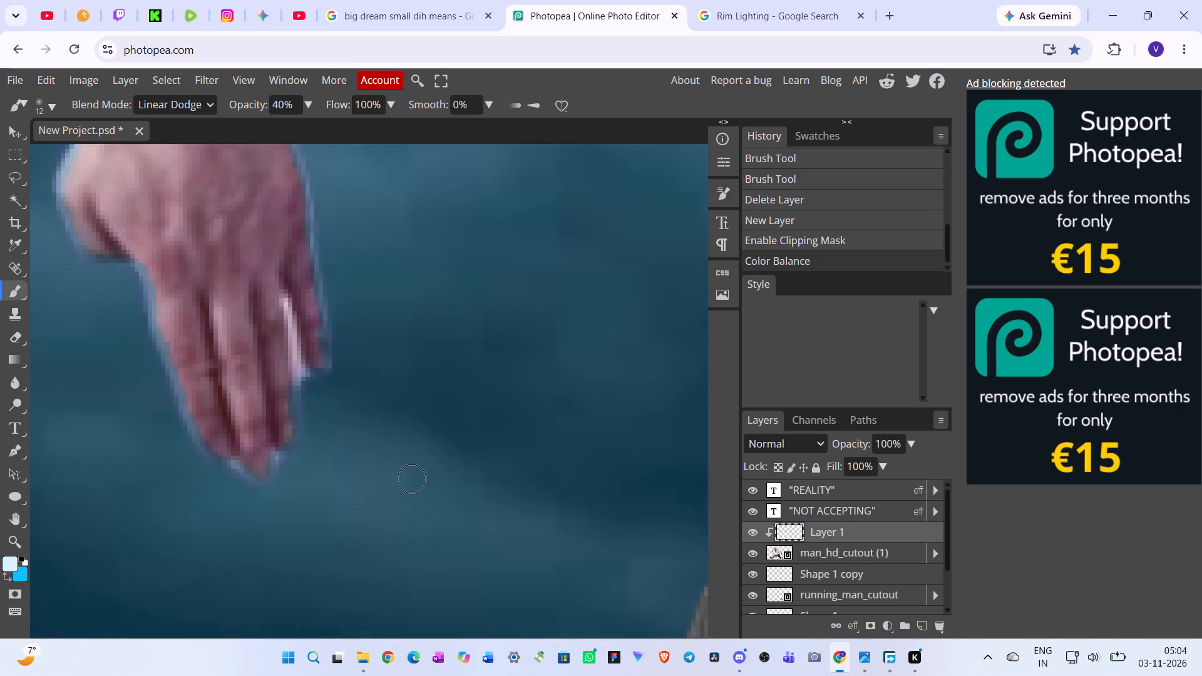
scroll(412, 479, "down", 1)
scroll(394, 469, "up", 2)
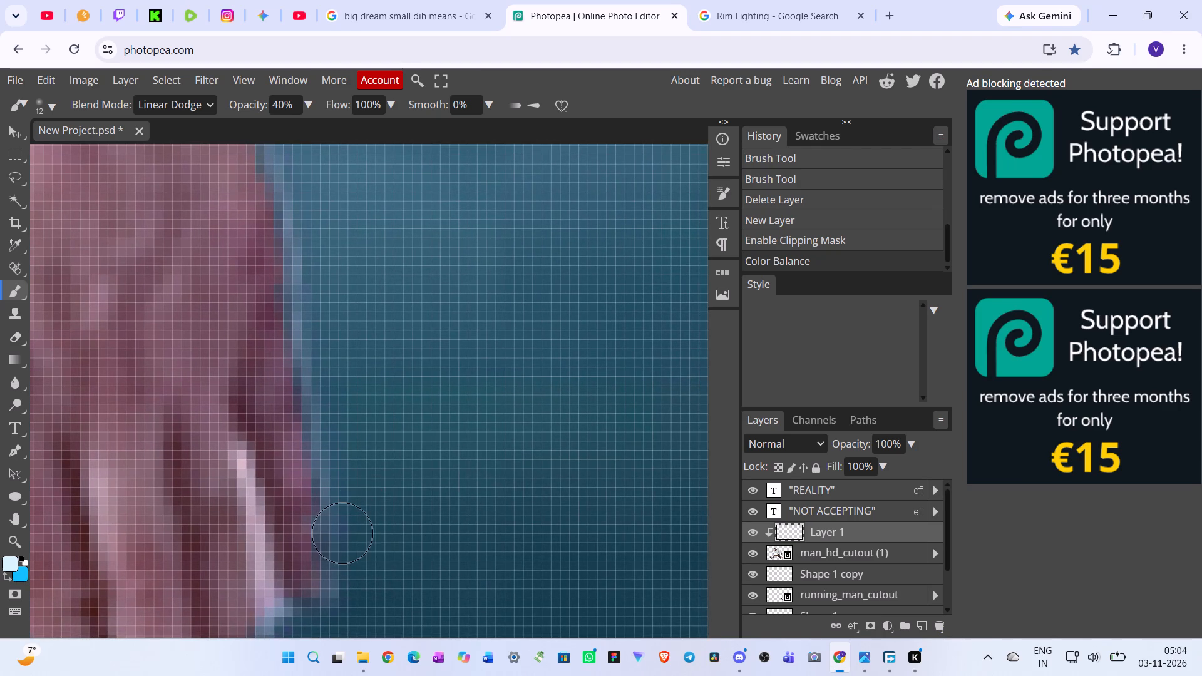
left_click(56, 102)
left_click_drag(226, 135, 188, 122)
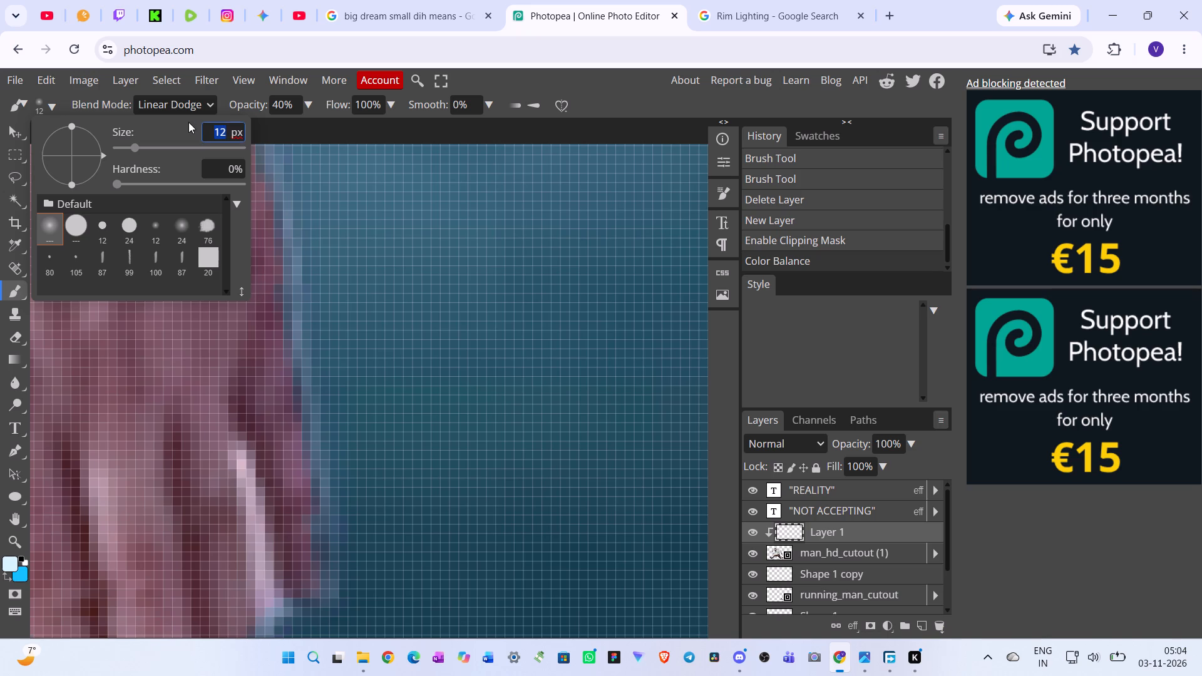
key("8")
key("Return")
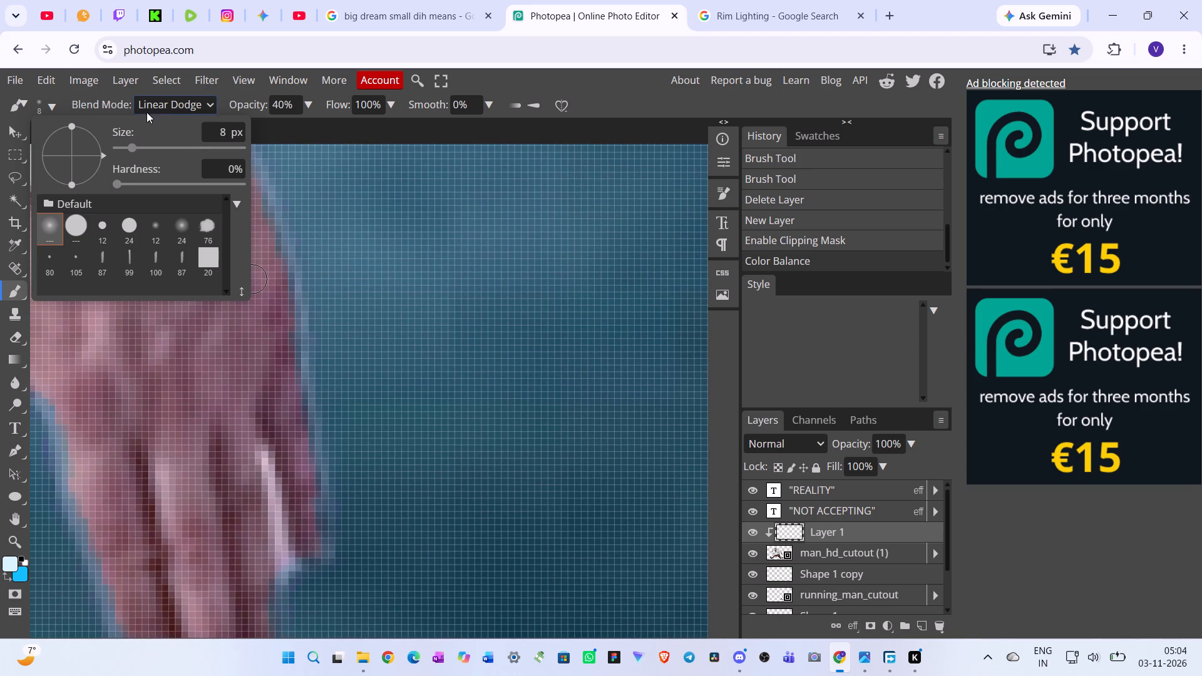
left_click(140, 101)
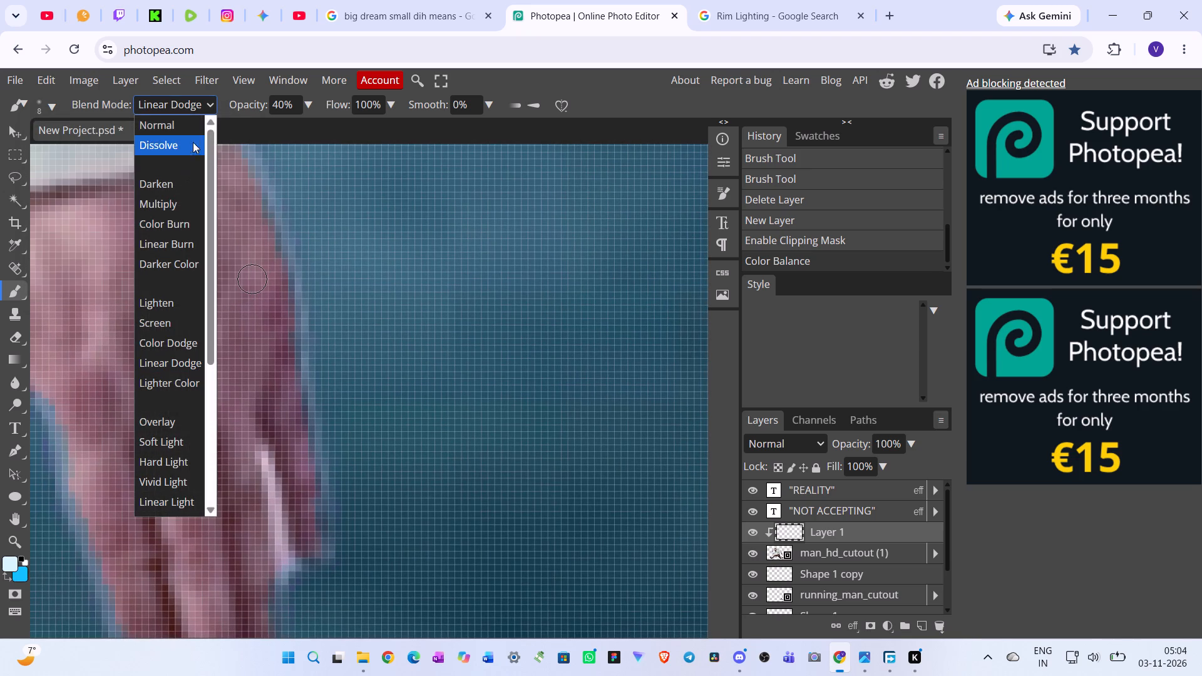
left_click(208, 105)
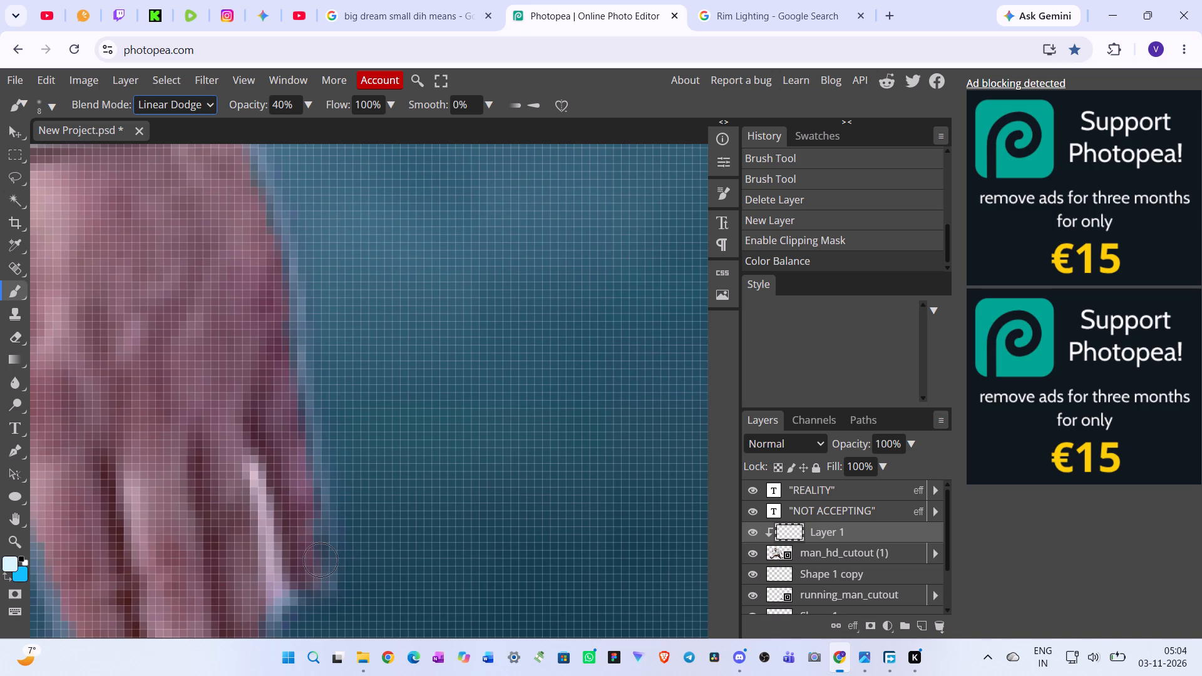
Paint a pale rim light on Layer 1 along the hand's outer edge, from the little finger up to the sleeve cuff.
left_click_drag(331, 565, 323, 475)
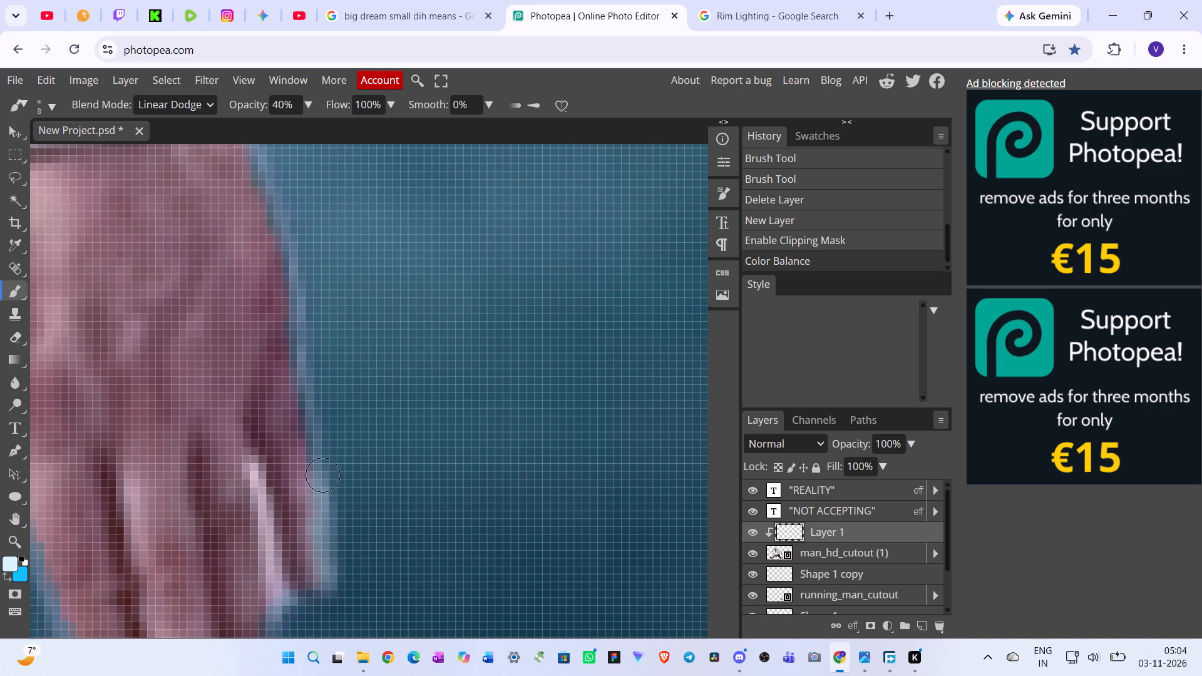
left_click_drag(323, 475, 302, 300)
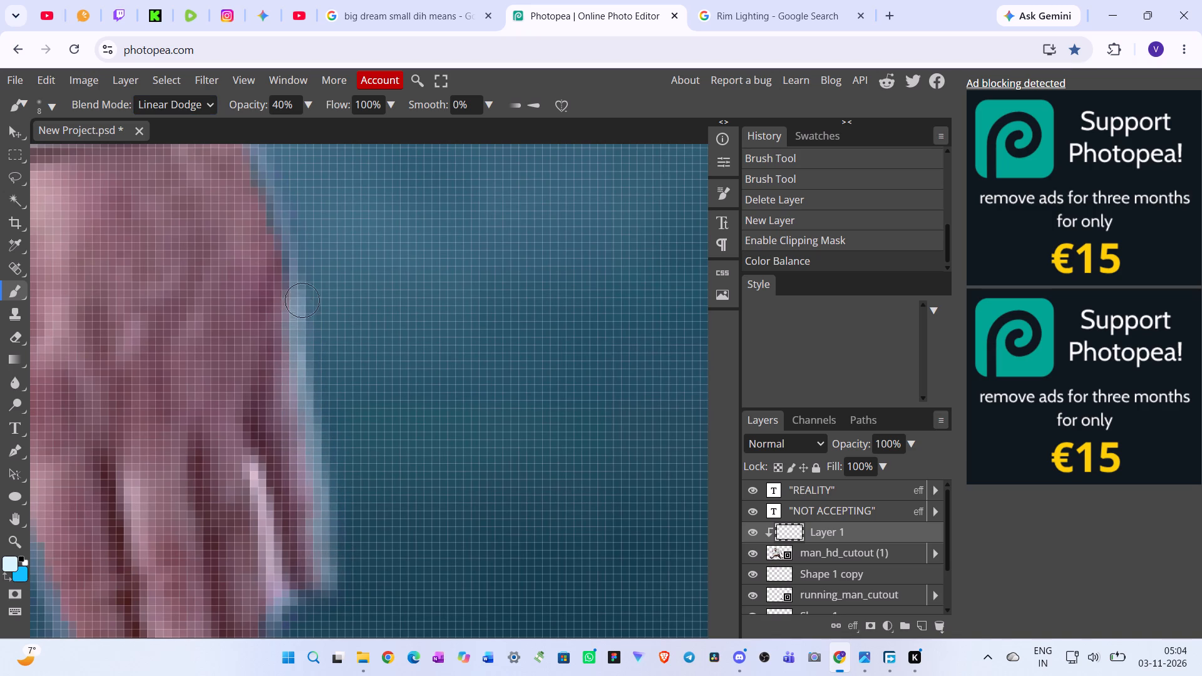
left_click_drag(302, 300, 284, 217)
scroll(344, 331, "up", 1)
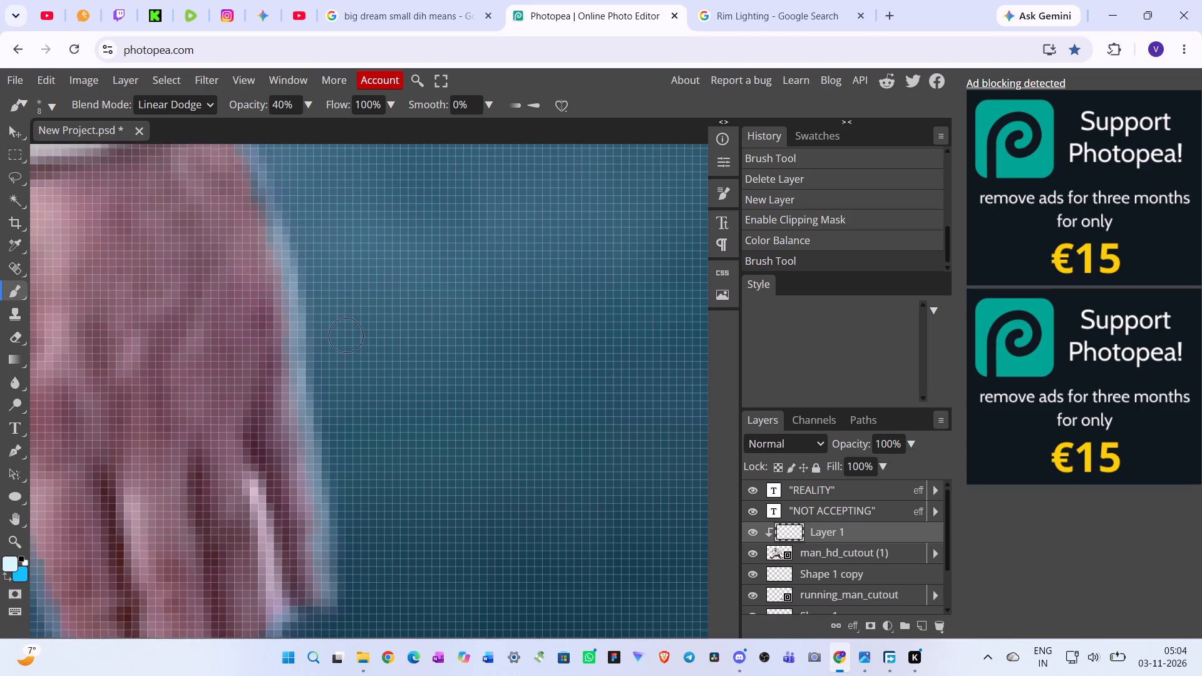
scroll(348, 337, "up", 2)
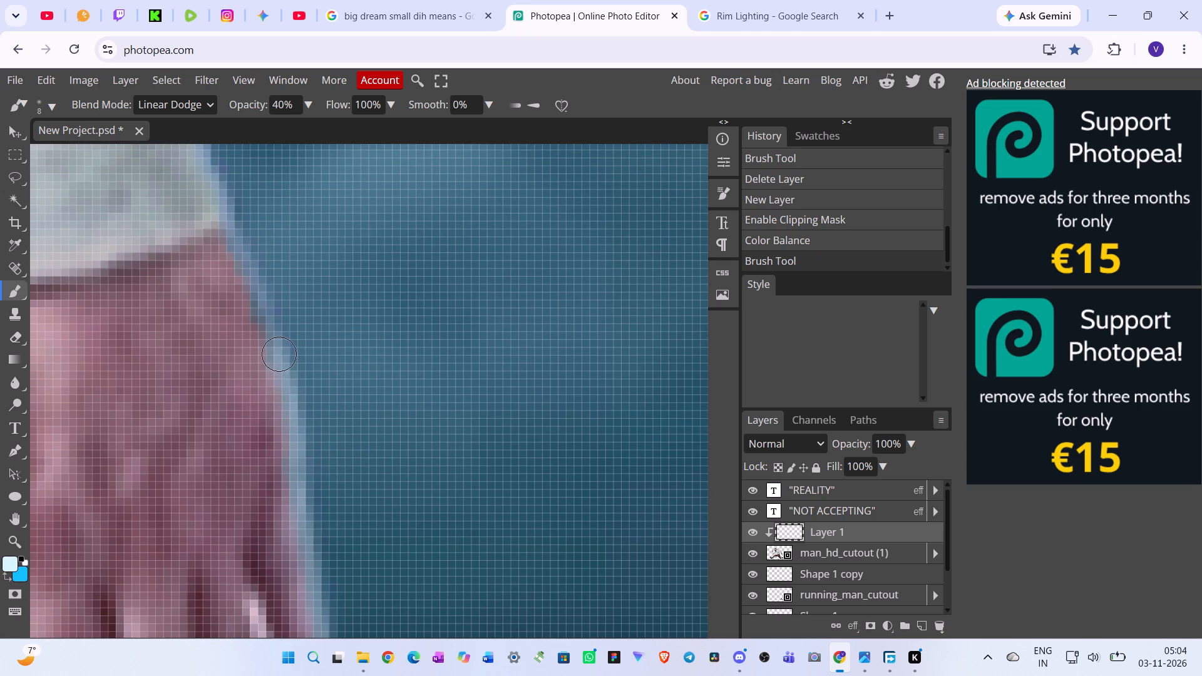
left_click_drag(279, 354, 237, 230)
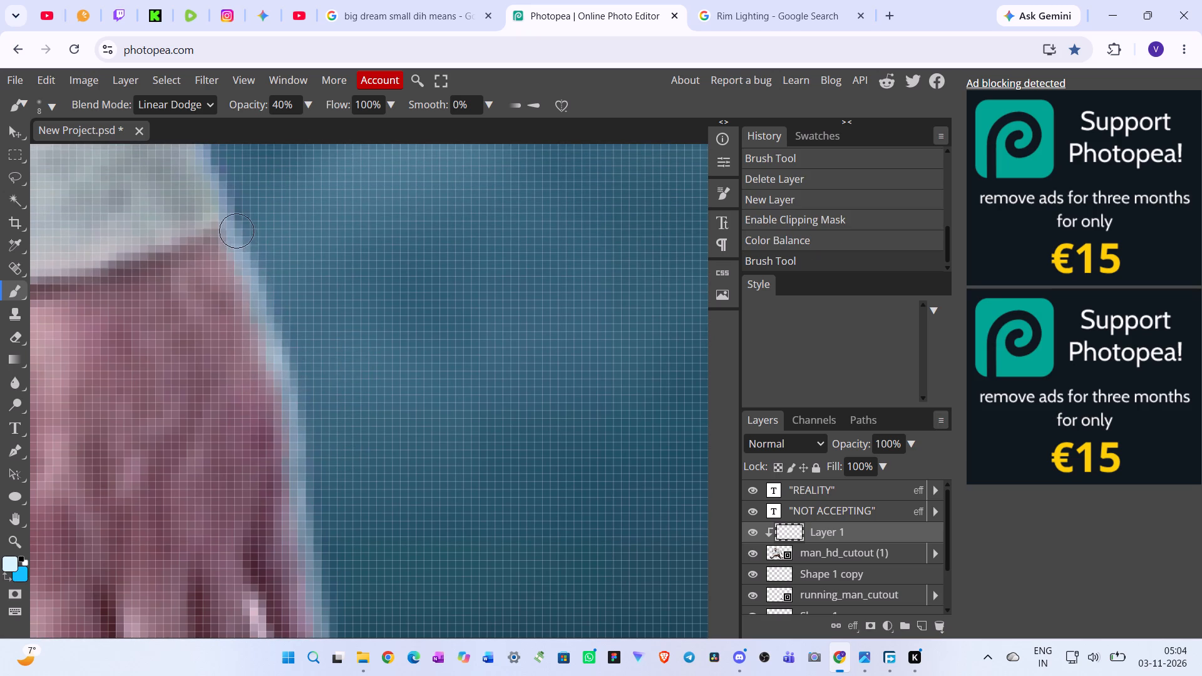
left_click_drag(237, 230, 235, 228)
Paint the rim light along the cuff's outer edge, from below the sleeve fold down past the wrist.
scroll(256, 246, "up", 3)
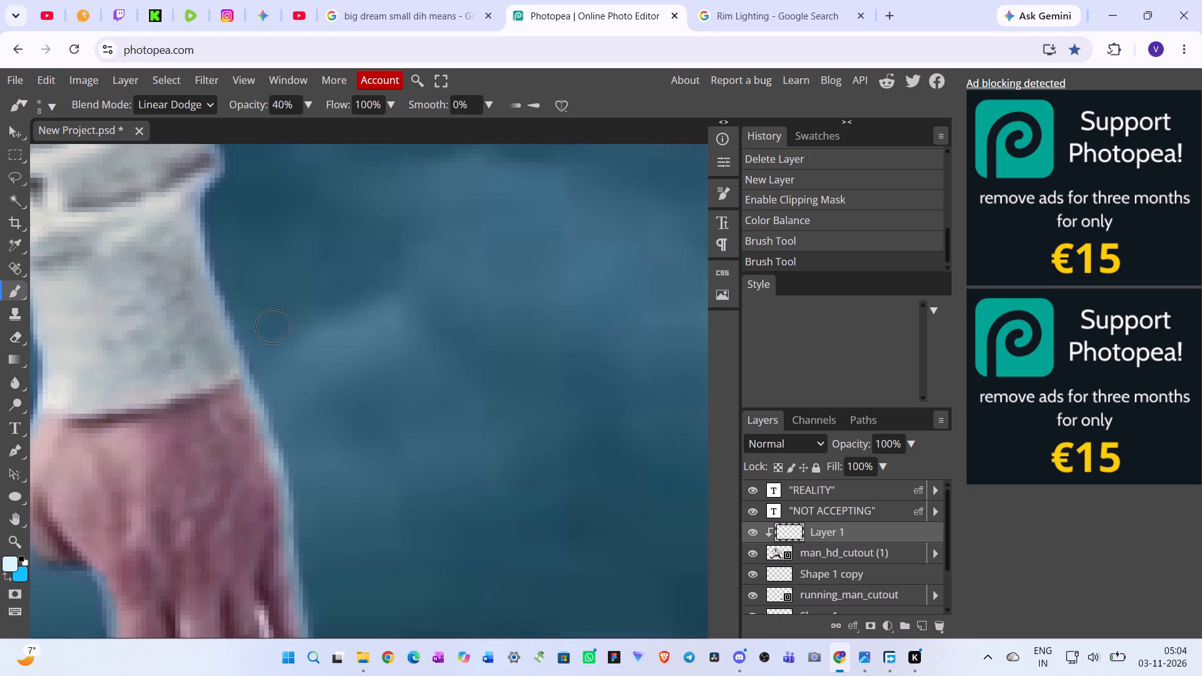
scroll(273, 327, "up", 1)
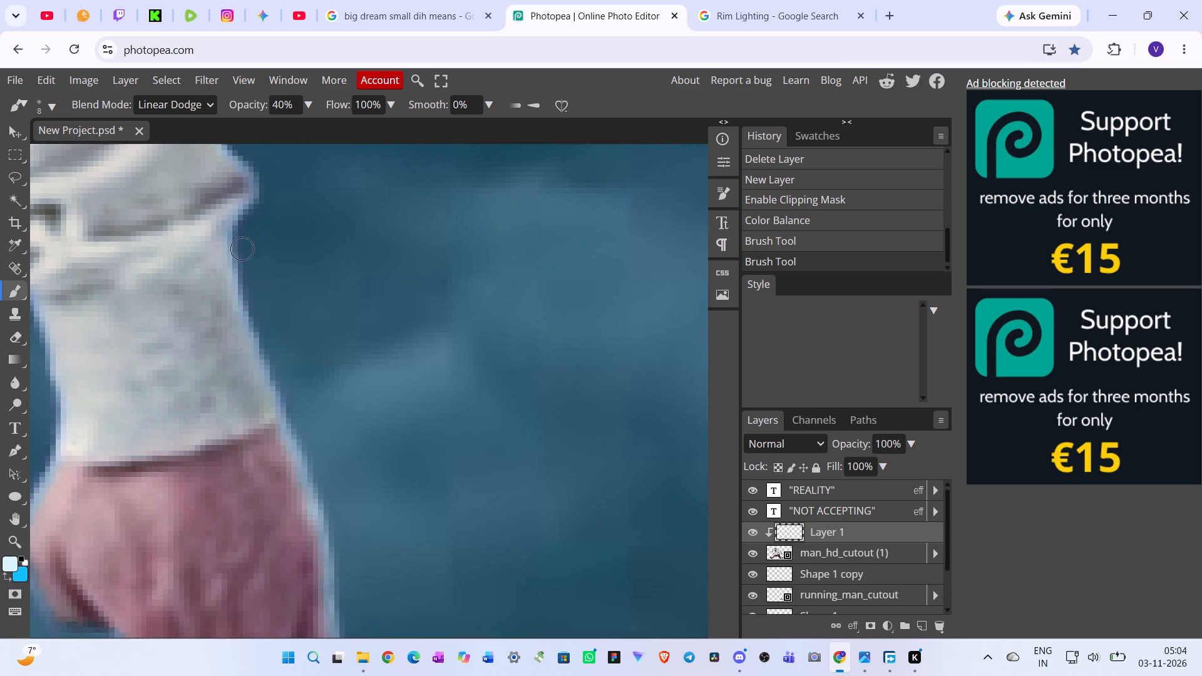
left_click_drag(241, 232, 230, 258)
left_click_drag(230, 258, 285, 422)
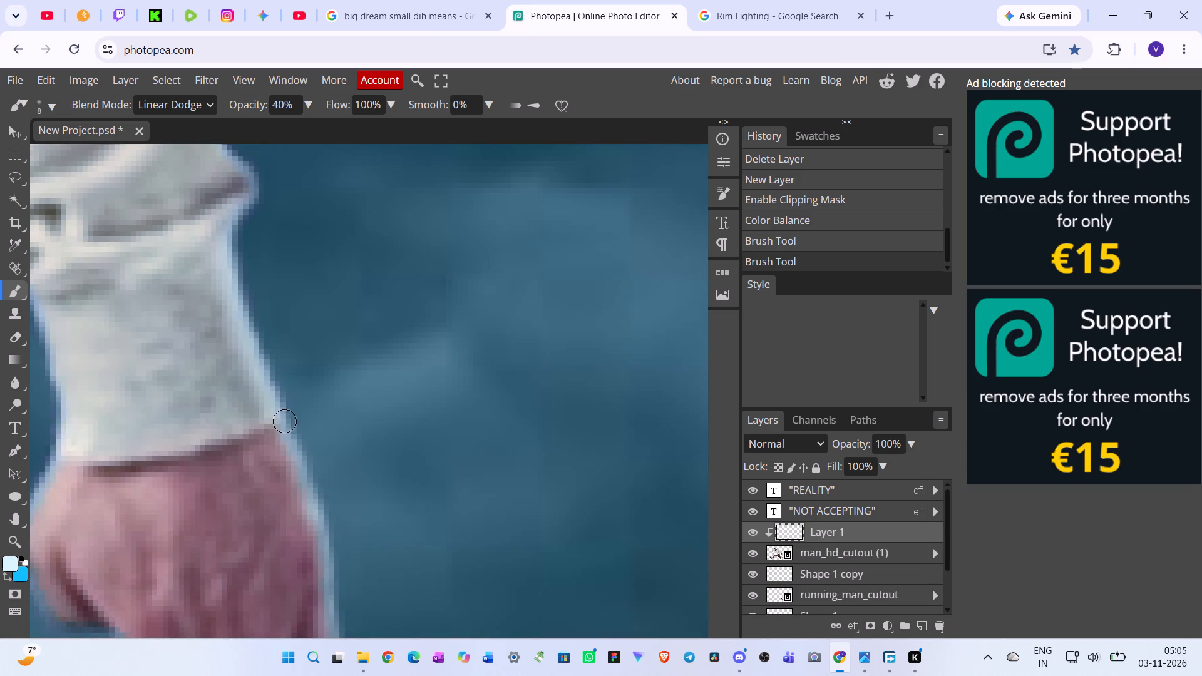
left_click_drag(285, 422, 307, 461)
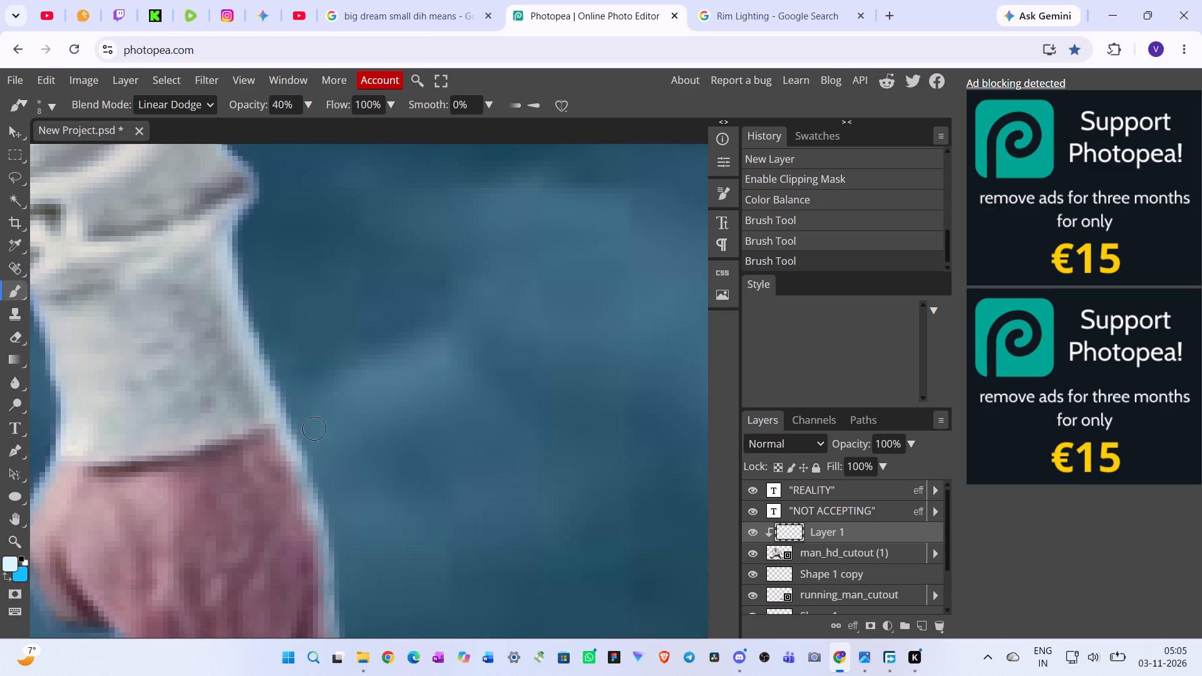
left_click_drag(296, 465, 311, 514)
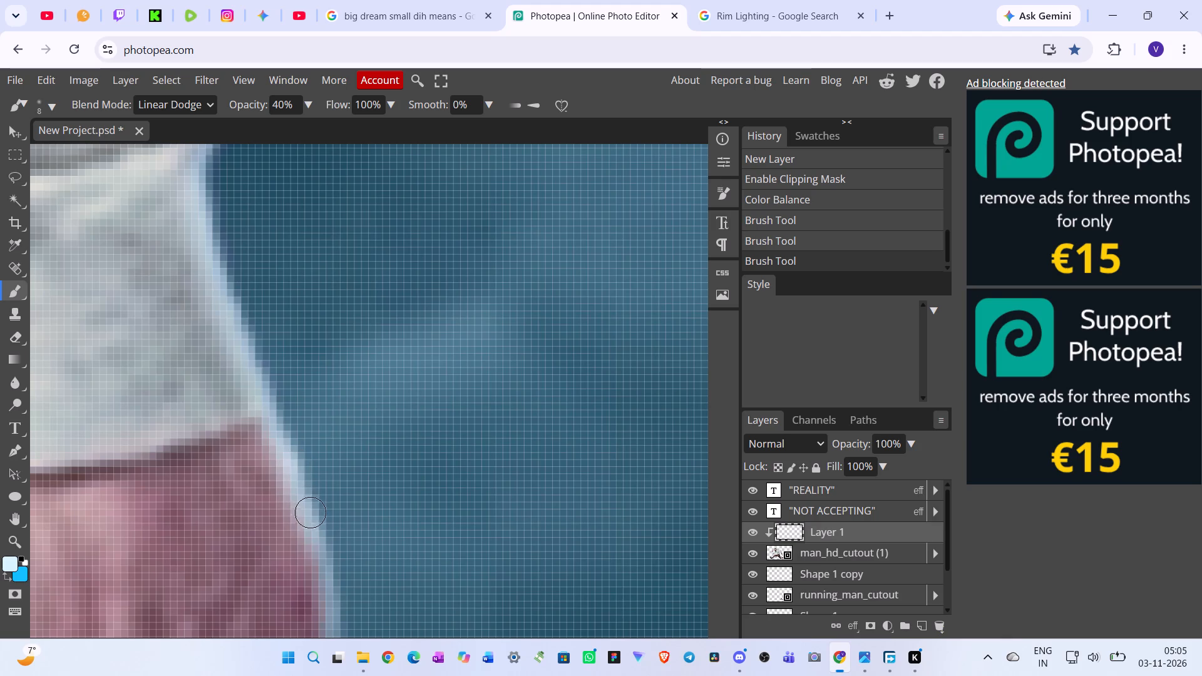
left_click_drag(311, 514, 312, 516)
Paint the rim light around the protruding sleeve fold above the cuff and up the adjoining lower forearm edge.
scroll(312, 384, "down", 1)
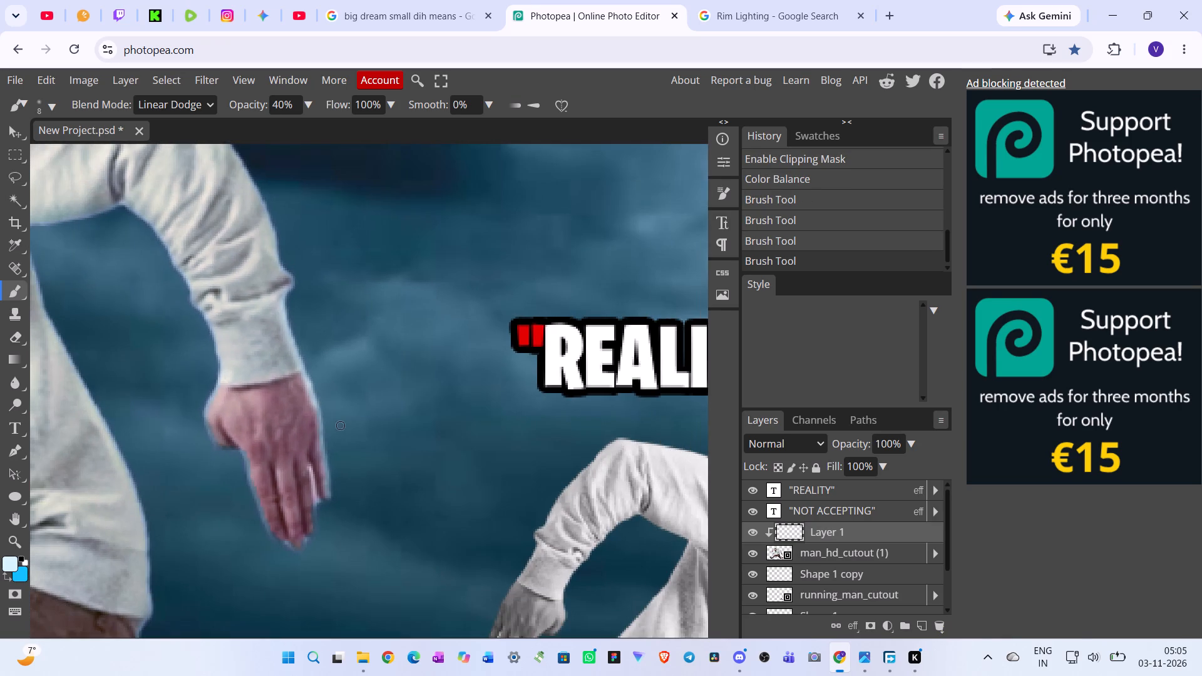
scroll(330, 387, "up", 1)
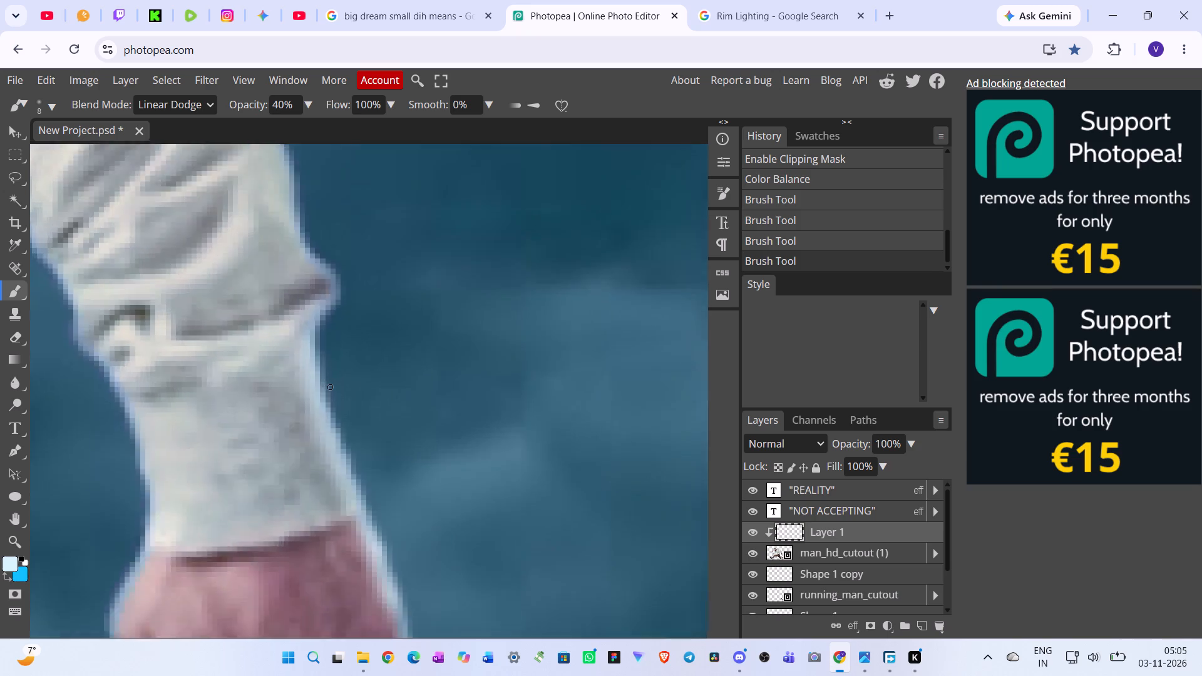
scroll(330, 387, "up", 2)
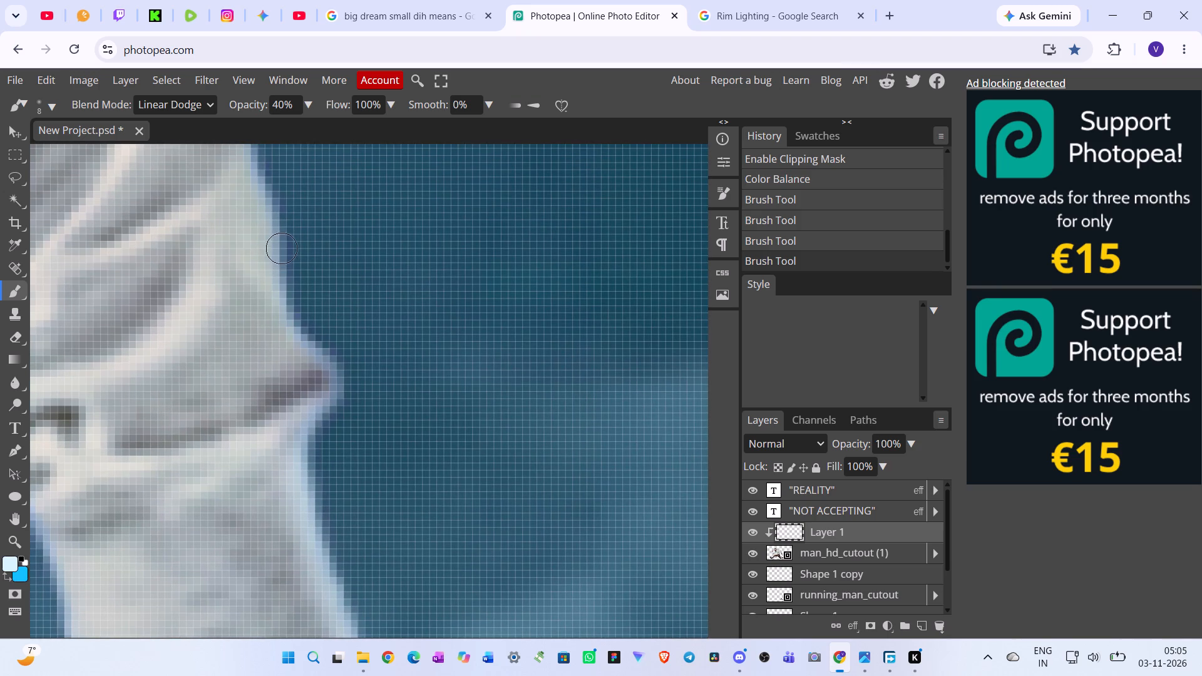
left_click_drag(280, 245, 311, 332)
left_click_drag(311, 332, 309, 466)
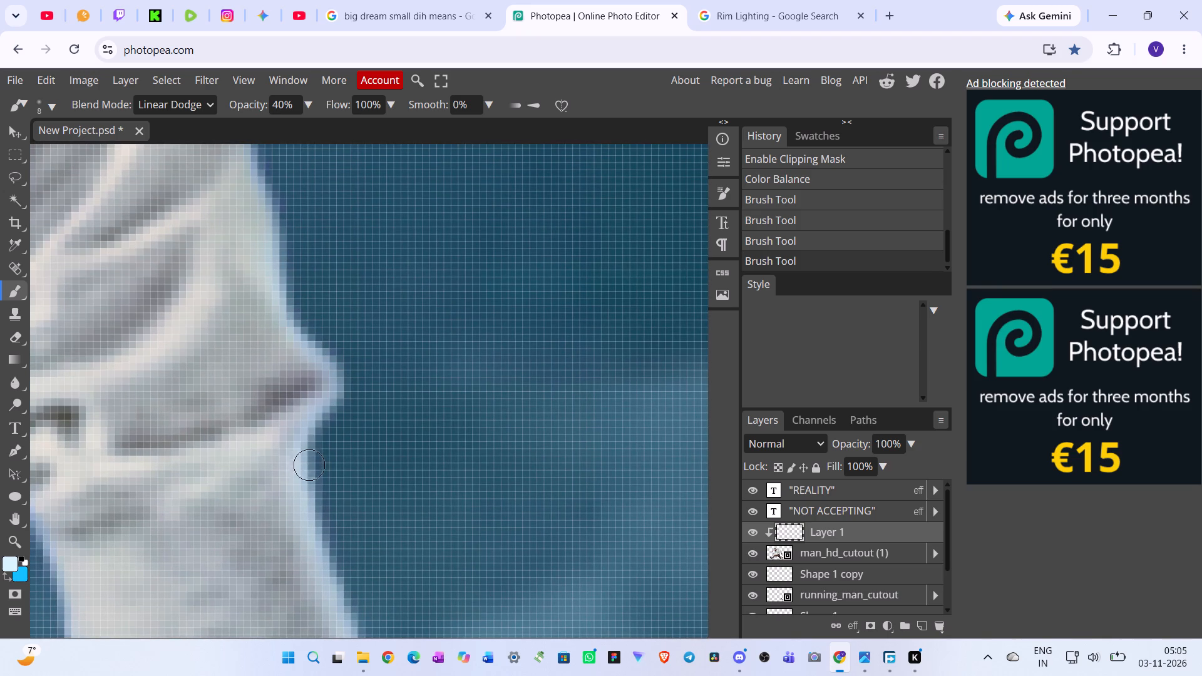
left_click_drag(309, 466, 311, 489)
scroll(319, 327, "up", 1)
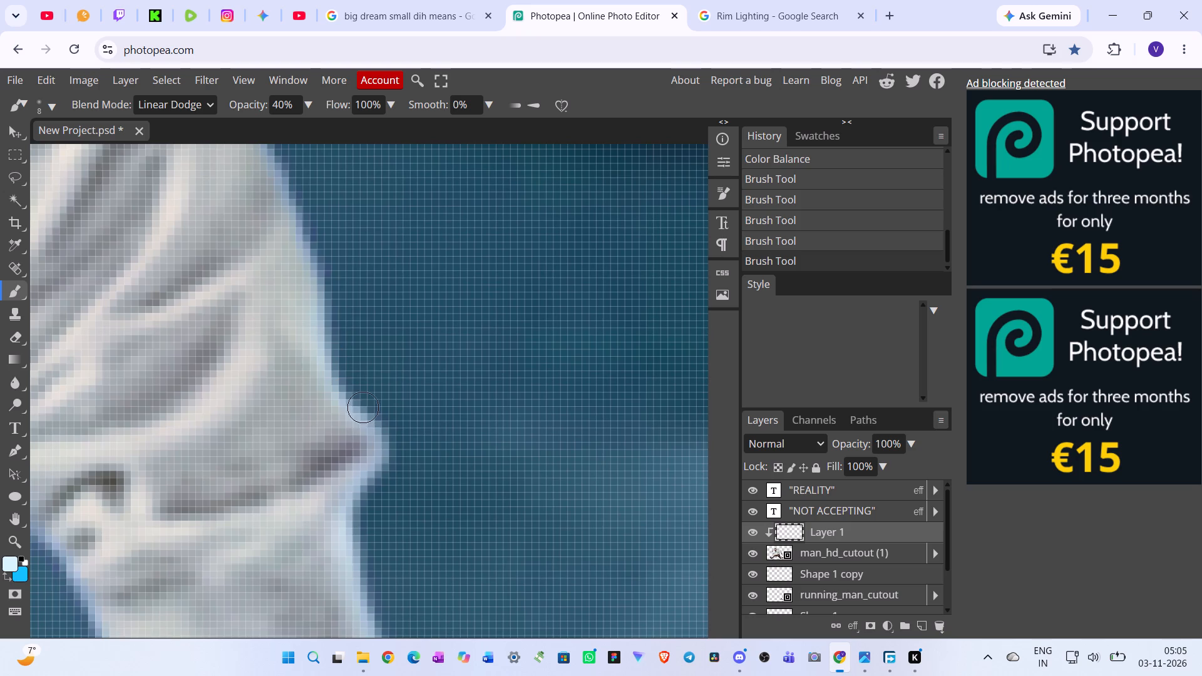
left_click_drag(360, 407, 317, 267)
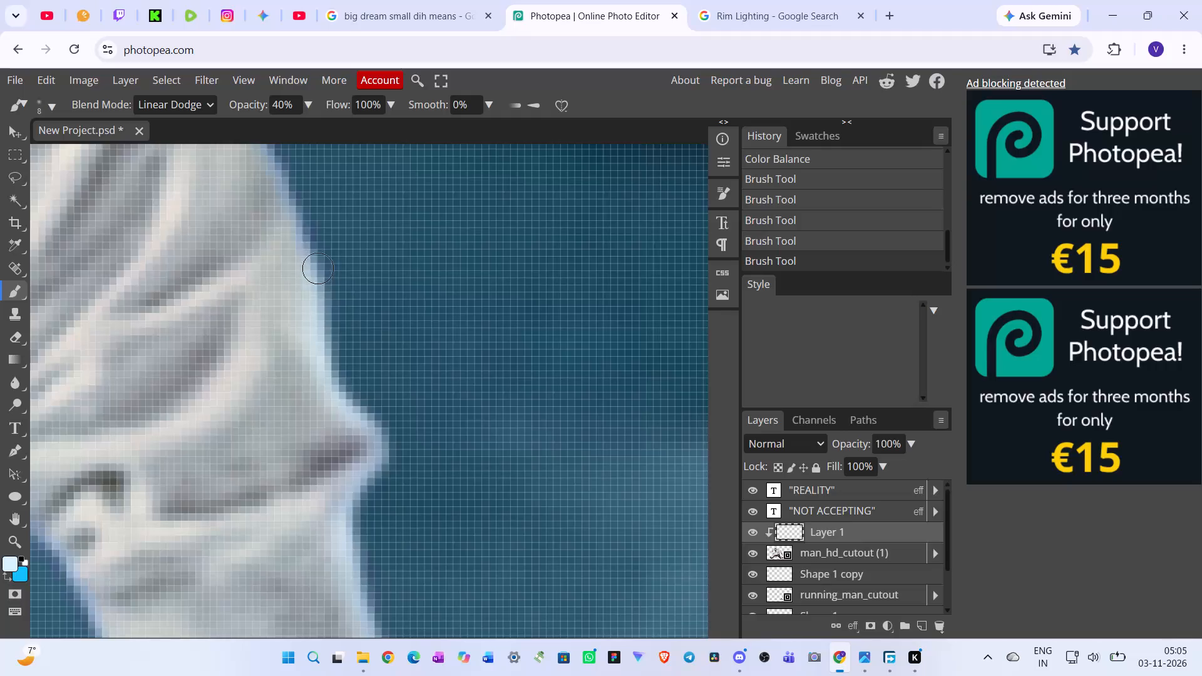
left_click_drag(317, 267, 294, 202)
Brush the rim light along the forearm sleeve's outer edge from above the fold up toward the elbow.
scroll(344, 279, "up", 3)
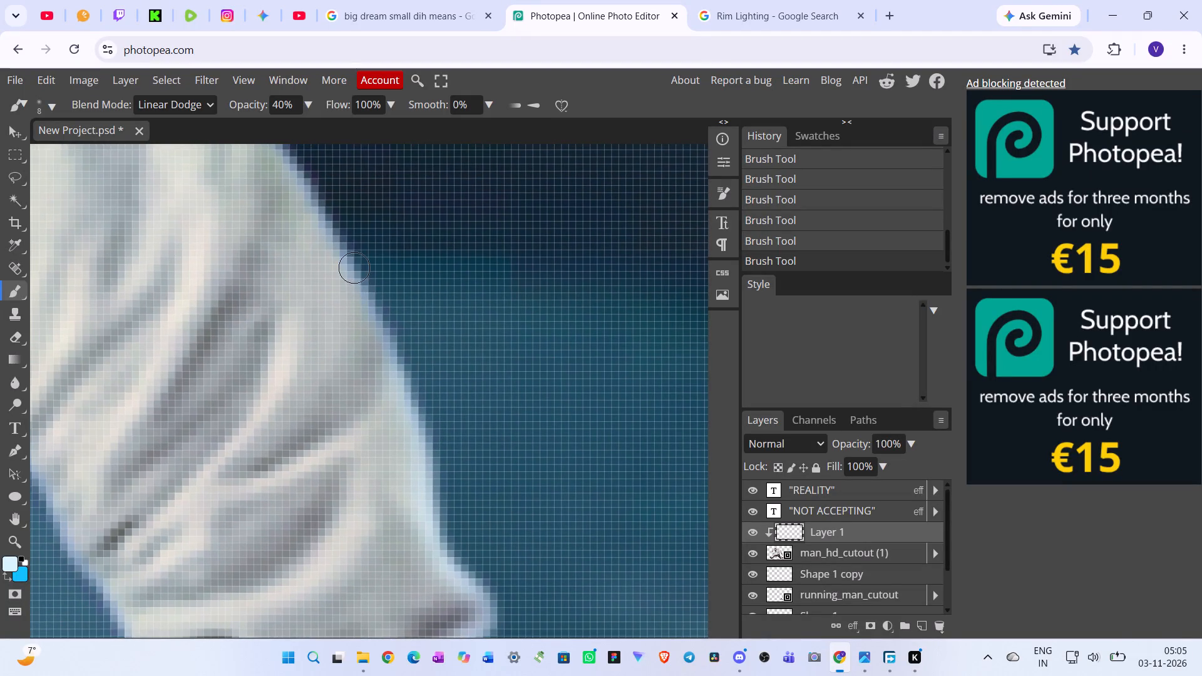
left_click_drag(354, 268, 429, 436)
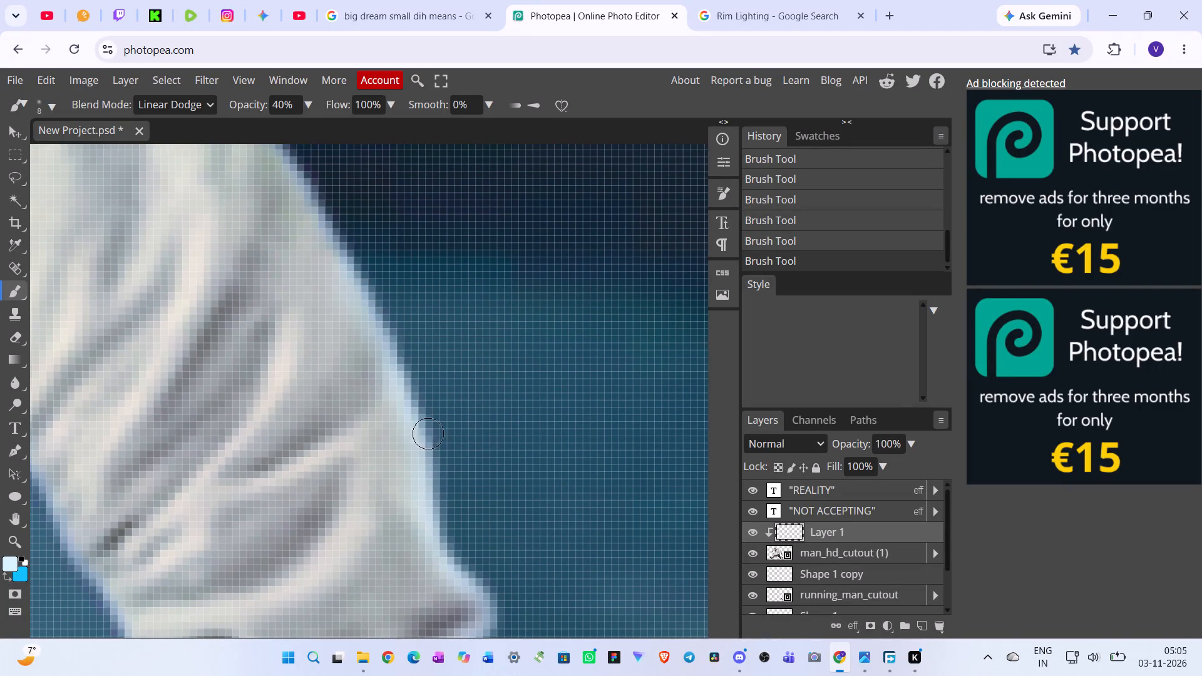
left_click_drag(429, 436, 444, 523)
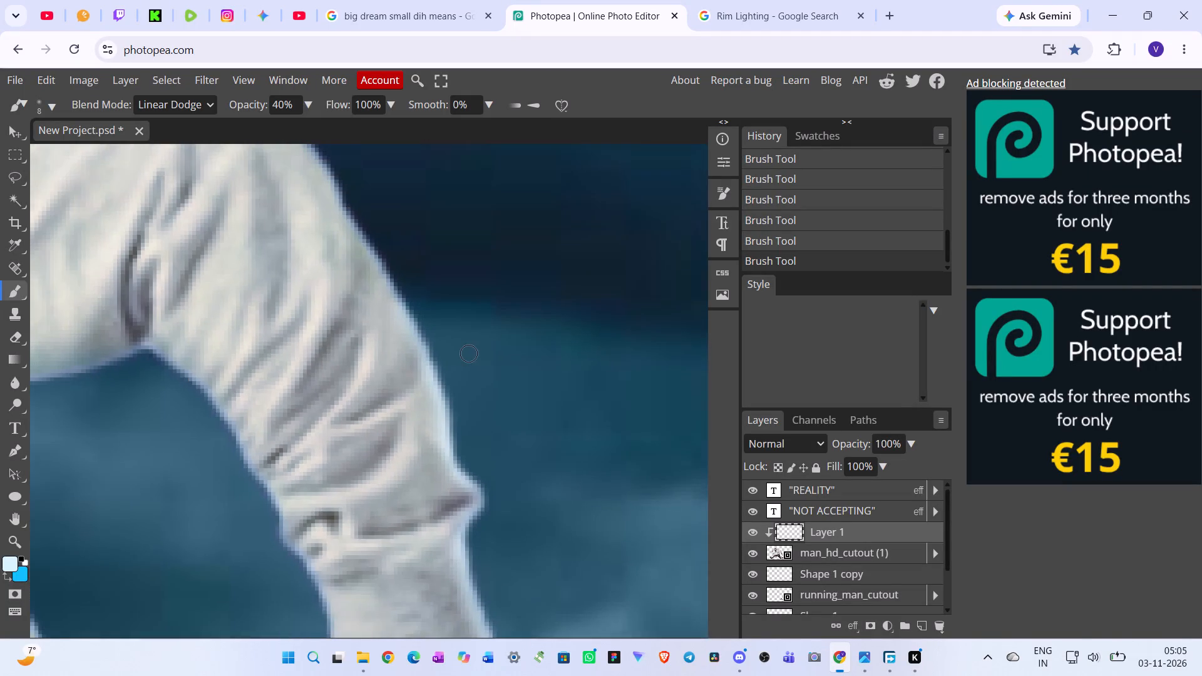
scroll(468, 354, "up", 1)
left_click_drag(426, 381, 427, 382)
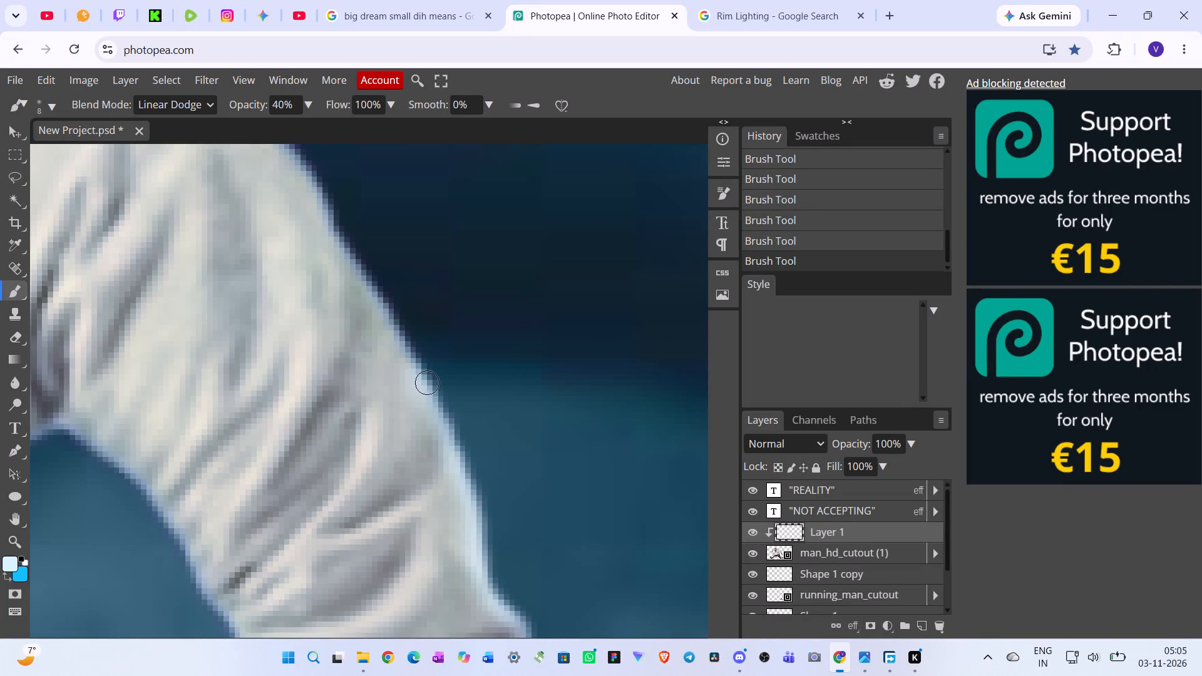
left_click_drag(427, 382, 466, 471)
scroll(469, 406, "up", 1)
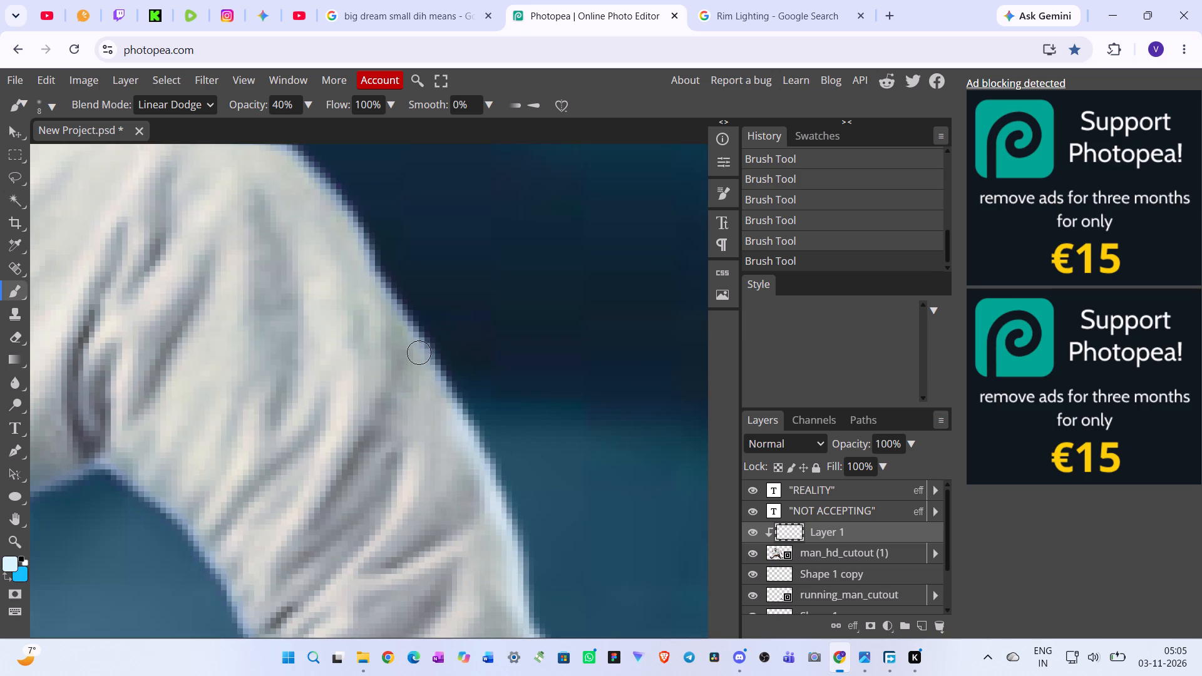
left_click_drag(419, 351, 490, 476)
left_click_drag(490, 476, 425, 349)
left_click_drag(425, 349, 346, 218)
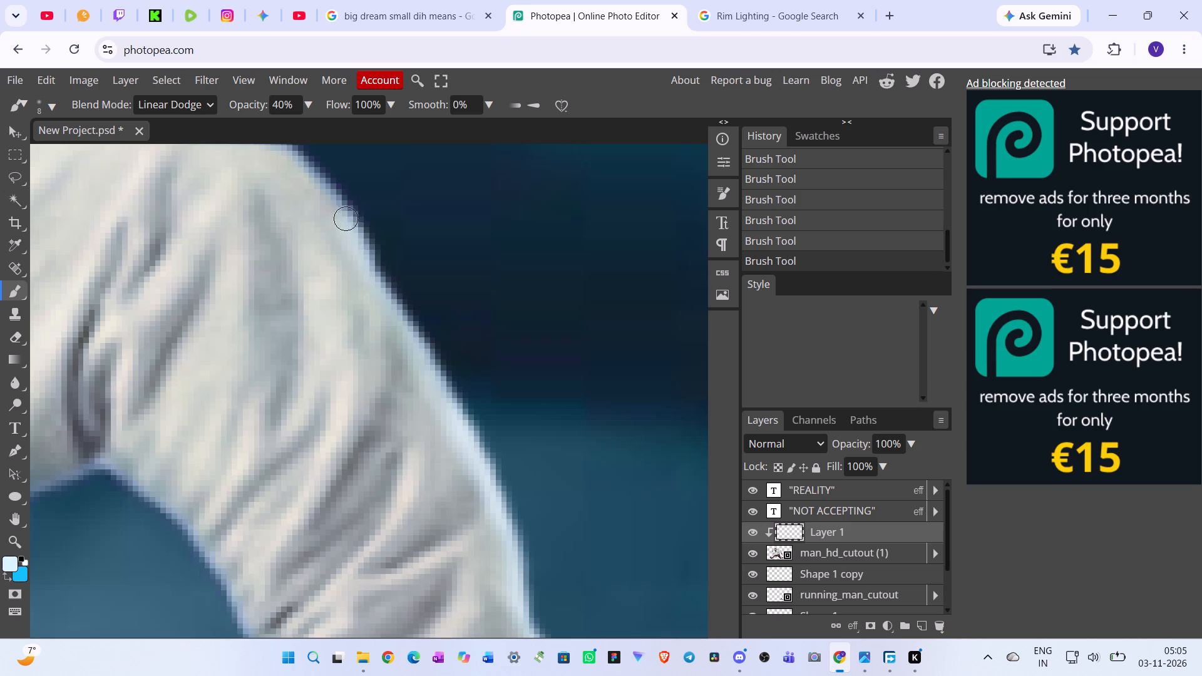
left_click_drag(346, 218, 267, 670)
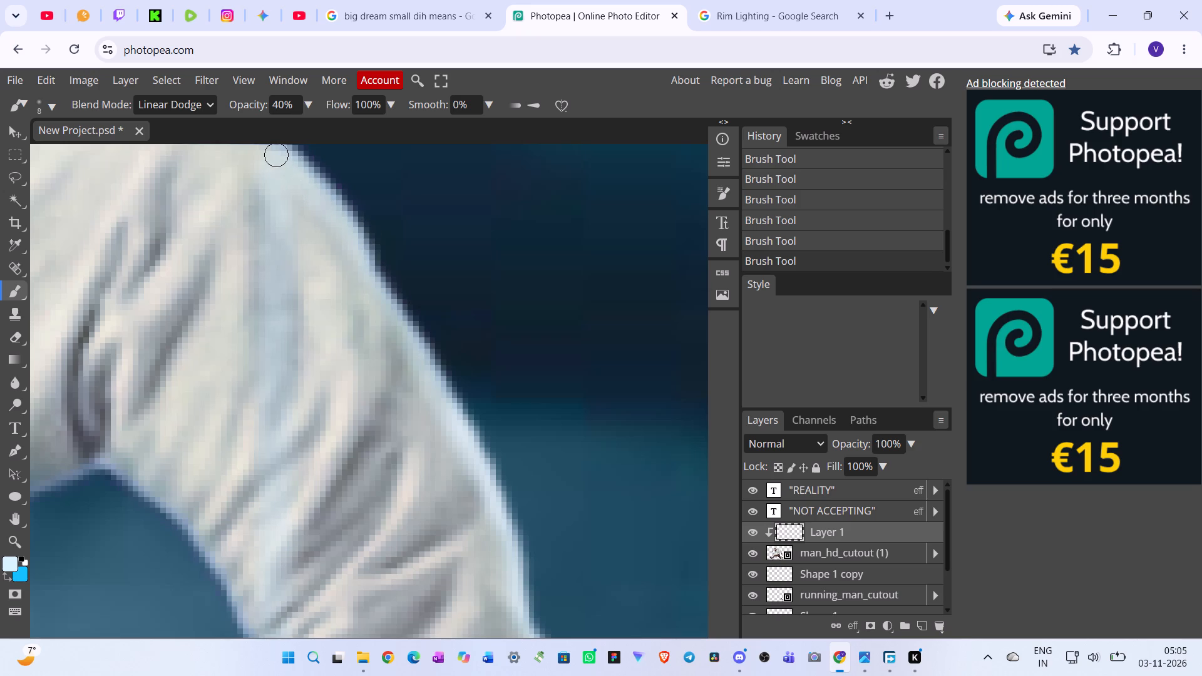
left_click_drag(267, 670, 265, 669)
scroll(392, 675, "down", 8, "ctrl")
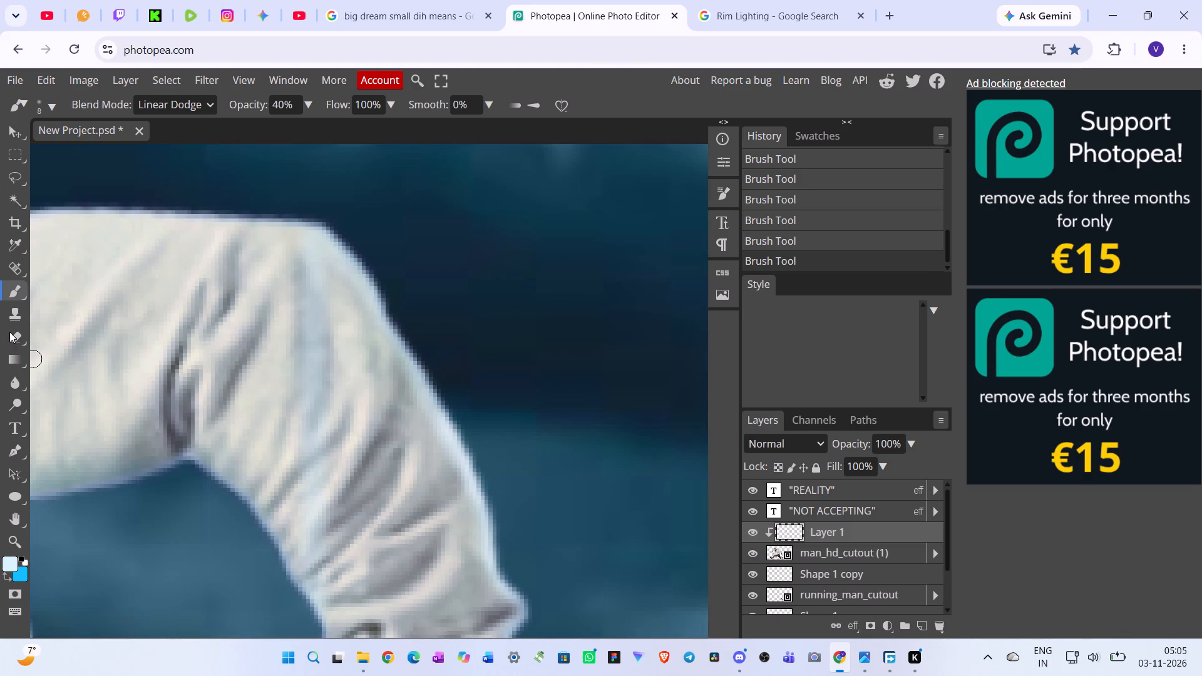
Erase the stray light paint from the inner part of the sleeve between the elbow and forearm, keeping the outer rim.
left_click(9, 332)
left_click_drag(324, 553, 311, 540)
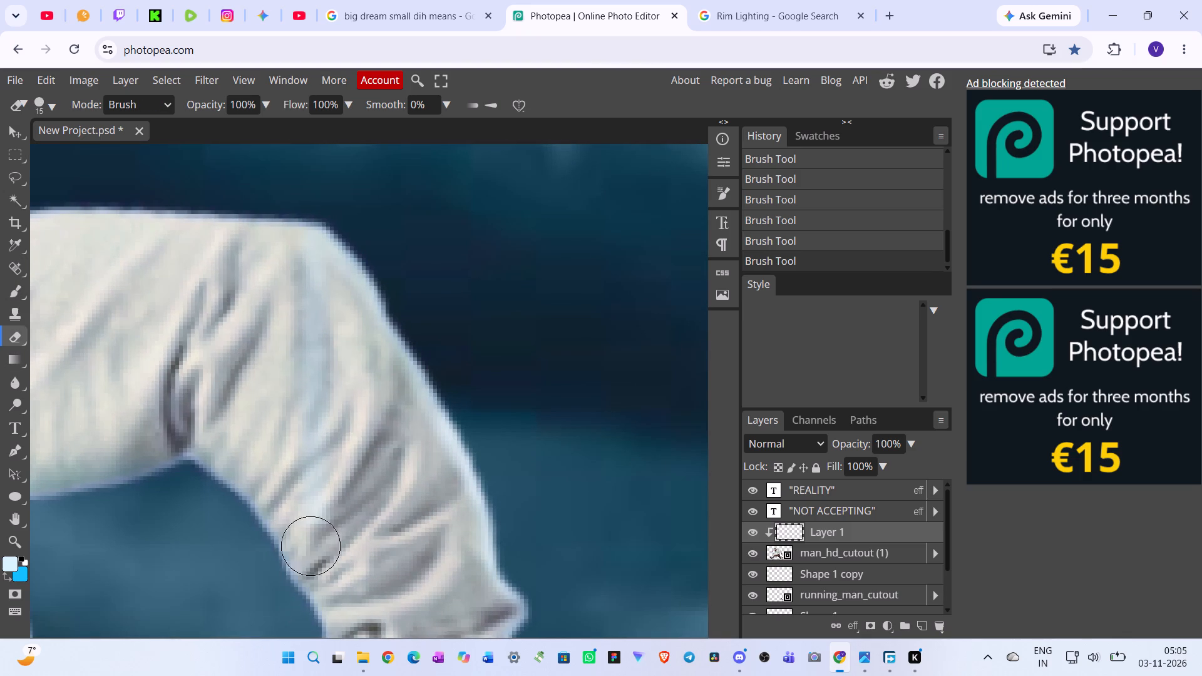
left_click_drag(311, 540, 302, 278)
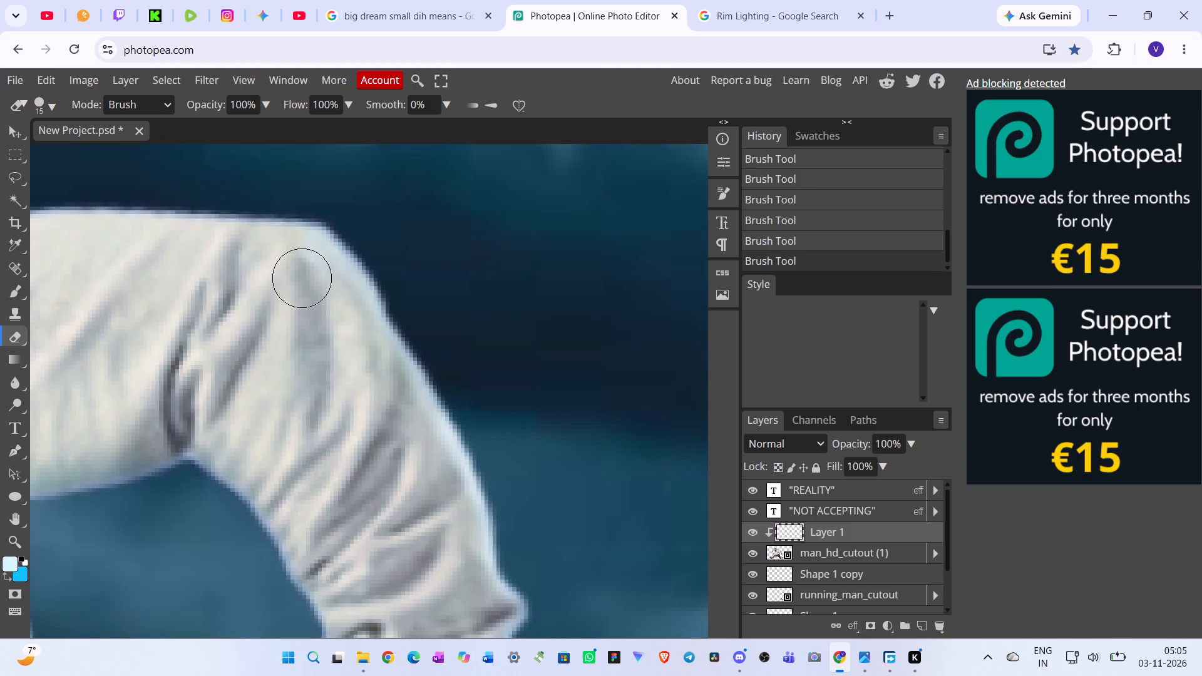
left_click_drag(302, 278, 281, 367)
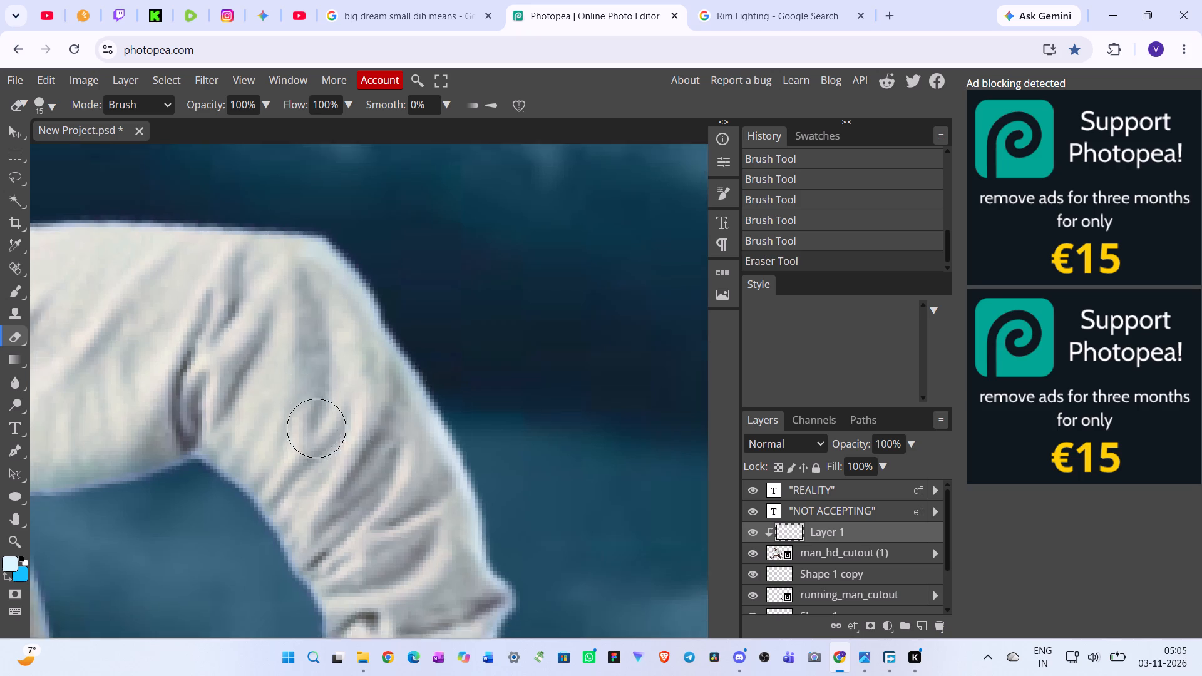
left_click_drag(319, 510, 297, 568)
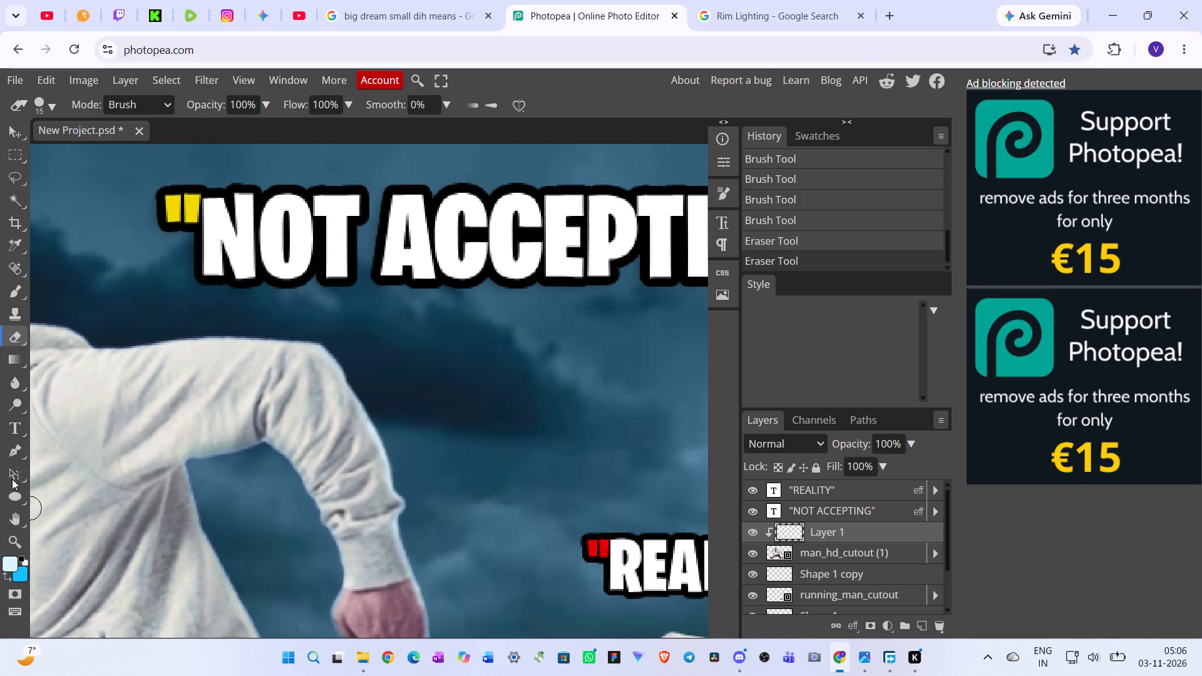
Paint the rim light around the elbow's outer edge and along the upper arm's top edge to the base of the hood.
left_click(17, 289)
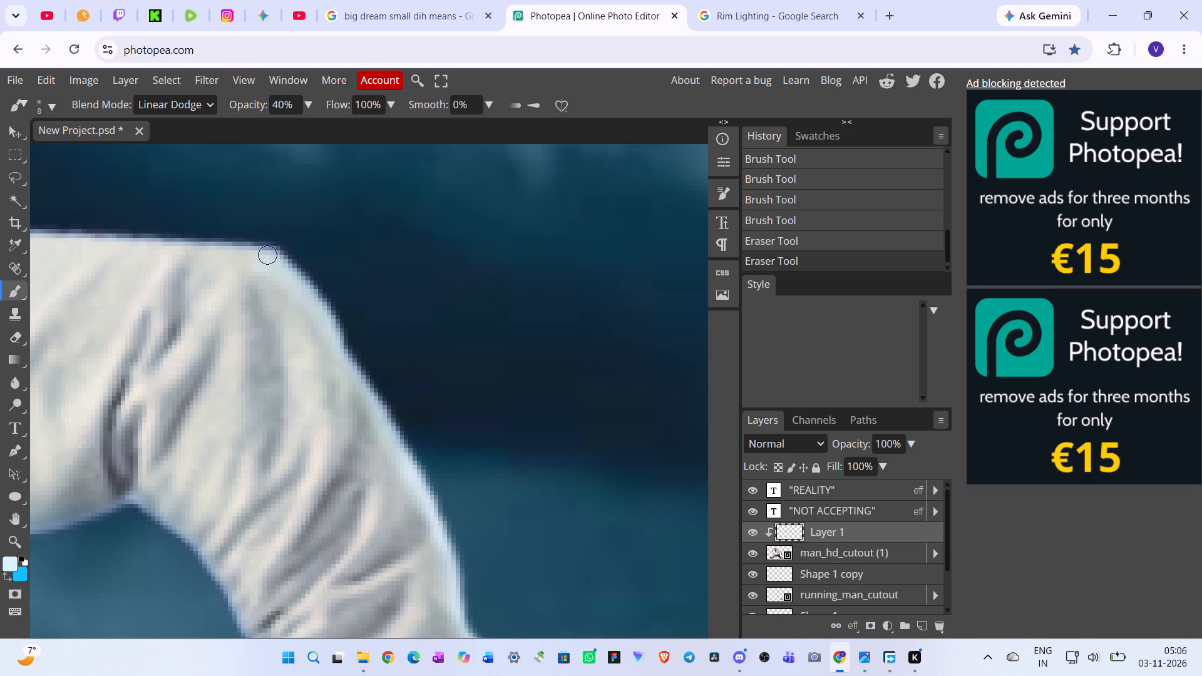
left_click_drag(267, 255, 344, 368)
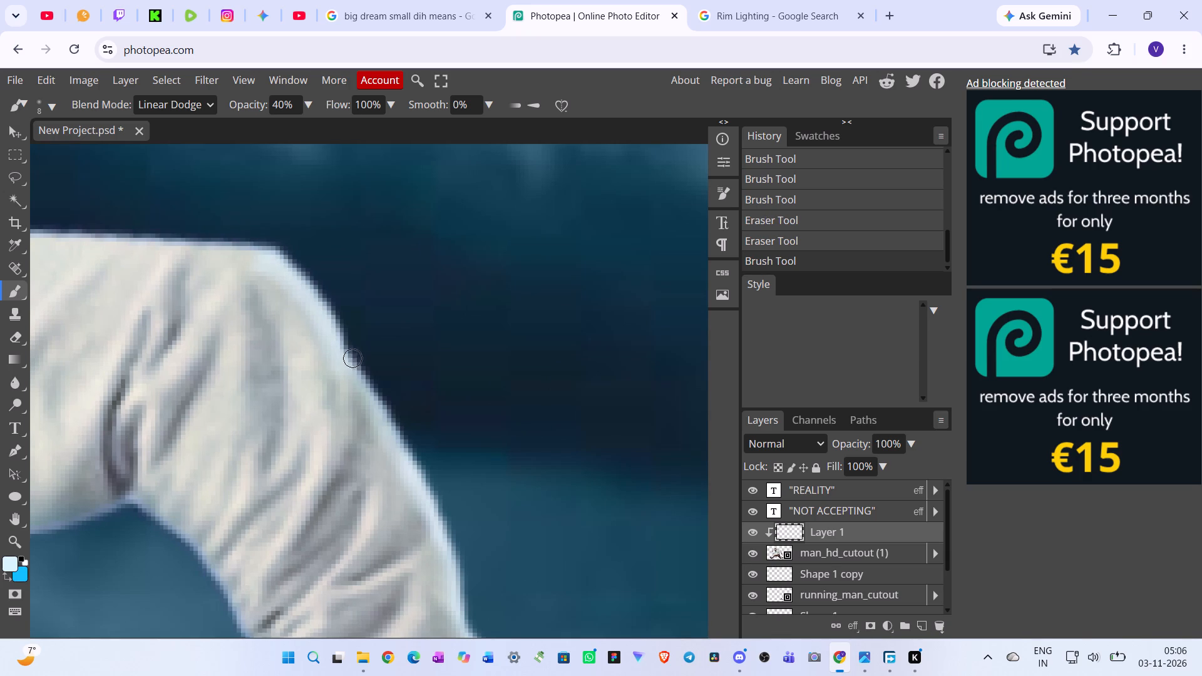
scroll(359, 356, "right", 6)
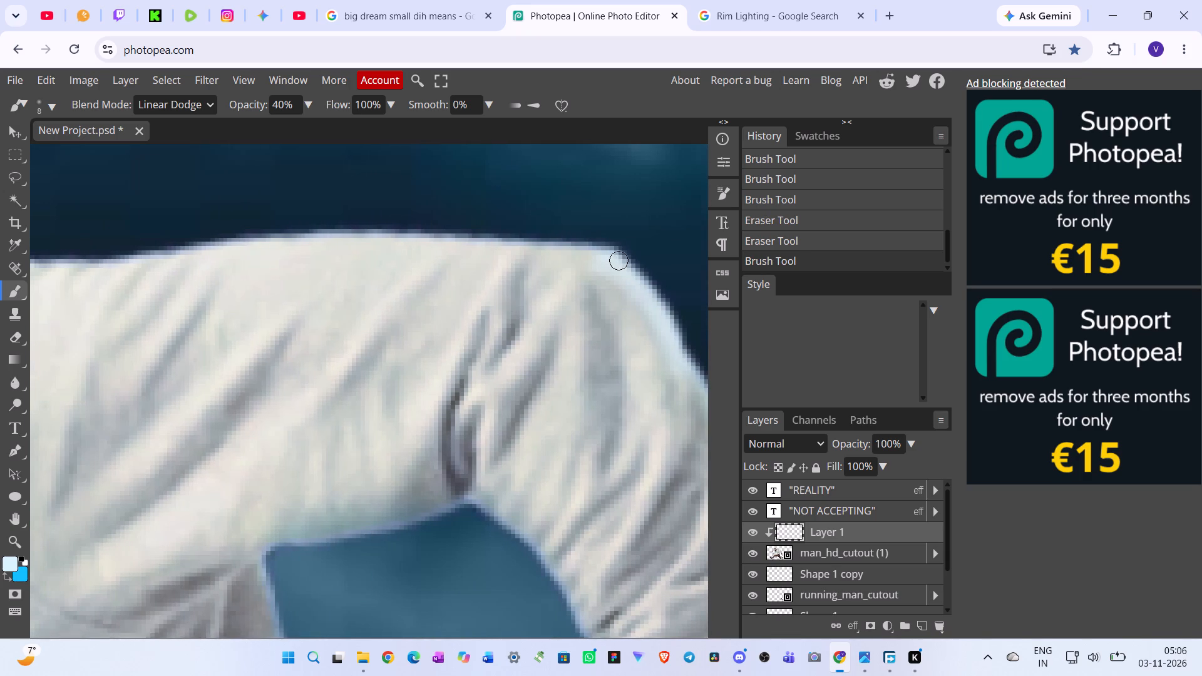
left_click_drag(615, 257, 491, 248)
left_click_drag(491, 248, 307, 241)
left_click_drag(307, 241, 150, 258)
left_click_drag(150, 258, 99, 267)
scroll(207, 240, "right", 1)
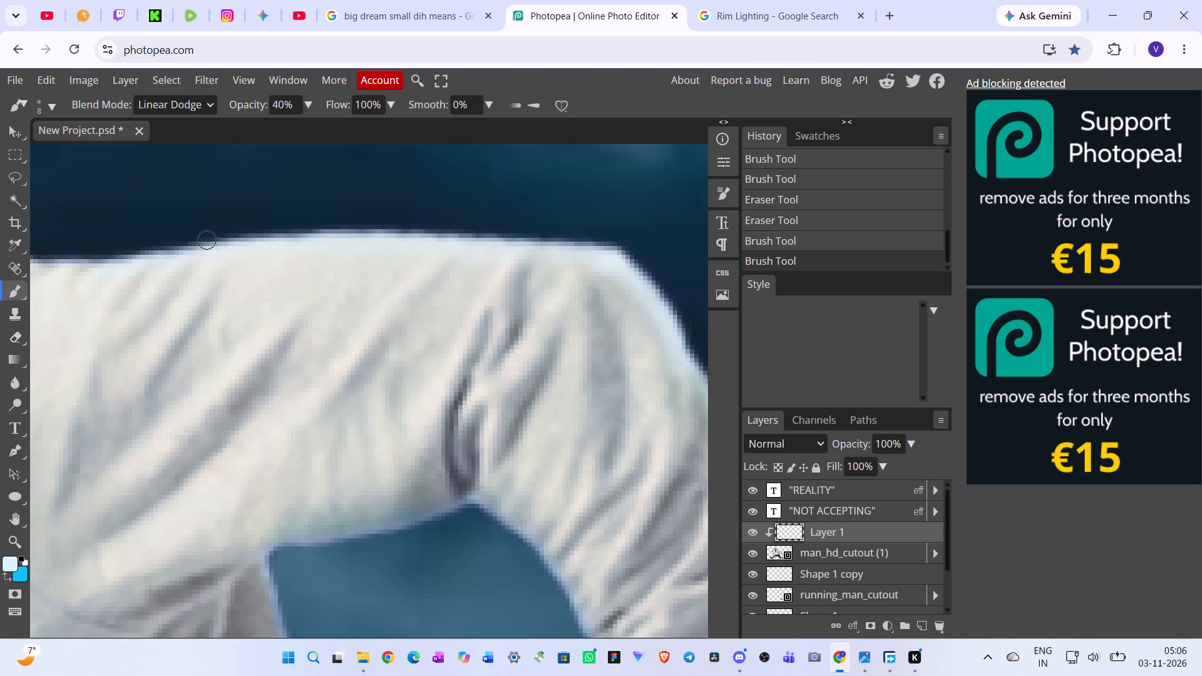
scroll(207, 240, "right", 4)
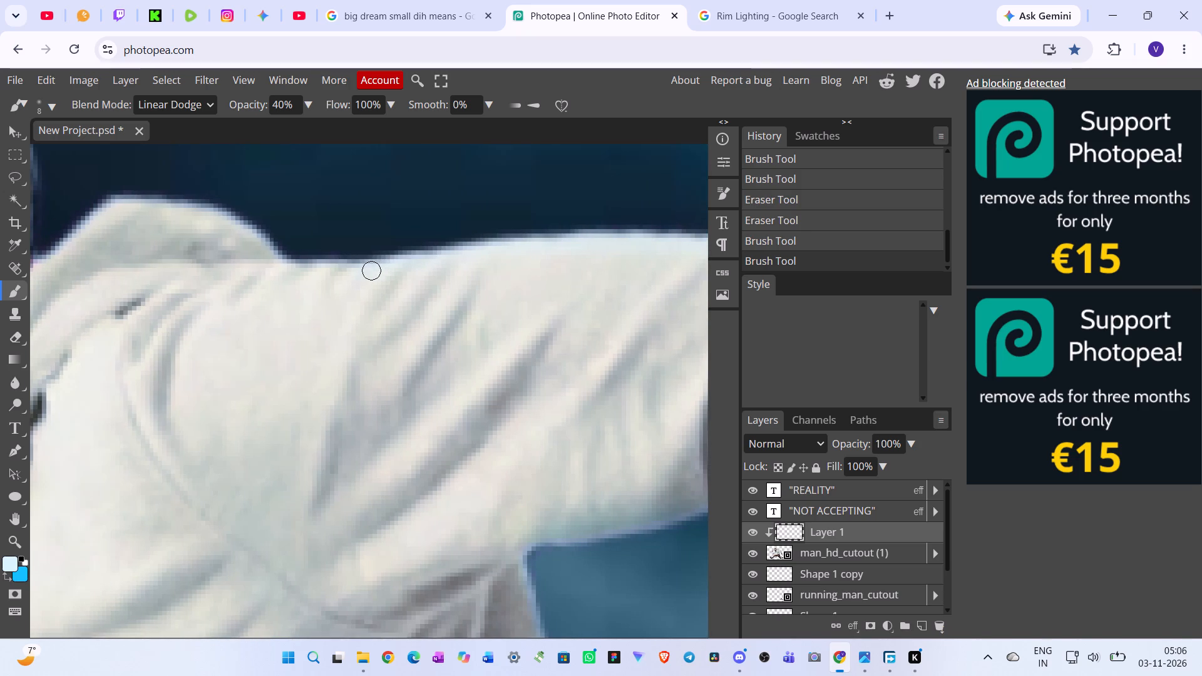
left_click_drag(367, 267, 293, 267)
left_click_drag(293, 267, 283, 262)
Brush the rim light over the hood's top edge, from the shoulder to beside the ear, with a second pass near the ear.
scroll(414, 255, "right", 4)
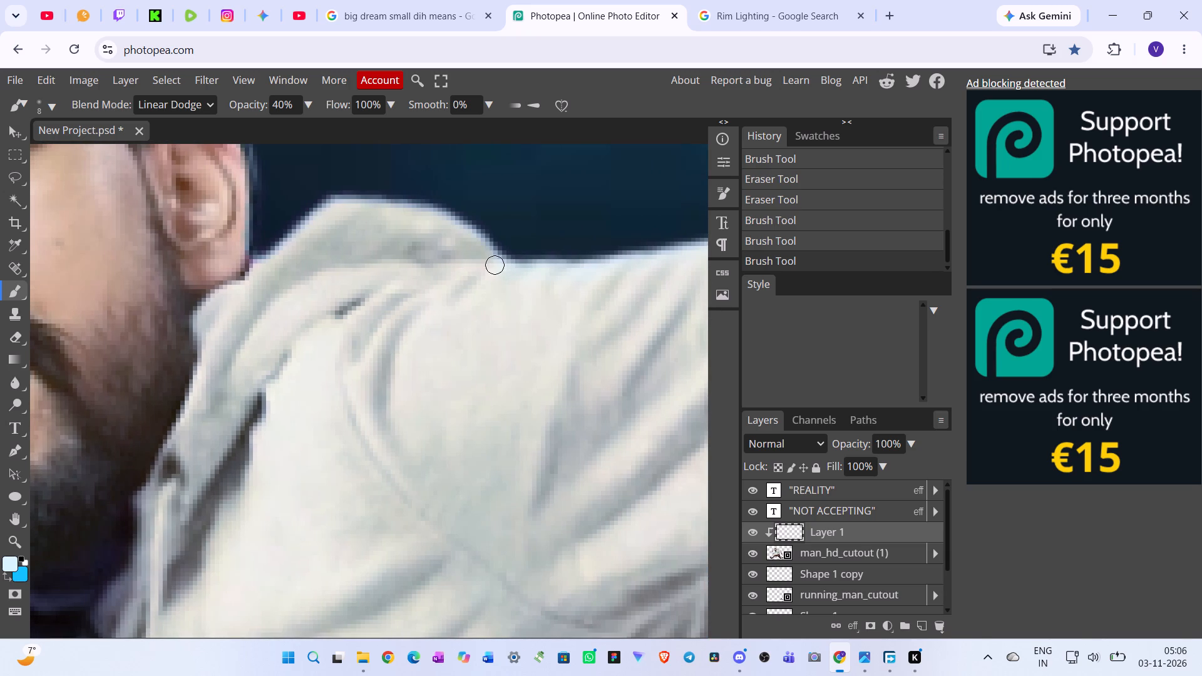
left_click_drag(500, 258, 445, 223)
left_click_drag(445, 223, 336, 202)
left_click_drag(336, 202, 283, 243)
left_click_drag(283, 243, 253, 265)
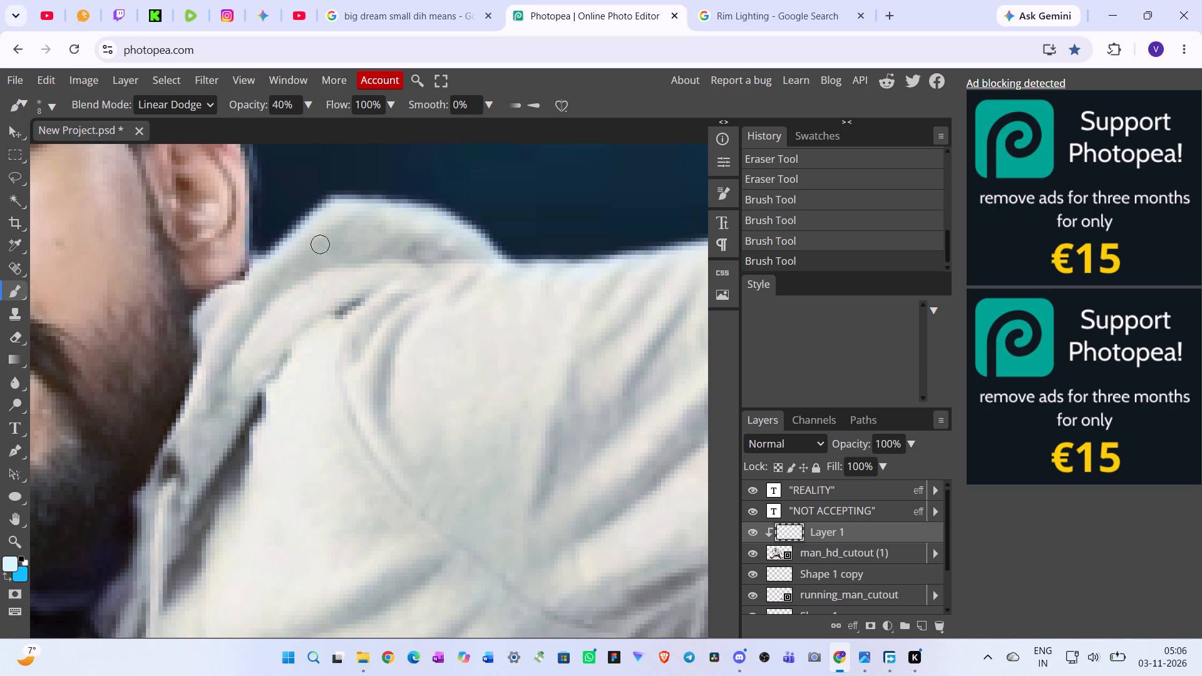
left_click_drag(351, 210, 300, 225)
left_click_drag(300, 225, 260, 258)
Paint the rim light up the ear's outer edge, from the lobe to the hairline.
scroll(317, 242, "right", 2)
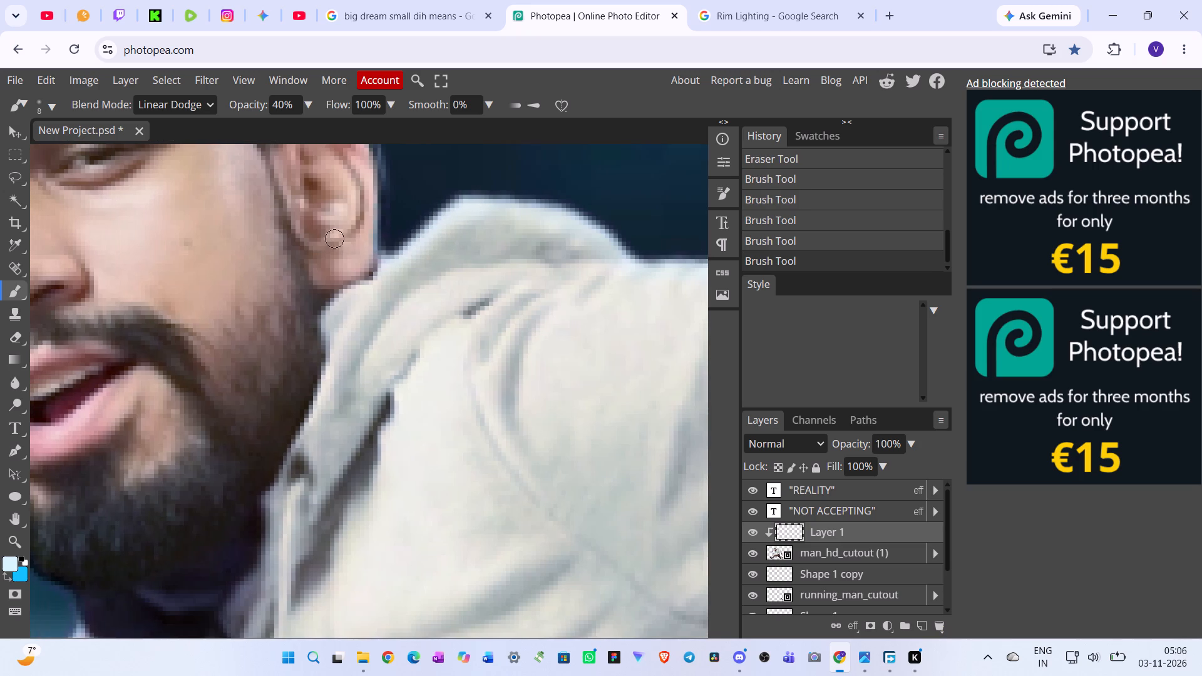
scroll(361, 233, "up", 1)
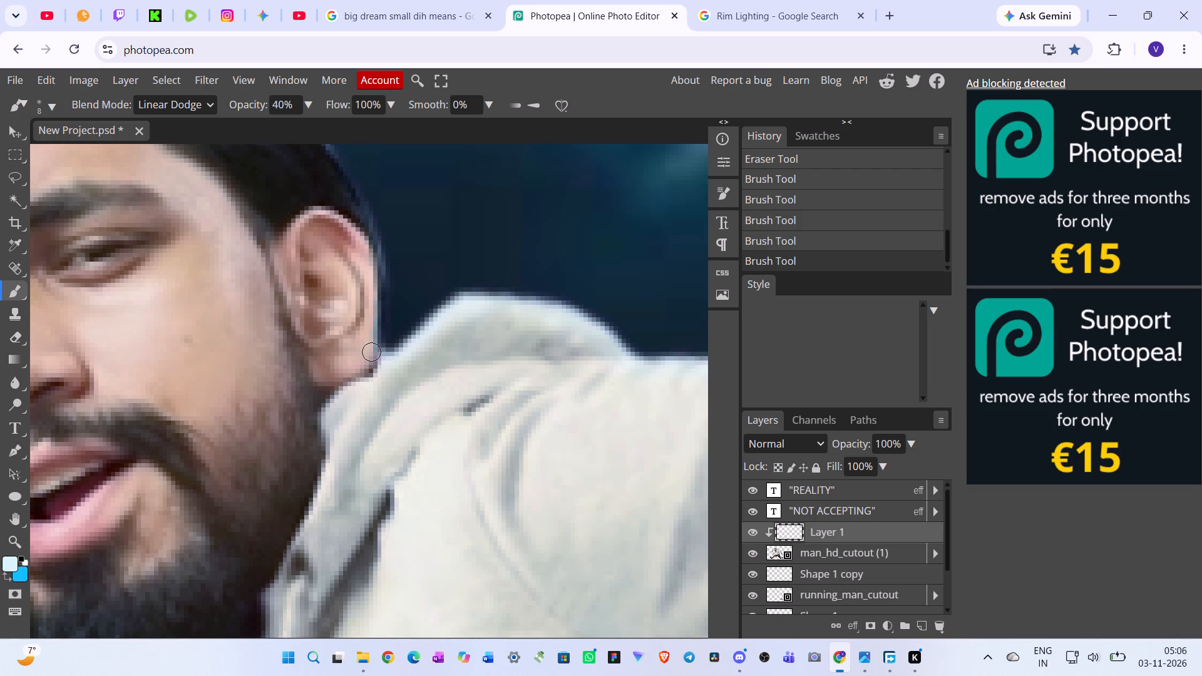
left_click_drag(371, 356, 376, 329)
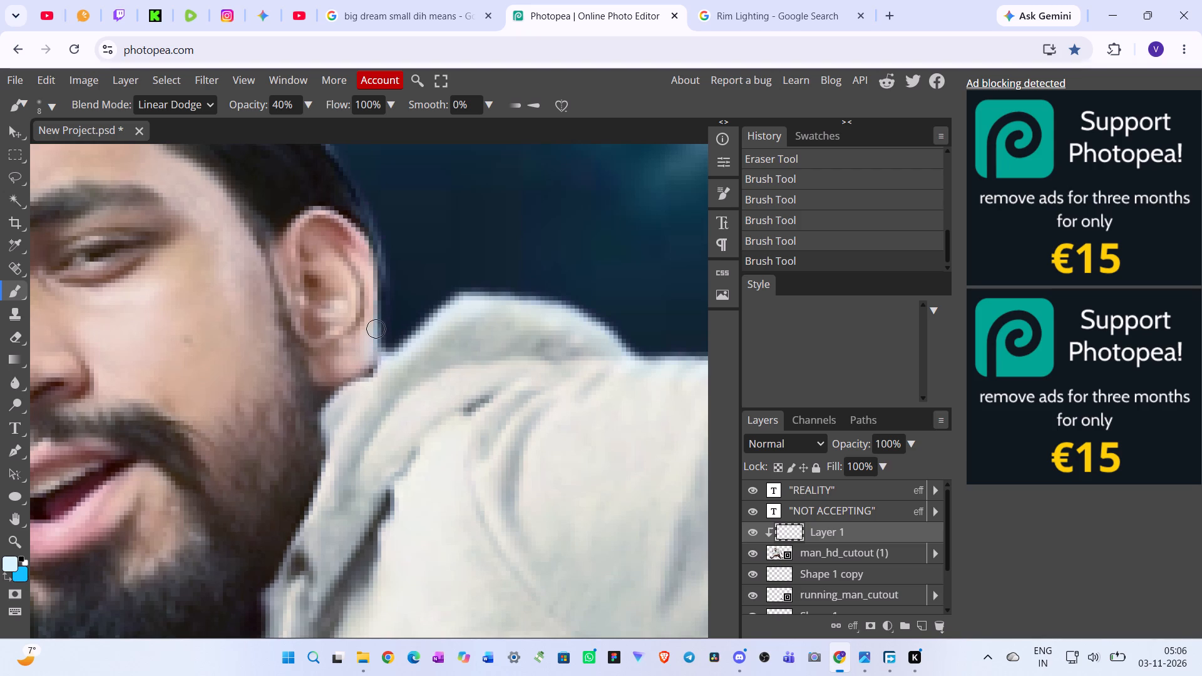
left_click_drag(376, 329, 372, 251)
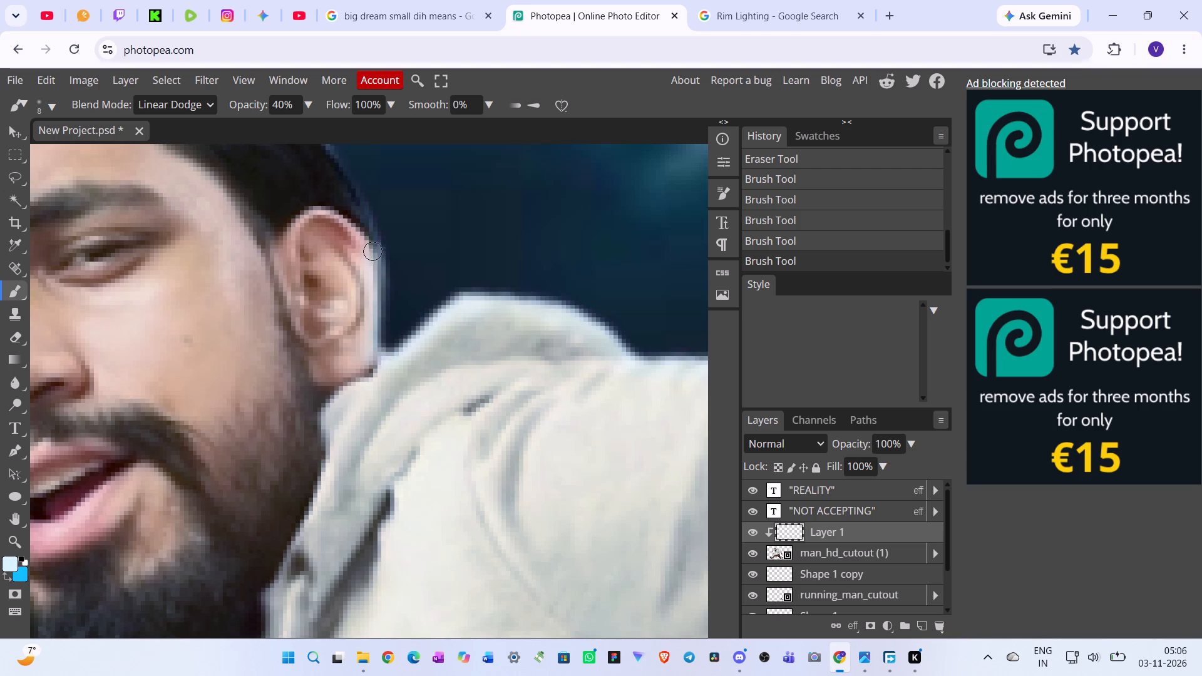
left_click_drag(372, 251, 369, 237)
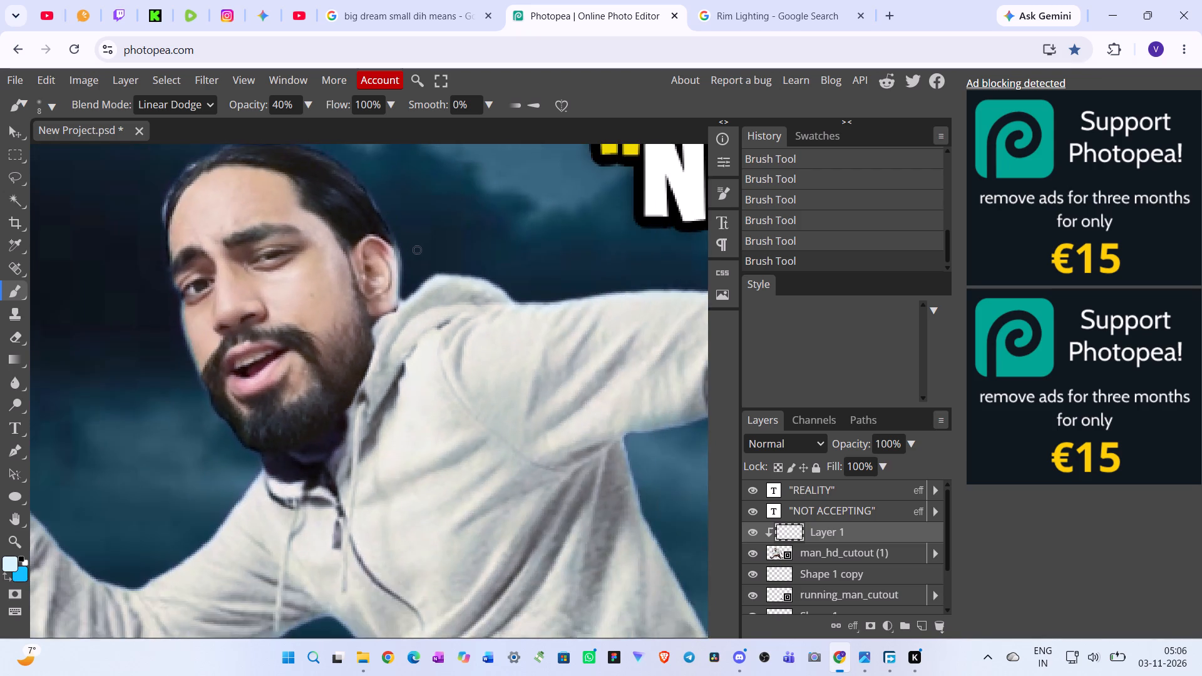
Erase the rim light that spills onto the inside of the ear, leaving only a thin strip along its outer edge.
scroll(461, 235, "right", 1)
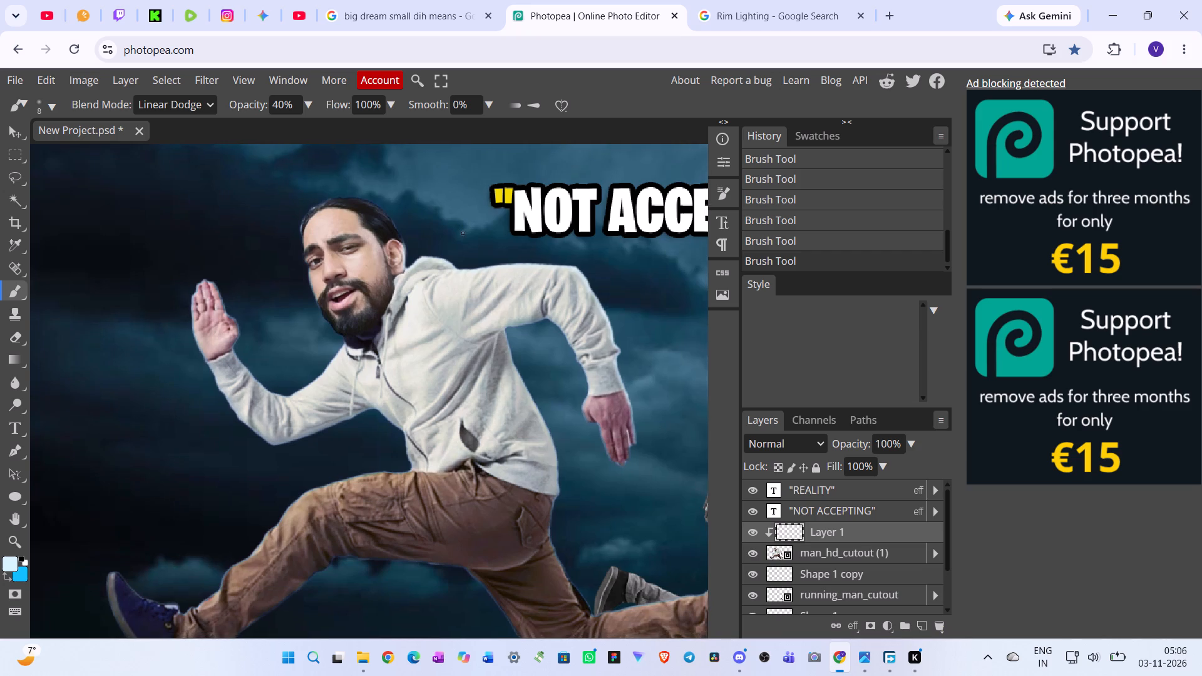
scroll(463, 229, "right", 2)
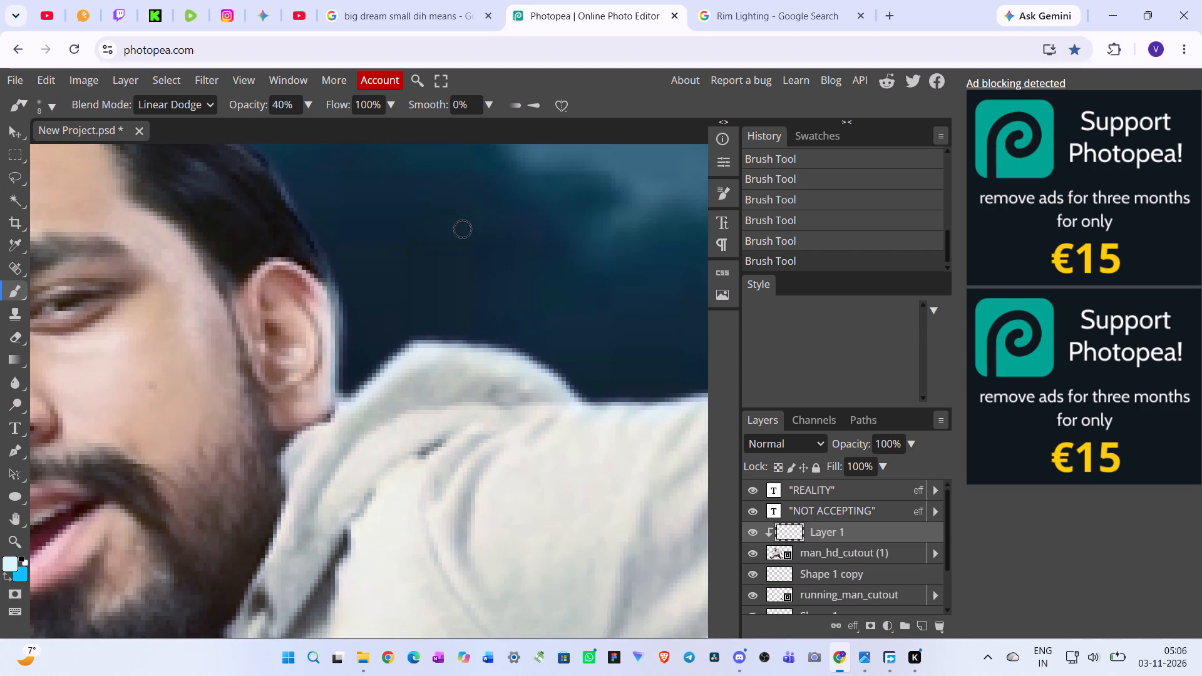
scroll(462, 229, "right", 1)
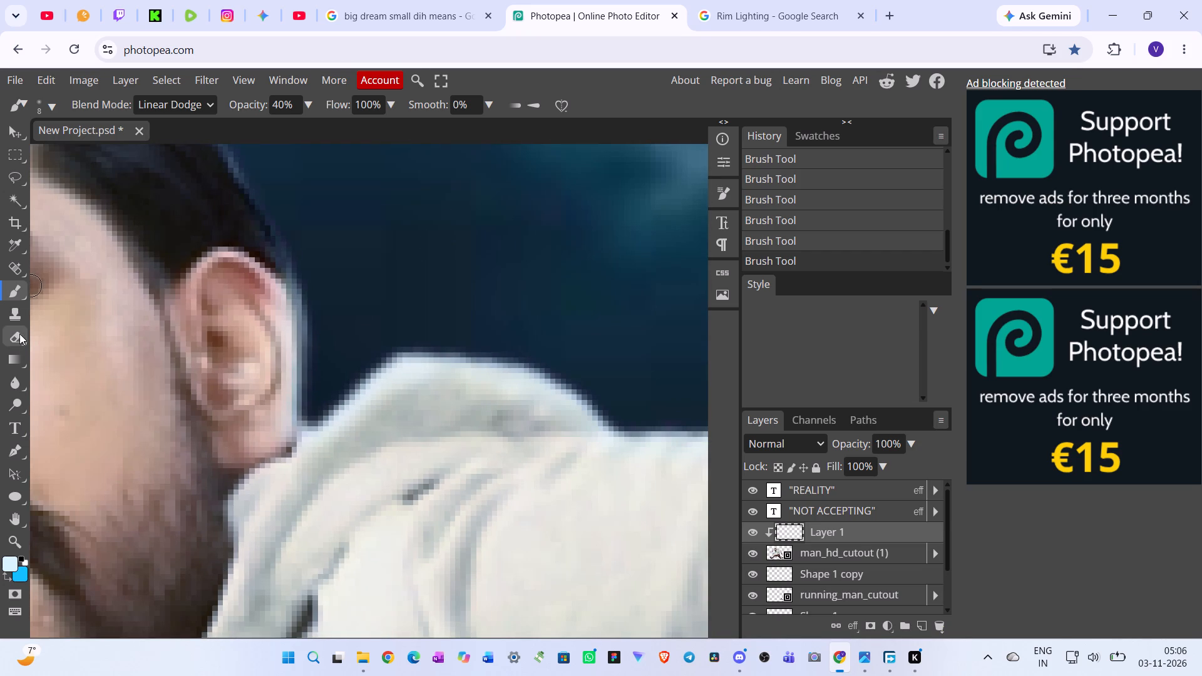
left_click(19, 334)
left_click_drag(241, 278, 271, 344)
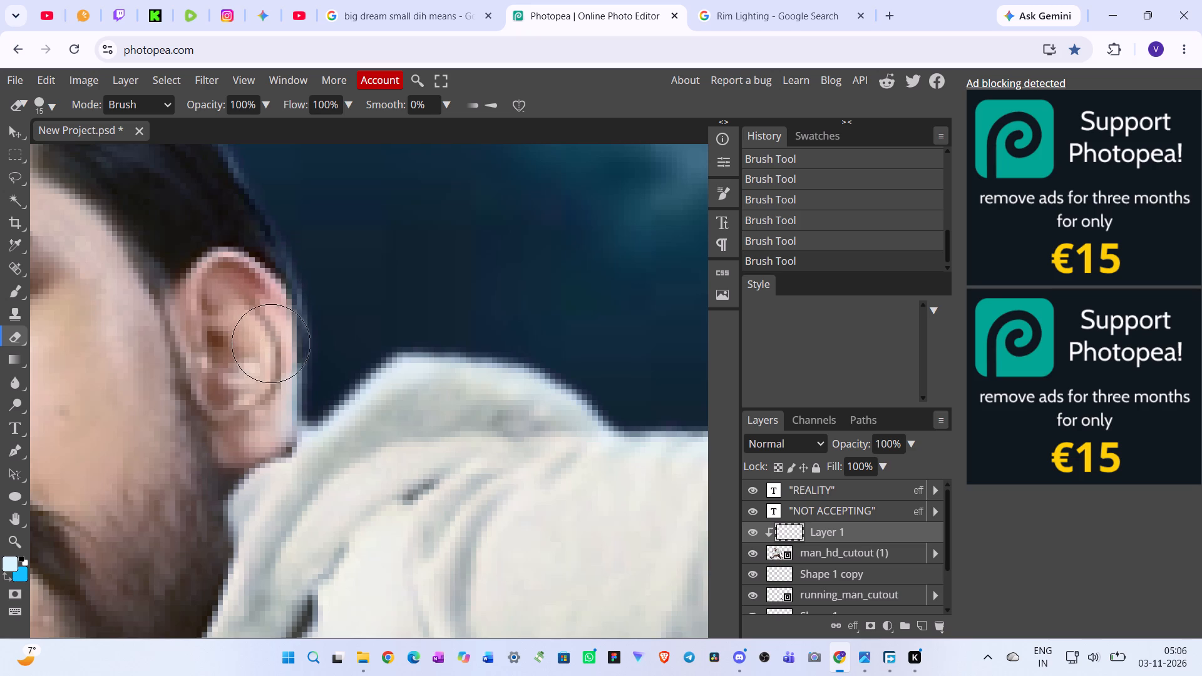
left_click_drag(271, 344, 263, 411)
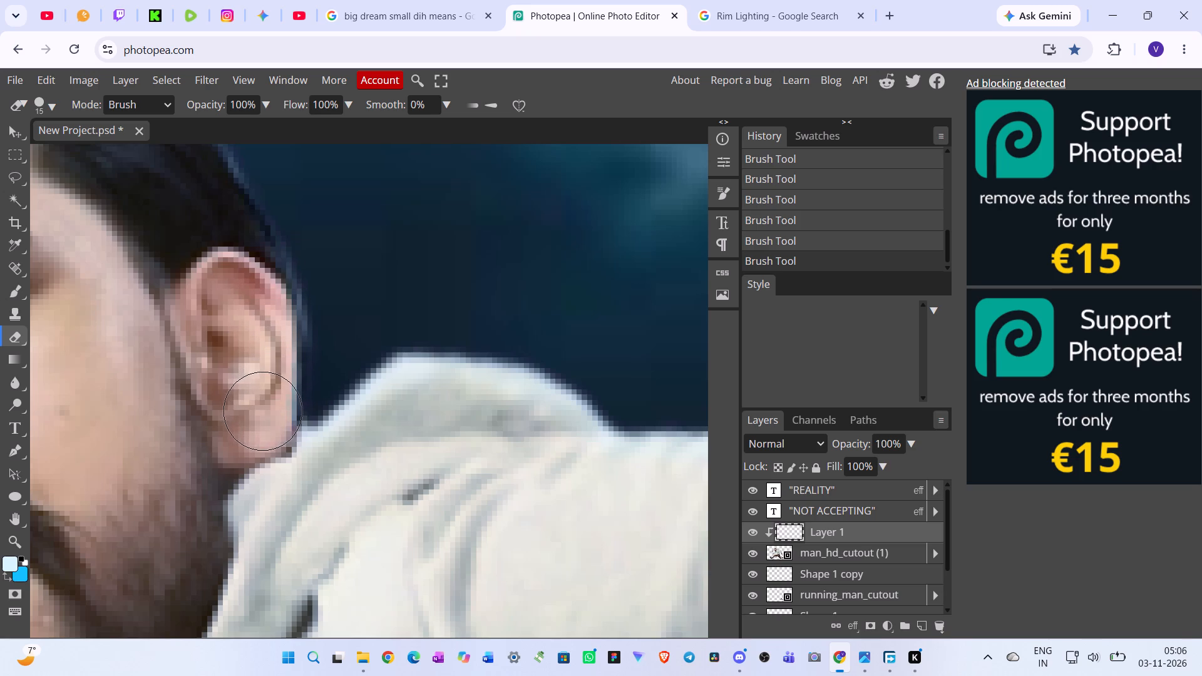
left_click_drag(263, 411, 260, 364)
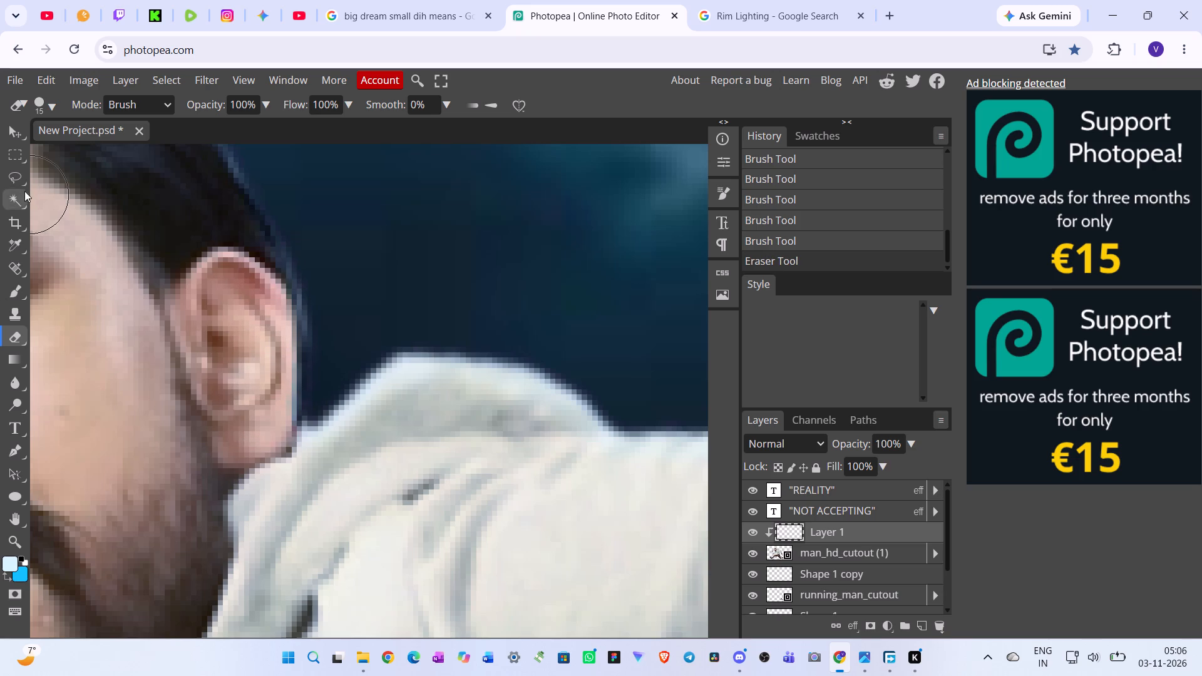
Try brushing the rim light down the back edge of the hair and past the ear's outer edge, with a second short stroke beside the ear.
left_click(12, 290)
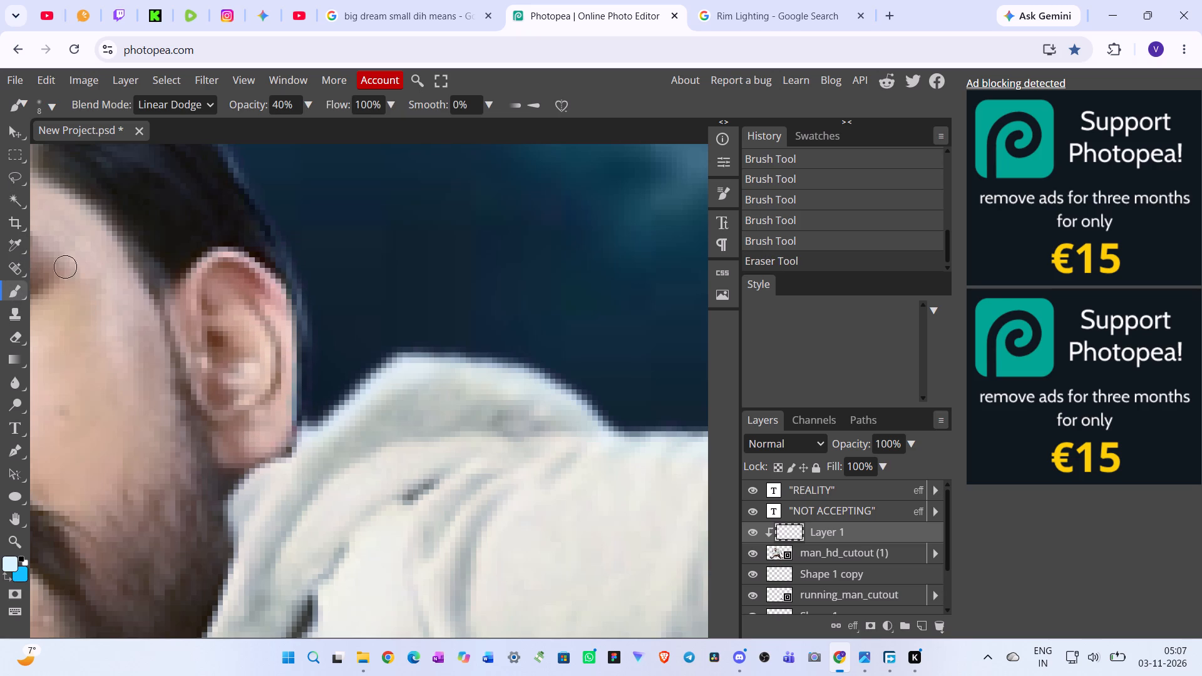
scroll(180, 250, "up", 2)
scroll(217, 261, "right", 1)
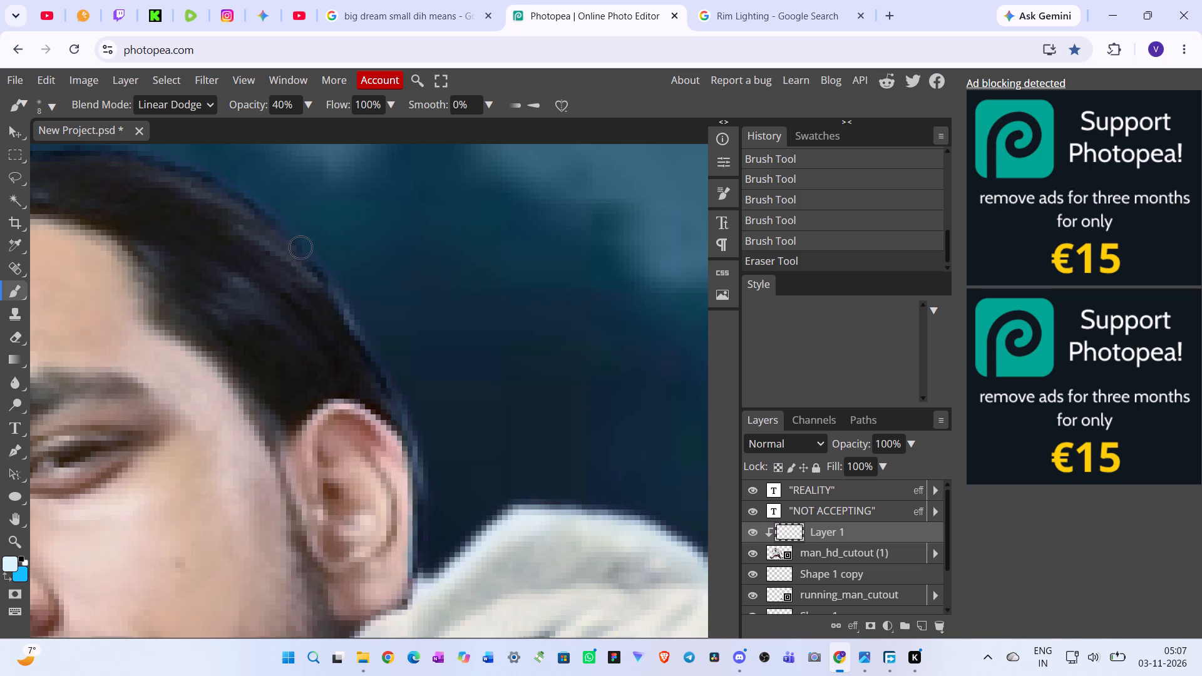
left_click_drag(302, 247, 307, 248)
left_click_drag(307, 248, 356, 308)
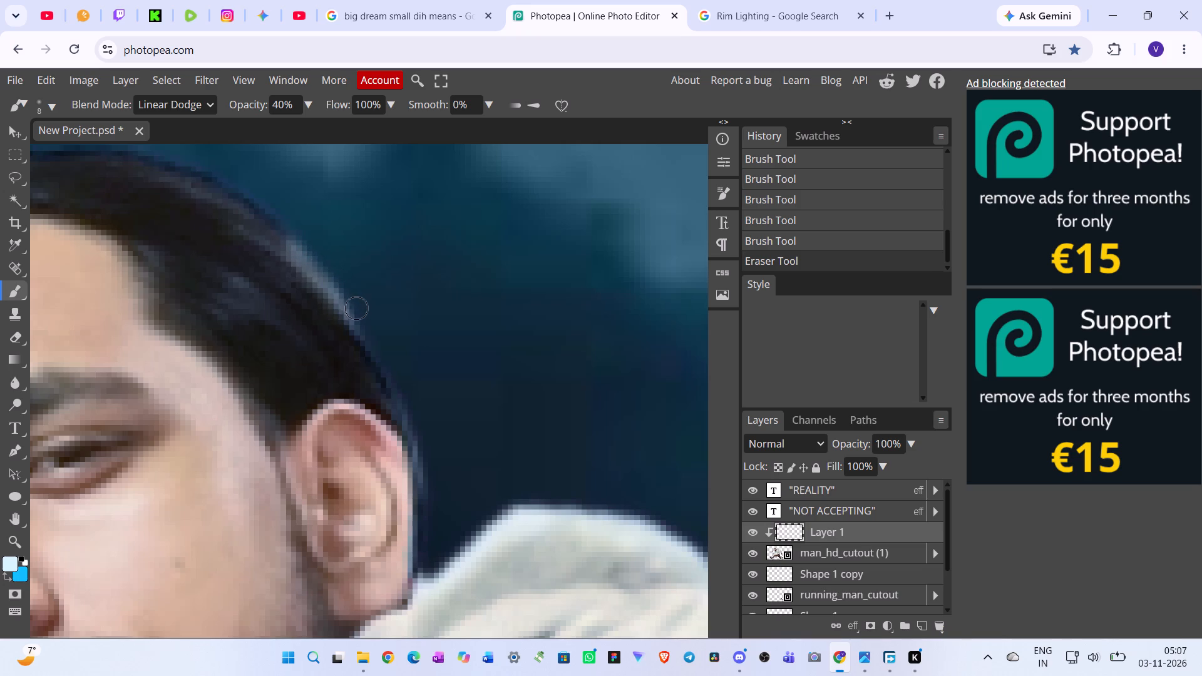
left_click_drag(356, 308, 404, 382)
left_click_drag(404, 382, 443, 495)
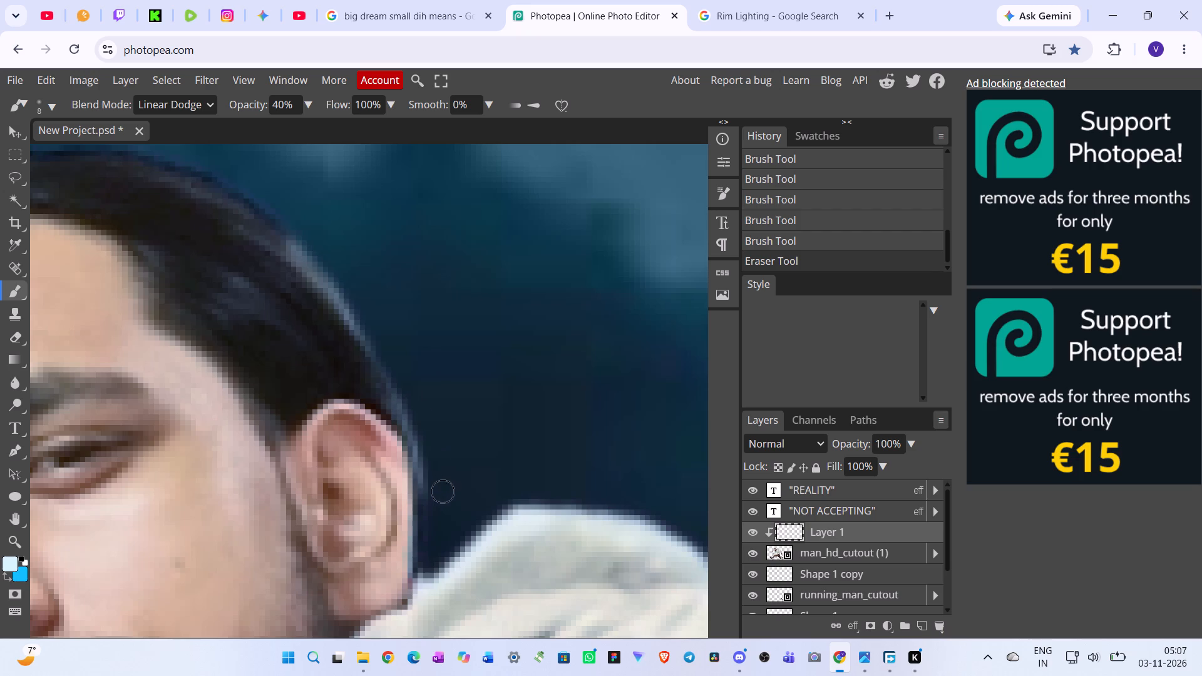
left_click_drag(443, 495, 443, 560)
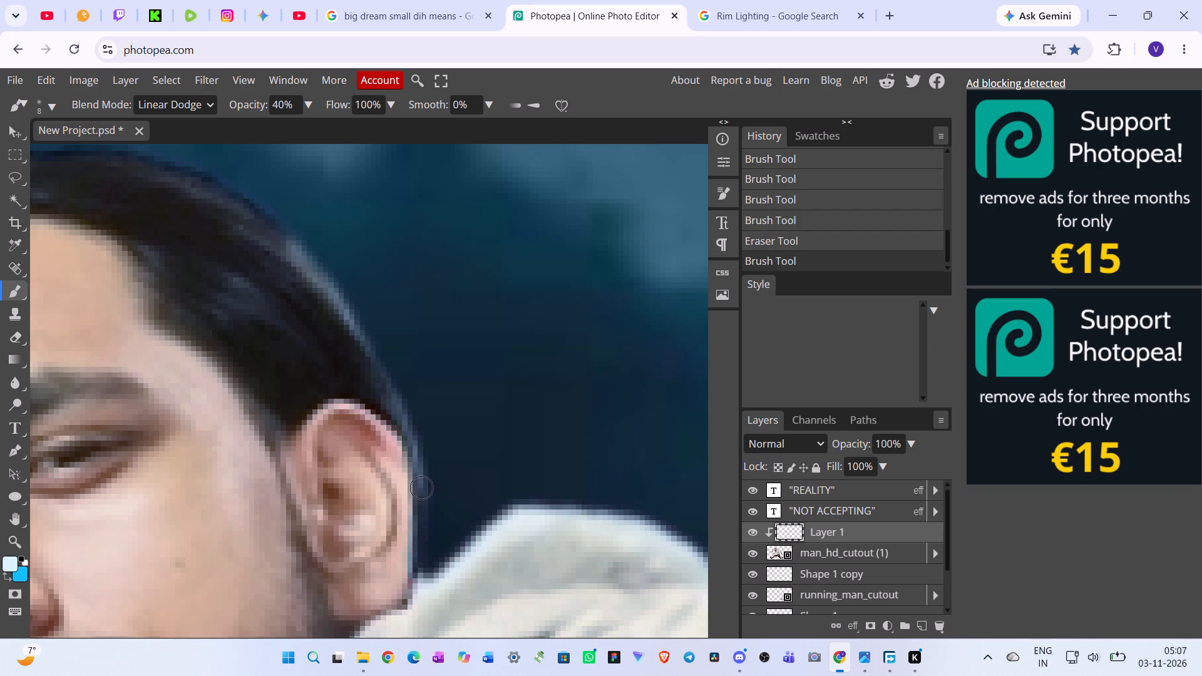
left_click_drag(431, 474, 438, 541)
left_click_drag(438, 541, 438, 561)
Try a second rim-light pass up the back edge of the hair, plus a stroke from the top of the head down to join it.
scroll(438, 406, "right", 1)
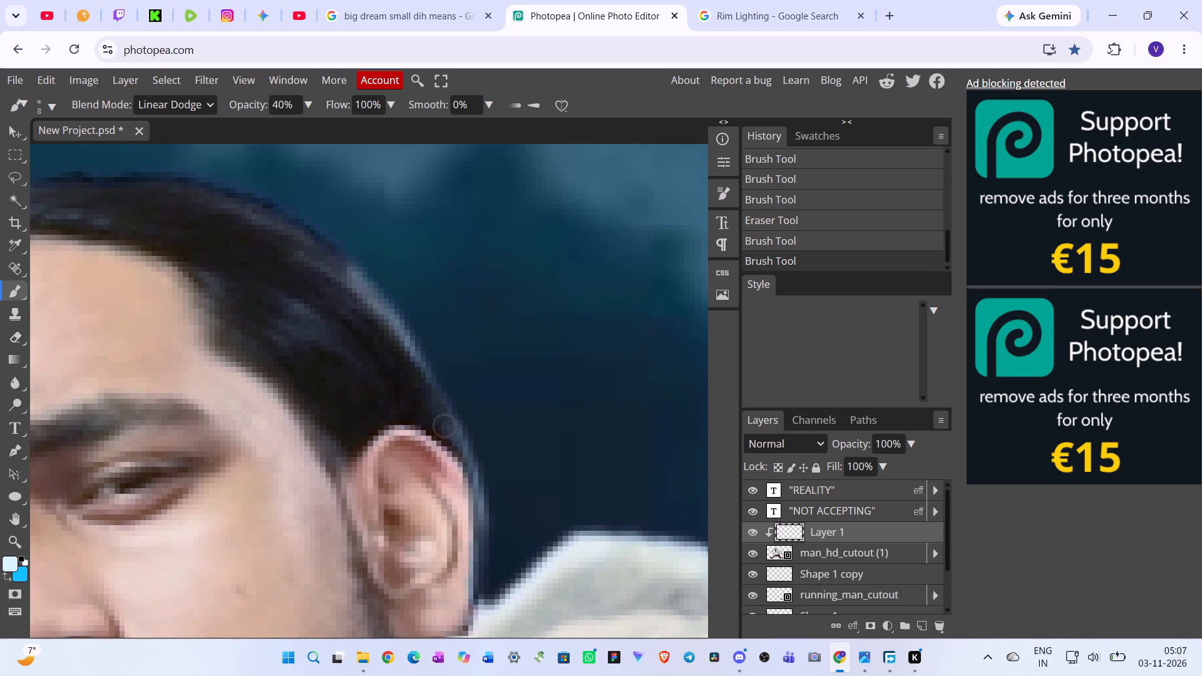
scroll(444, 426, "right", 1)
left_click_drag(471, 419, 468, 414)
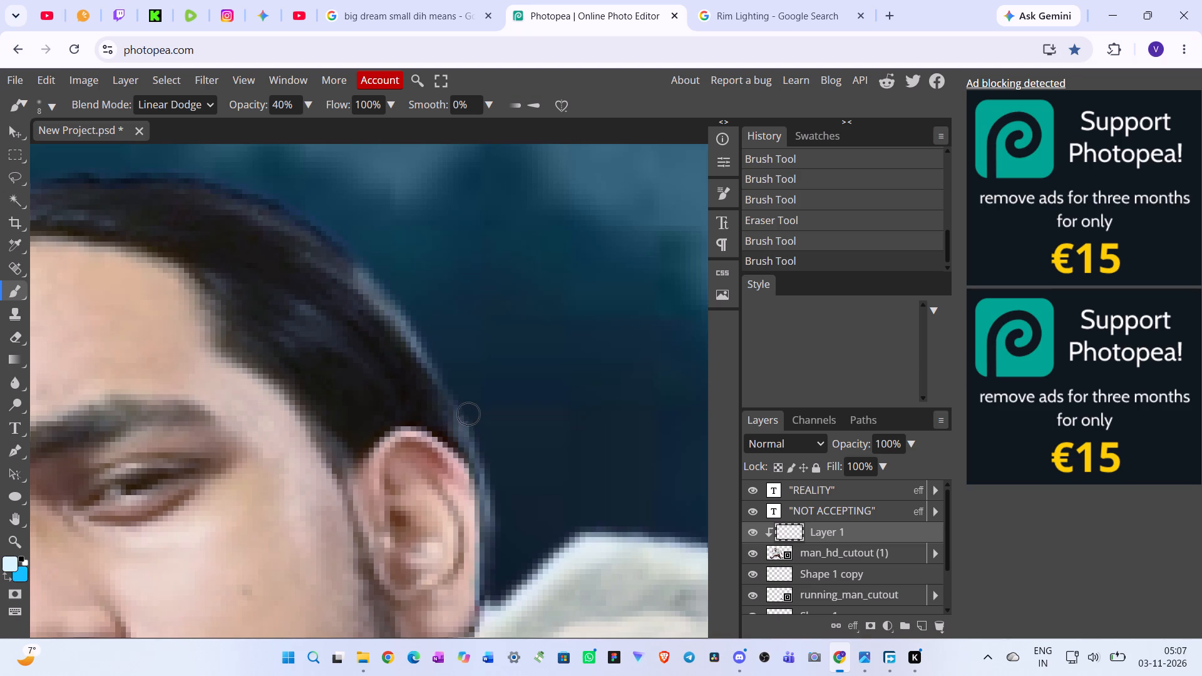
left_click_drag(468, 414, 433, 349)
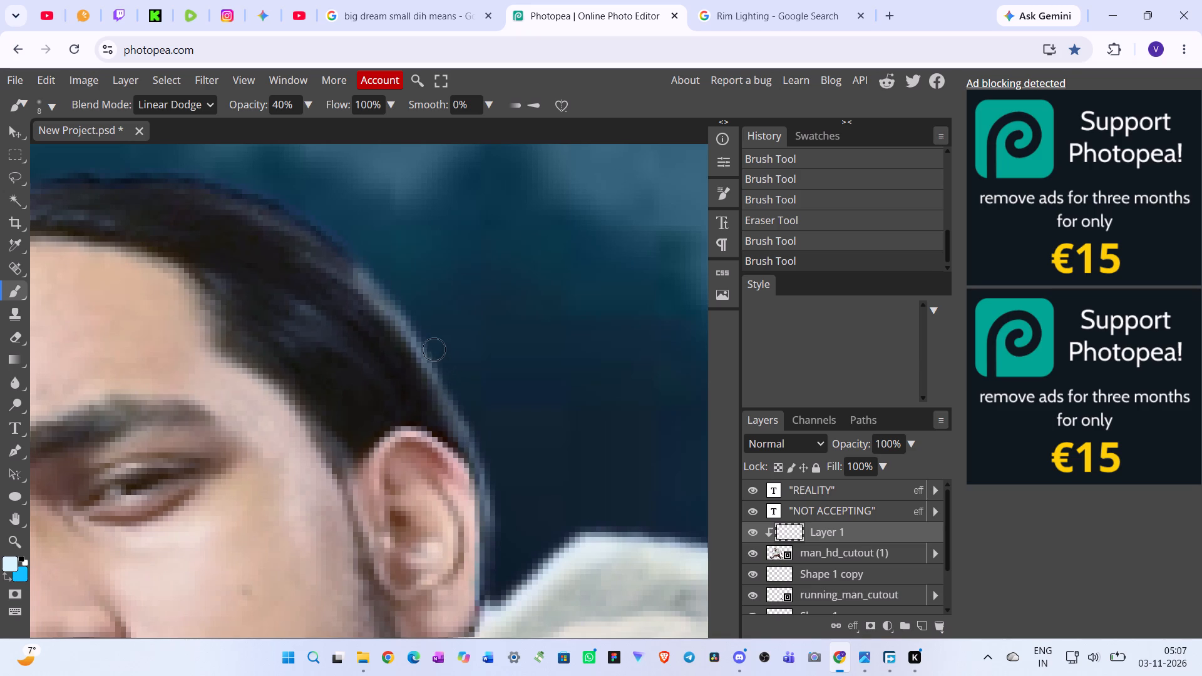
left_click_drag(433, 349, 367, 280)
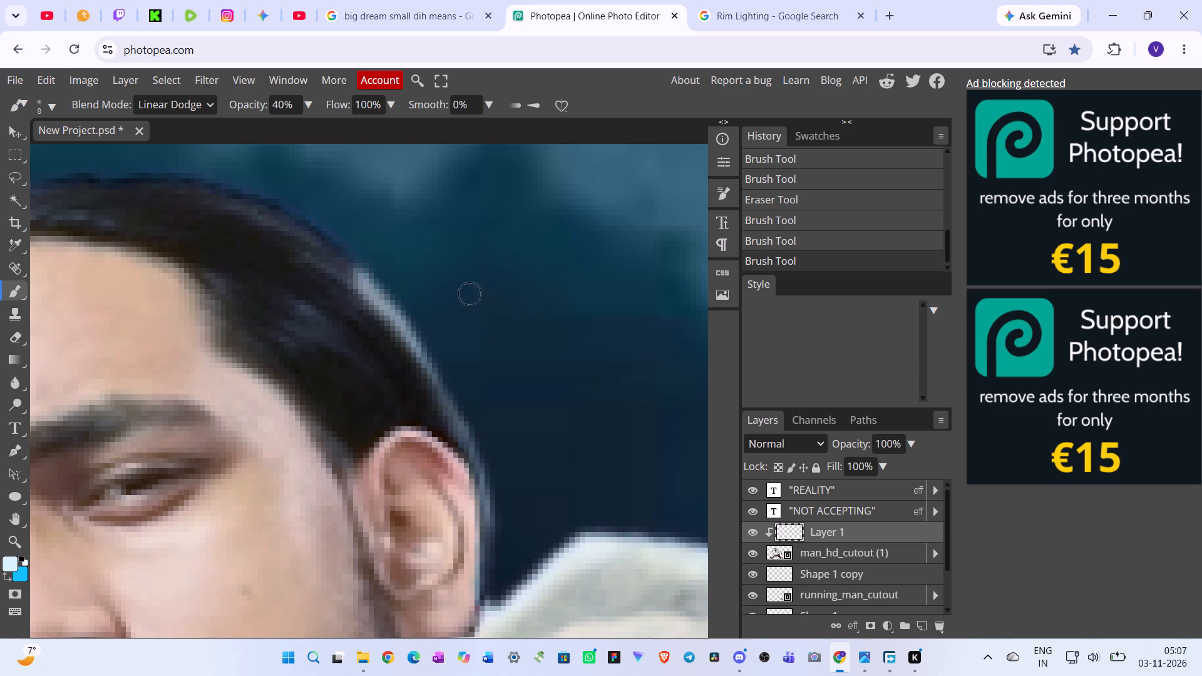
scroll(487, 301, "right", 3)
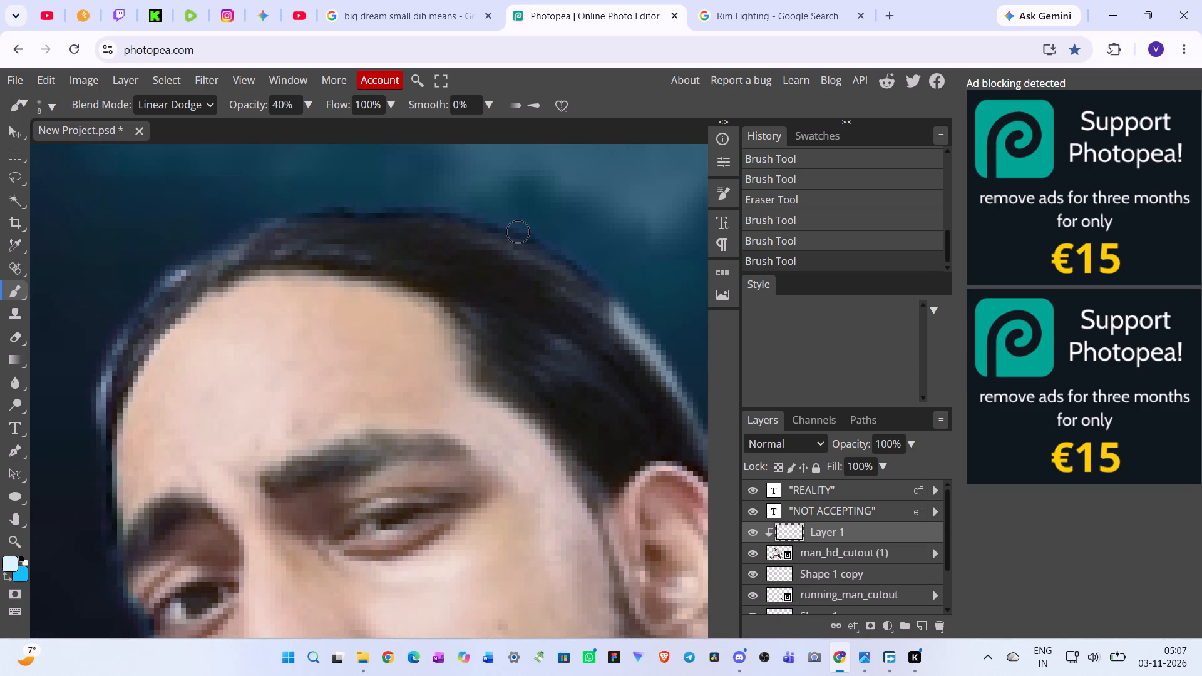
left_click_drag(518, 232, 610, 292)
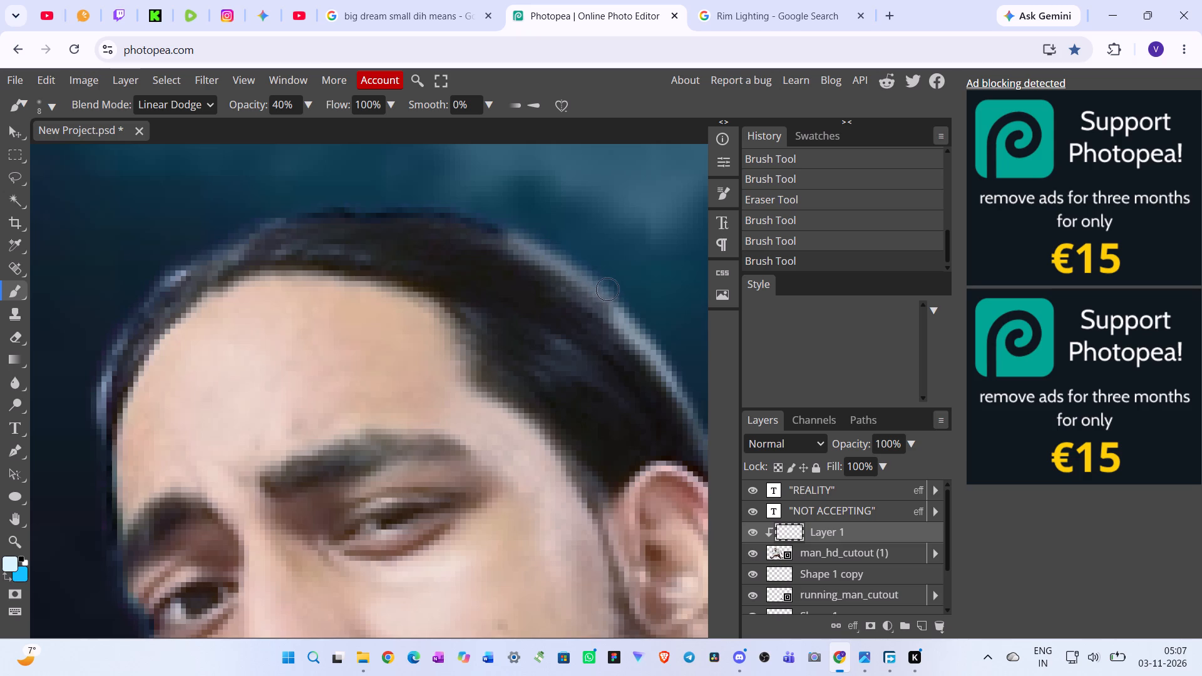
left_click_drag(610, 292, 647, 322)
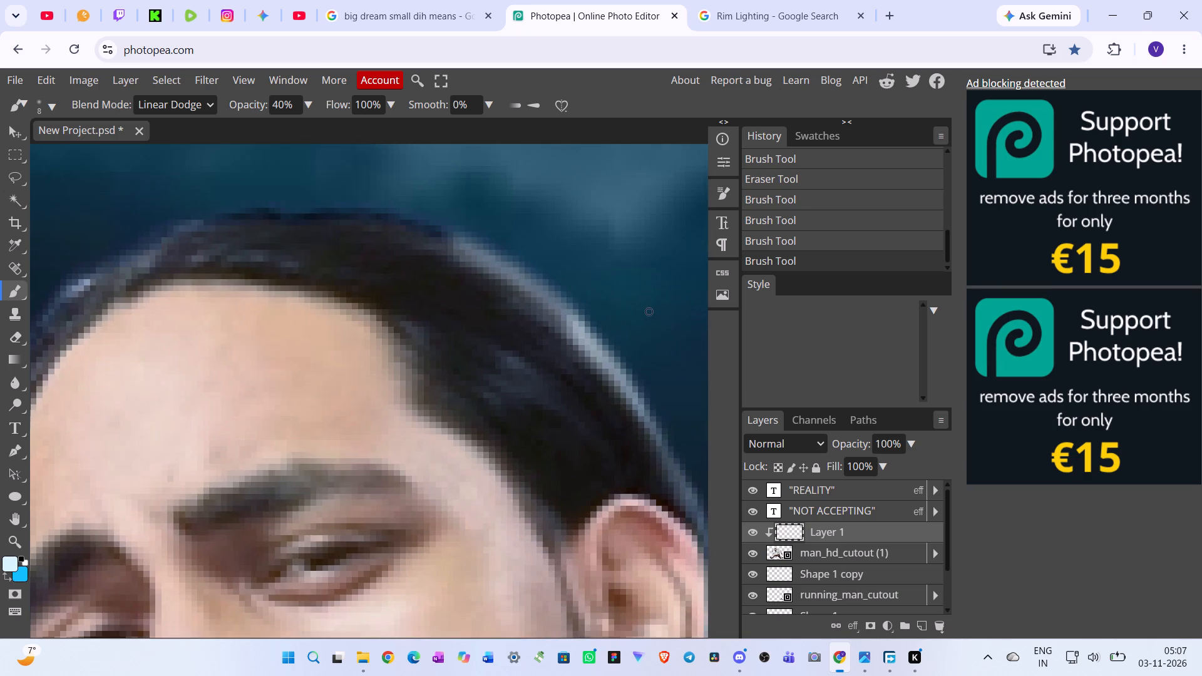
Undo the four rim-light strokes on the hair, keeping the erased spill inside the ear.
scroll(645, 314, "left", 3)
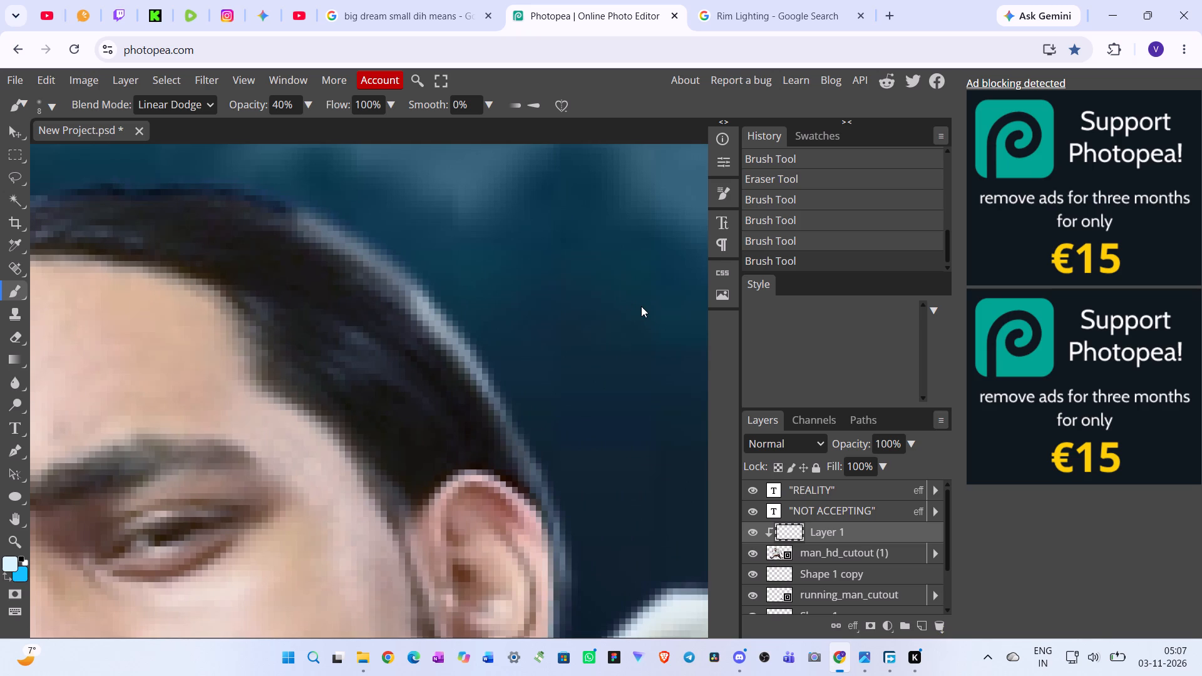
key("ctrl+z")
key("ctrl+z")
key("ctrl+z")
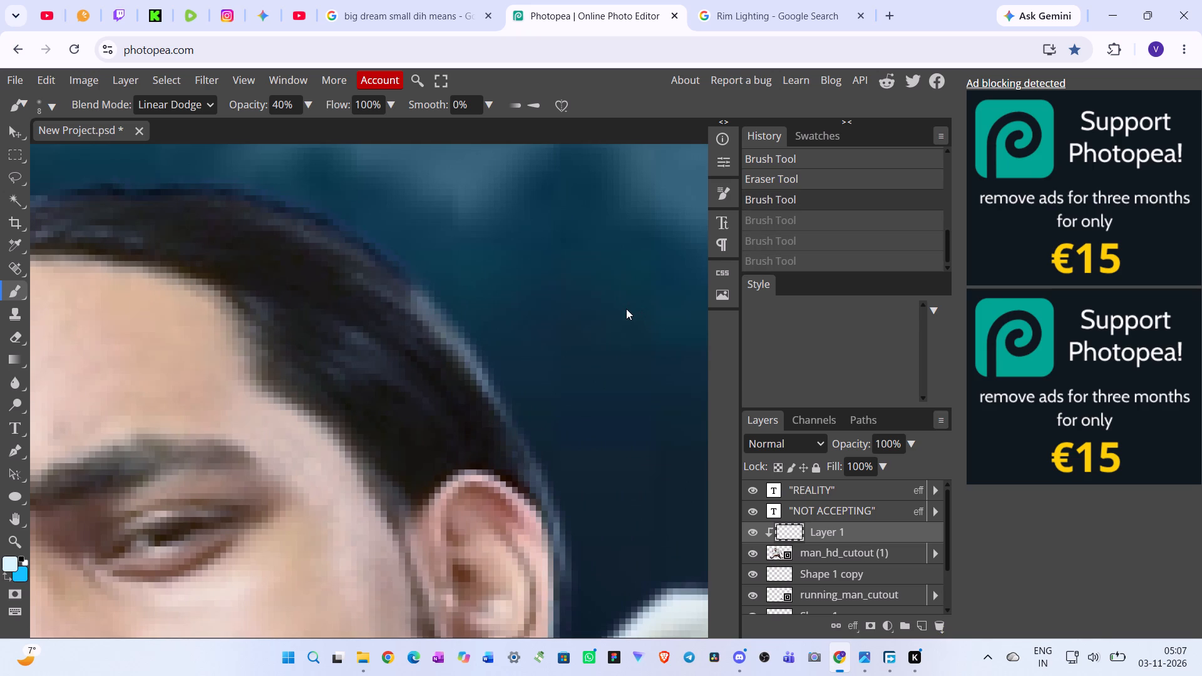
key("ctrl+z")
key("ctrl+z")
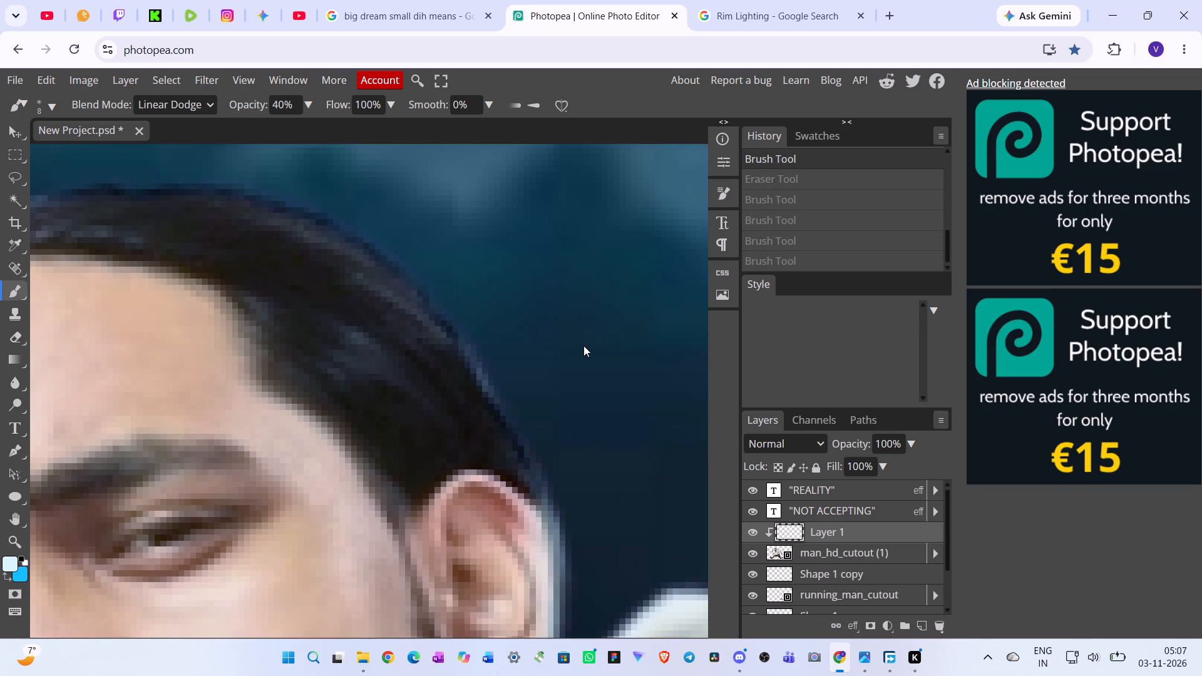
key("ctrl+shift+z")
Brush one continuous rim-light stroke along the outer hair edge, from the top of the head down past the ear.
scroll(574, 378, "down", 2)
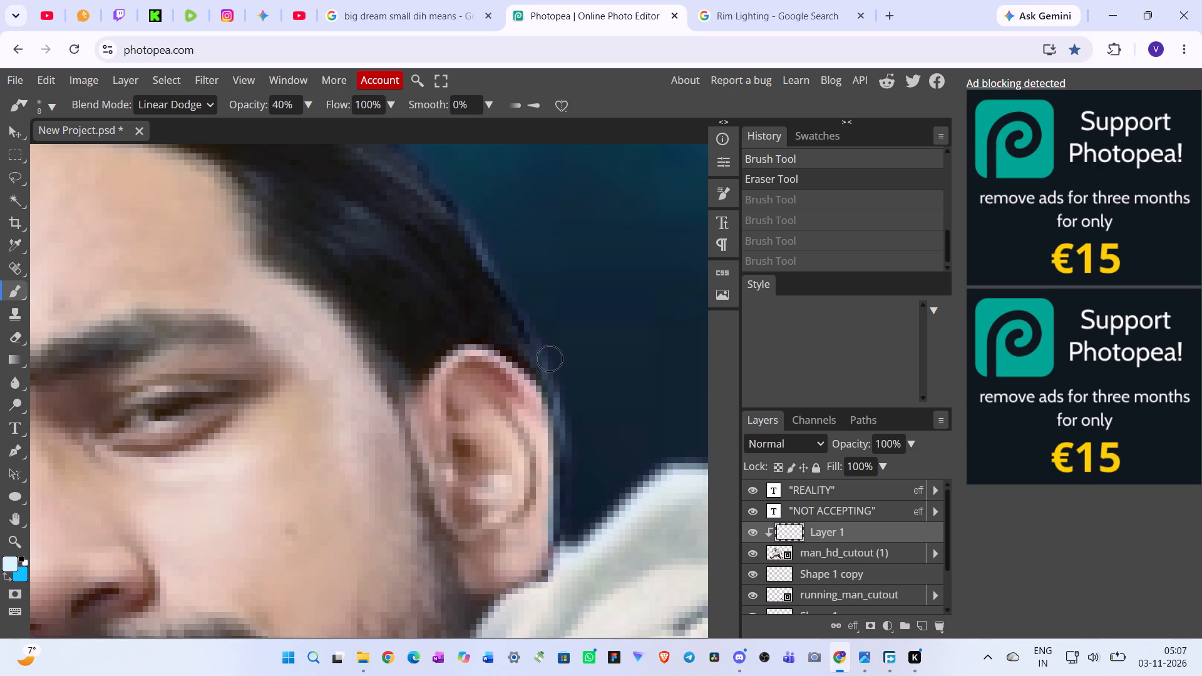
scroll(550, 359, "right", 2)
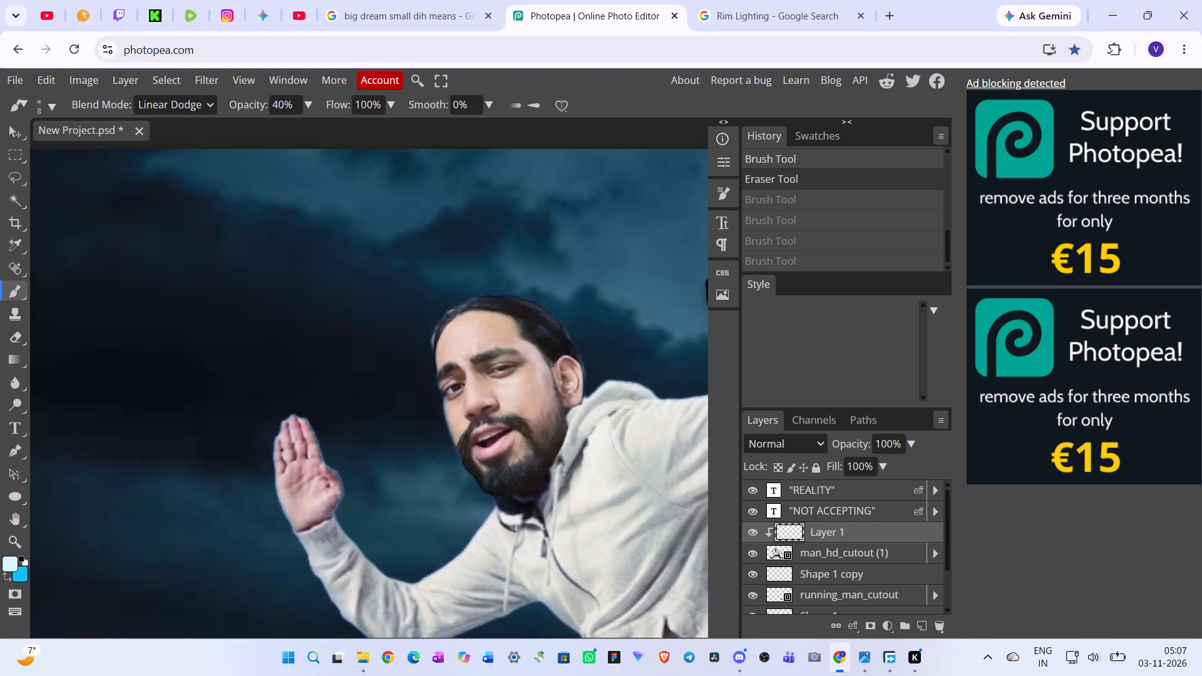
scroll(551, 366, "left", 2)
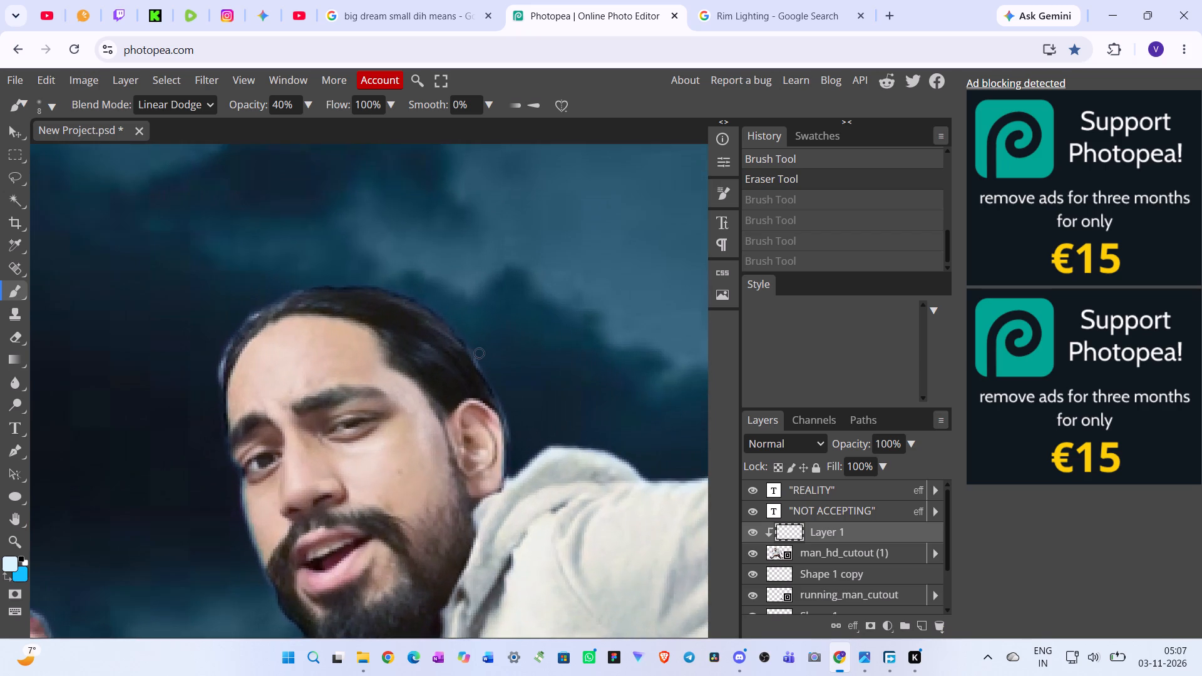
scroll(480, 352, "right", 2)
scroll(483, 352, "up", 1)
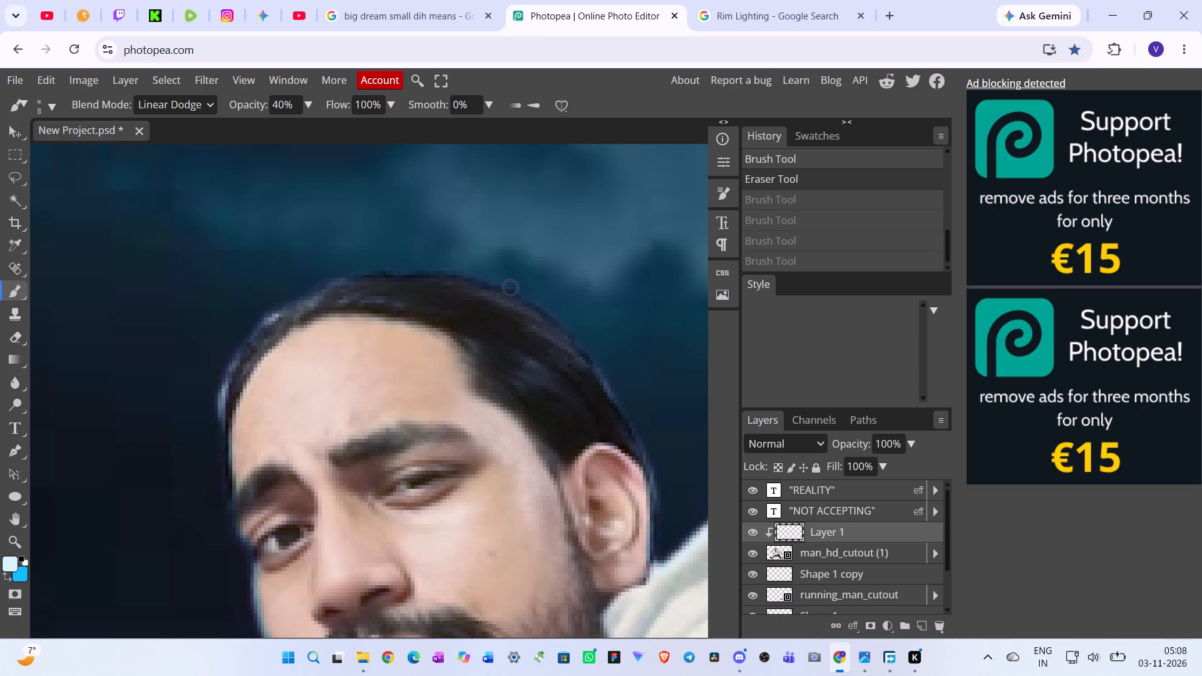
left_click_drag(510, 287, 530, 295)
left_click_drag(530, 295, 588, 337)
left_click_drag(588, 337, 633, 401)
left_click_drag(633, 401, 672, 483)
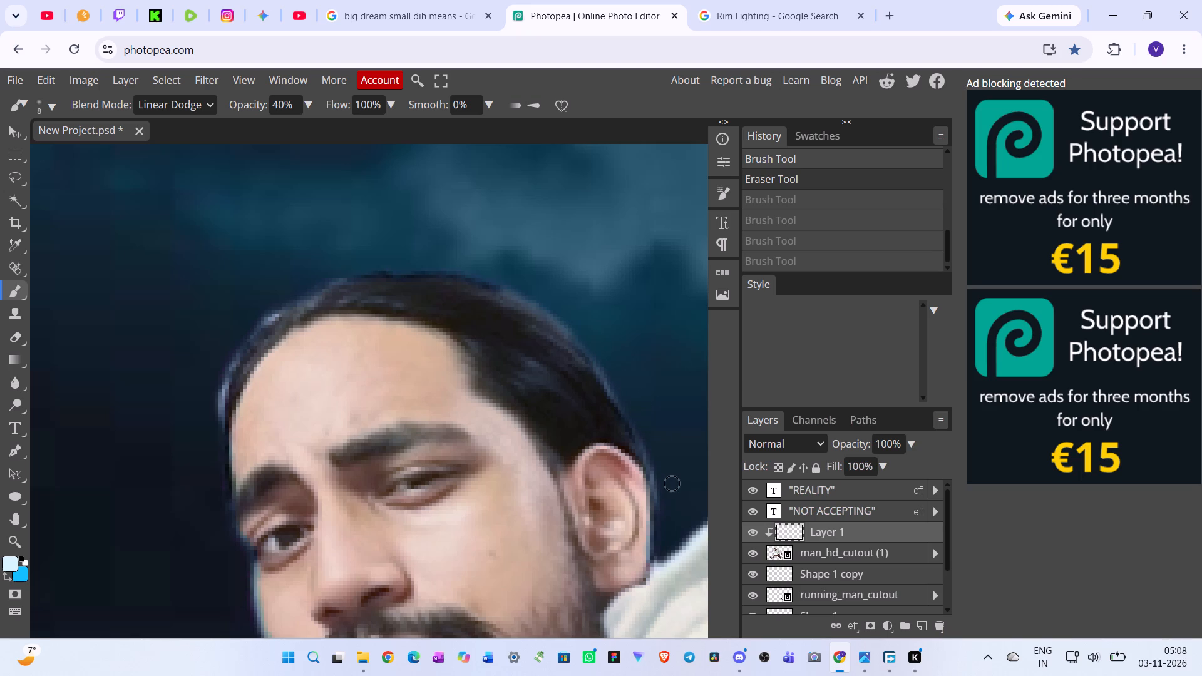
left_click_drag(672, 483, 675, 557)
left_click_drag(675, 557, 661, 505)
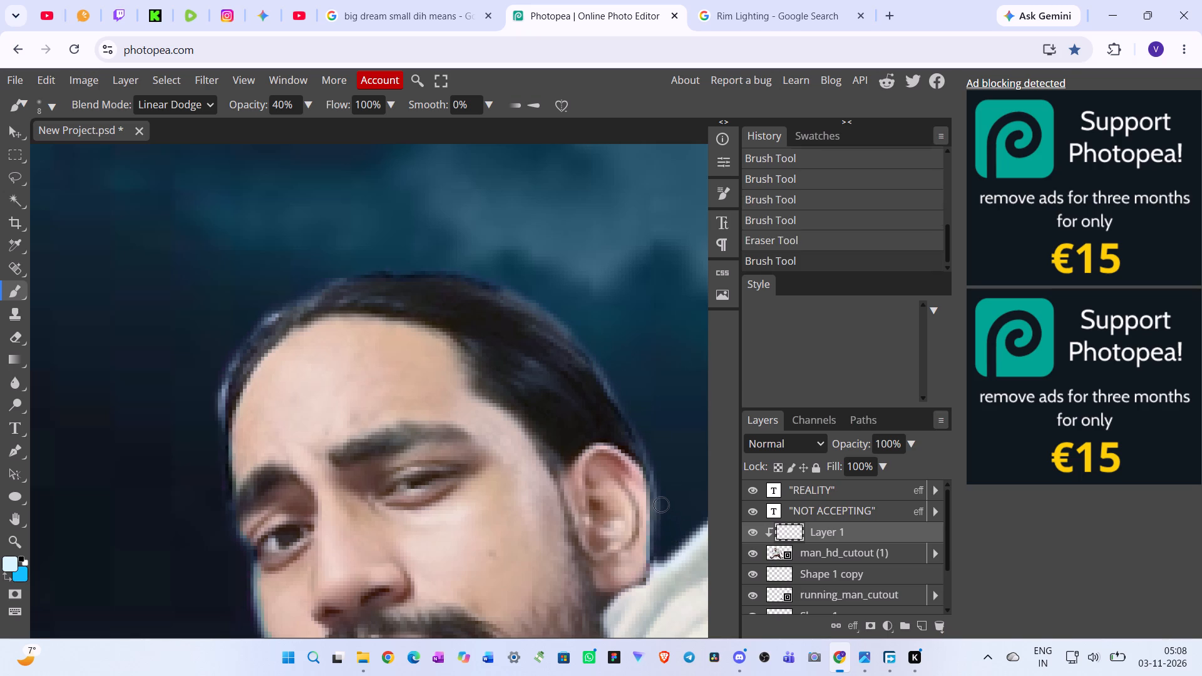
Erase the new rim light that spills onto the ear, working over the lobe and upper ear.
left_click(21, 337)
left_click_drag(644, 512, 619, 560)
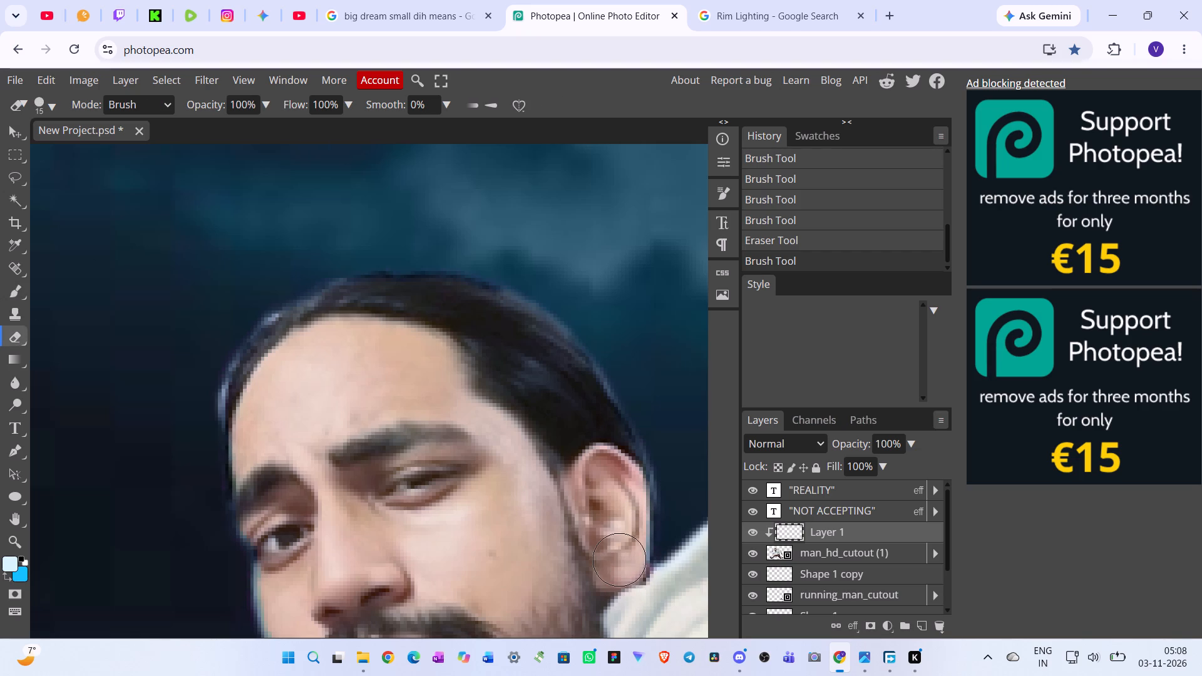
left_click_drag(619, 560, 647, 498)
left_click_drag(647, 498, 692, 499)
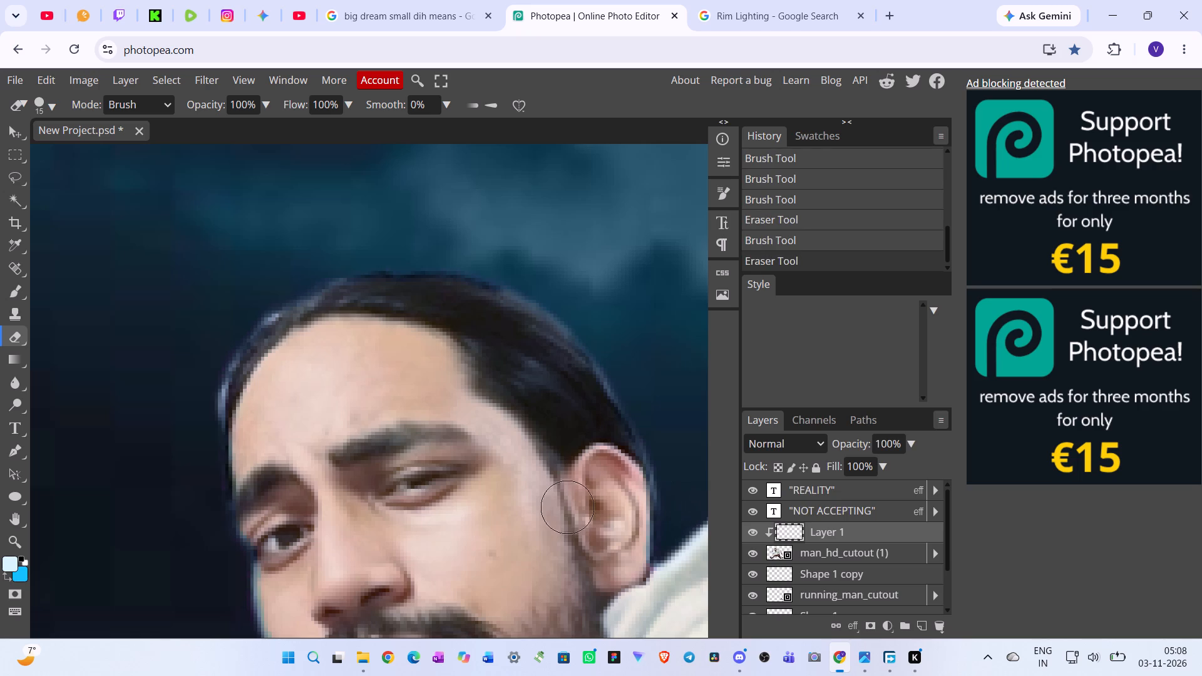
Brush a second rim-light pass up the back edge of the hair, from above the ear to the top of the head.
left_click(18, 294)
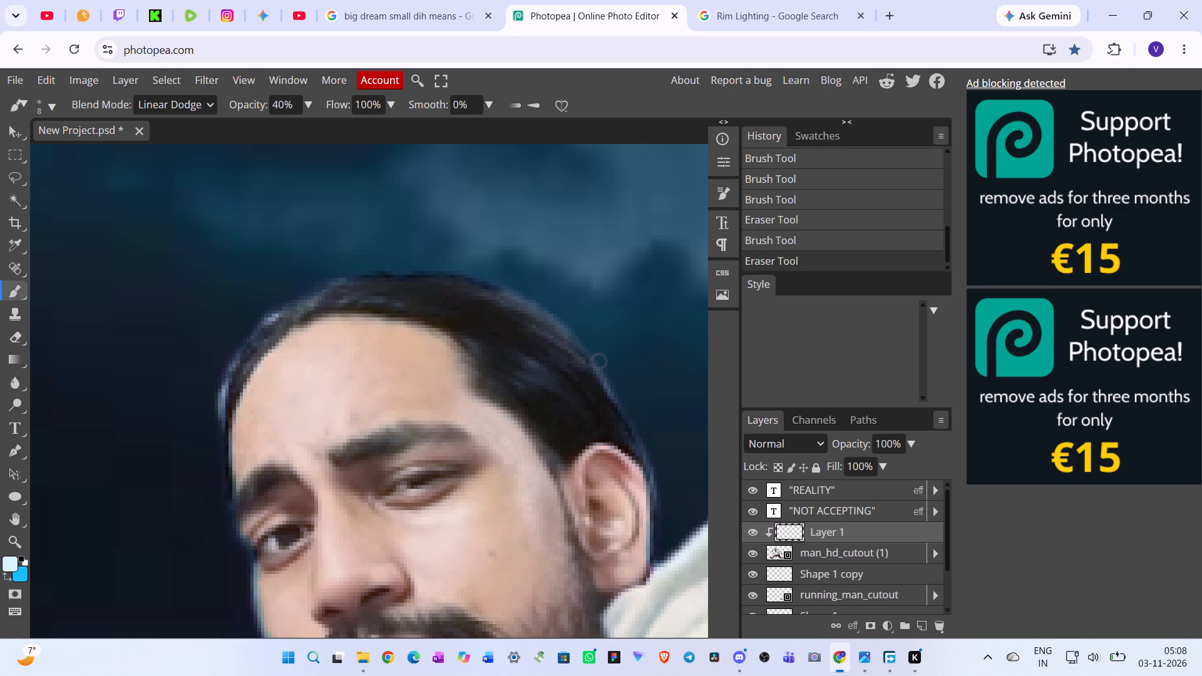
left_click_drag(598, 361, 566, 327)
left_click_drag(566, 327, 503, 284)
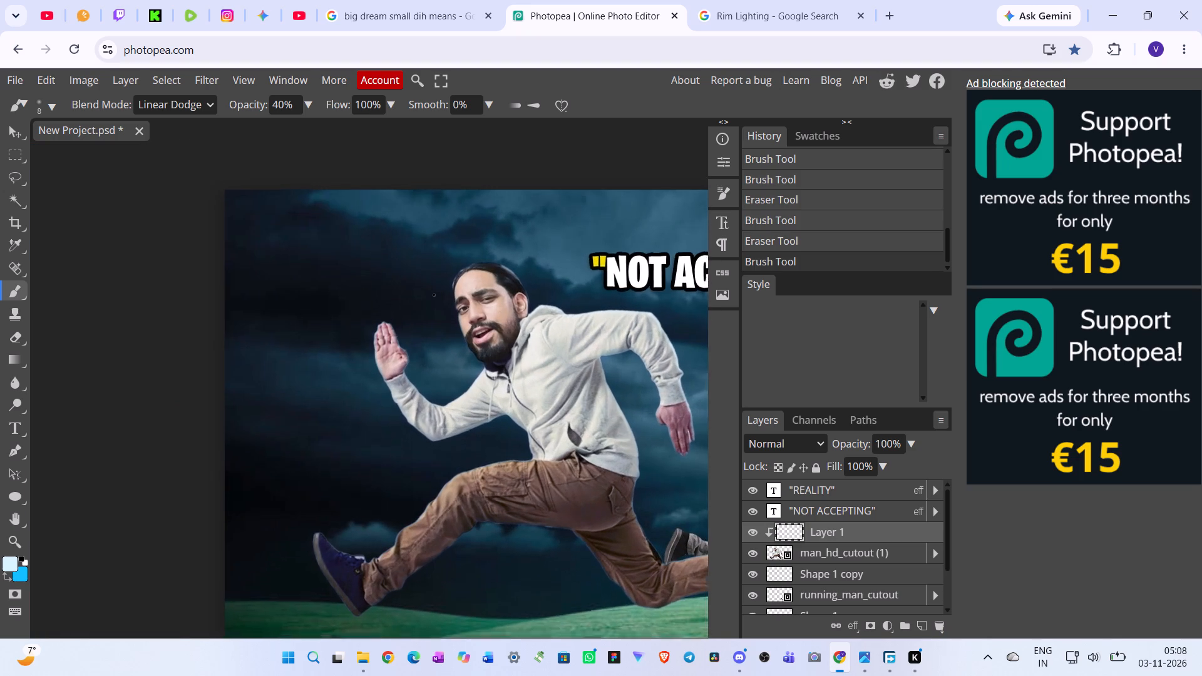
scroll(434, 294, "left", 1)
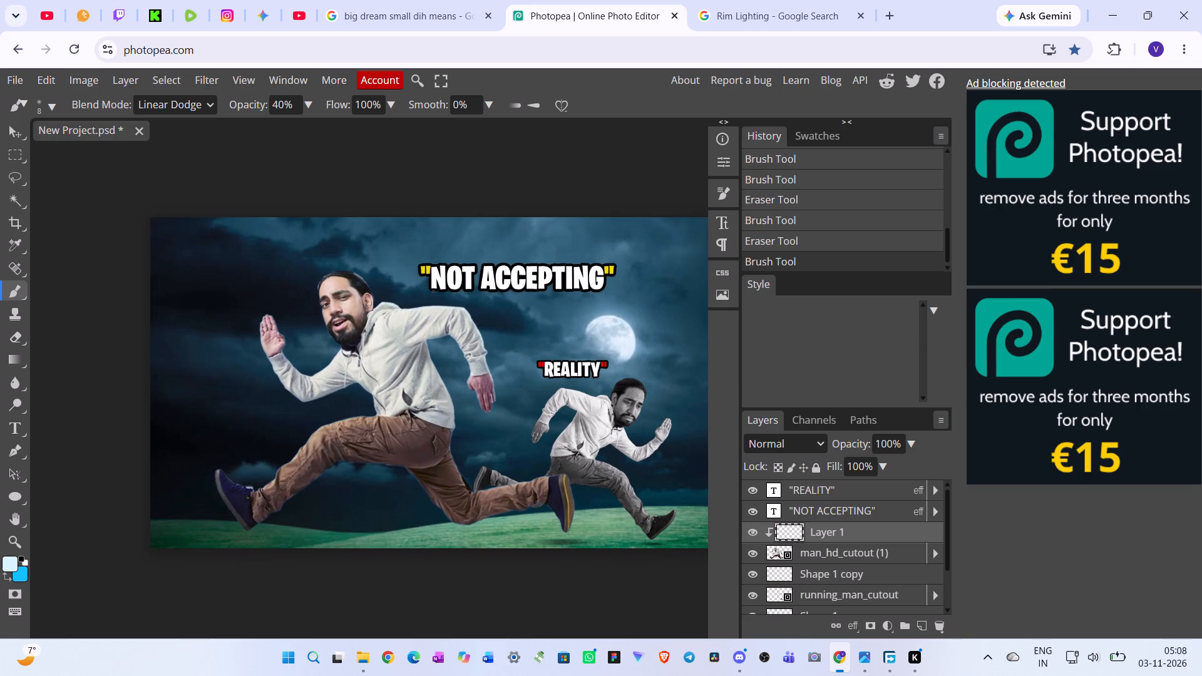
Undo the second rim-light pass on the back edge of the color runner's hair.
scroll(433, 291, "left", 1)
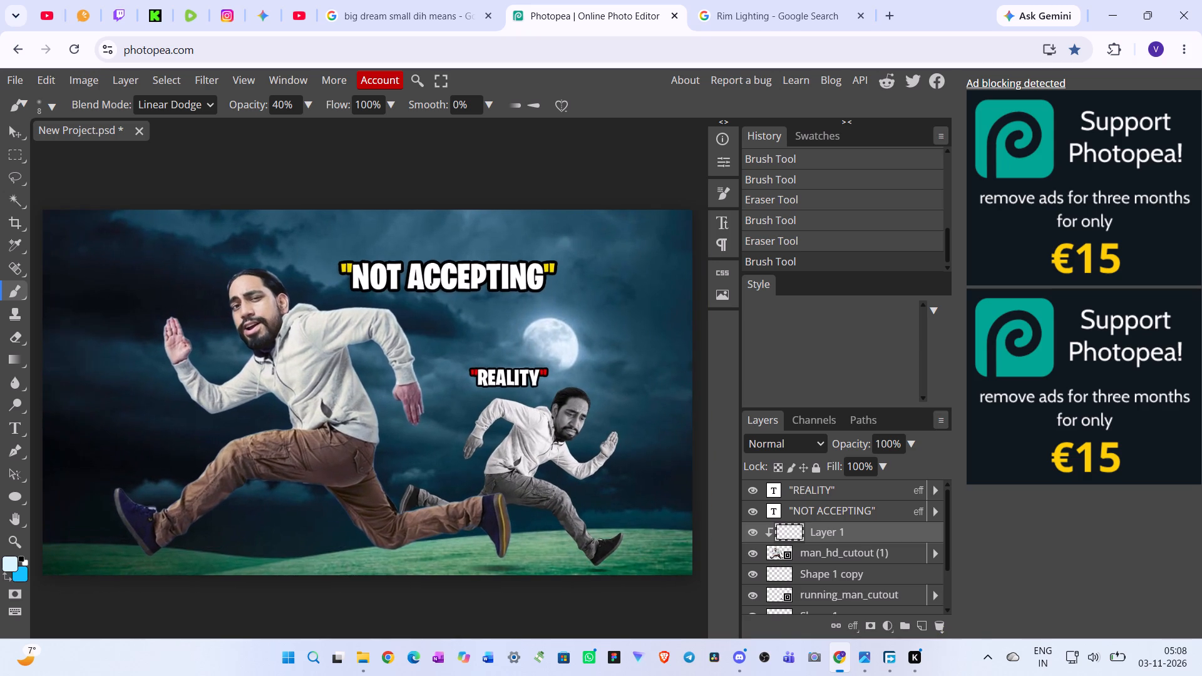
scroll(278, 232, "right", 1)
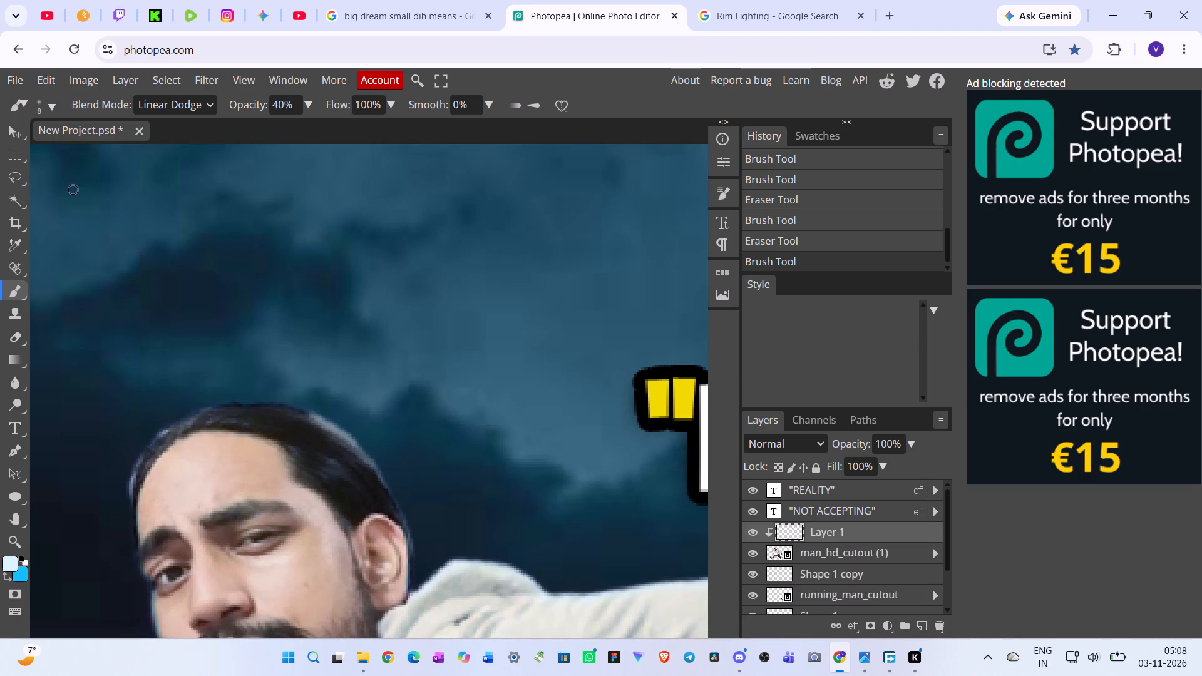
key("ctrl+z")
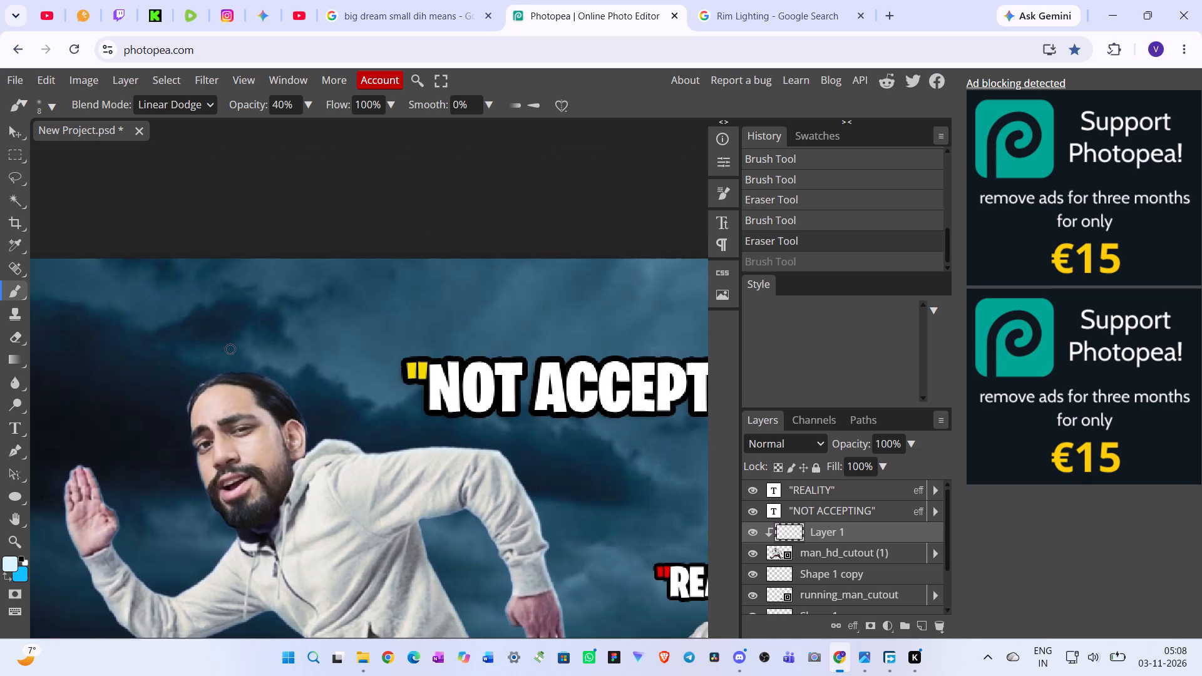
Brush rim light down the inner edge of the color runner's raised hand, from the fingertips past the thumb base to the wrist.
scroll(230, 349, "down", 2)
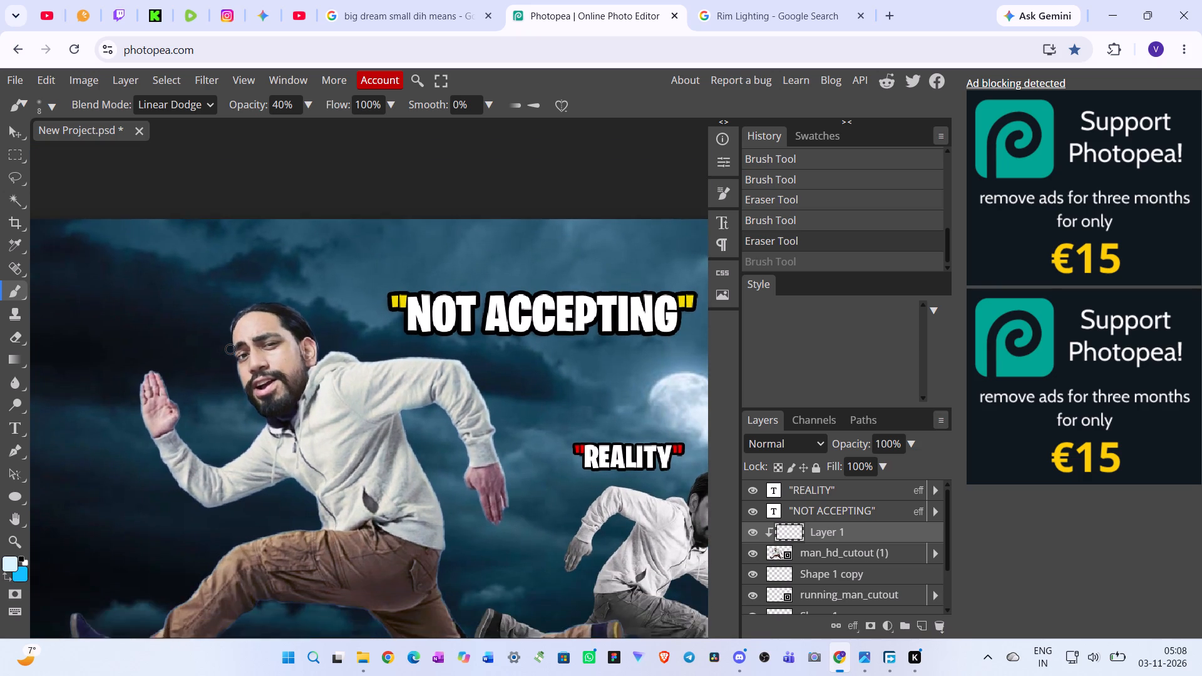
scroll(230, 349, "down", 1)
scroll(230, 349, "right", 1)
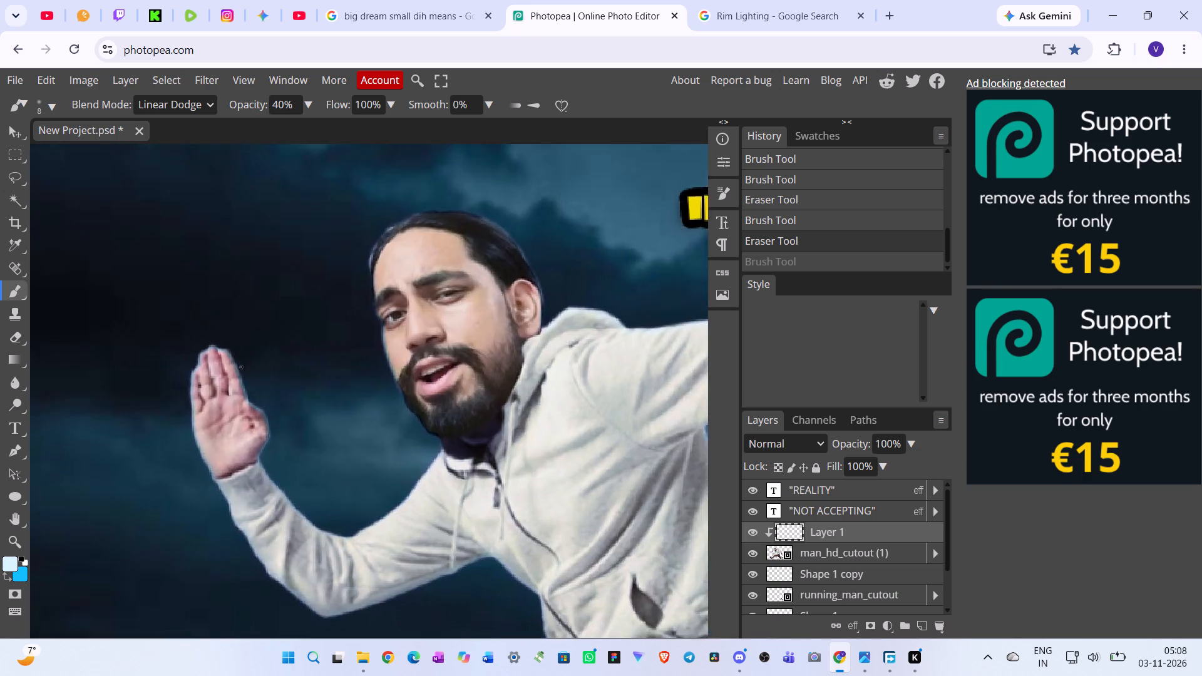
scroll(241, 367, "down", 1)
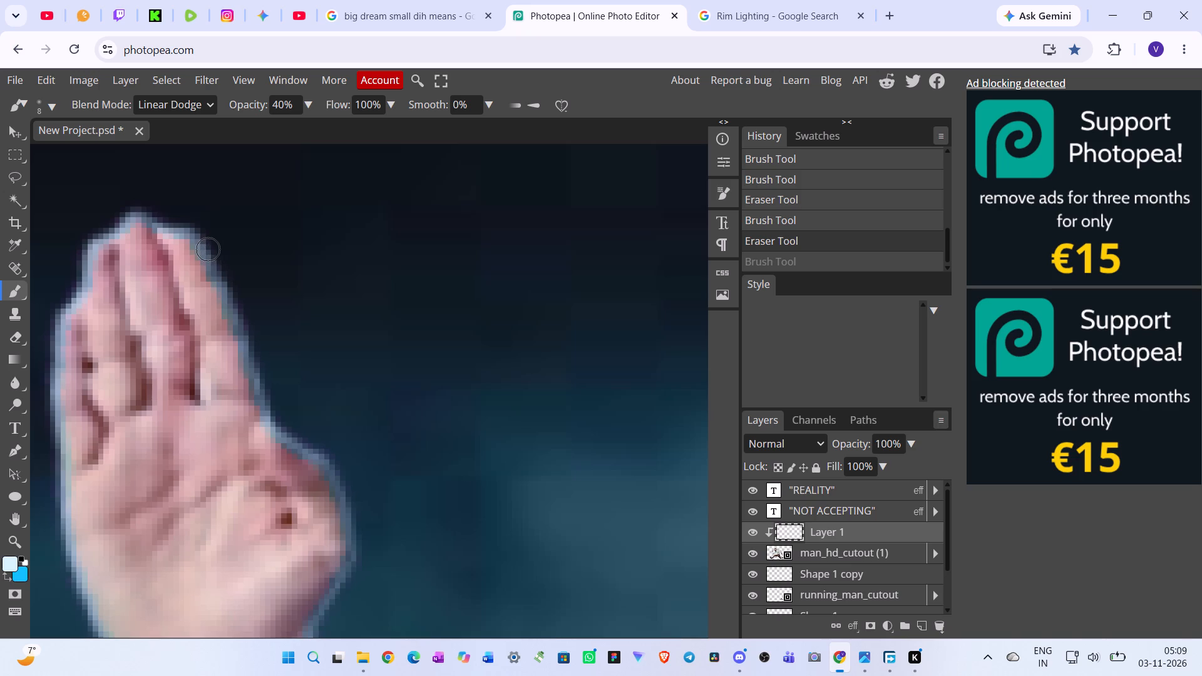
left_click_drag(207, 248, 227, 299)
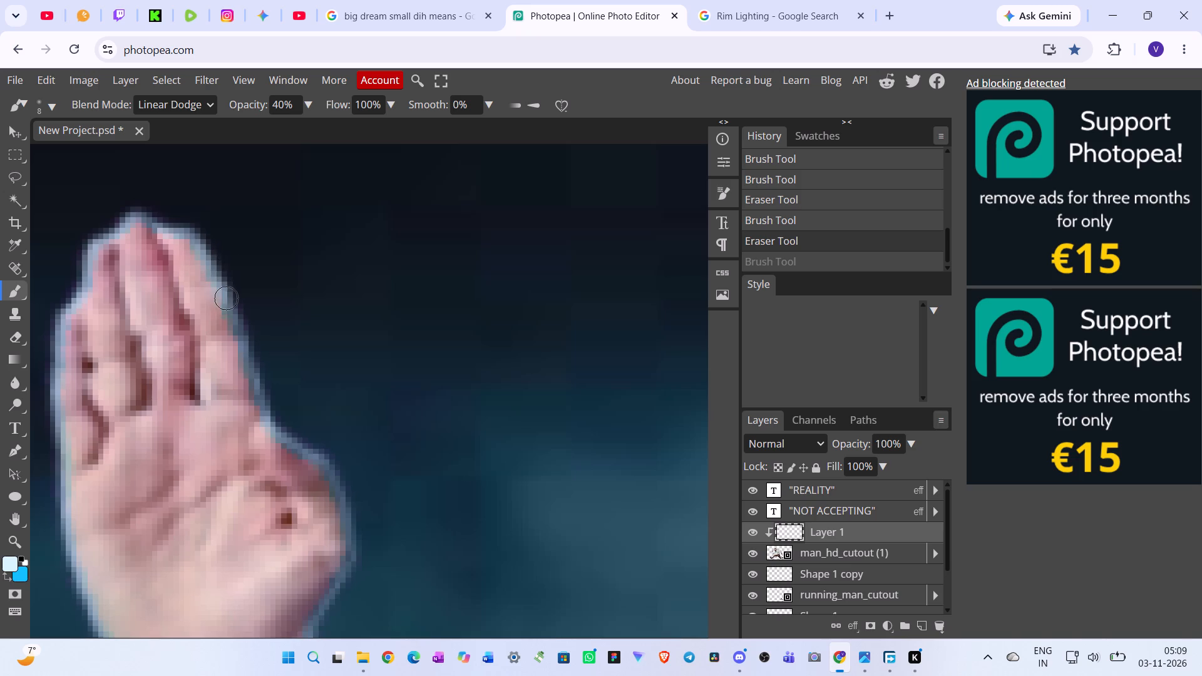
left_click_drag(227, 299, 272, 414)
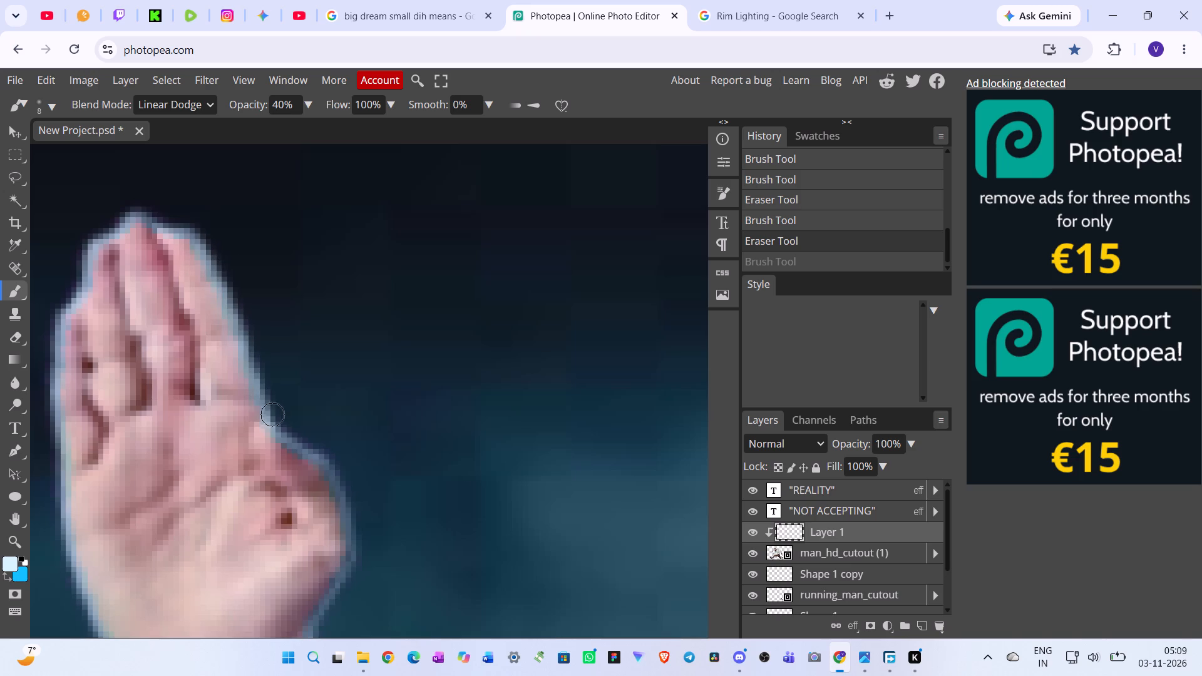
left_click_drag(272, 414, 345, 481)
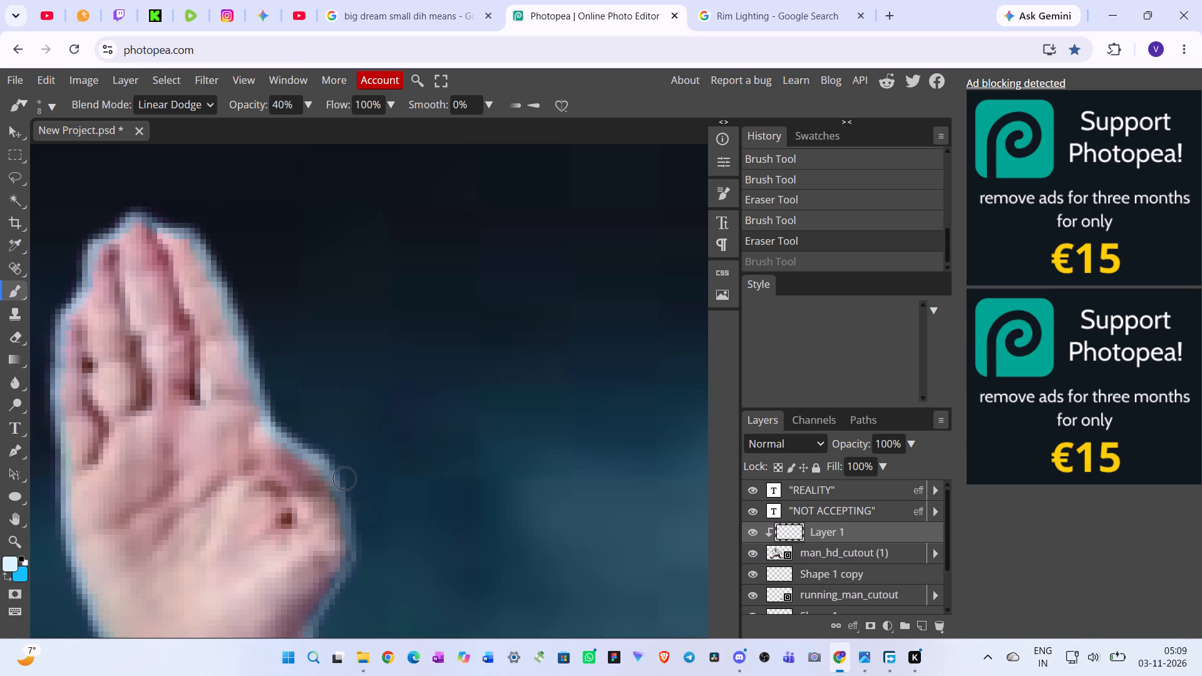
left_click_drag(345, 481, 357, 576)
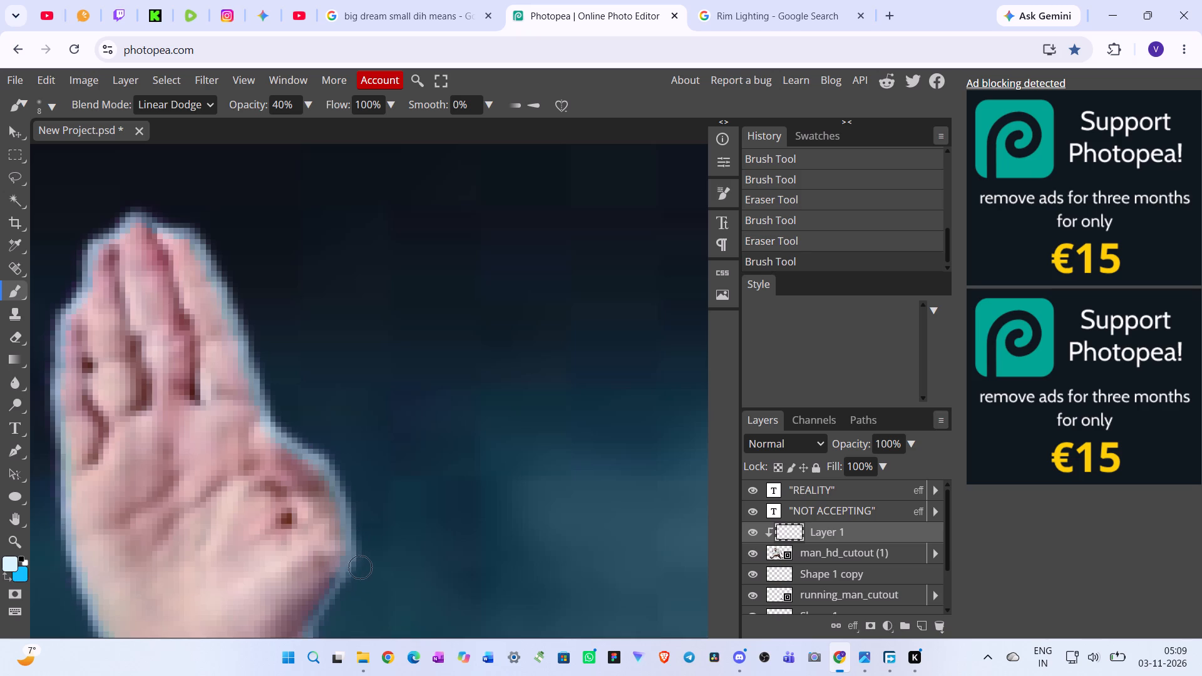
scroll(441, 480, "down", 3)
left_click_drag(360, 381, 355, 394)
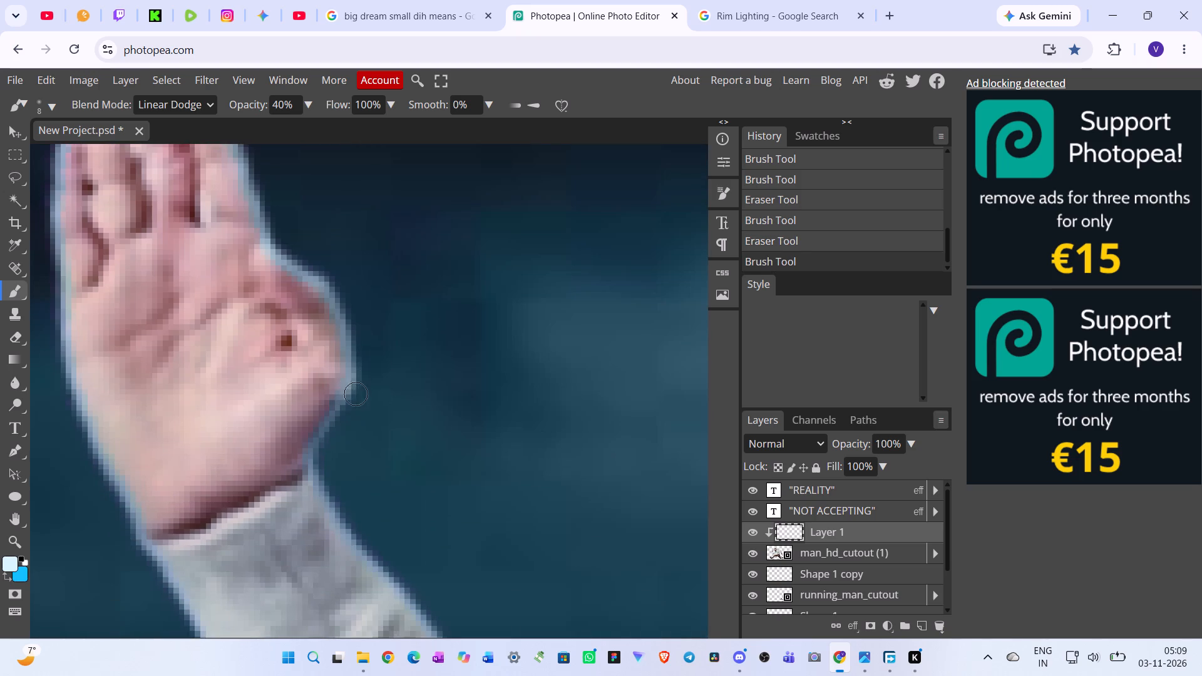
left_click_drag(355, 394, 334, 482)
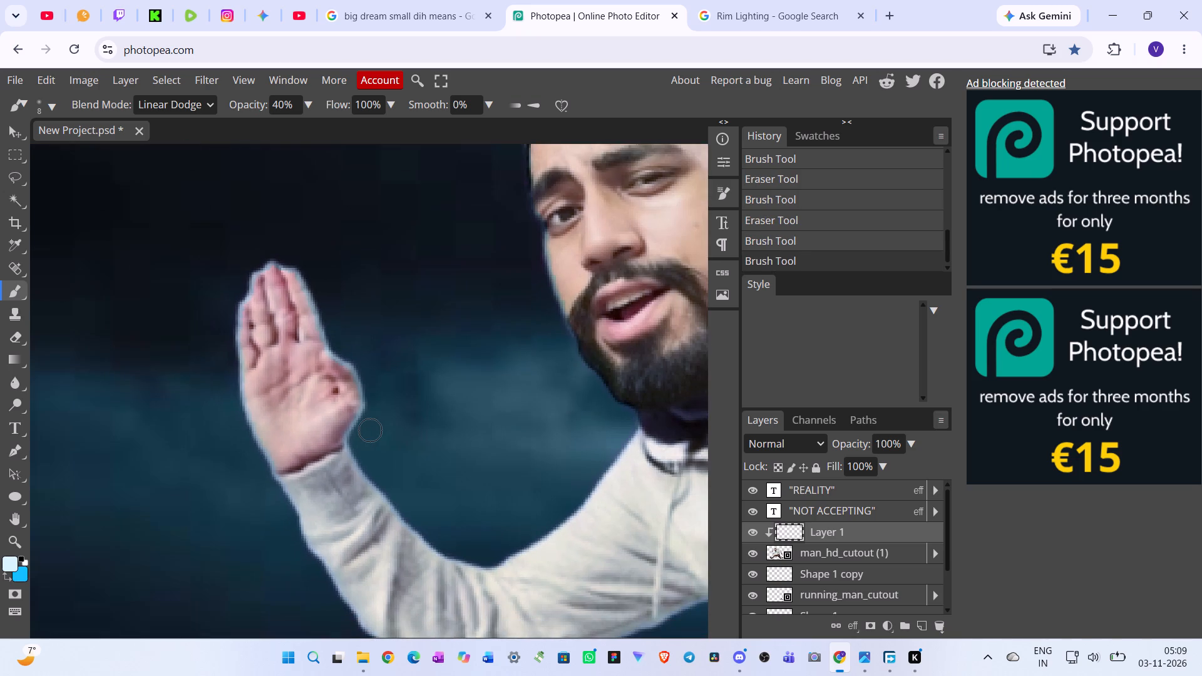
scroll(370, 430, "left", 1)
scroll(318, 433, "down", 1)
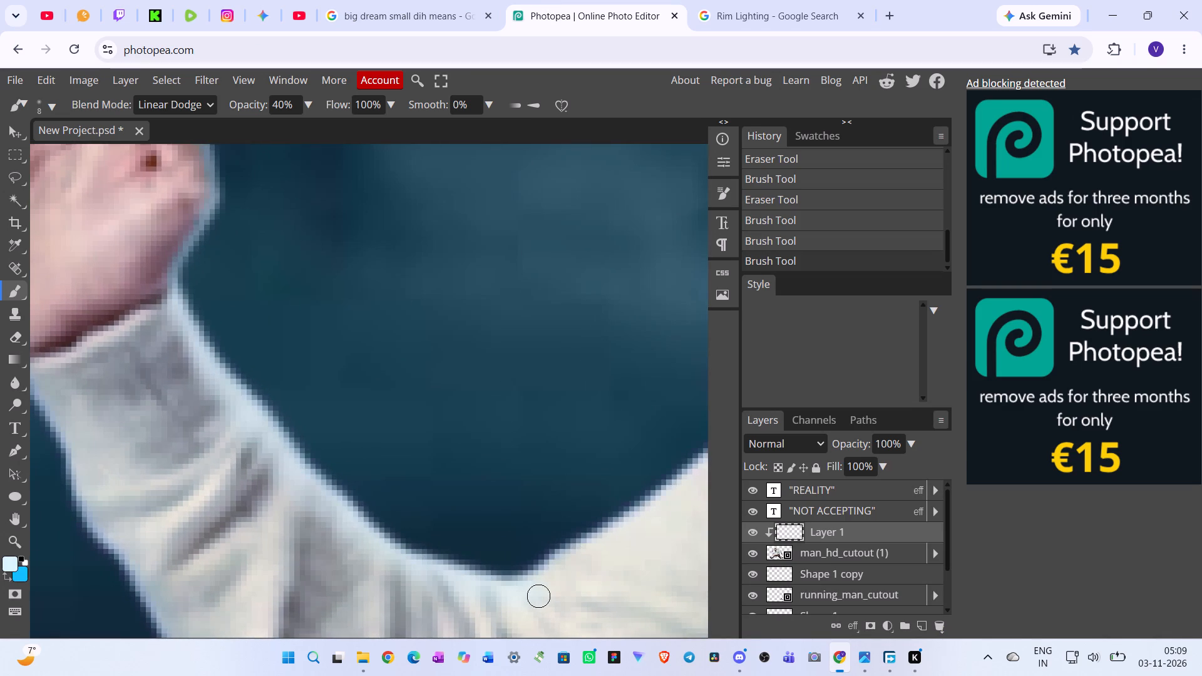
left_click_drag(538, 596, 580, 538)
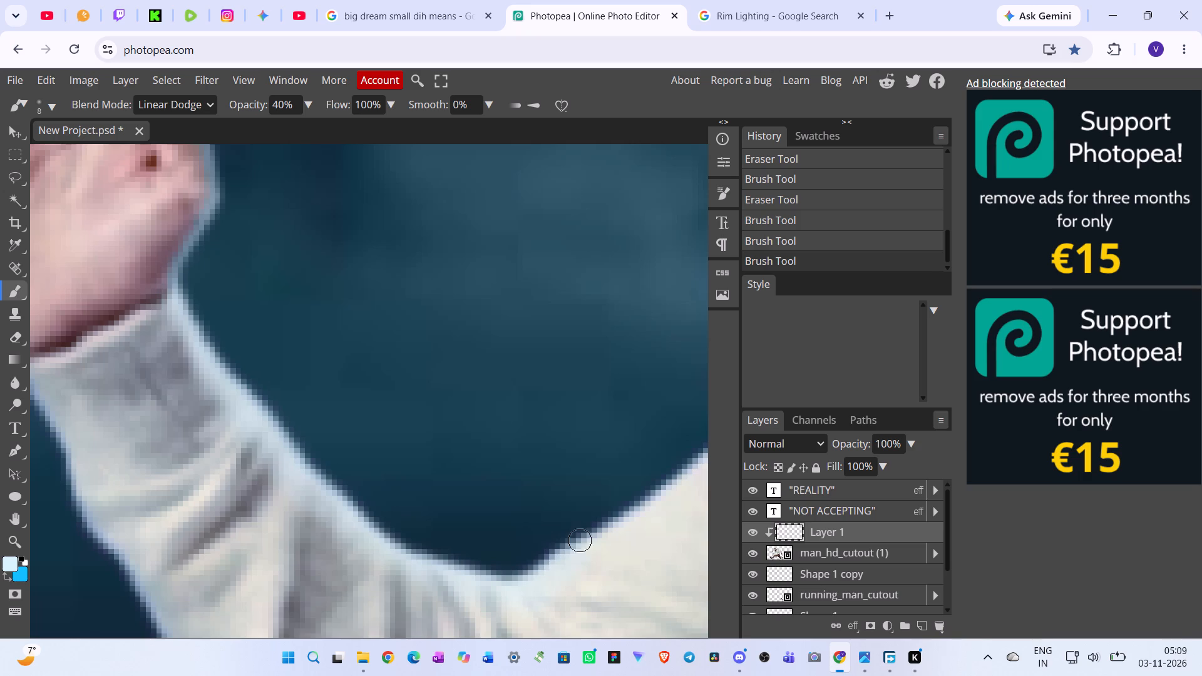
left_click_drag(580, 538, 595, 501)
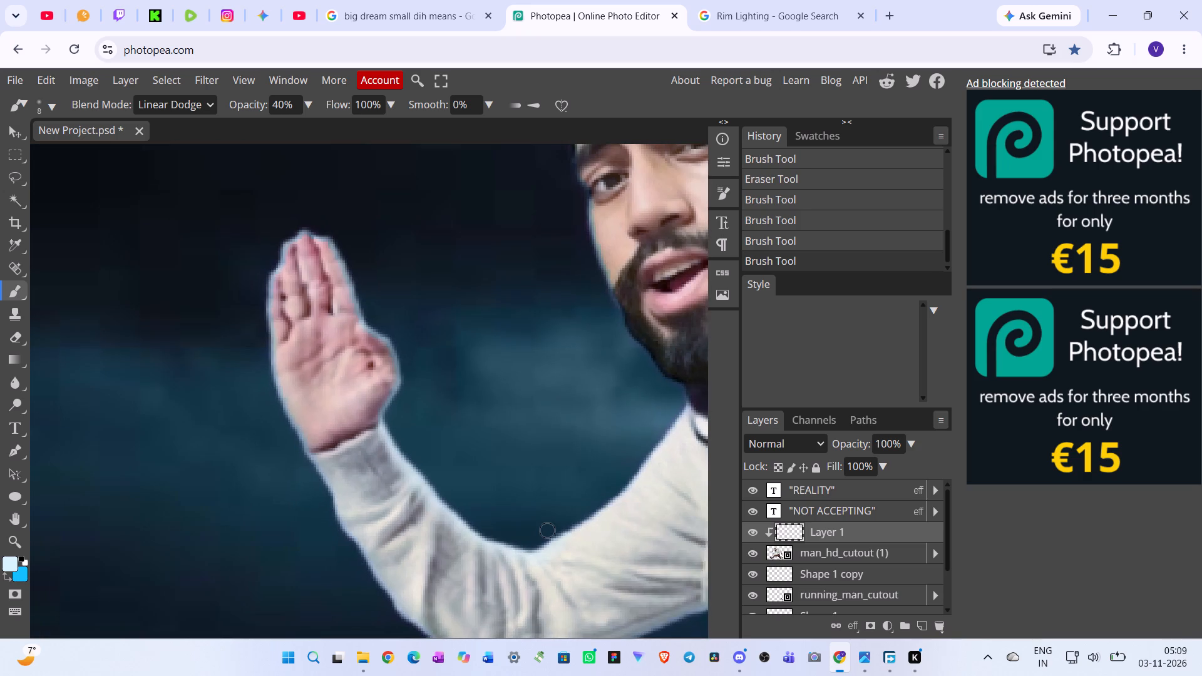
Brush rim light along the upper-arm edge of the hoodie, from below the collar down to the elbow bend, in two passes.
scroll(544, 527, "left", 1)
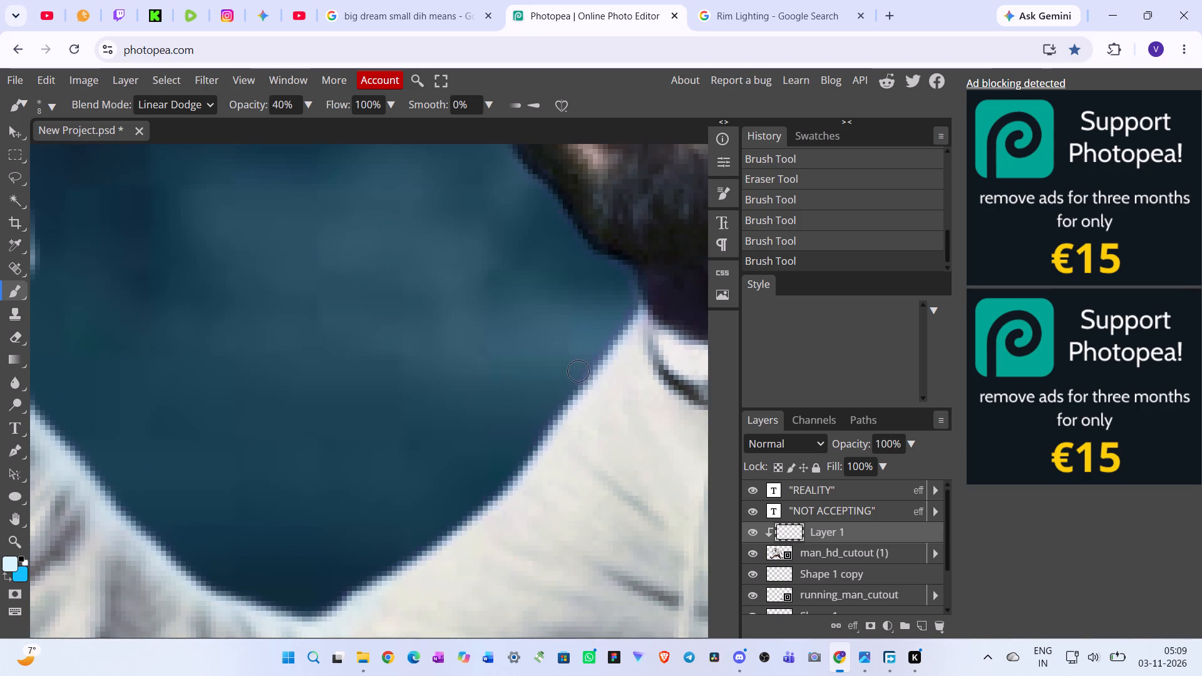
left_click_drag(599, 354, 519, 478)
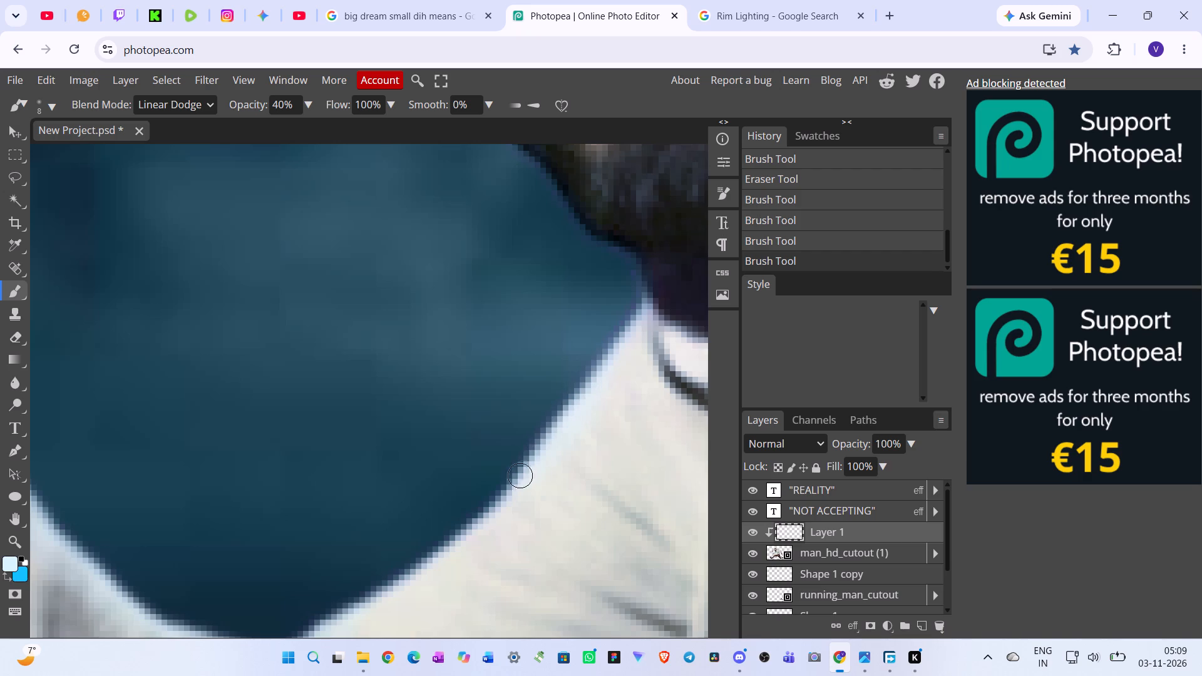
left_click_drag(519, 478, 358, 597)
left_click_drag(358, 597, 316, 613)
scroll(320, 600, "down", 1)
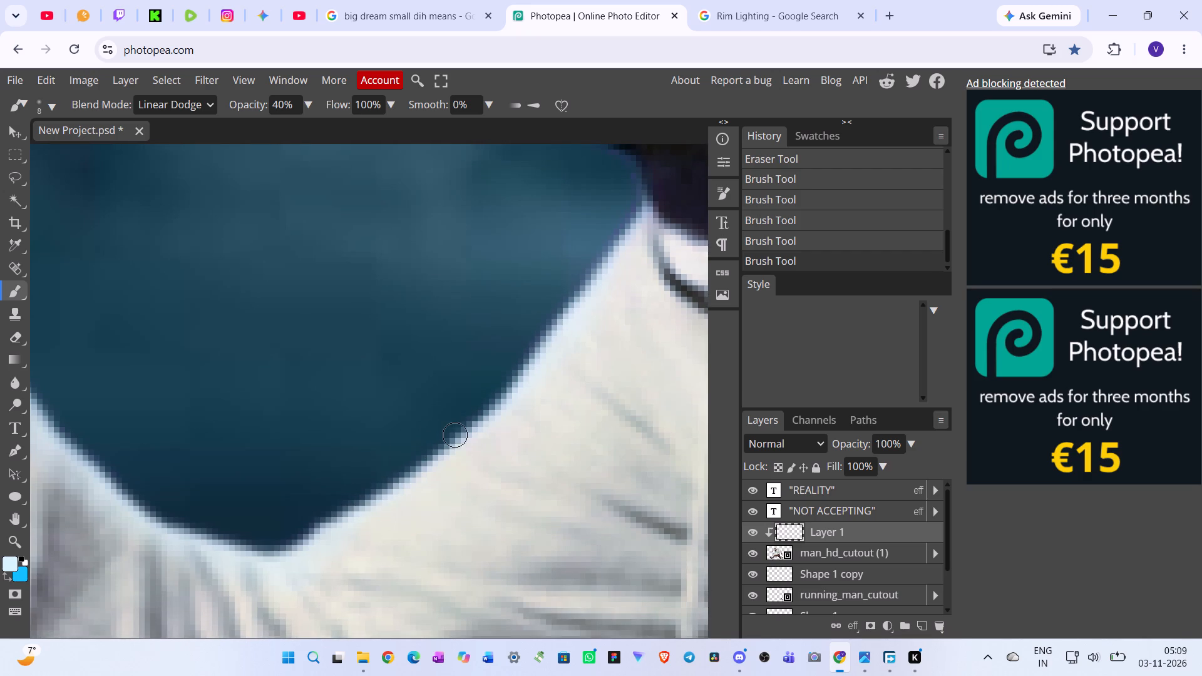
left_click_drag(455, 436, 282, 553)
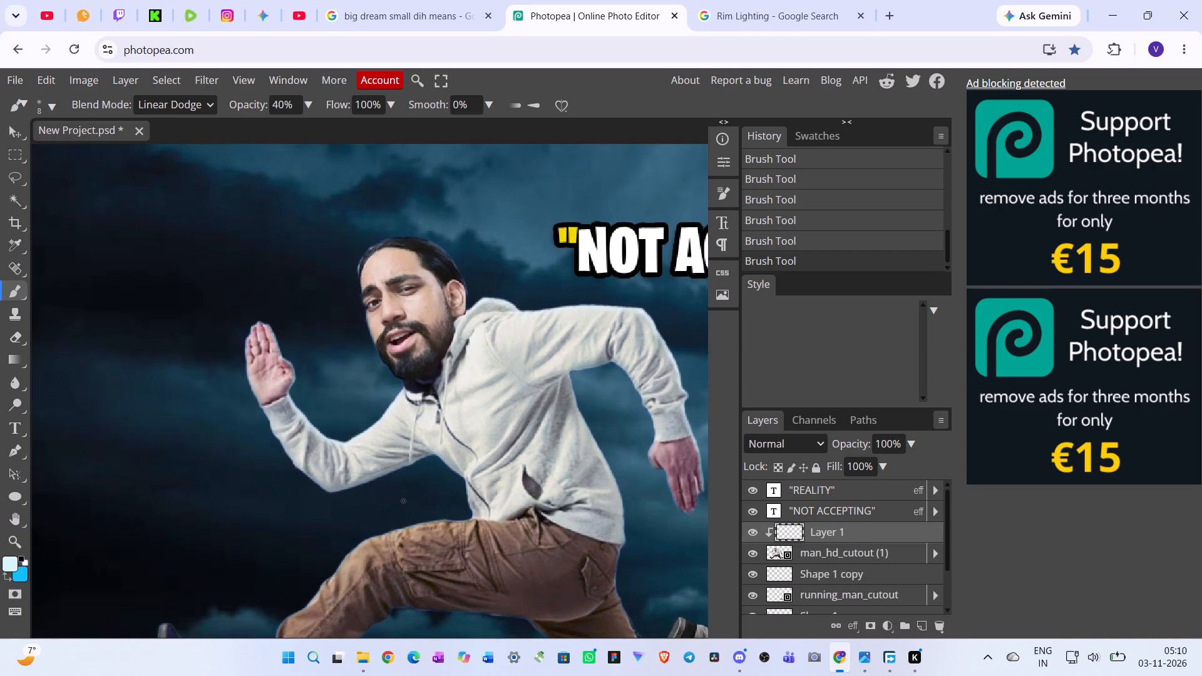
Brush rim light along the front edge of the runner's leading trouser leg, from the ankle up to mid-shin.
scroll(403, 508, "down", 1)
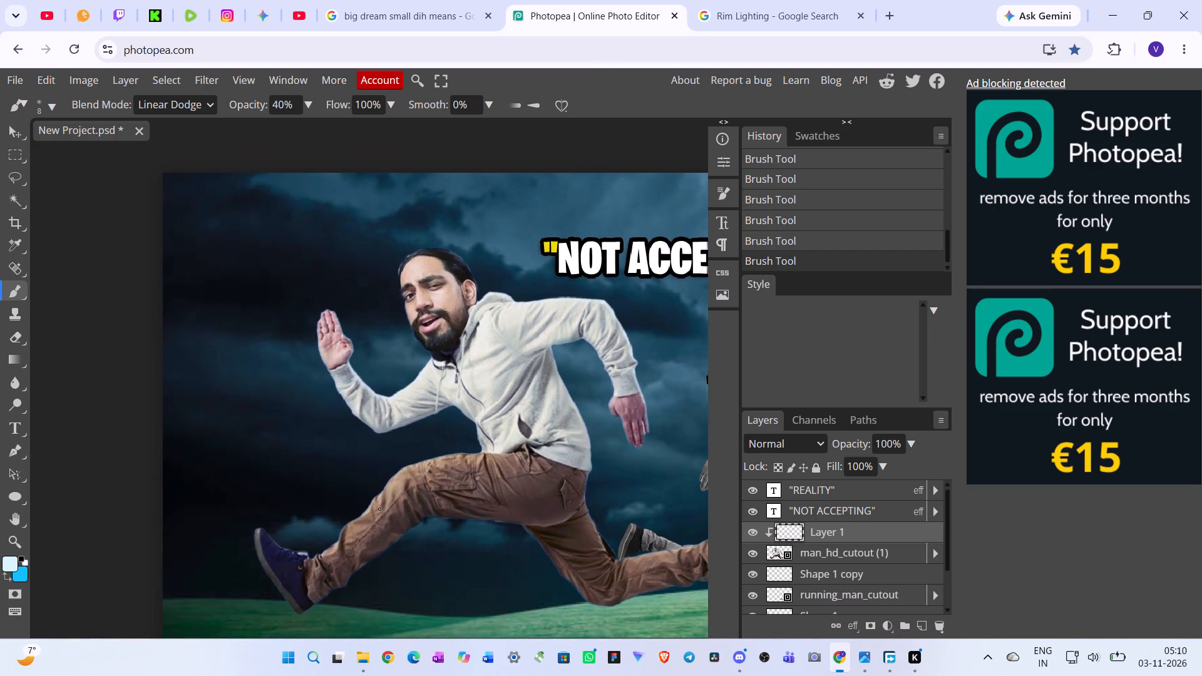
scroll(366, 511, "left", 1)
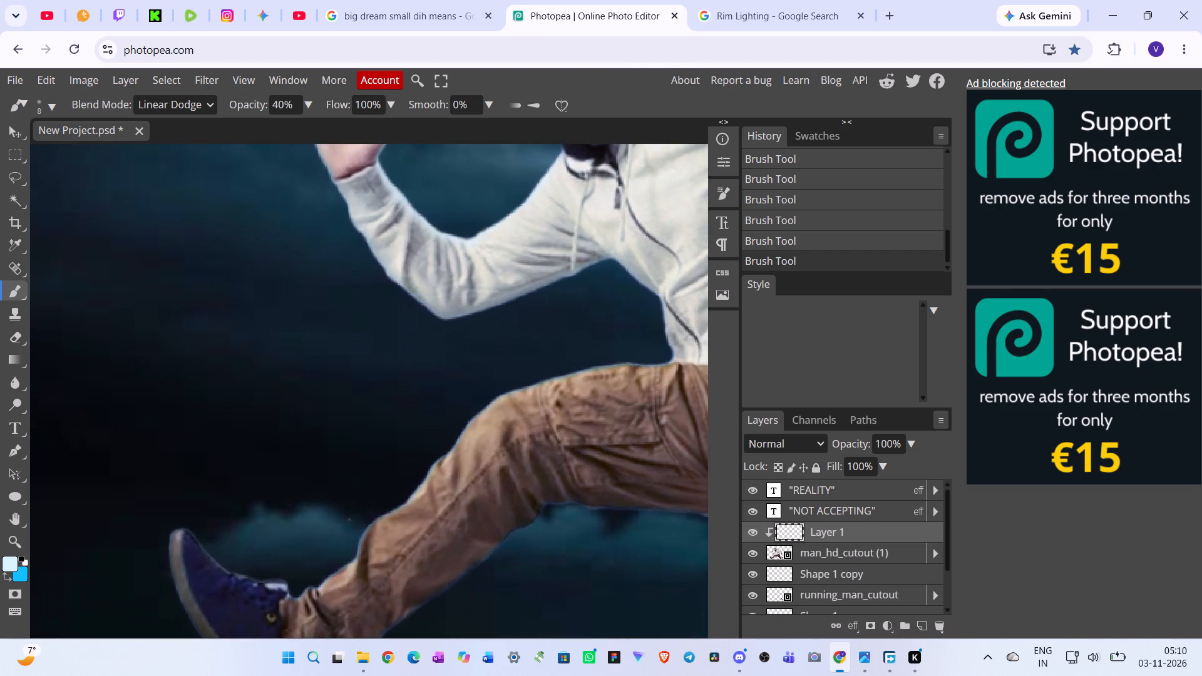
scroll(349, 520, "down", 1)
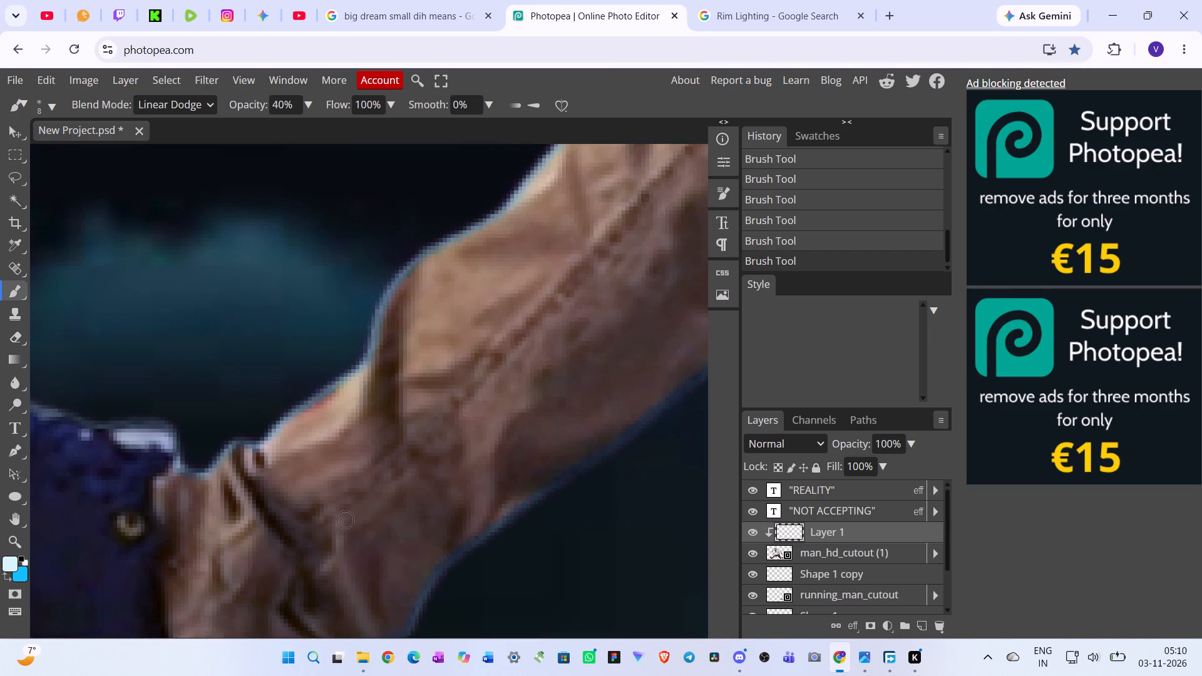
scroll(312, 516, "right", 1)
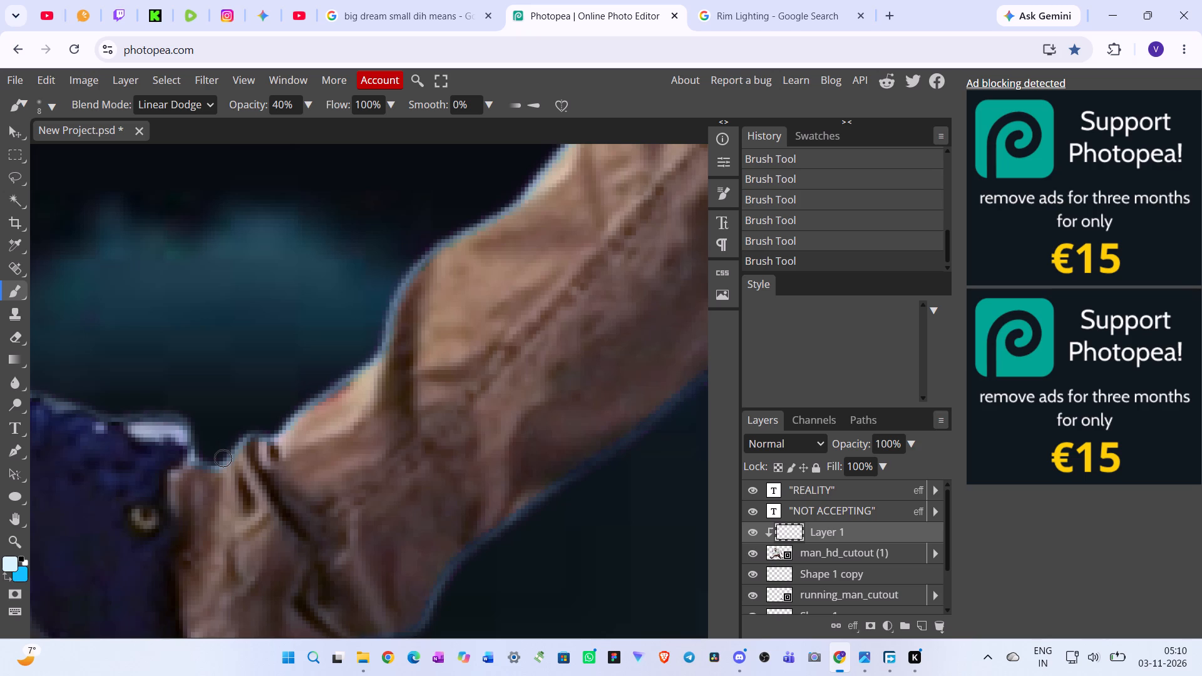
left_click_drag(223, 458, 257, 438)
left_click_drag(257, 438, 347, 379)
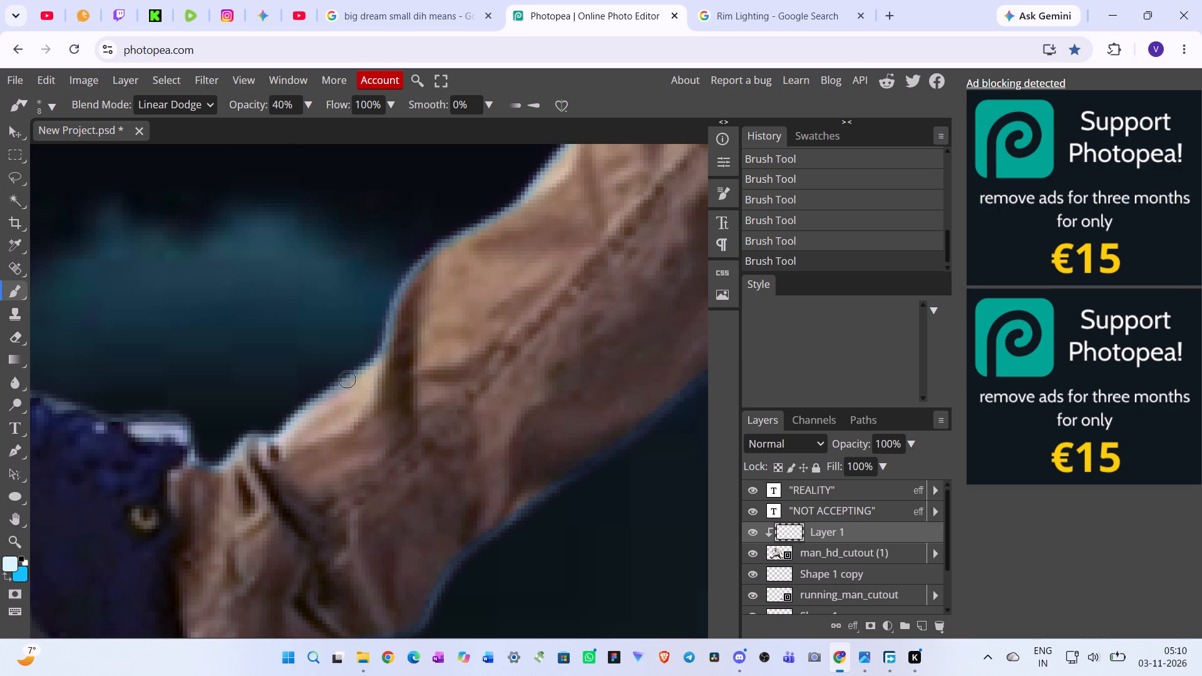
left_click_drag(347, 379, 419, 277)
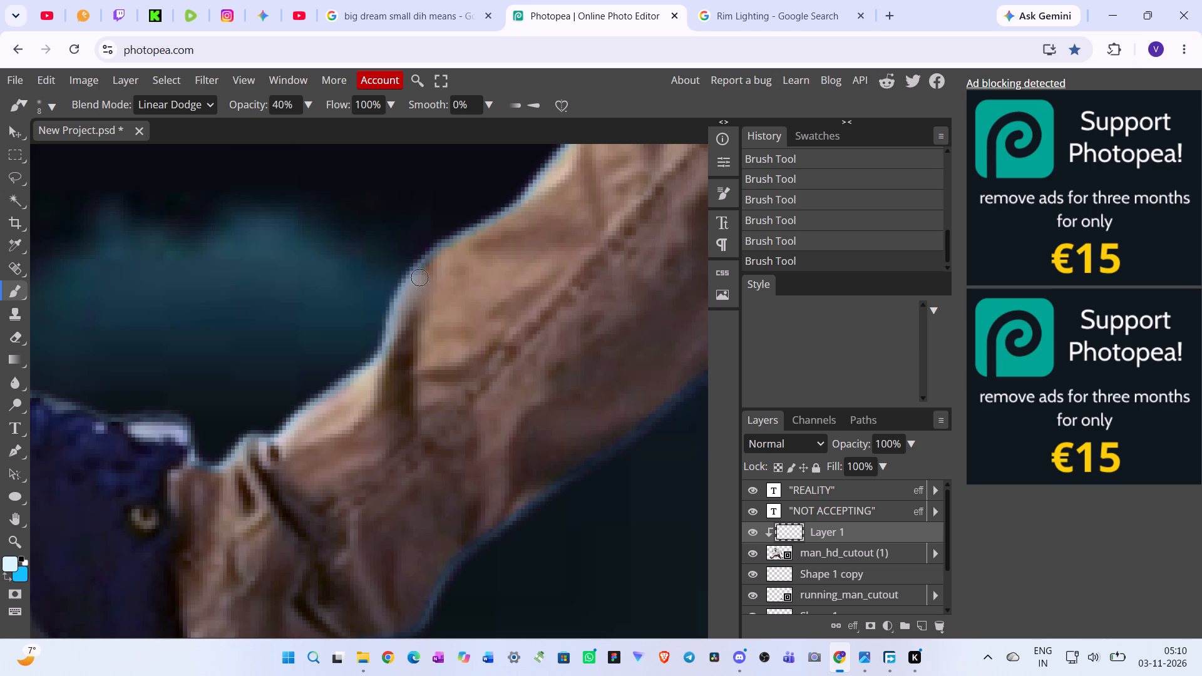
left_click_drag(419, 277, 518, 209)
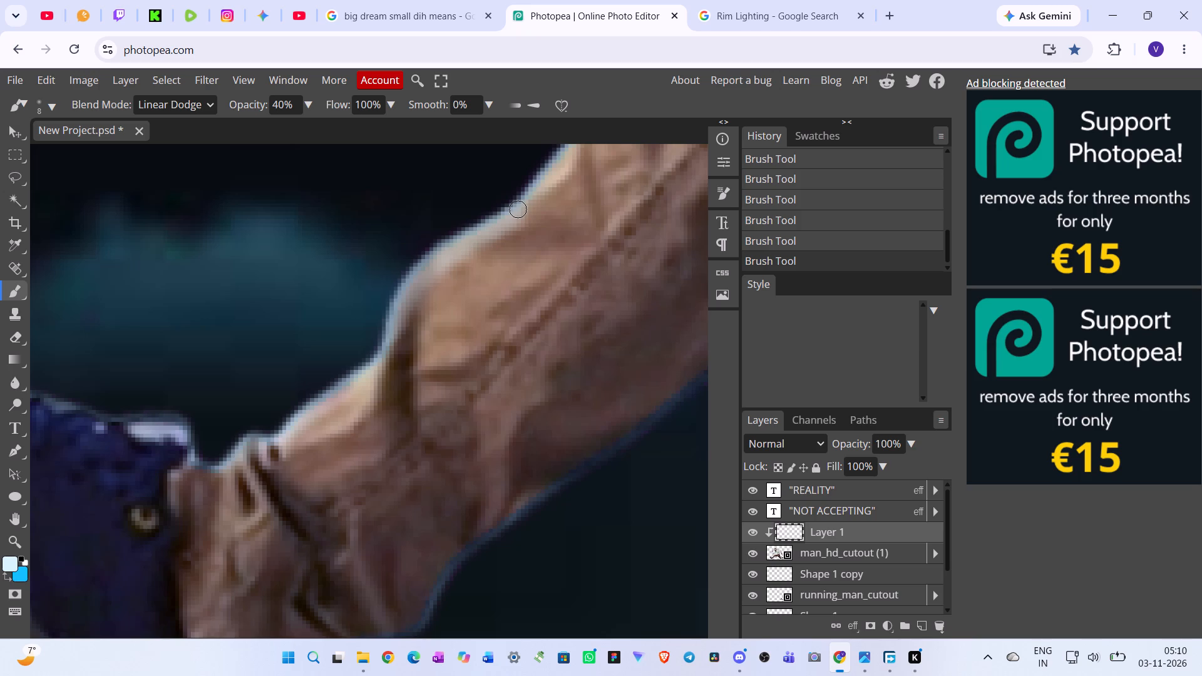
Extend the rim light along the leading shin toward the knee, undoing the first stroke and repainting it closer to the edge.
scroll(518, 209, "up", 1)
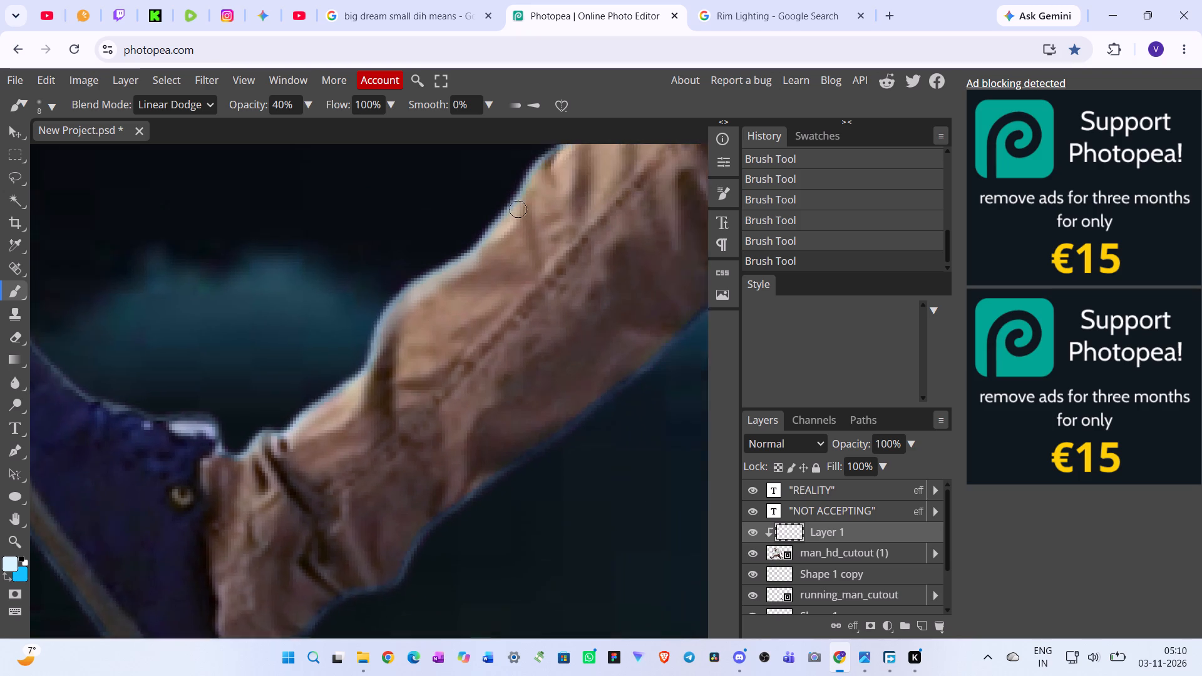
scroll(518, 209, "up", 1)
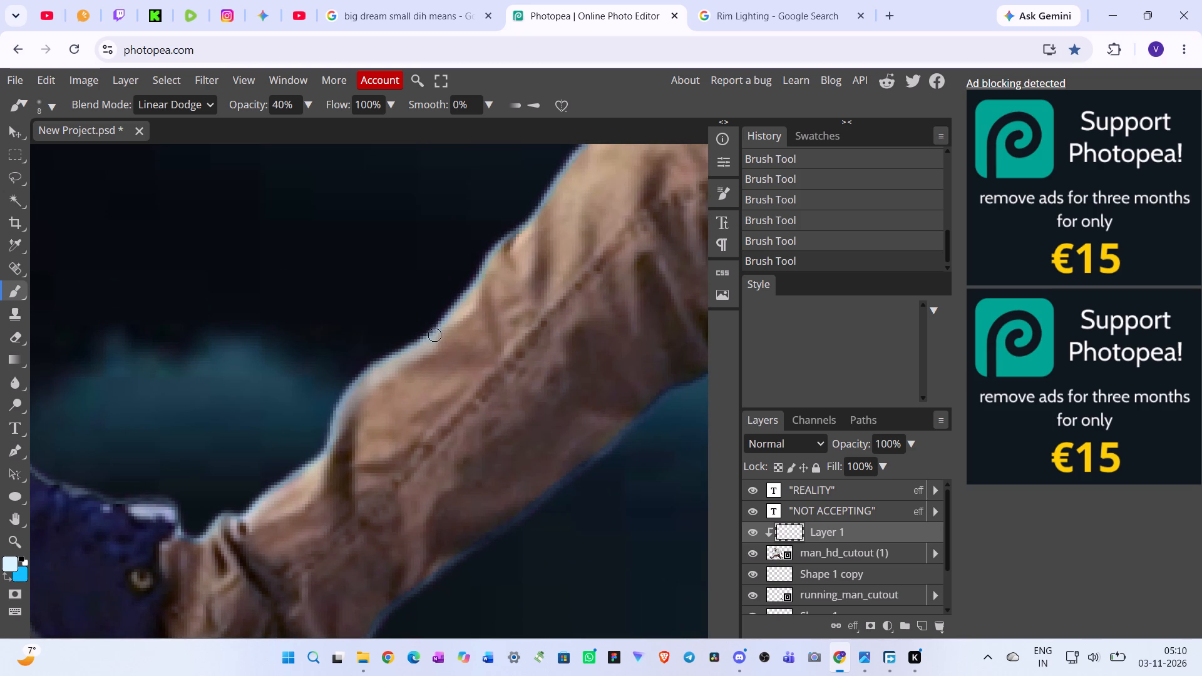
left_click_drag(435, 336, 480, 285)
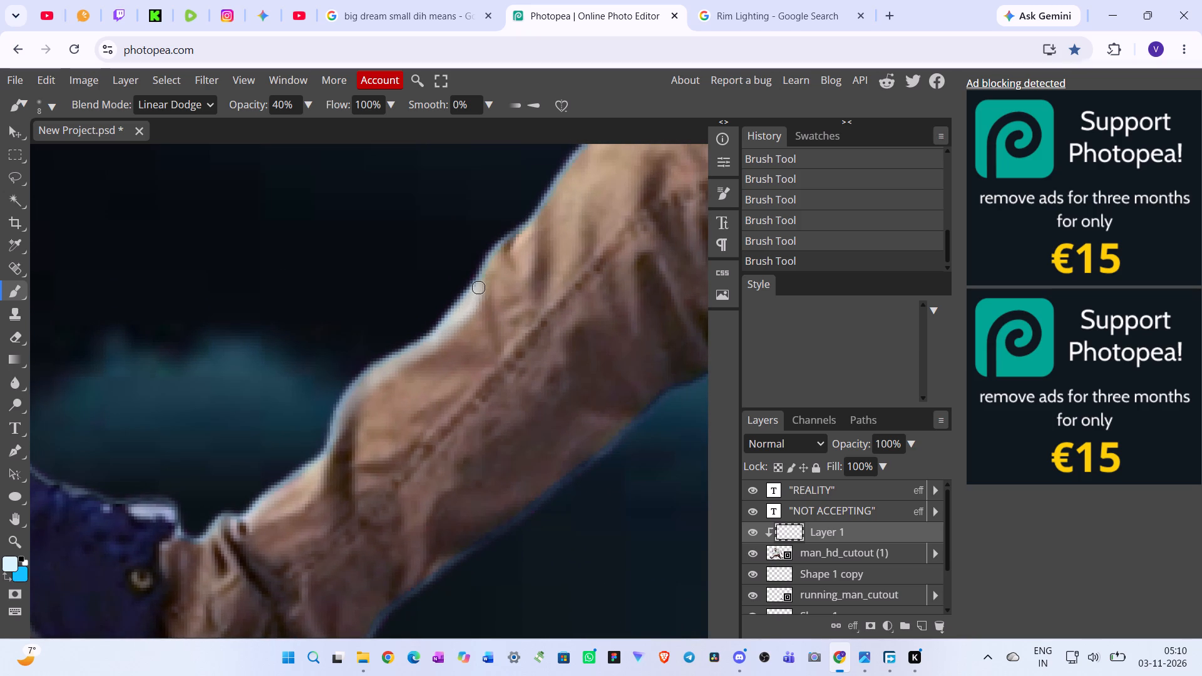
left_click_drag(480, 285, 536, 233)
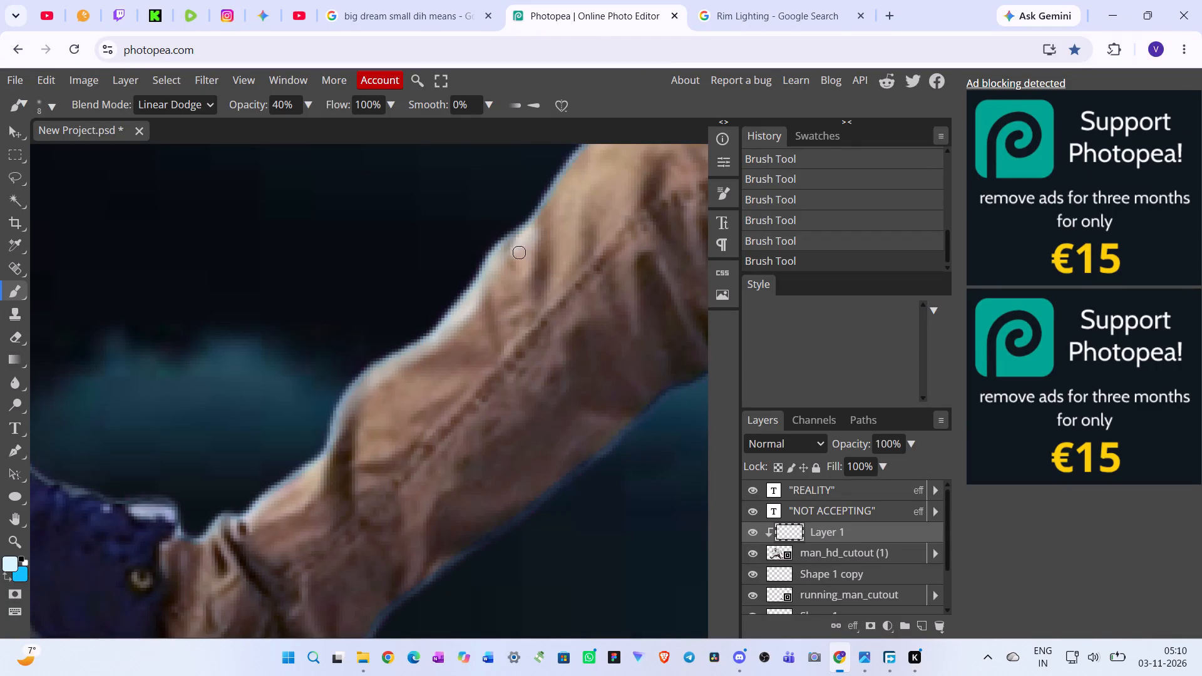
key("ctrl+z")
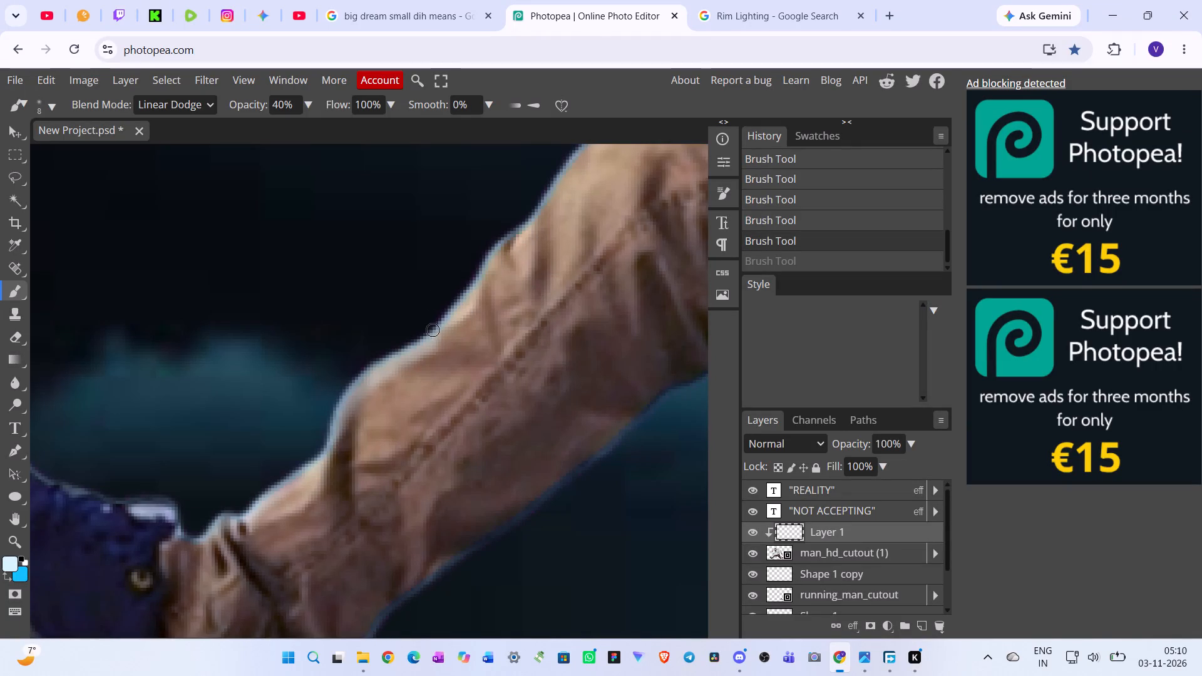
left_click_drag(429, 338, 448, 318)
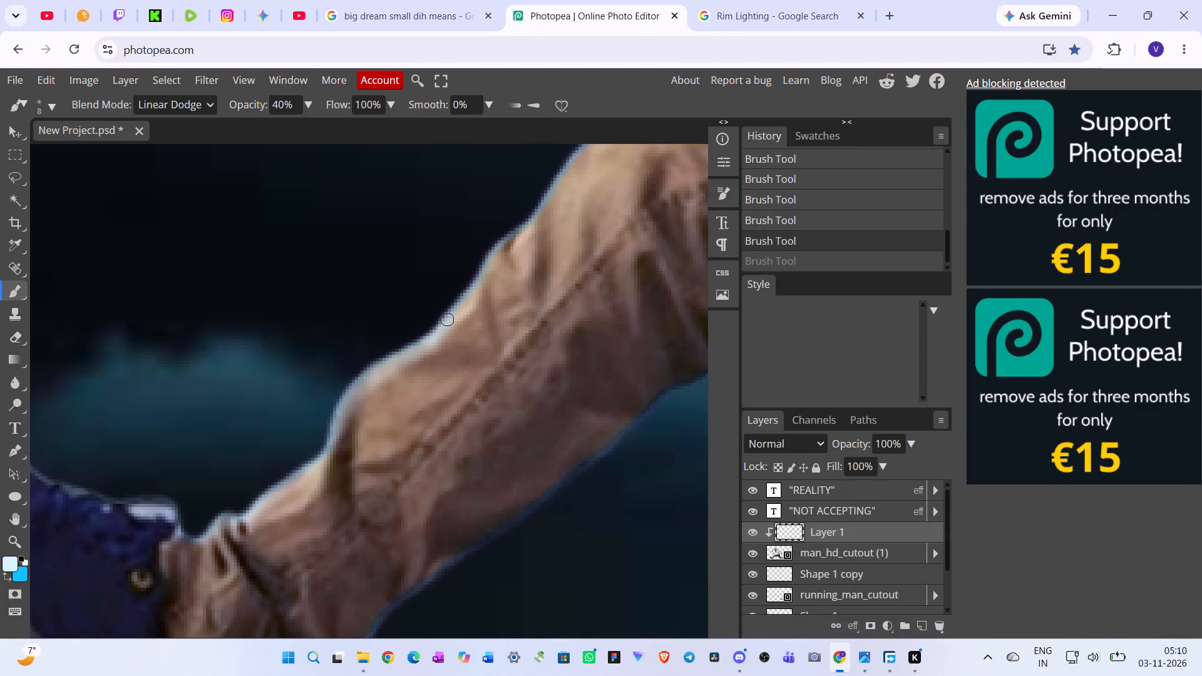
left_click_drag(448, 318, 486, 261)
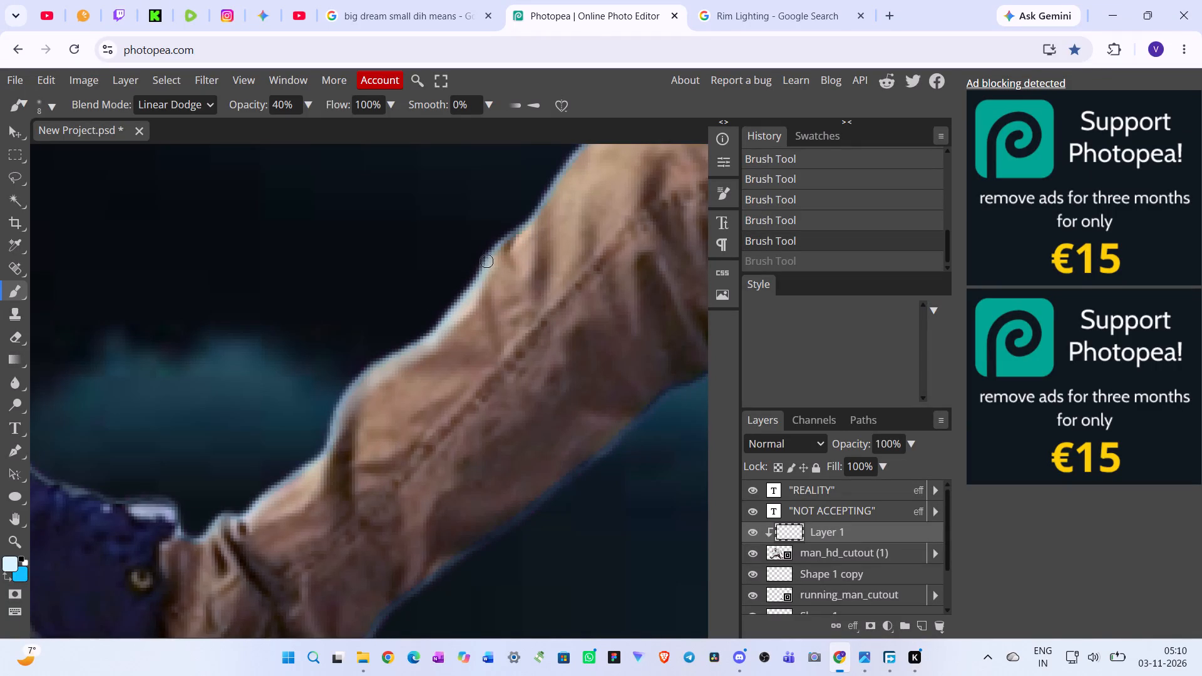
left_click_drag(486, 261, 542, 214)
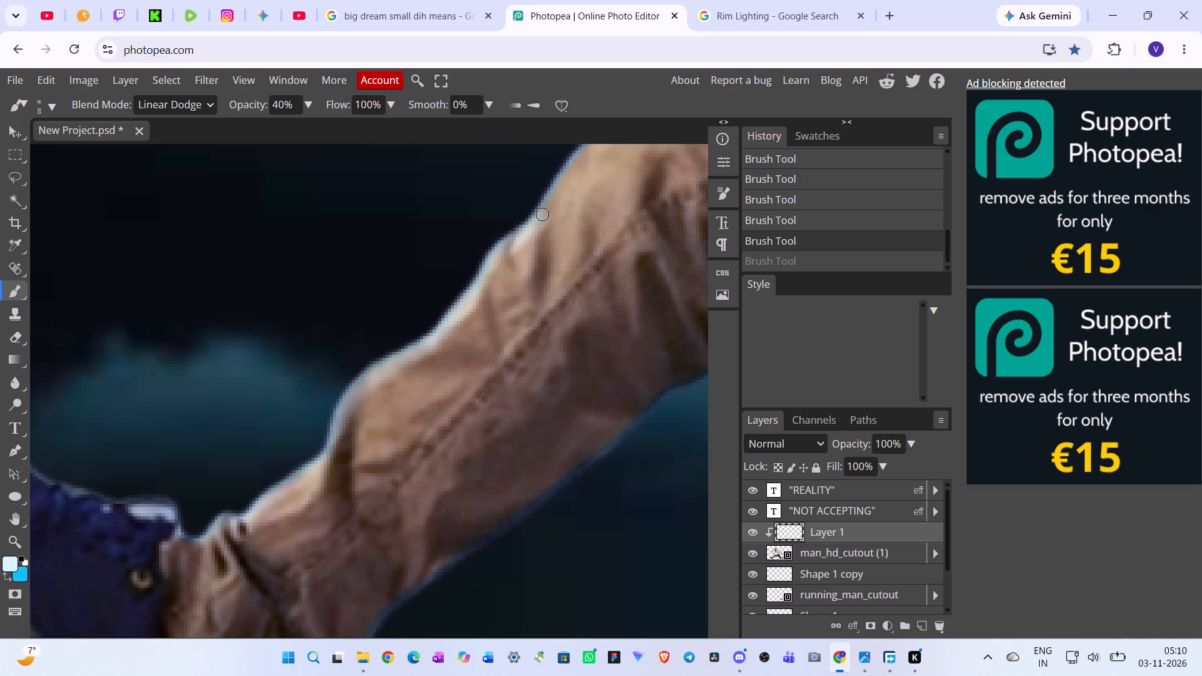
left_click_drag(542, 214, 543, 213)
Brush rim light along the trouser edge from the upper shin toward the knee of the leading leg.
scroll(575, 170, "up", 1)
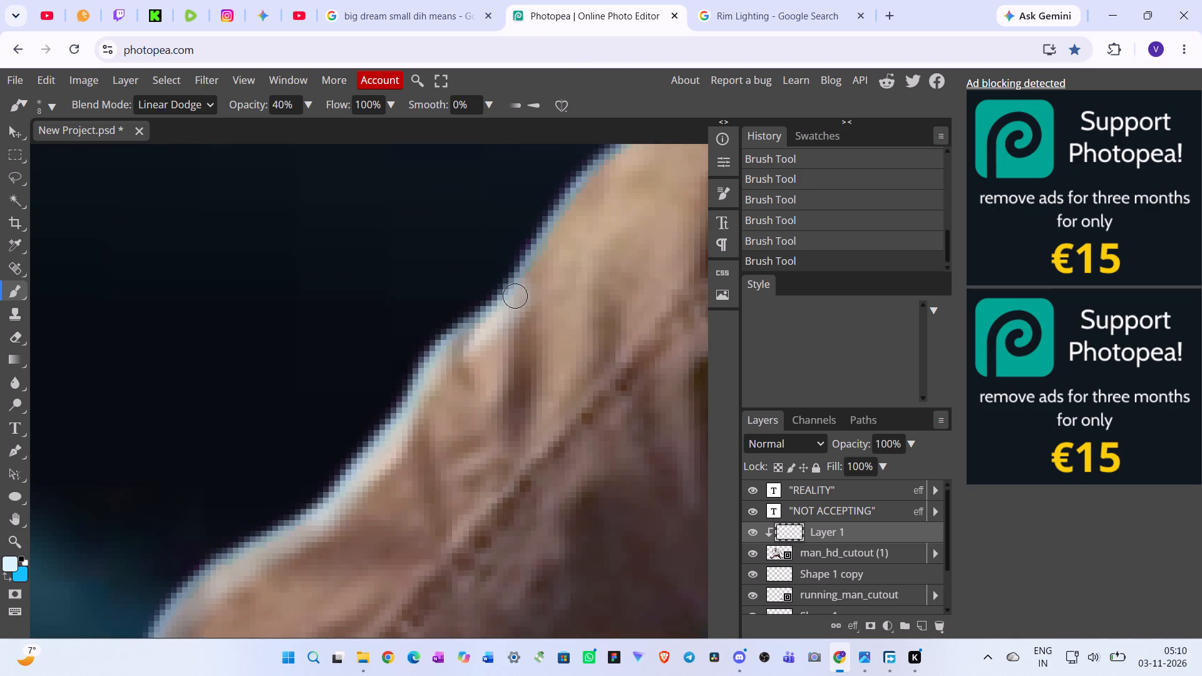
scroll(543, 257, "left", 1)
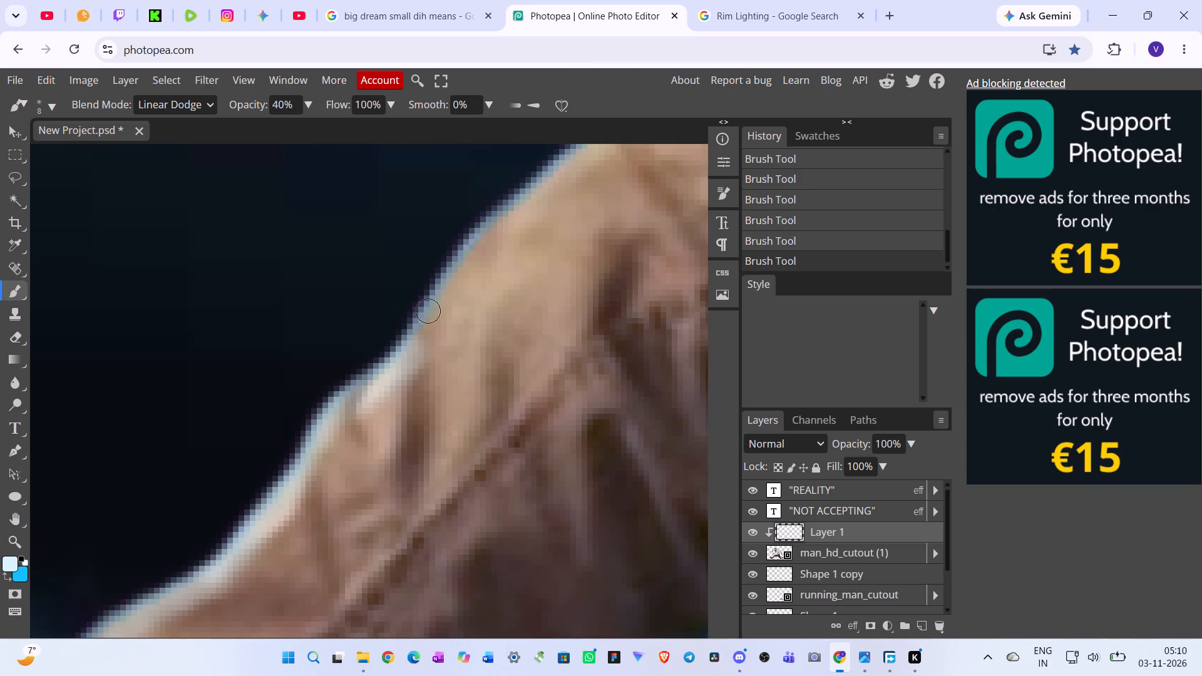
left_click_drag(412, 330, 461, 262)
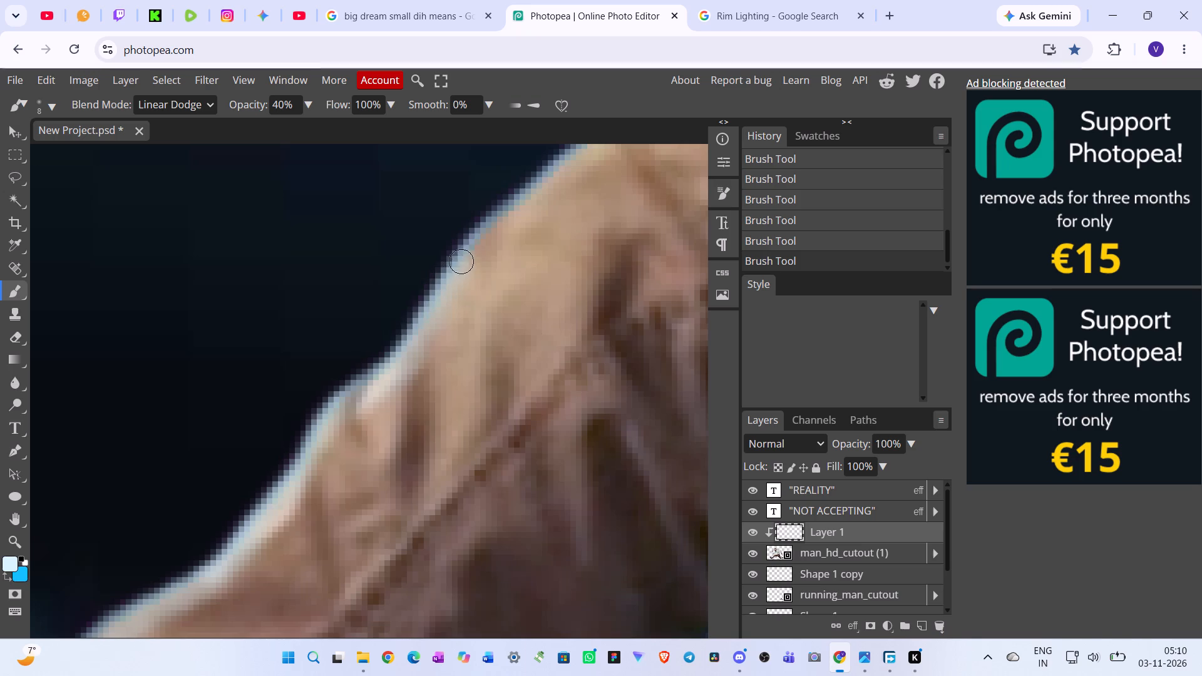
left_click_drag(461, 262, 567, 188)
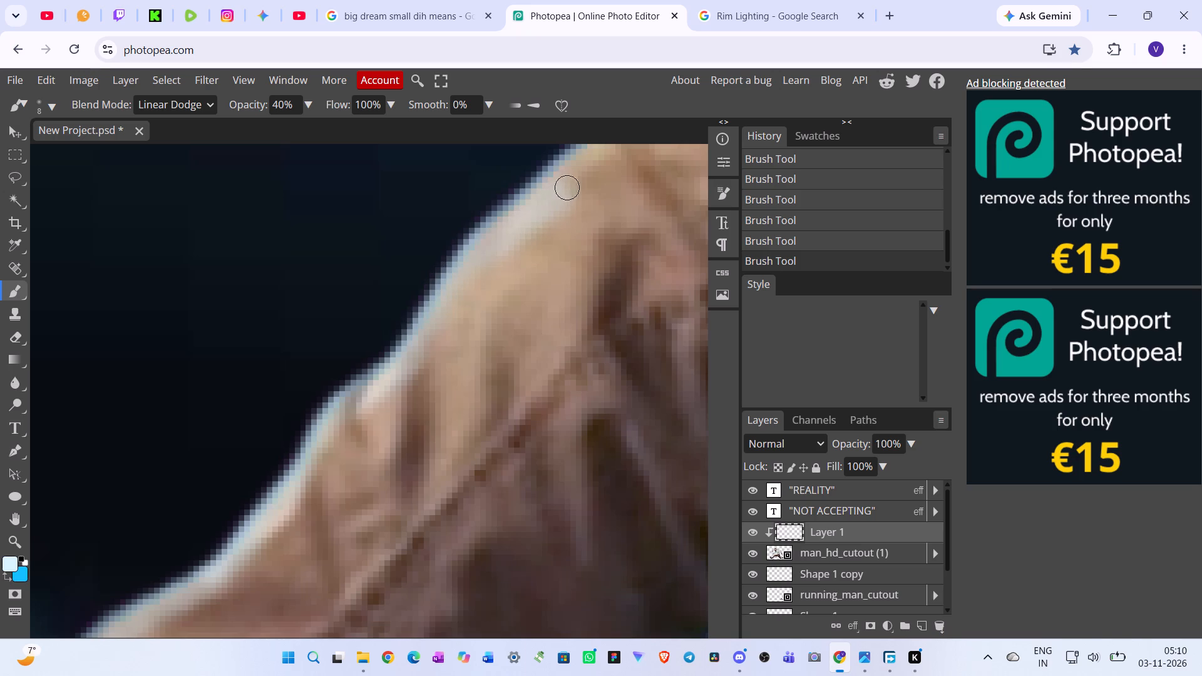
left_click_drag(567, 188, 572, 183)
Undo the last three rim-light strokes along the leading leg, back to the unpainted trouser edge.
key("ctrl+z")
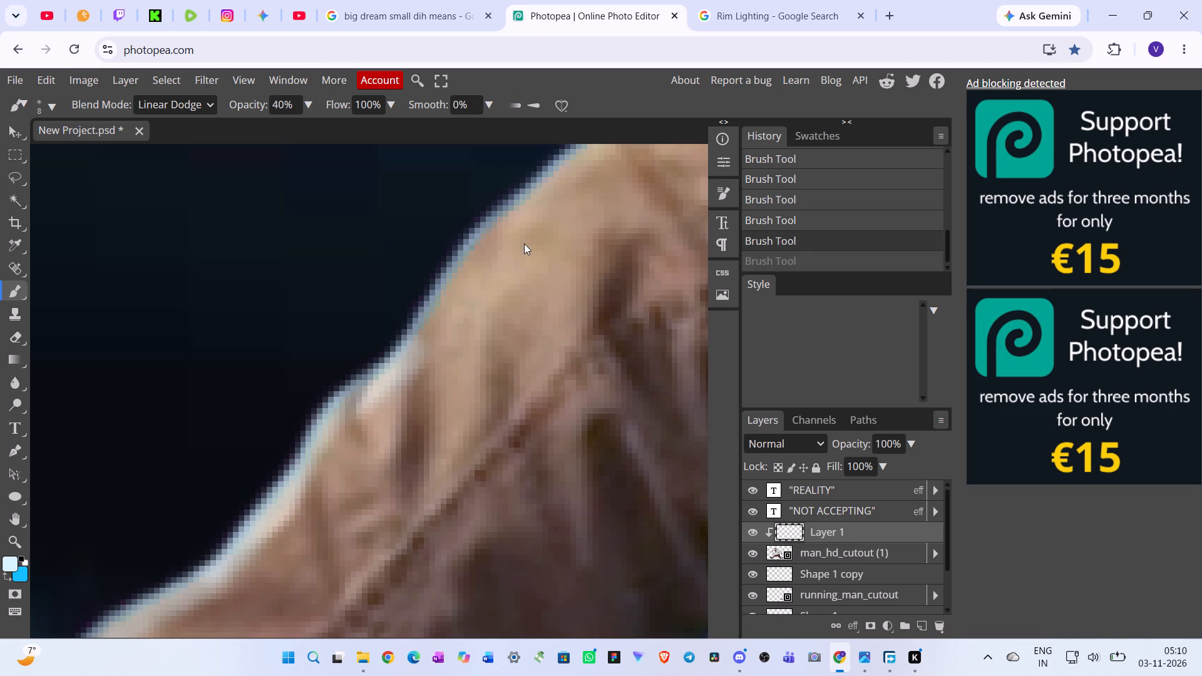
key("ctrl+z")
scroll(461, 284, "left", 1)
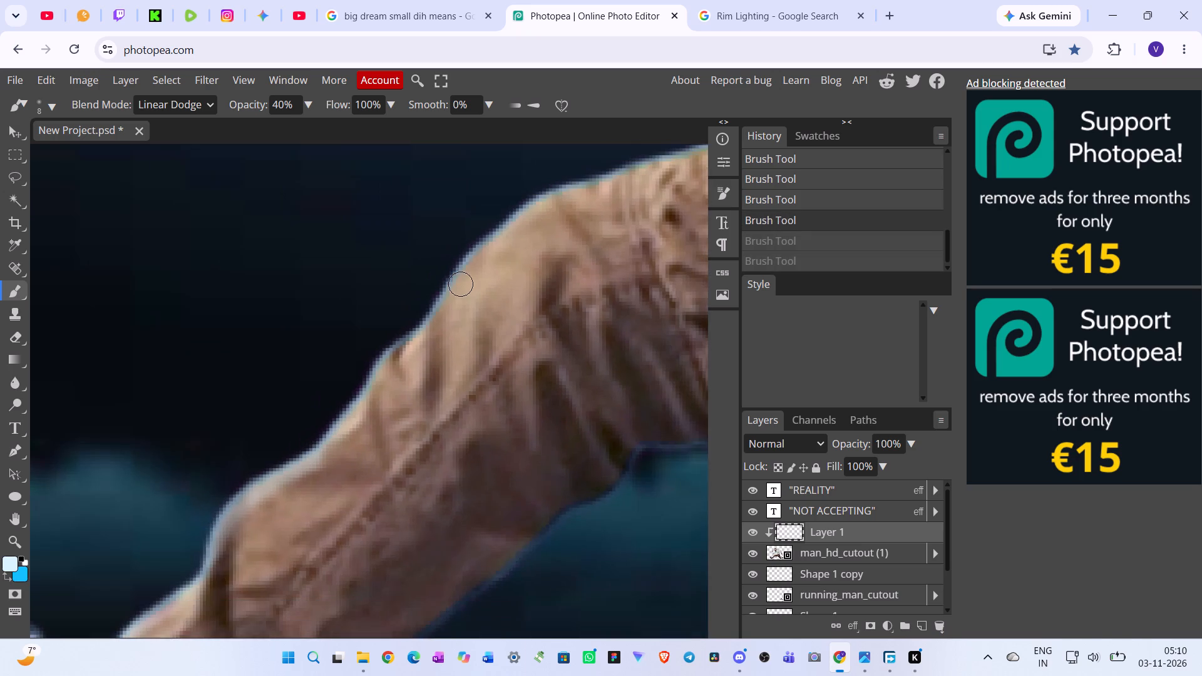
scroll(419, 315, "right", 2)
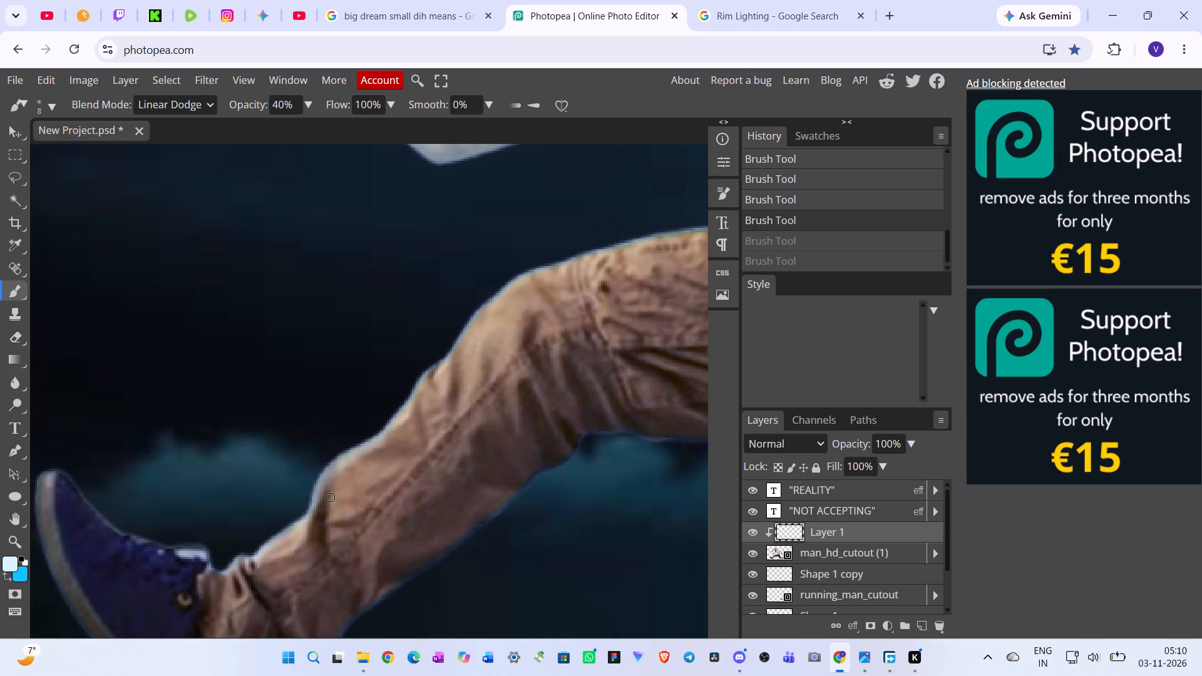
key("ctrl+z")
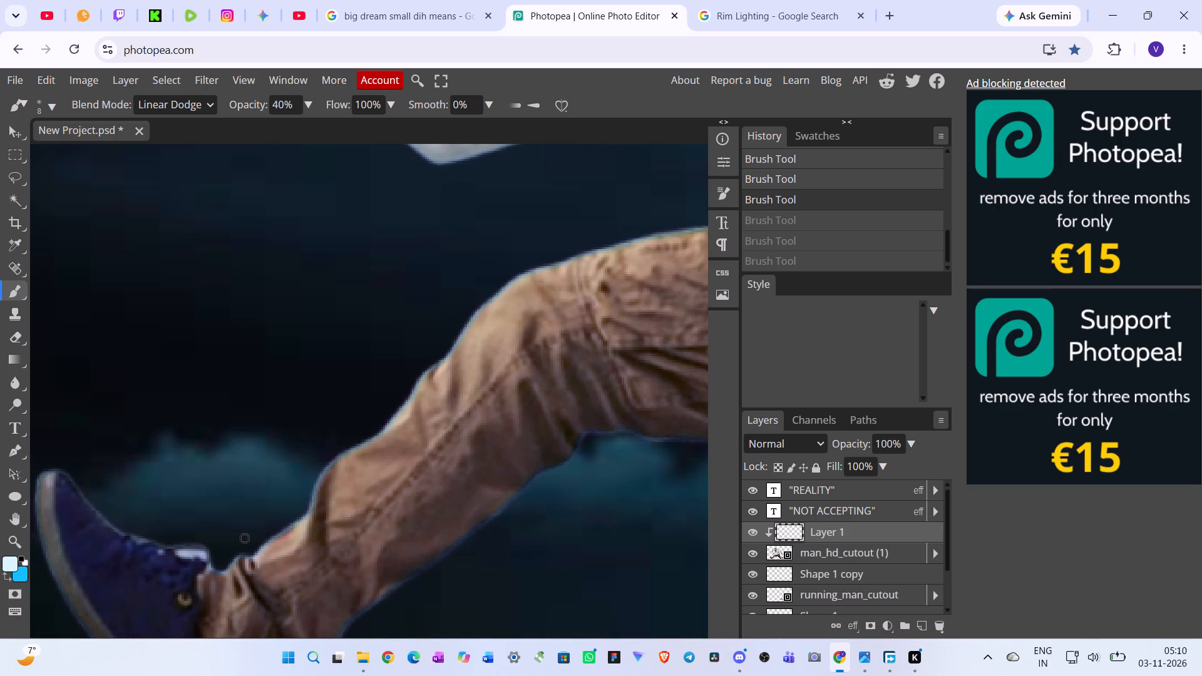
Repaint the rim light along the front trouser edge of the leading leg, from the ankle up the shin to the knee.
left_click_drag(217, 570, 218, 570)
left_click_drag(218, 570, 243, 556)
left_click_drag(243, 556, 272, 538)
left_click_drag(272, 538, 312, 497)
left_click_drag(312, 497, 319, 483)
left_click_drag(319, 482, 337, 455)
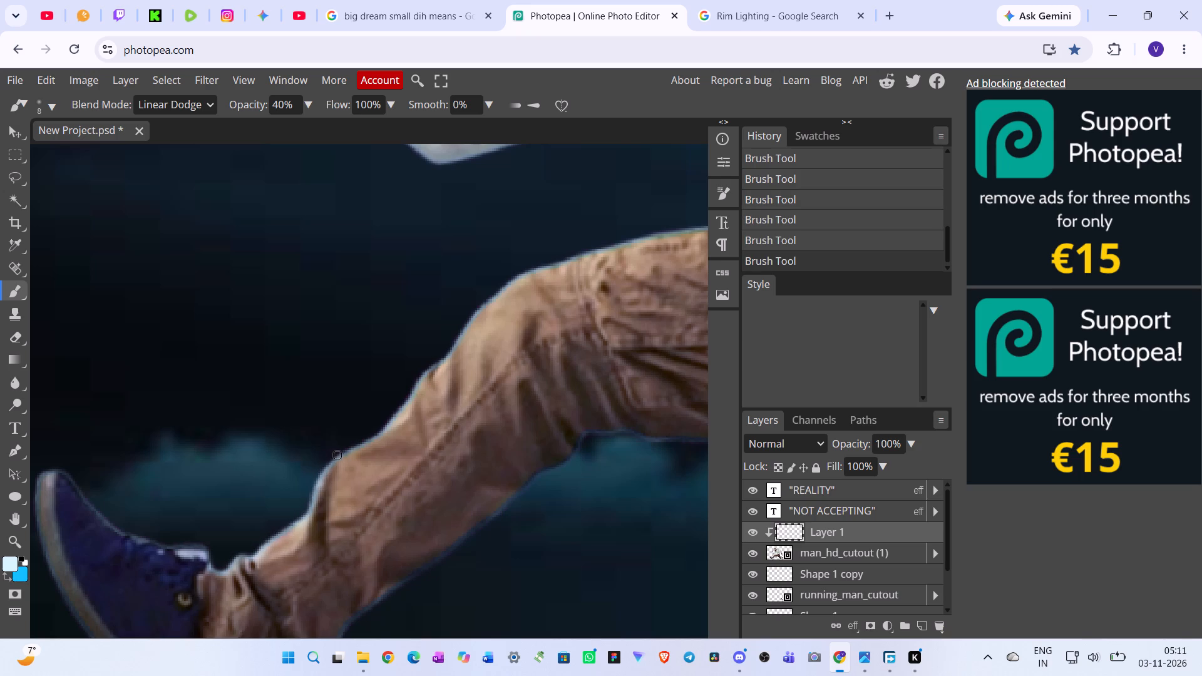
left_click_drag(337, 455, 386, 433)
left_click_drag(386, 433, 424, 381)
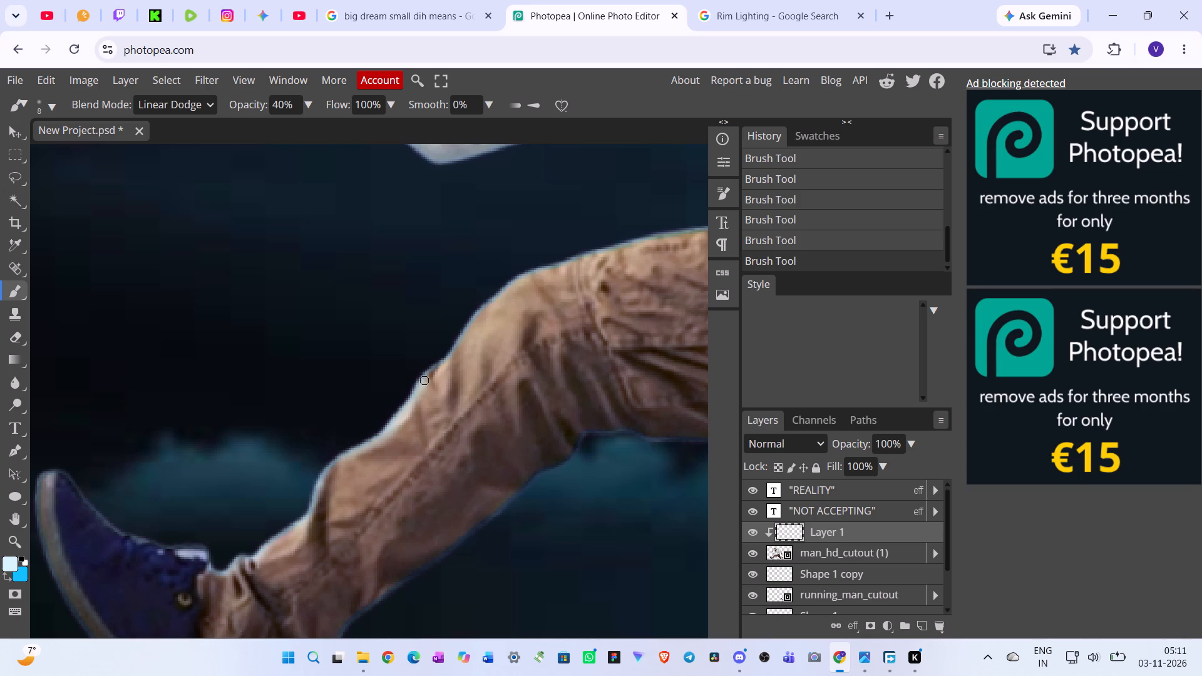
left_click_drag(424, 381, 461, 339)
left_click_drag(461, 339, 488, 304)
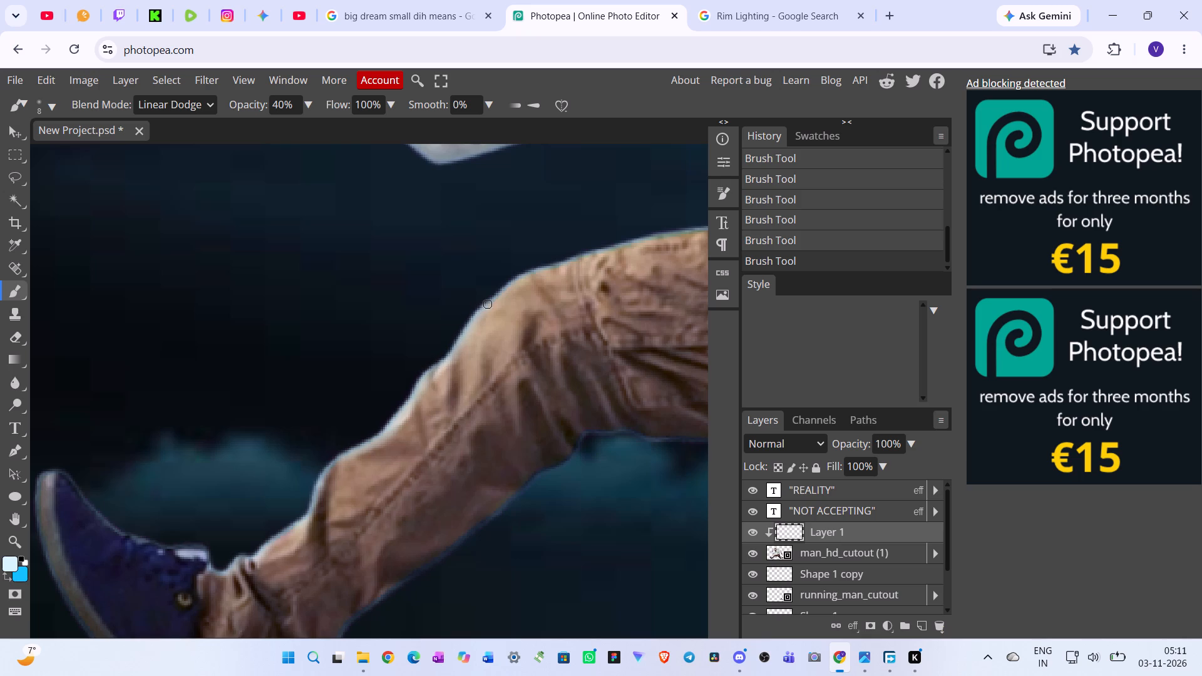
left_click_drag(488, 304, 508, 287)
left_click_drag(508, 287, 557, 268)
left_click_drag(557, 268, 575, 260)
left_click_drag(575, 260, 598, 260)
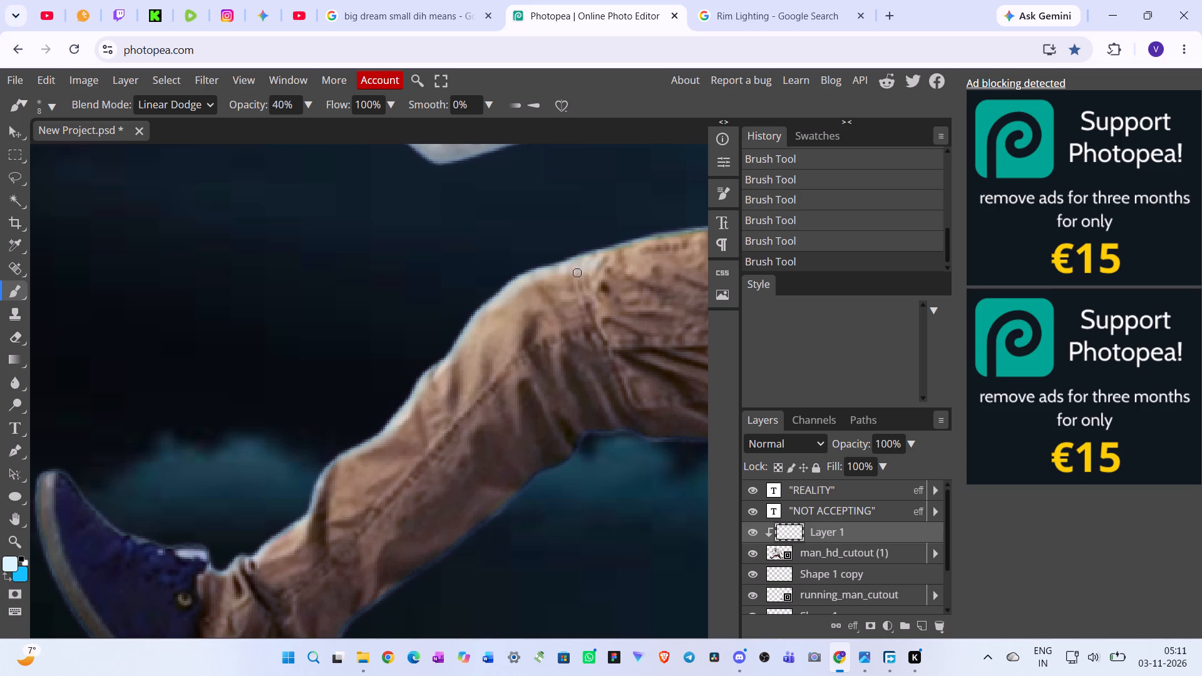
Extend the rim light along the top edge of the leading thigh, from the knee to the hoodie hem.
scroll(516, 355, "left", 1)
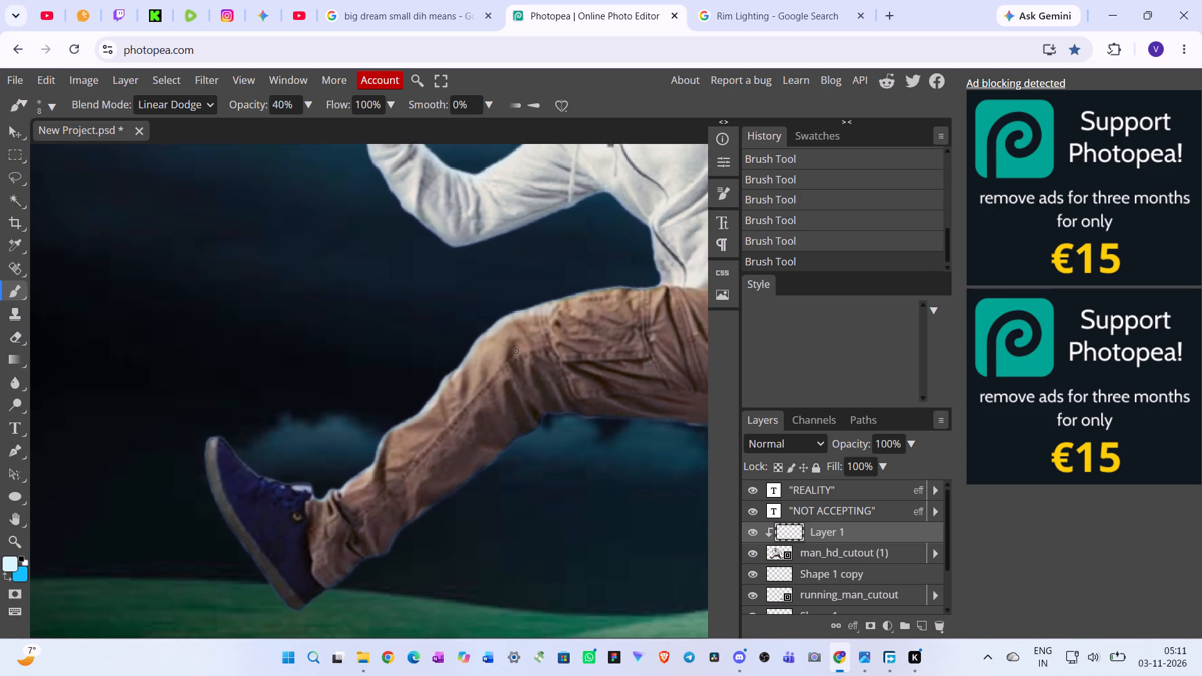
scroll(511, 354, "up", 1)
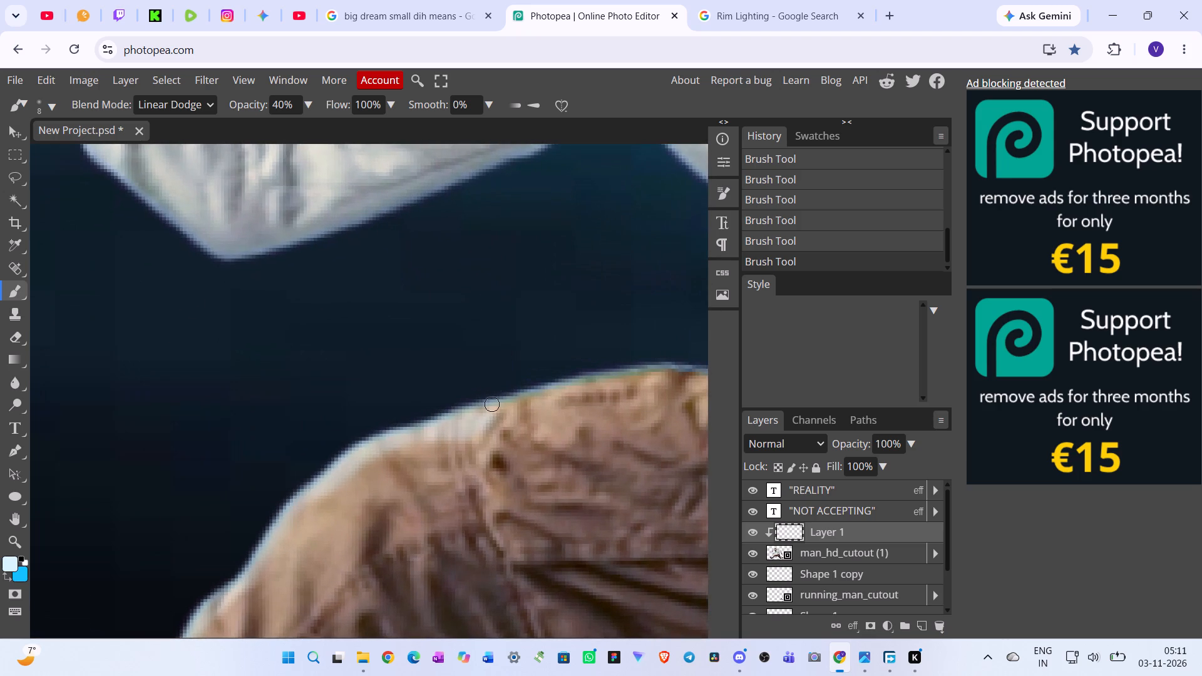
scroll(491, 407, "left", 2)
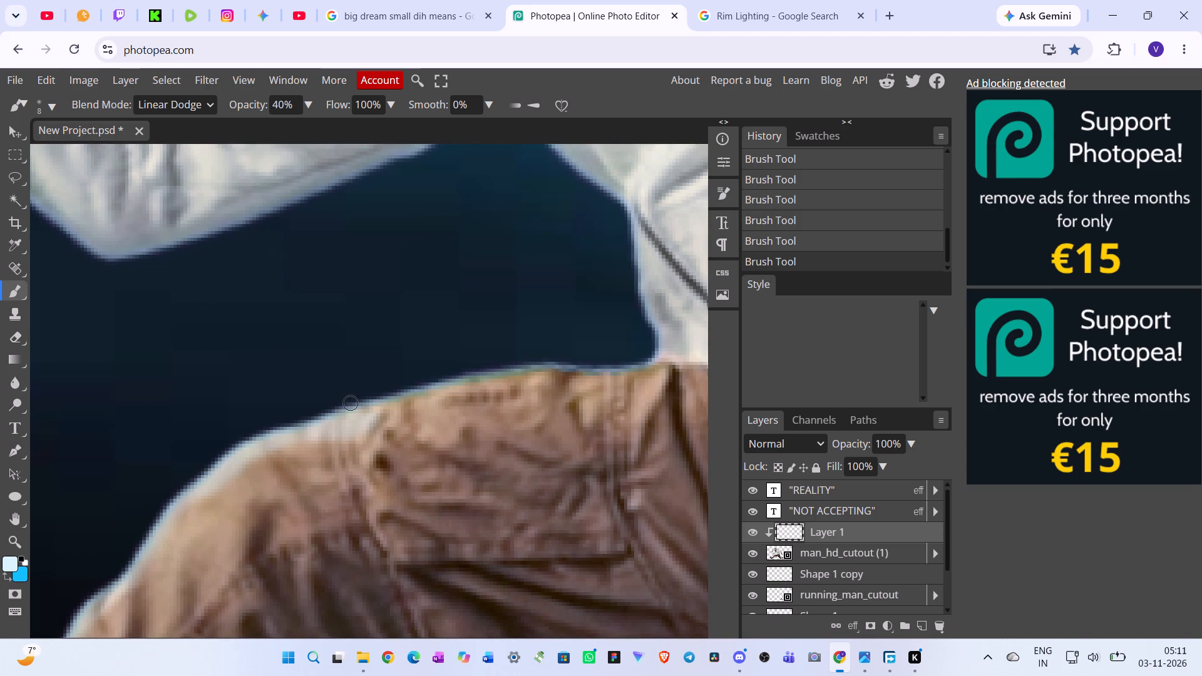
left_click_drag(341, 416, 370, 406)
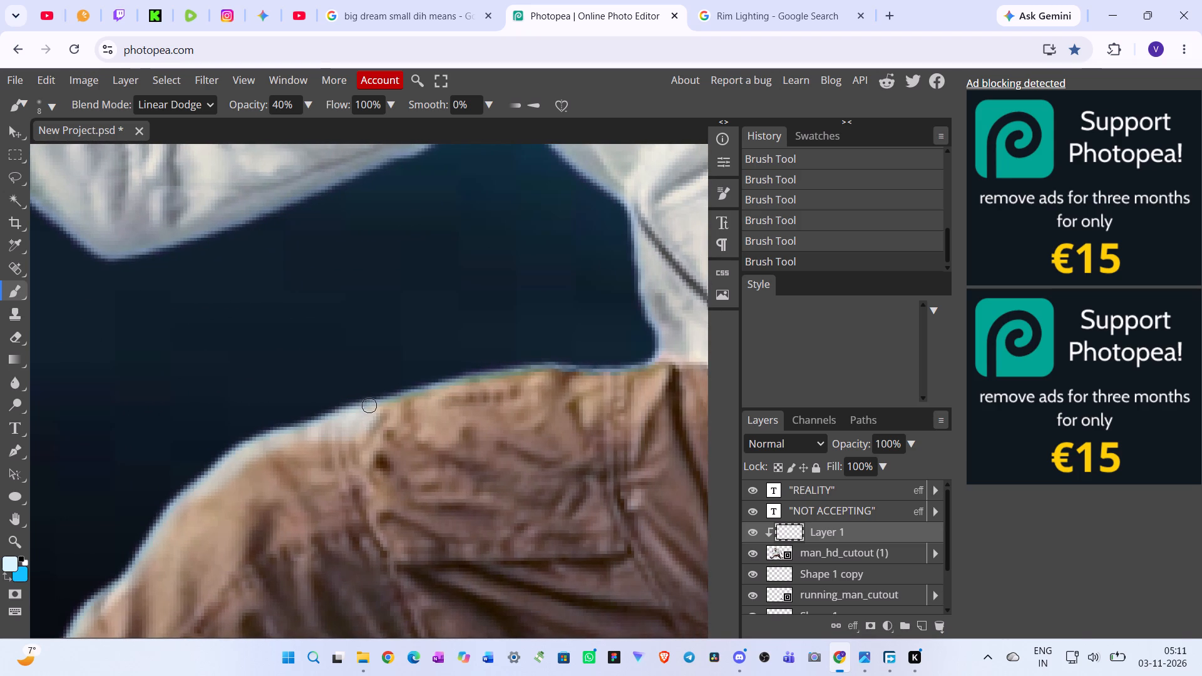
left_click_drag(370, 406, 455, 387)
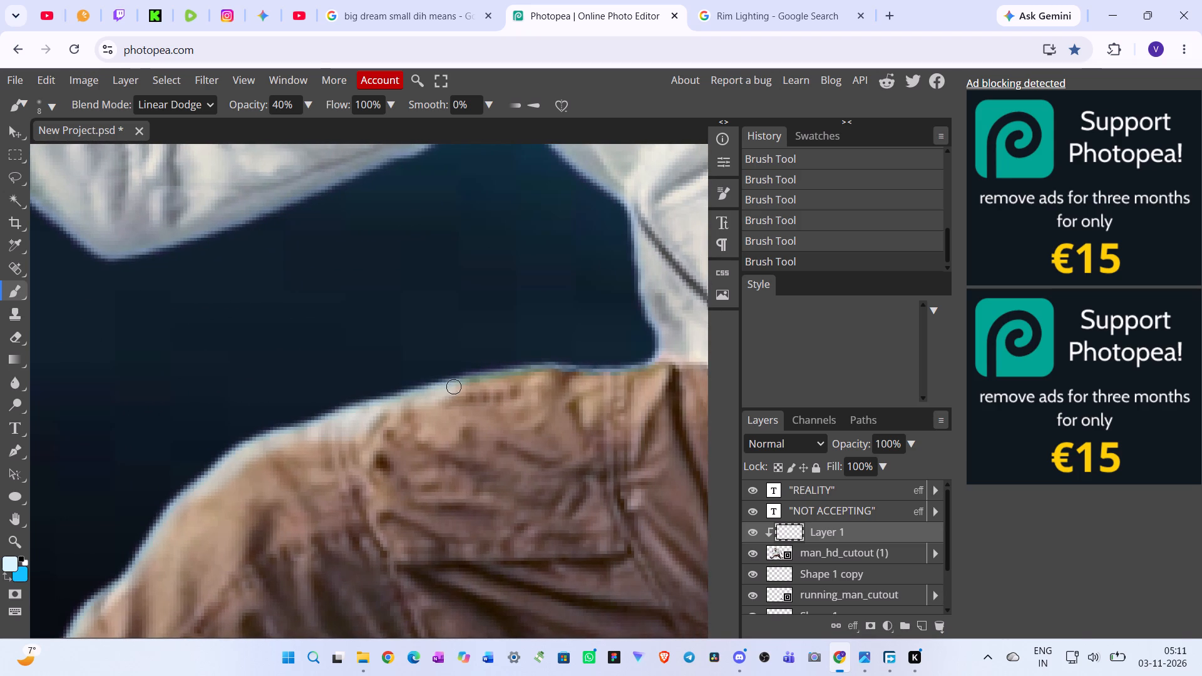
left_click_drag(455, 387, 547, 376)
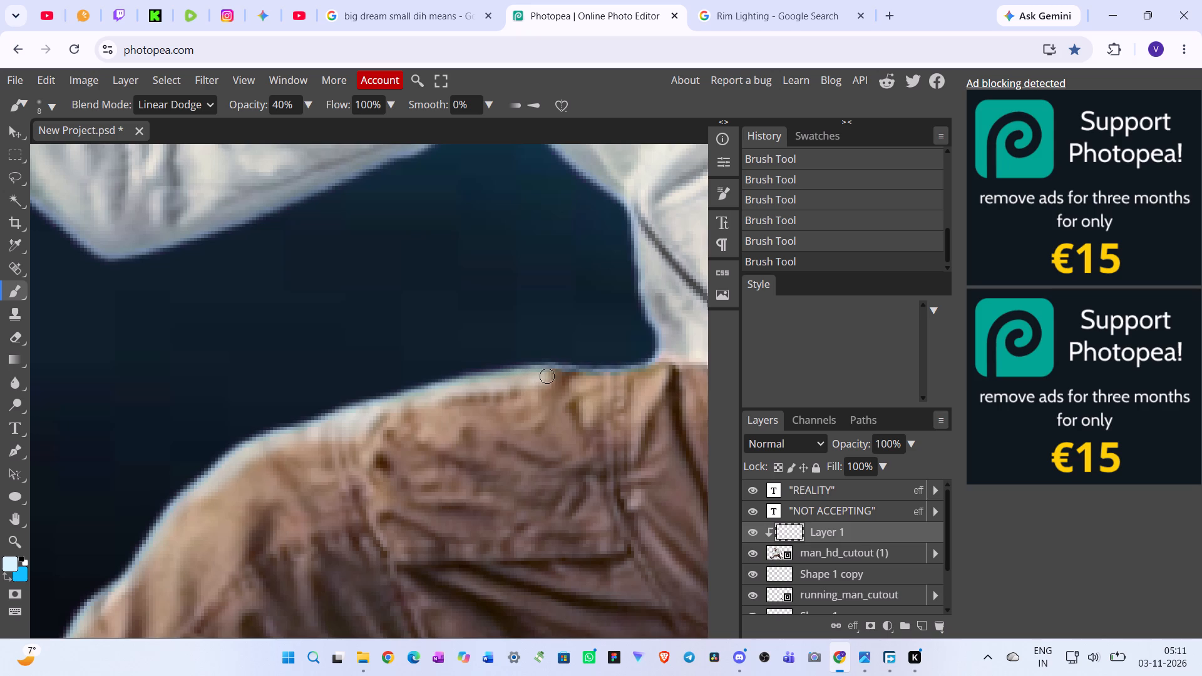
left_click_drag(547, 376, 649, 371)
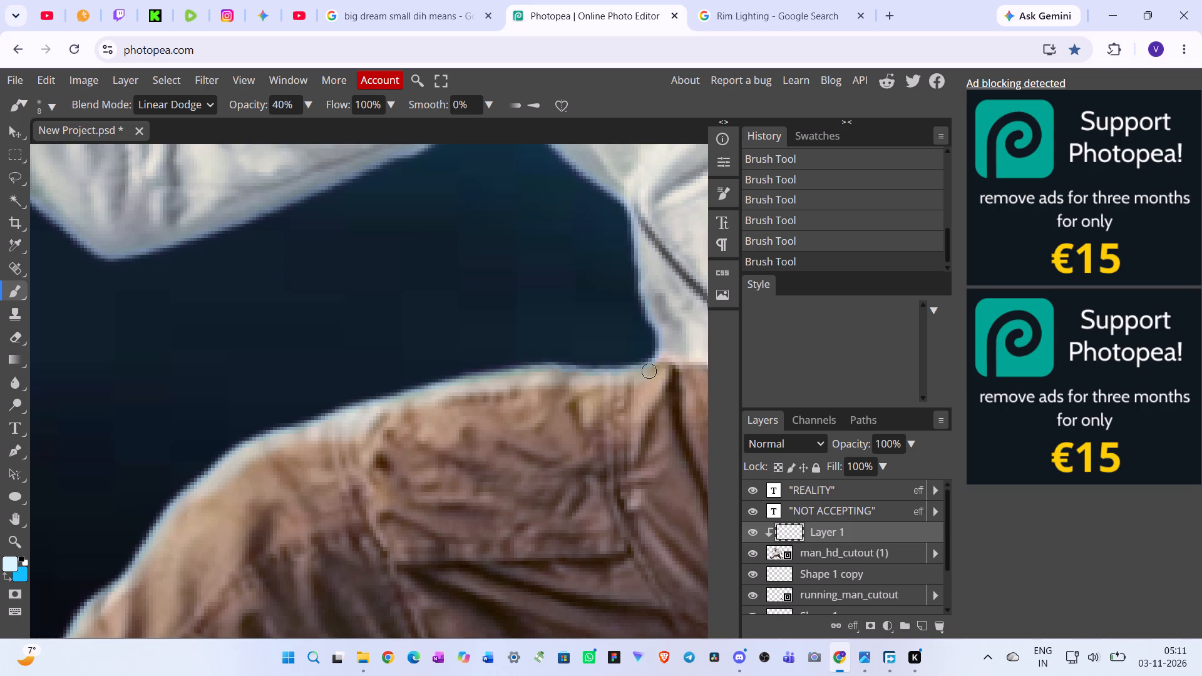
left_click_drag(649, 371, 658, 364)
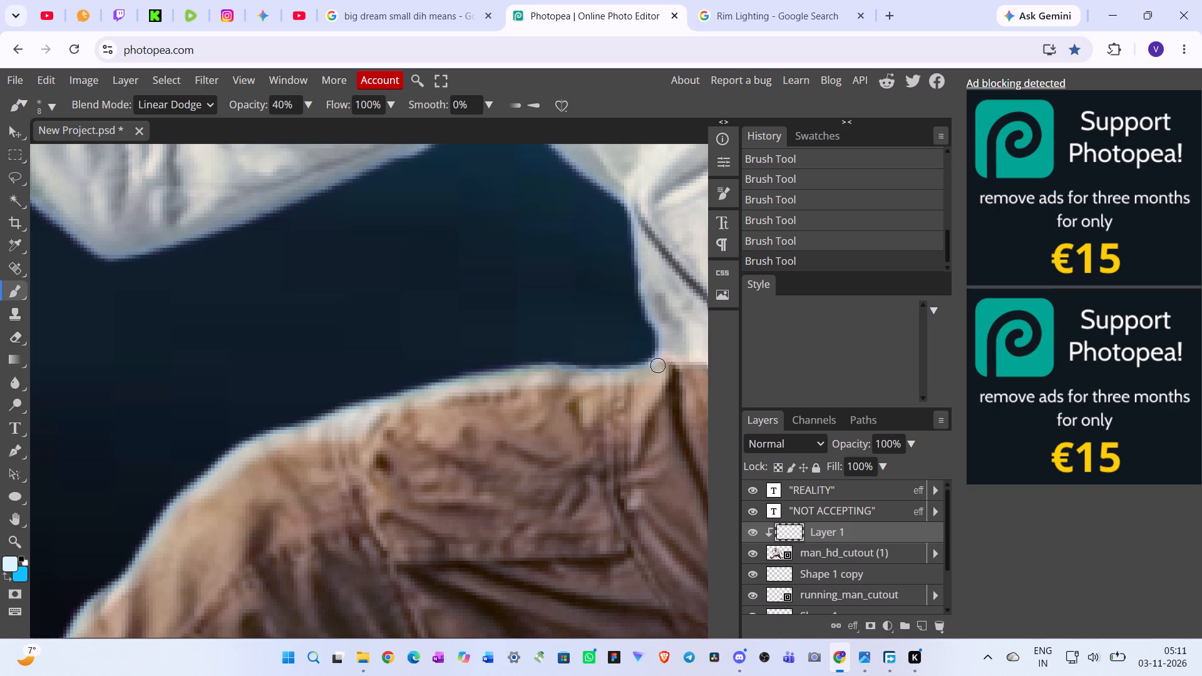
Erase rim-light spill inside the trousers, below the hoodie hem and across the thigh pocket to the knee.
left_click(18, 339)
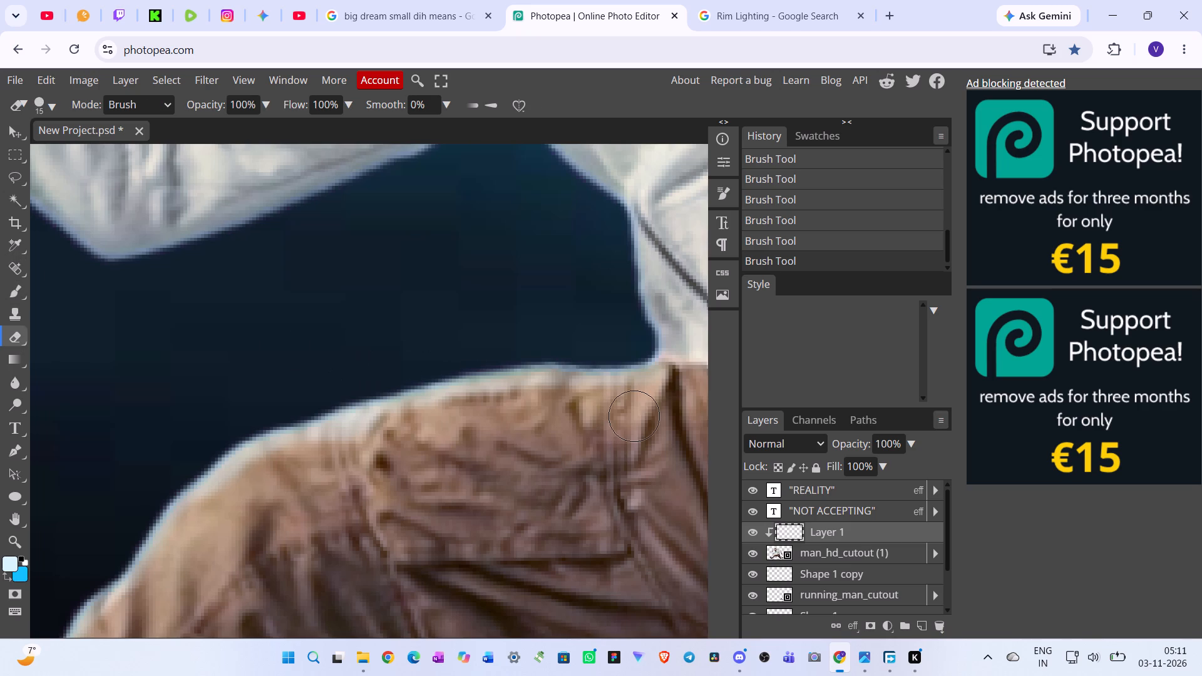
left_click_drag(635, 416, 683, 382)
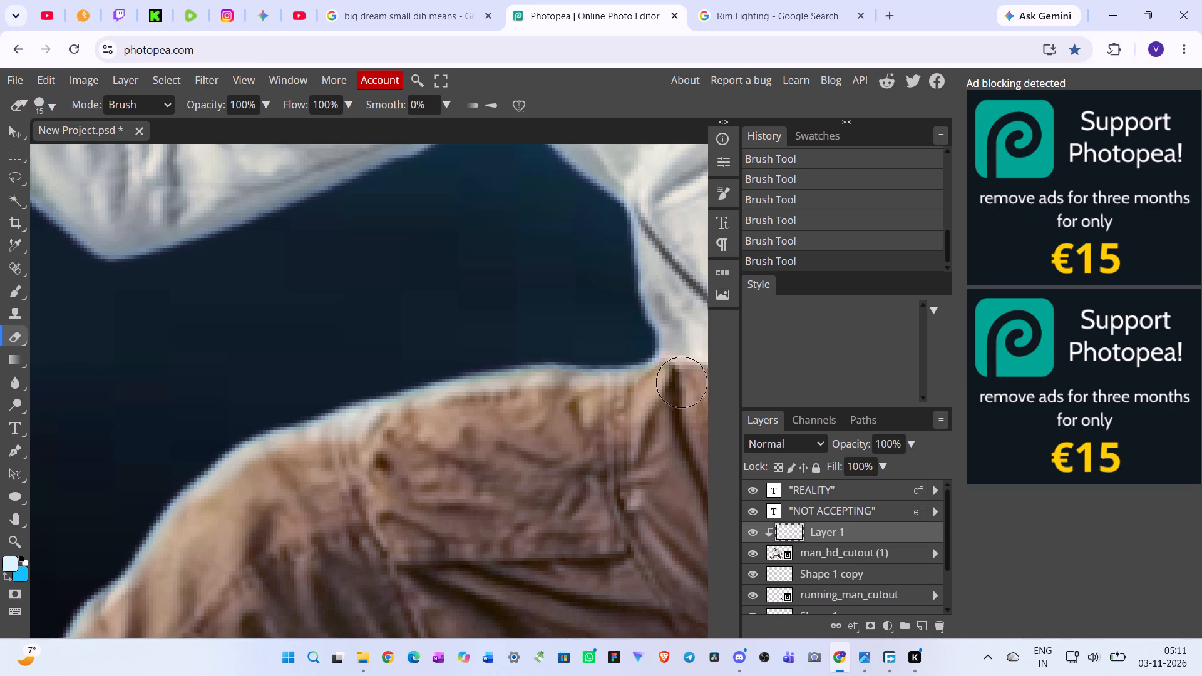
left_click_drag(683, 382, 705, 367)
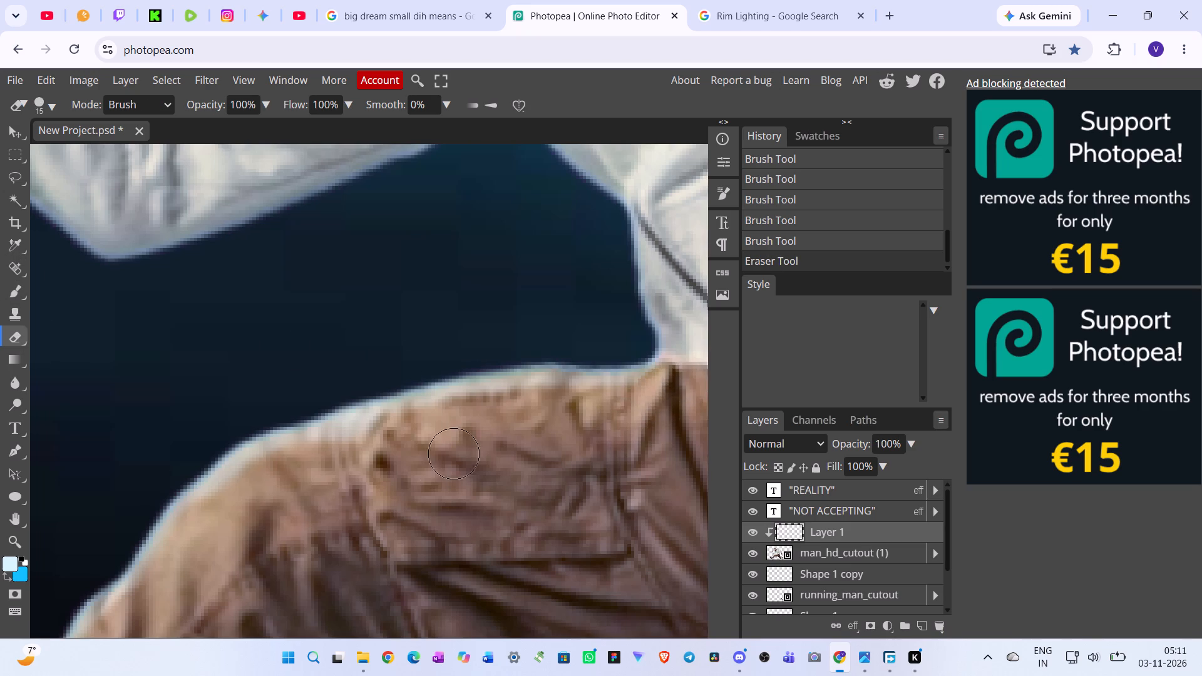
left_click_drag(424, 451, 369, 450)
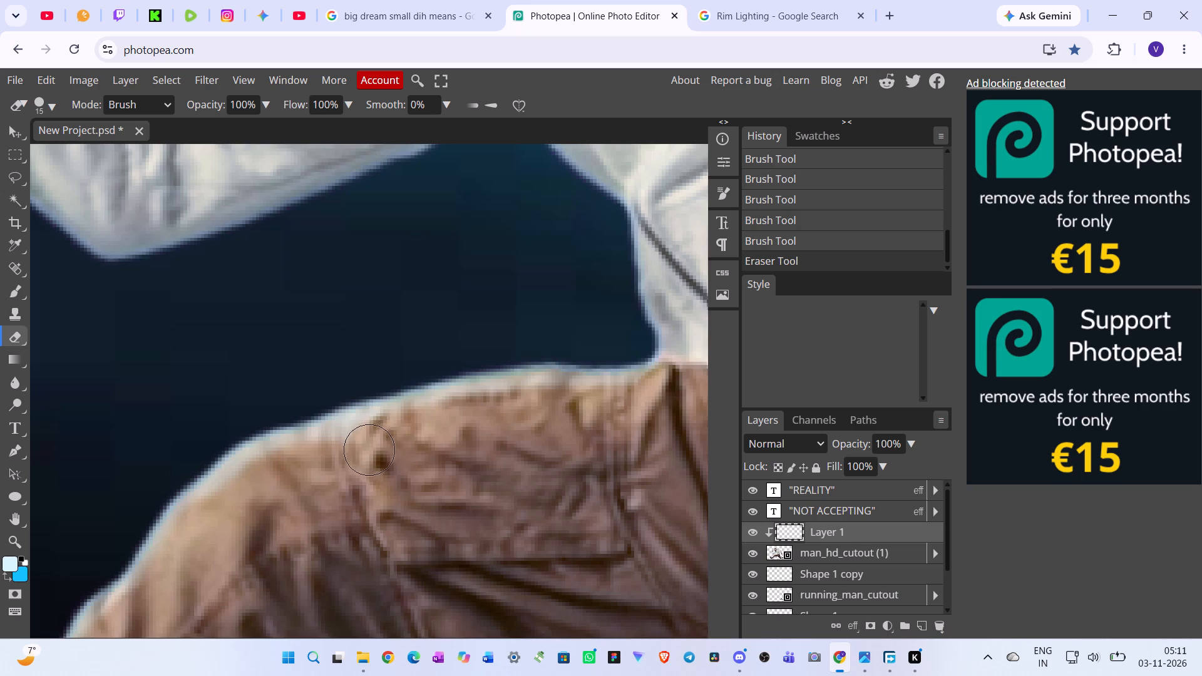
left_click_drag(369, 450, 317, 473)
Erase rim-light spill on the inner side of the leading shin, keeping the thin highlight along its edge.
scroll(310, 483, "right", 1)
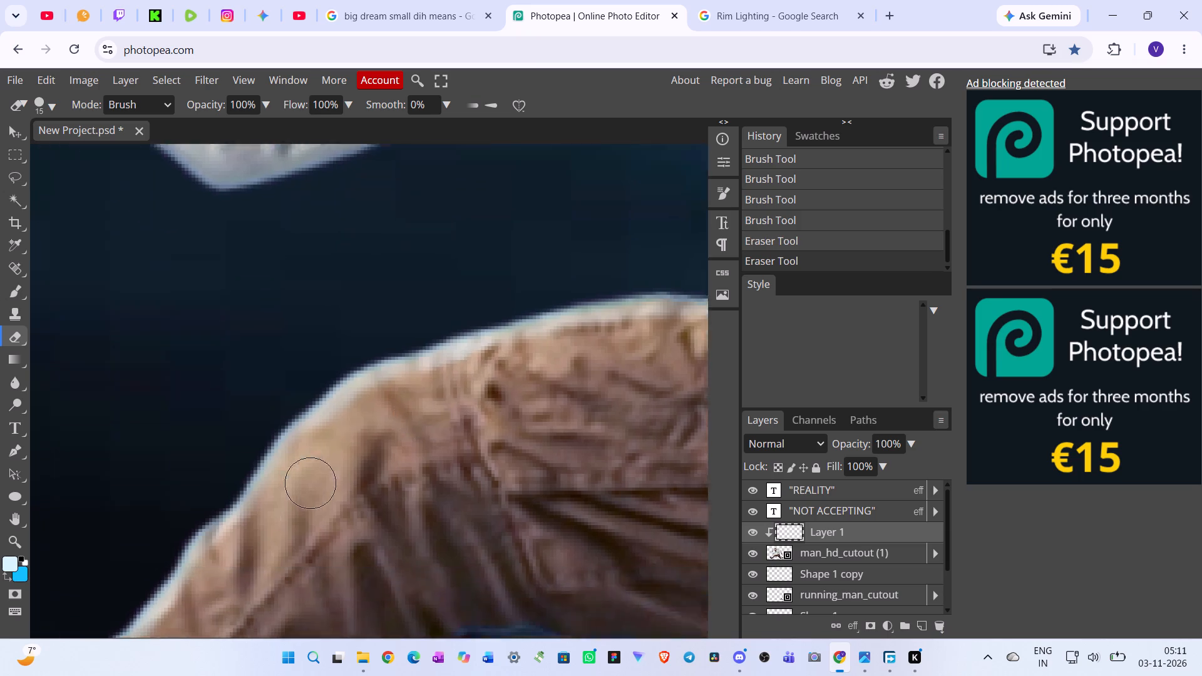
scroll(310, 483, "right", 2)
scroll(314, 511, "down", 2)
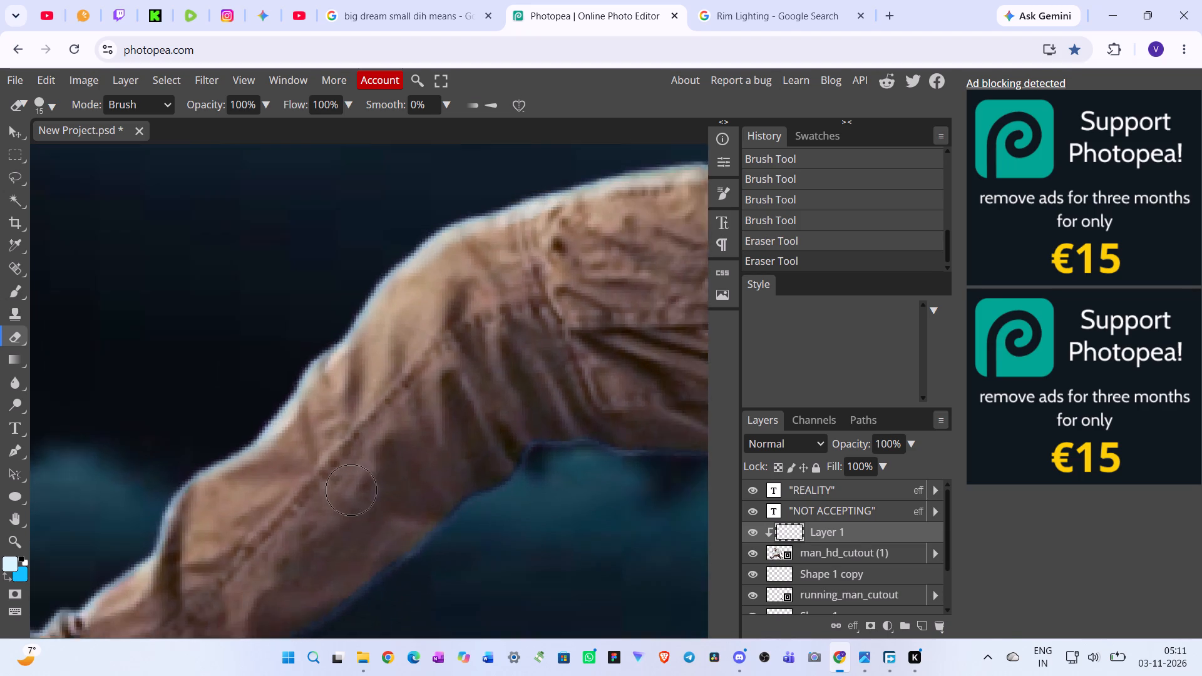
scroll(277, 508, "right", 2)
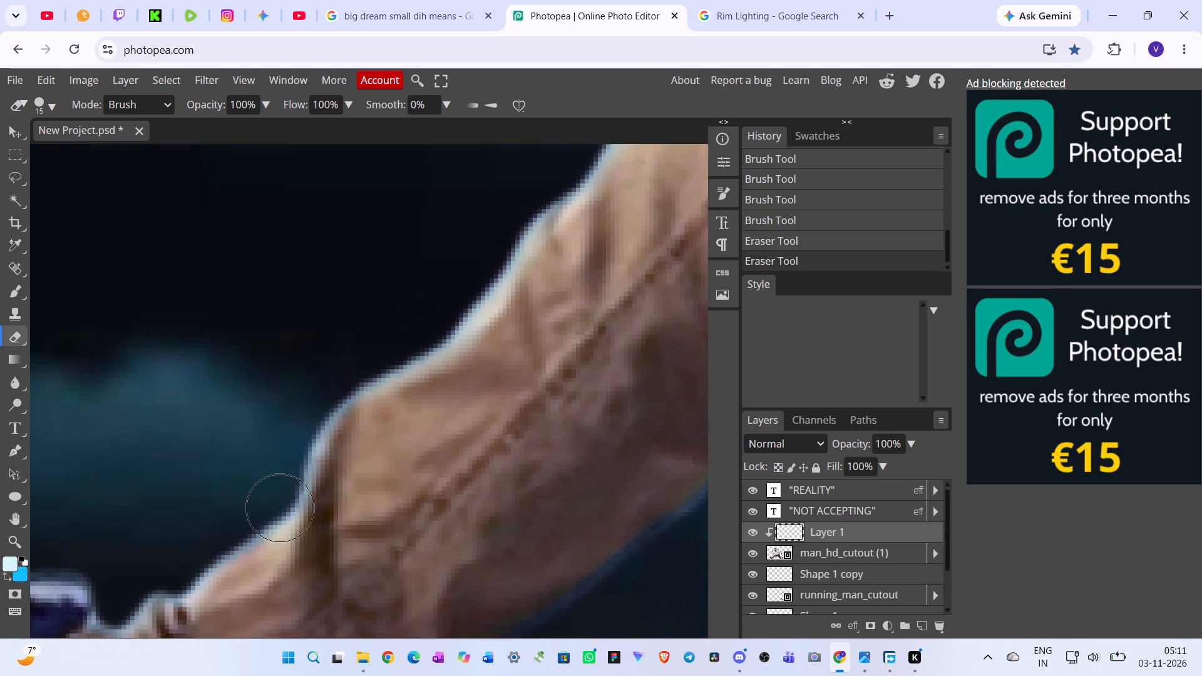
left_click_drag(426, 481, 391, 487)
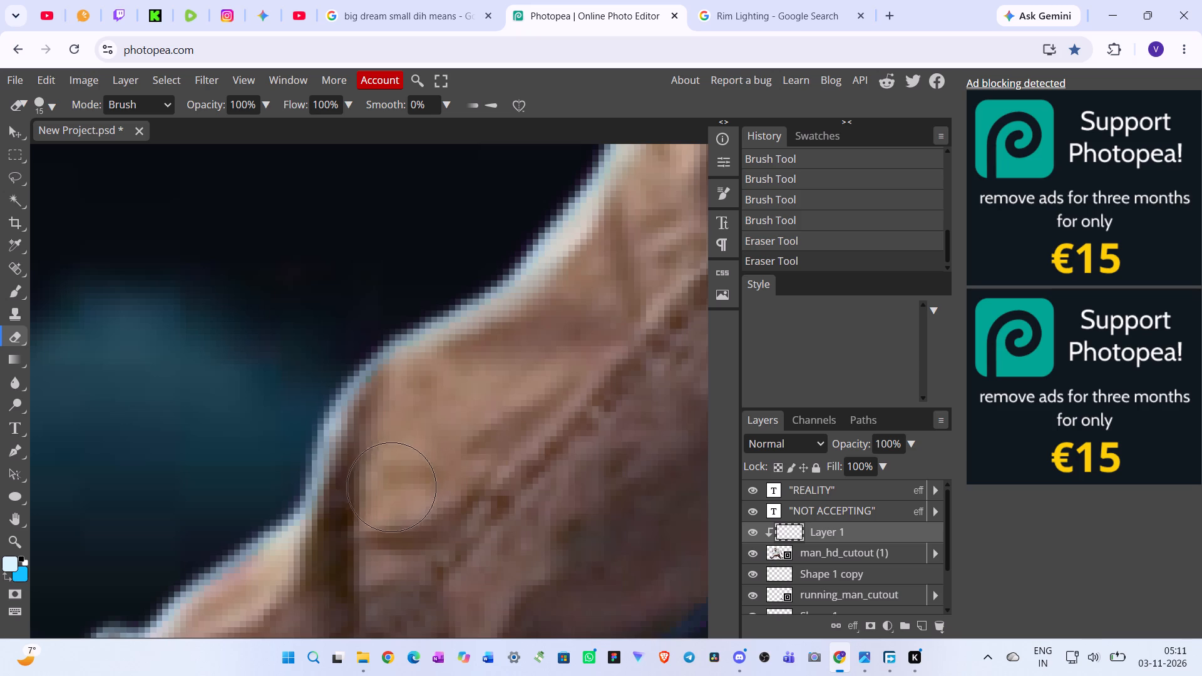
left_click_drag(391, 487, 356, 557)
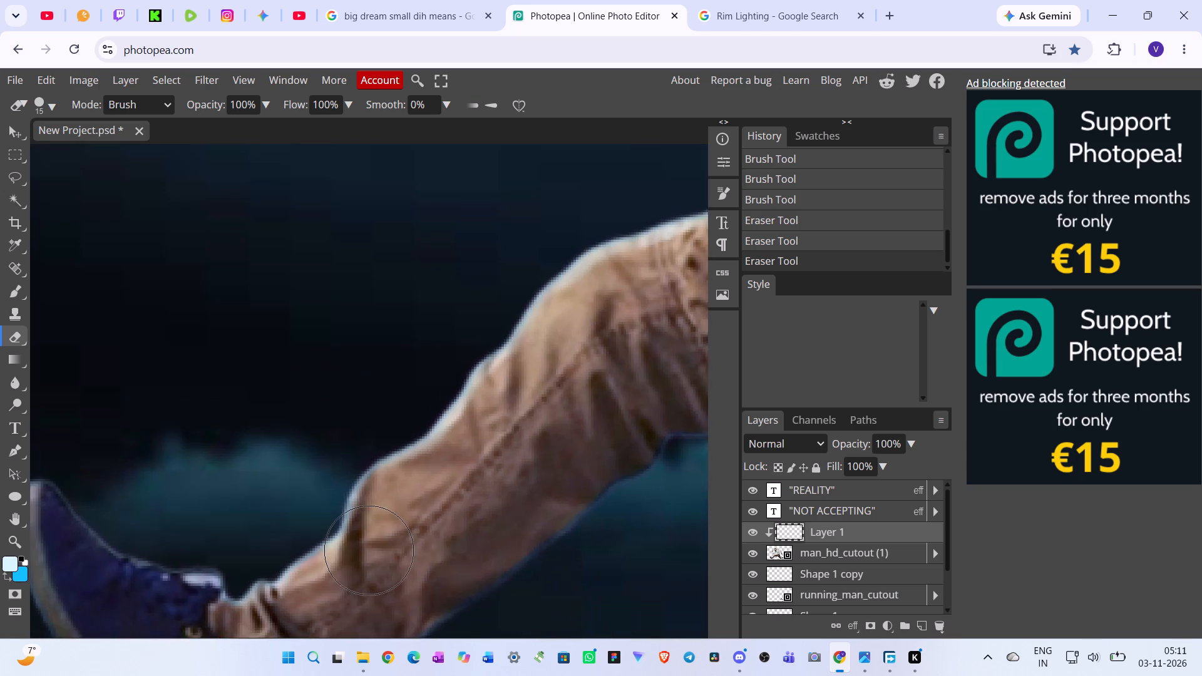
scroll(369, 550, "left", 1)
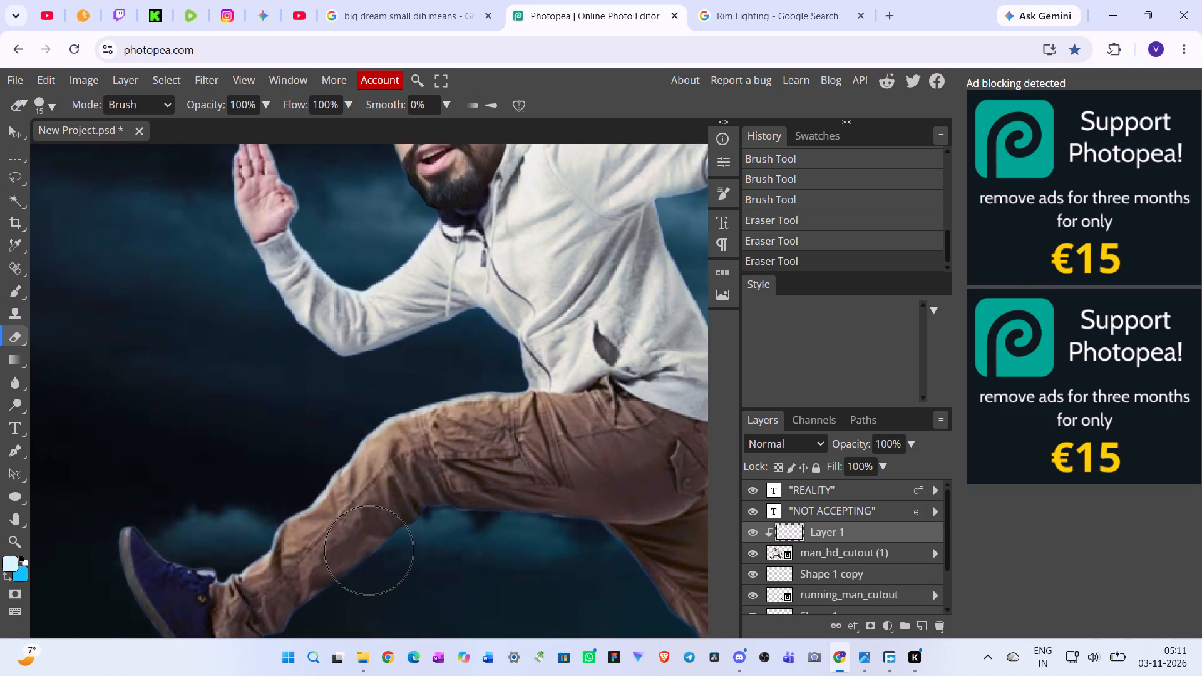
scroll(369, 550, "left", 2)
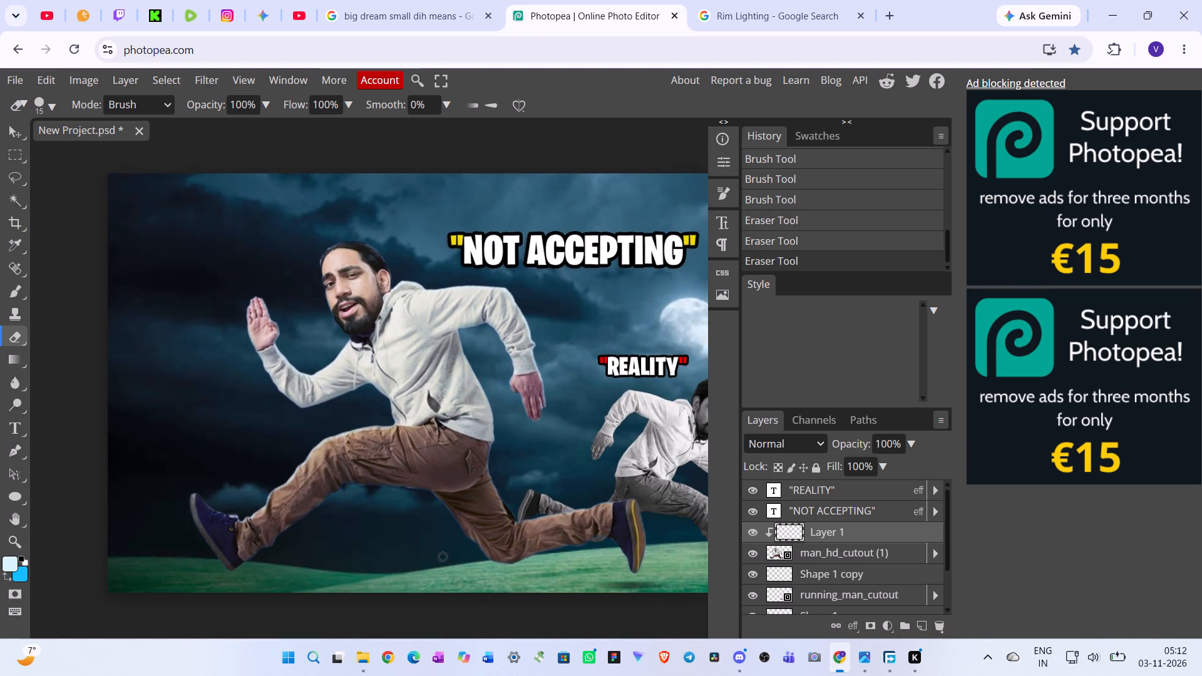
scroll(443, 556, "right", 1)
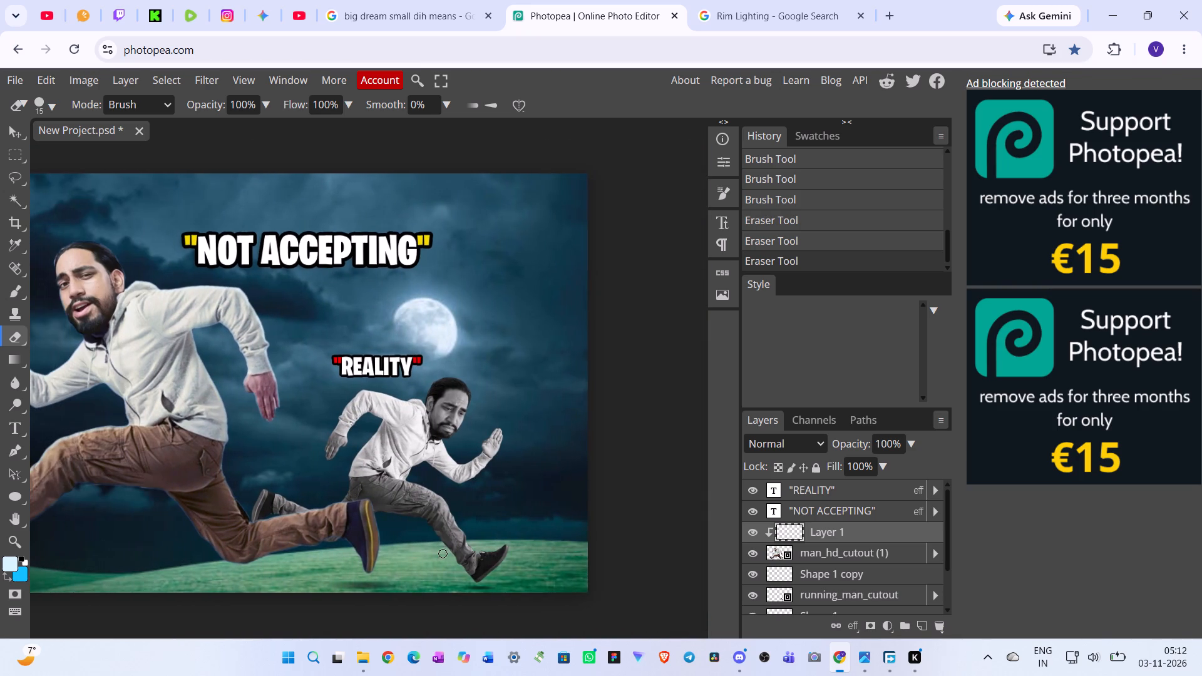
scroll(443, 553, "right", 1)
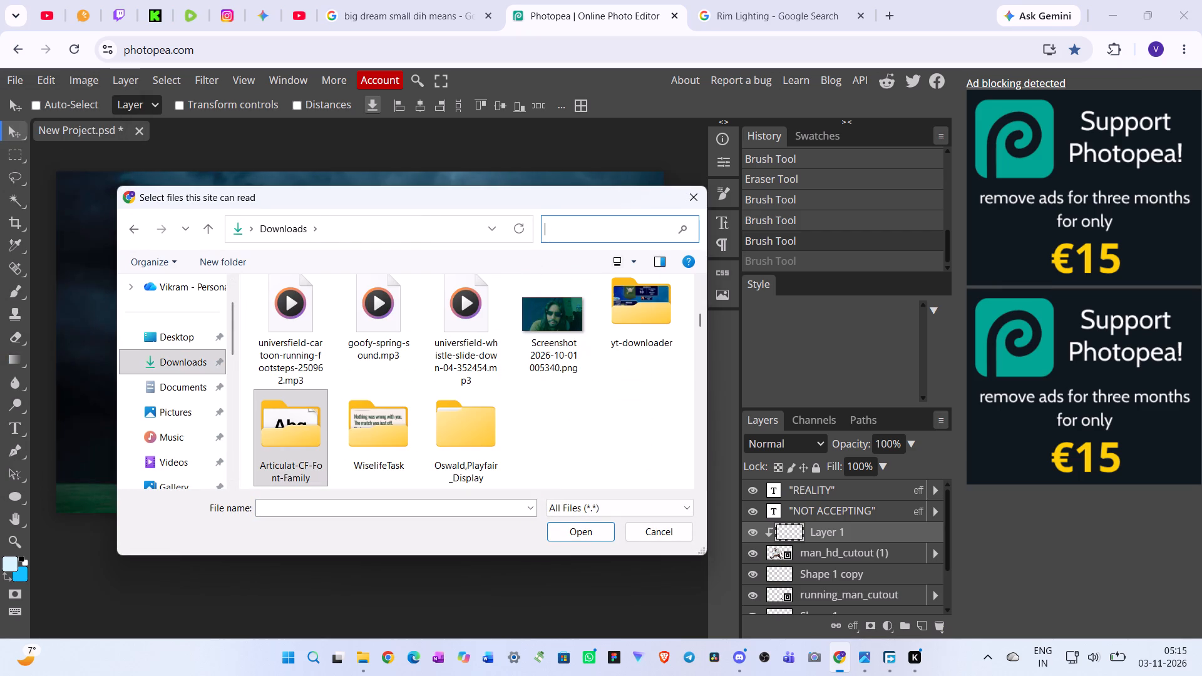
type("vg")
key("BackSpace")
type("ig")
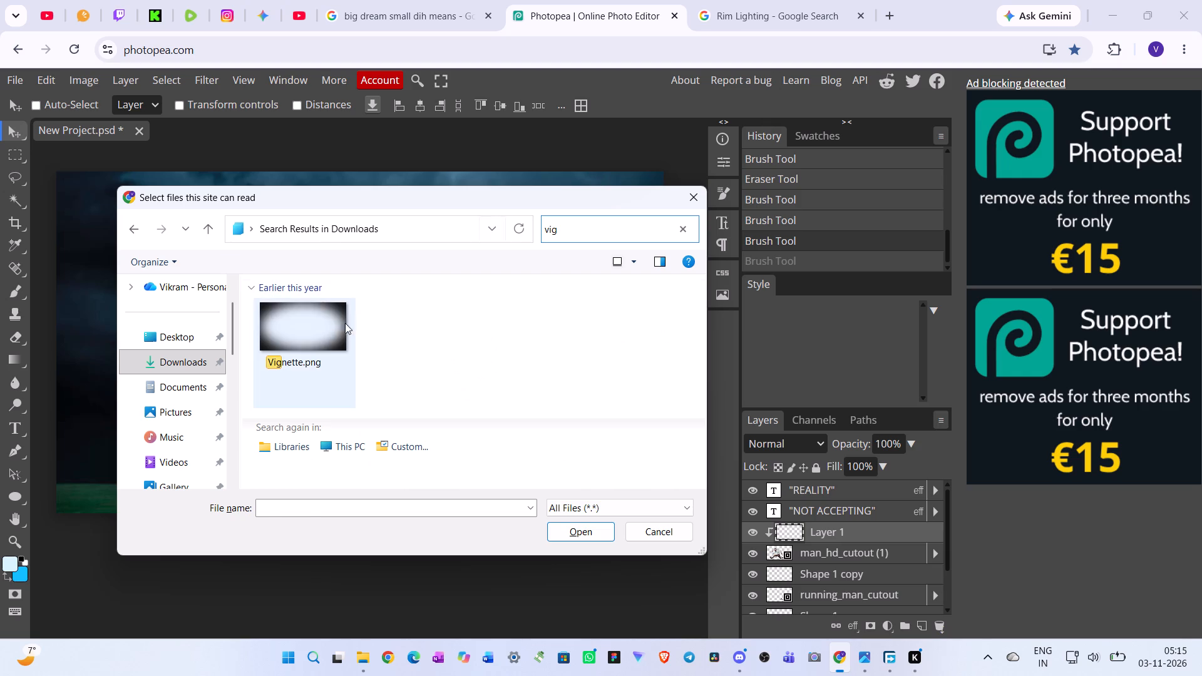
left_click(339, 327)
left_click(583, 535)
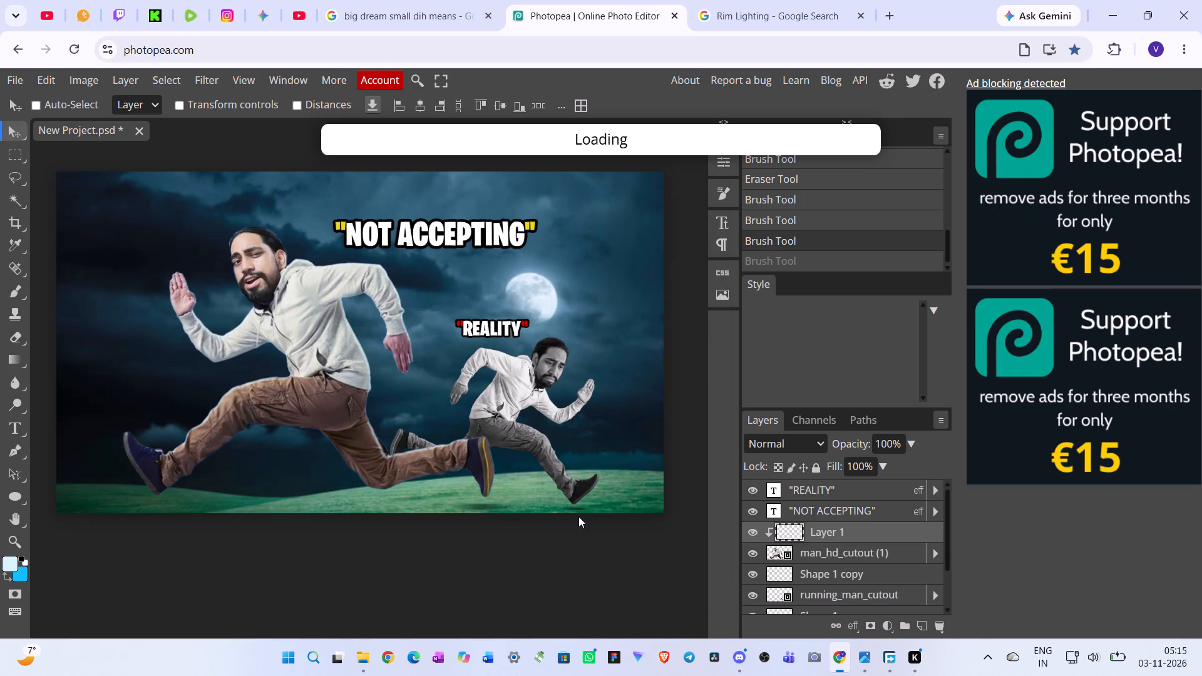
Move the Vignette layer above the "REALITY" text layer to the top of the layer stack.
left_click_drag(821, 531, 817, 486)
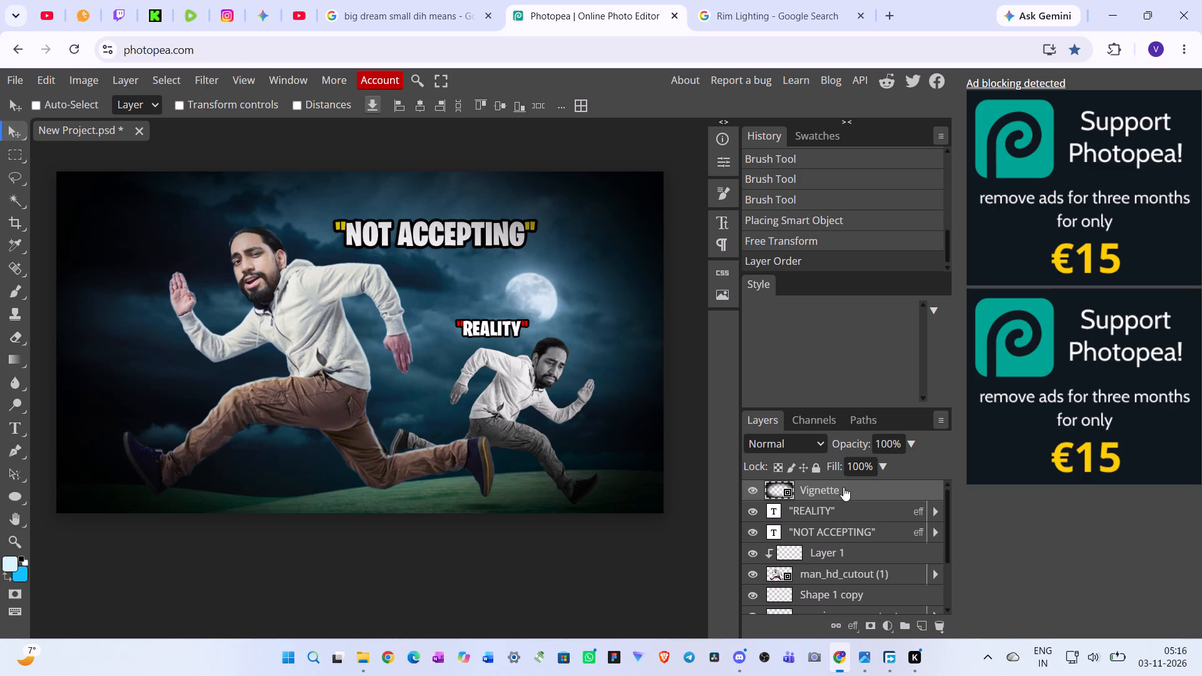
Set the Vignette layer's fill to 65%.
left_click(881, 469)
left_click_drag(876, 486, 863, 490)
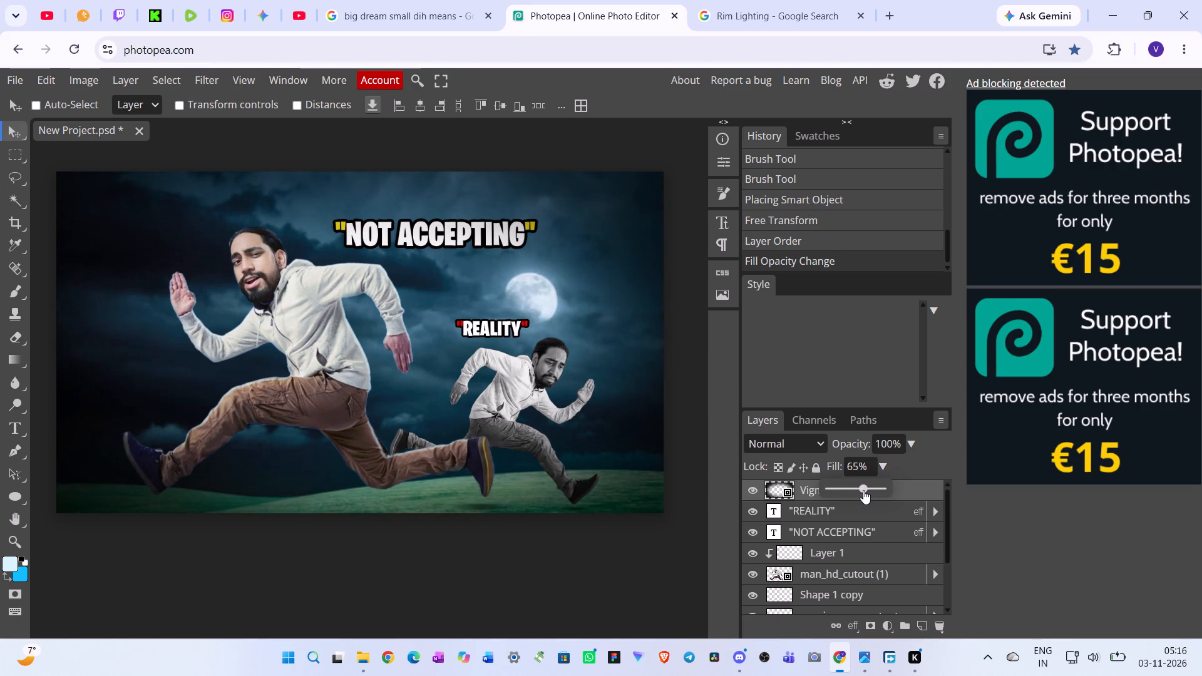
Try various fill levels on the Vignette layer and set its fill to 40%.
left_click_drag(863, 490, 858, 493)
left_click_drag(858, 493, 861, 493)
left_click_drag(861, 493, 847, 494)
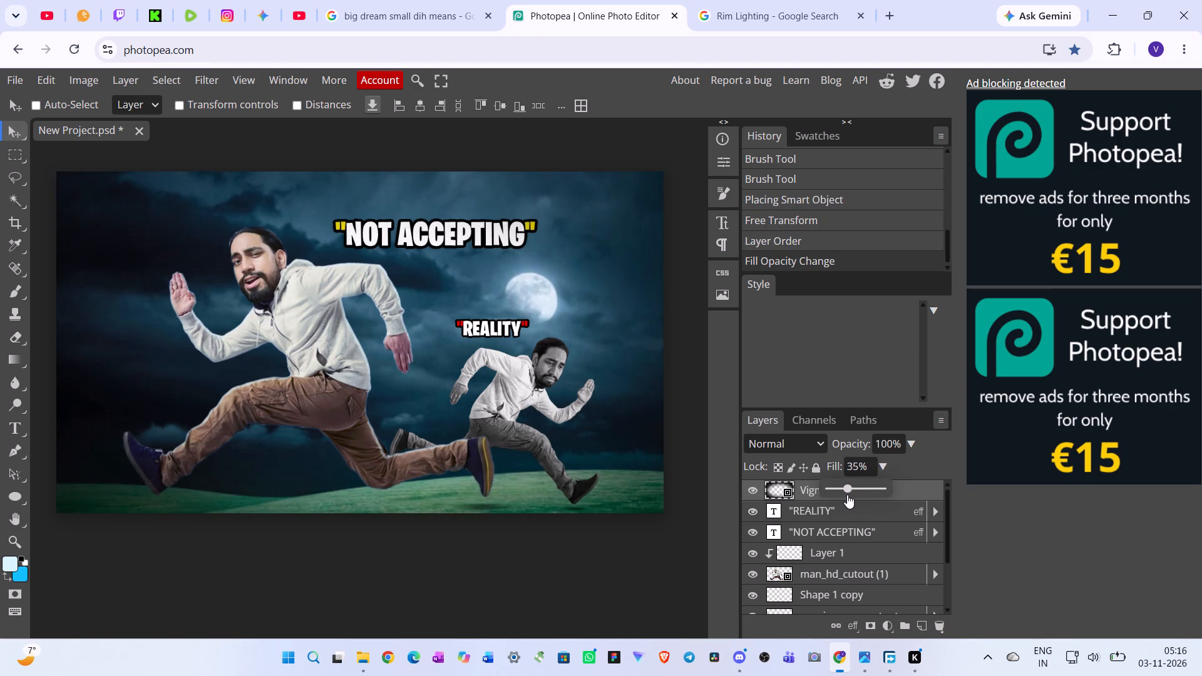
left_click_drag(847, 494, 833, 496)
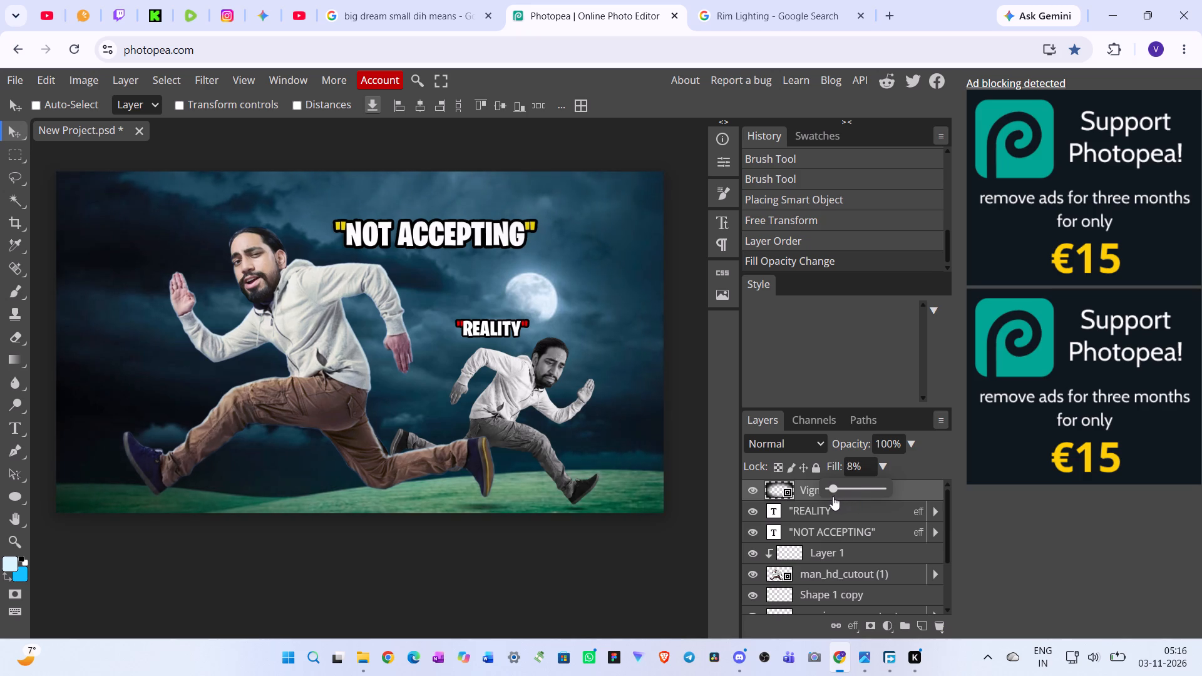
left_click_drag(833, 496, 791, 499)
left_click_drag(791, 499, 841, 502)
left_click_drag(841, 502, 848, 502)
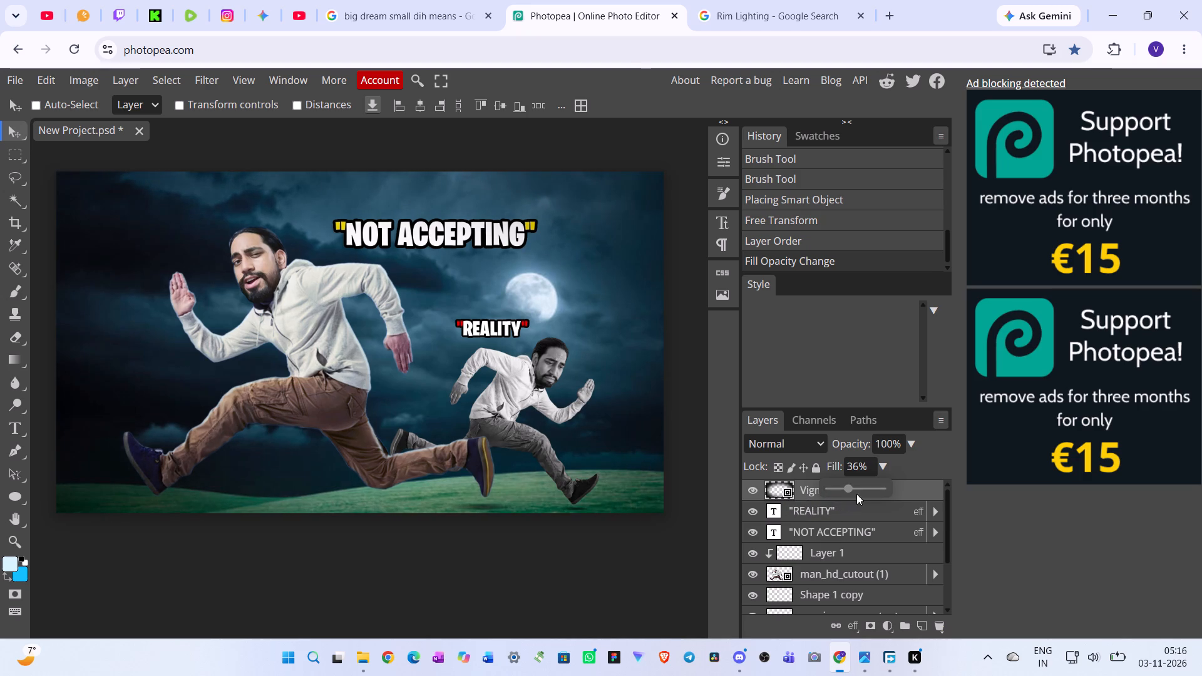
left_click_drag(866, 470, 828, 469)
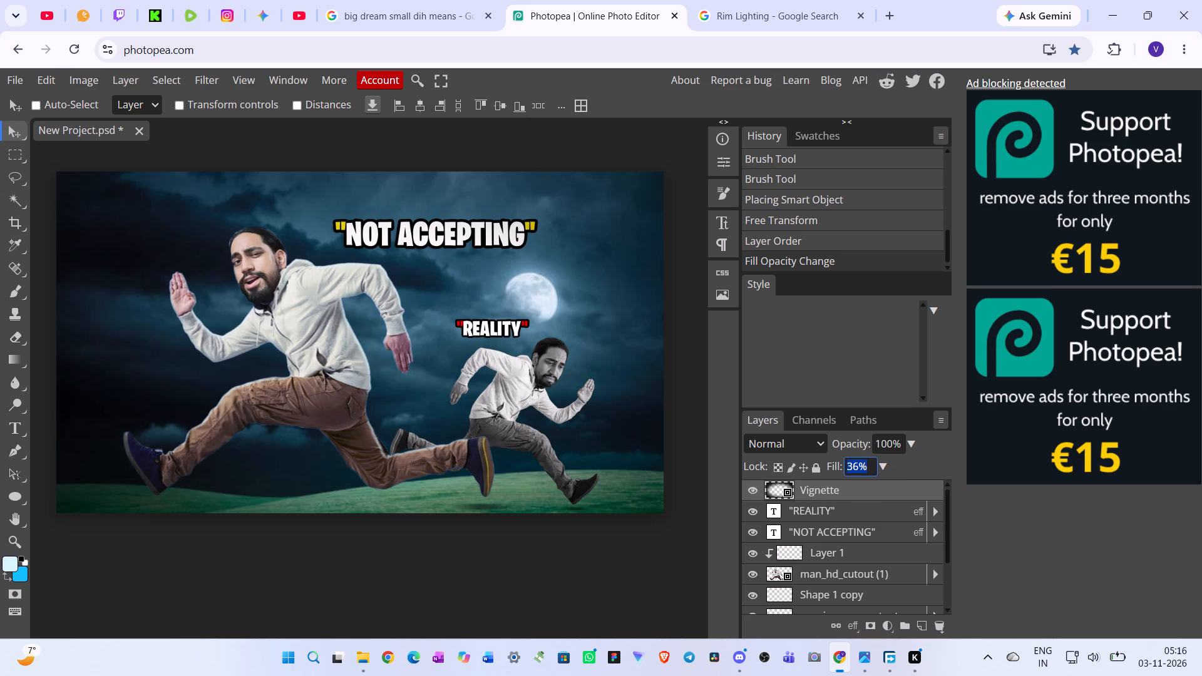
type("40")
key("backslash")
key("Return")
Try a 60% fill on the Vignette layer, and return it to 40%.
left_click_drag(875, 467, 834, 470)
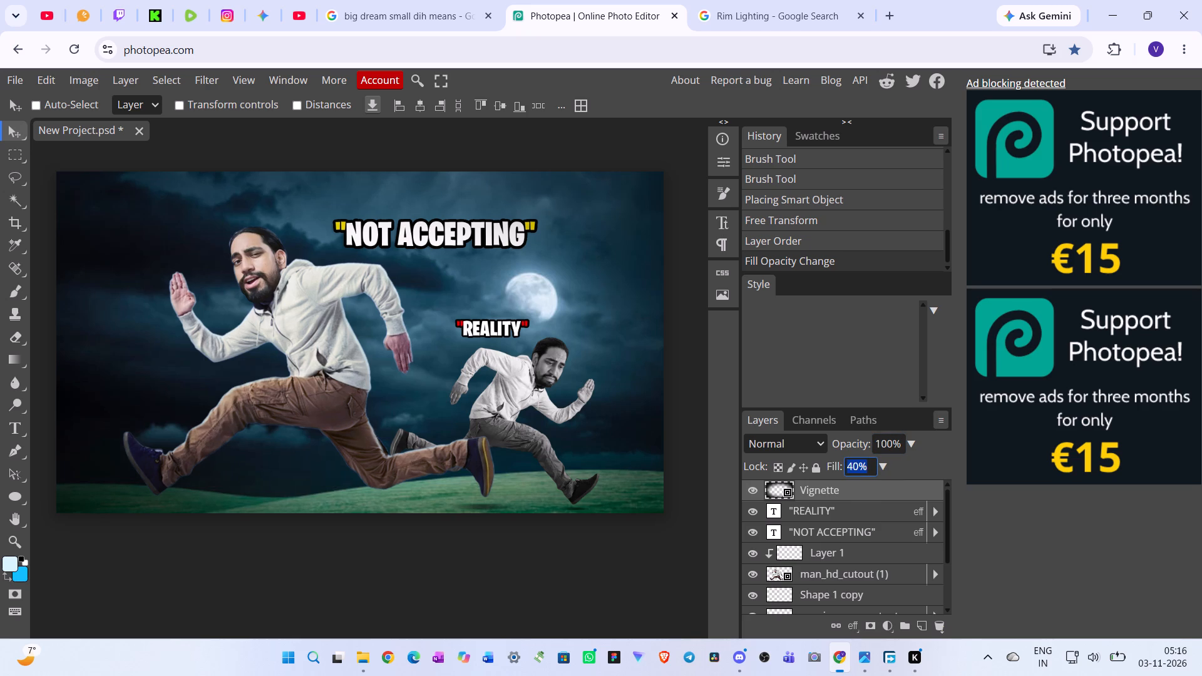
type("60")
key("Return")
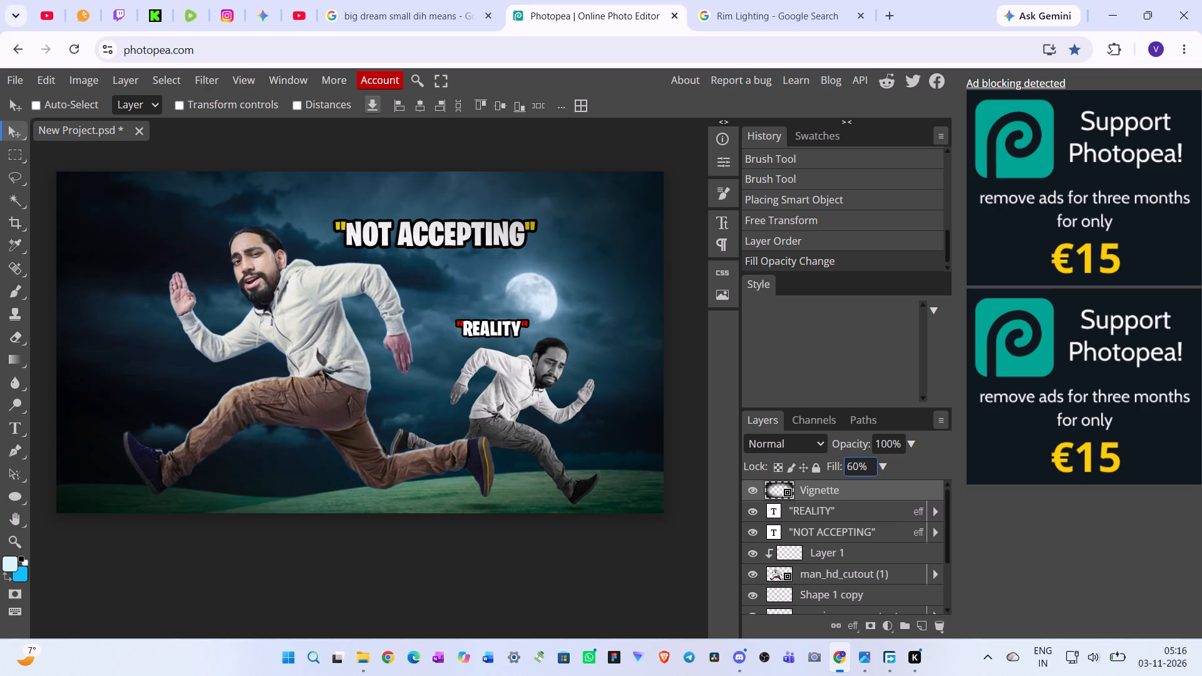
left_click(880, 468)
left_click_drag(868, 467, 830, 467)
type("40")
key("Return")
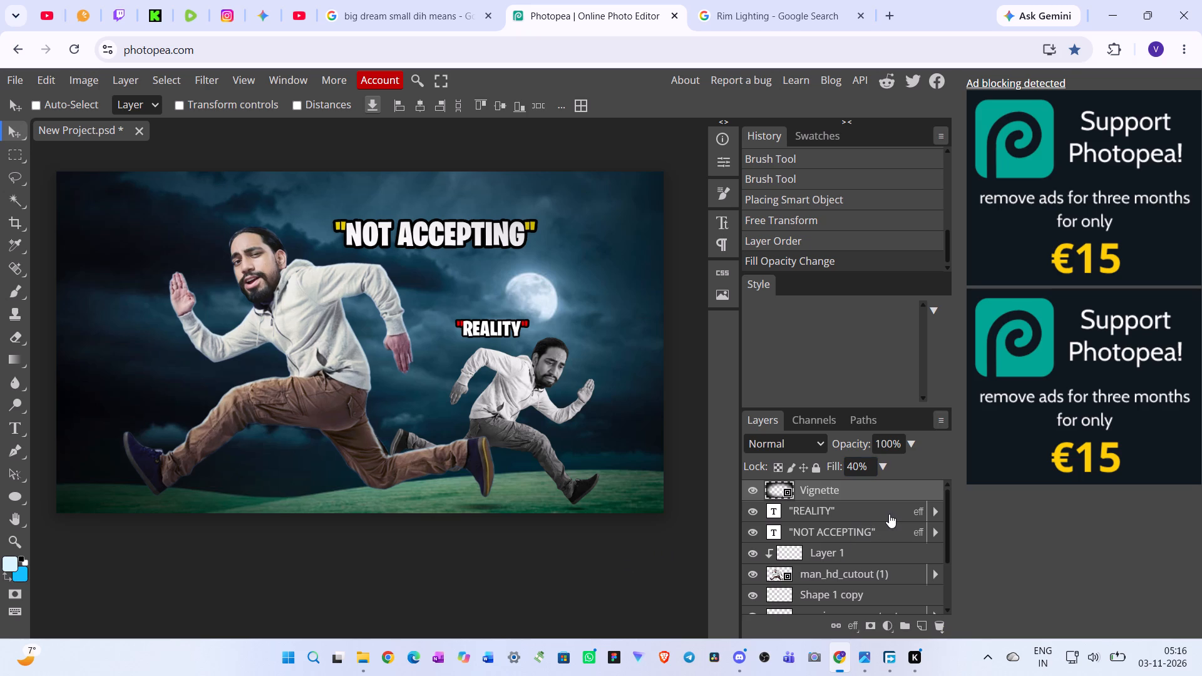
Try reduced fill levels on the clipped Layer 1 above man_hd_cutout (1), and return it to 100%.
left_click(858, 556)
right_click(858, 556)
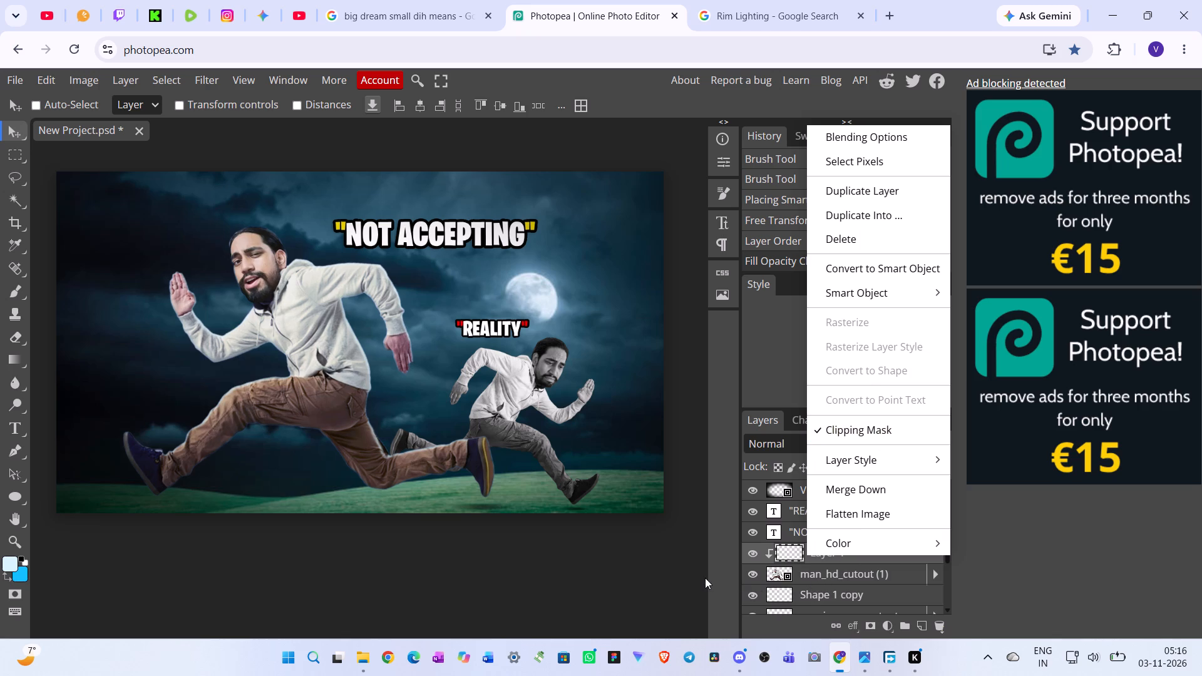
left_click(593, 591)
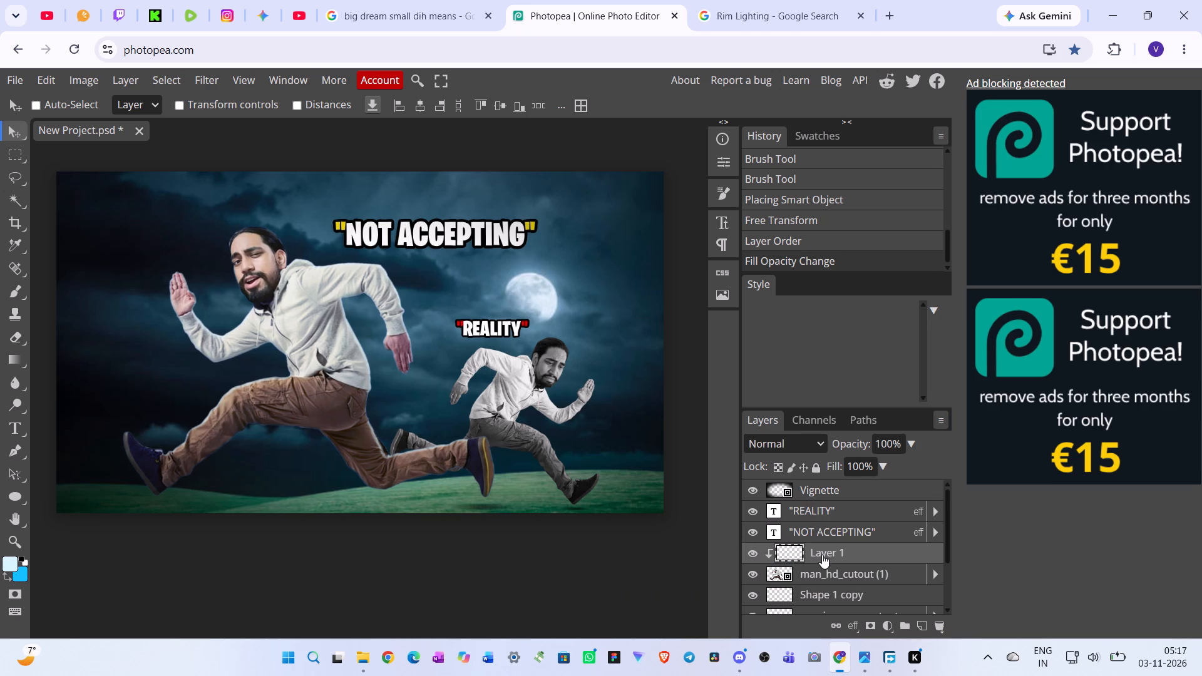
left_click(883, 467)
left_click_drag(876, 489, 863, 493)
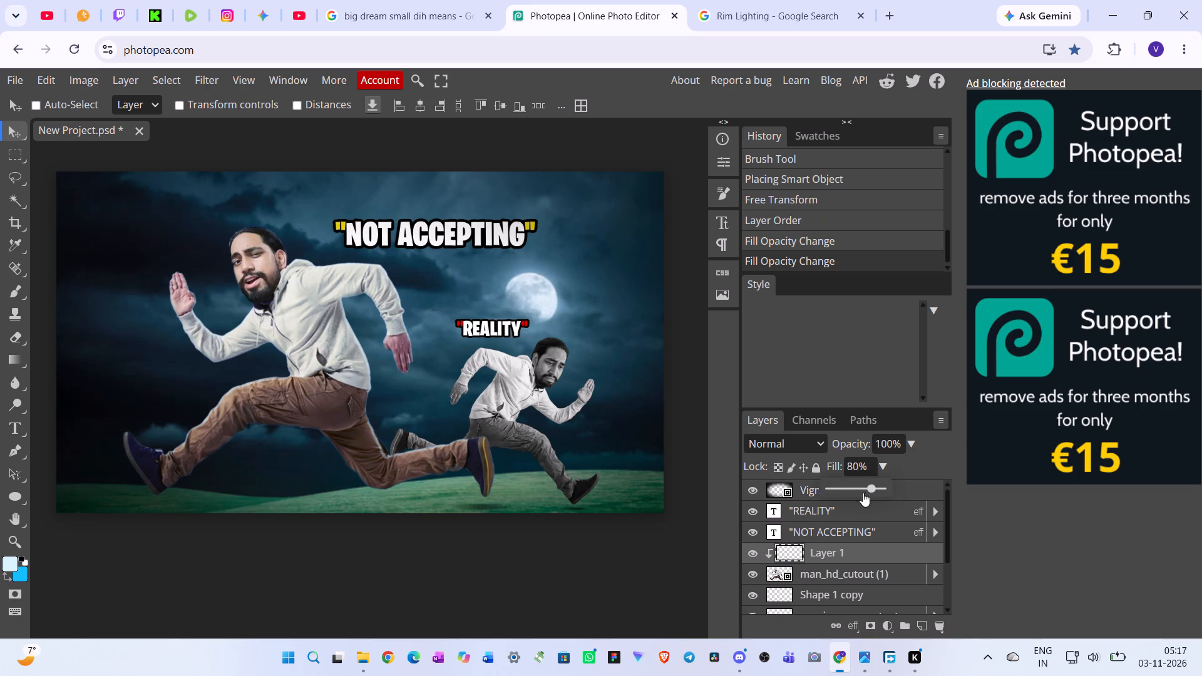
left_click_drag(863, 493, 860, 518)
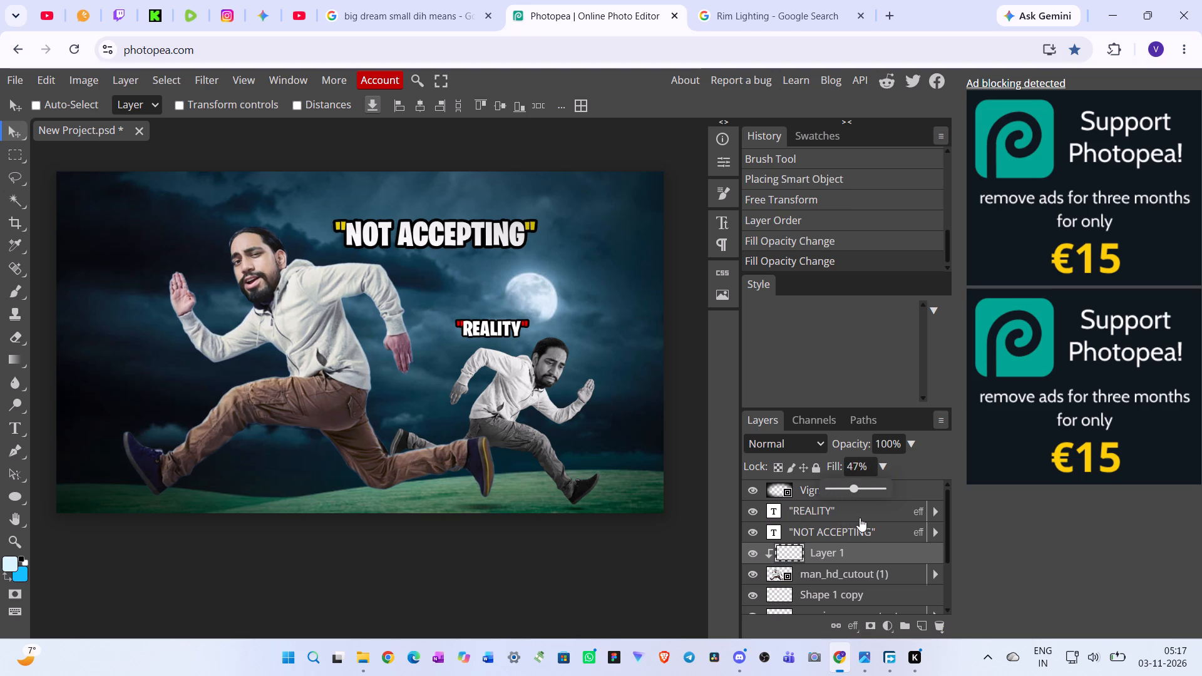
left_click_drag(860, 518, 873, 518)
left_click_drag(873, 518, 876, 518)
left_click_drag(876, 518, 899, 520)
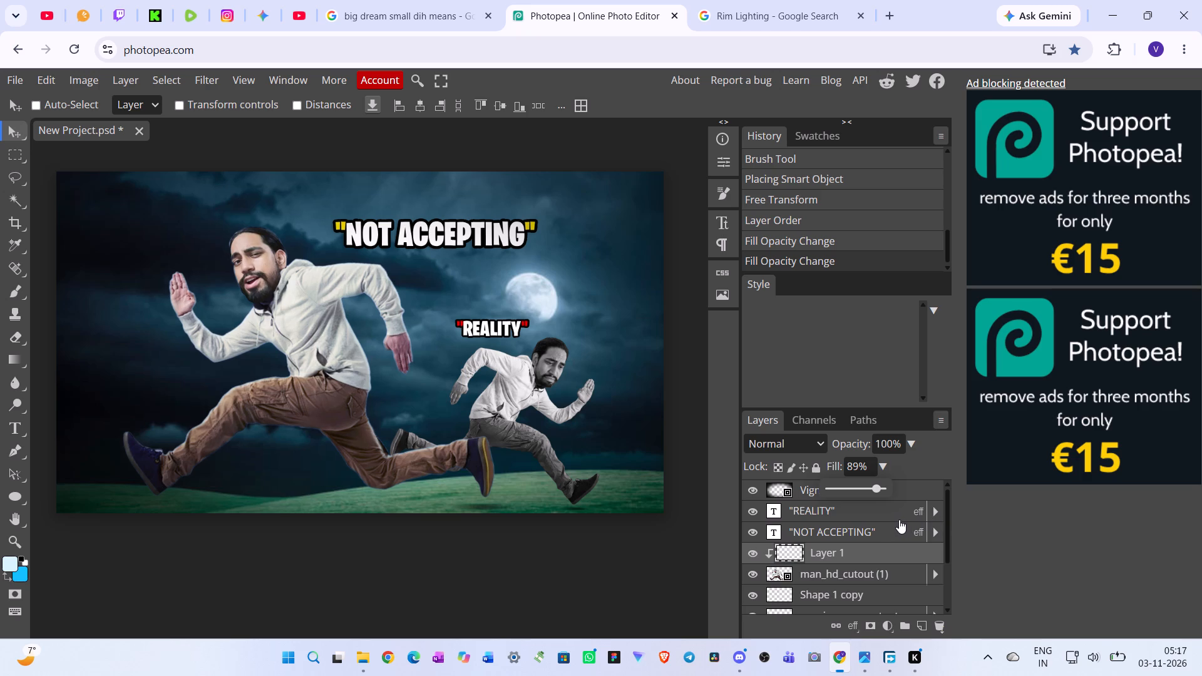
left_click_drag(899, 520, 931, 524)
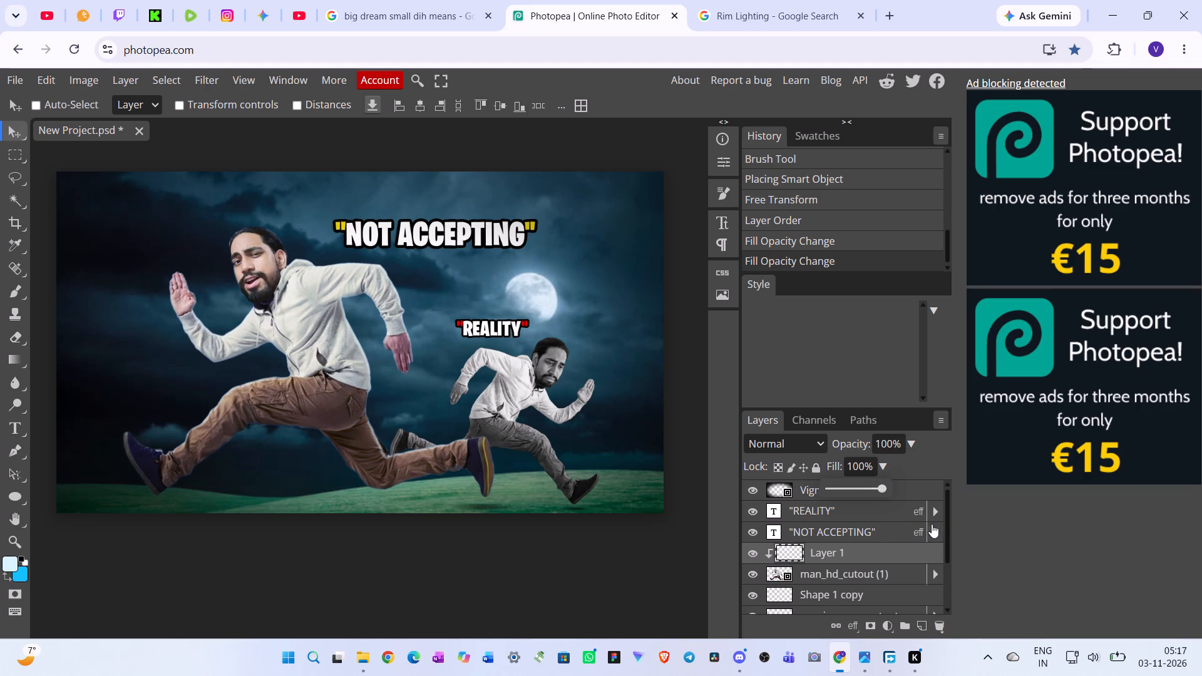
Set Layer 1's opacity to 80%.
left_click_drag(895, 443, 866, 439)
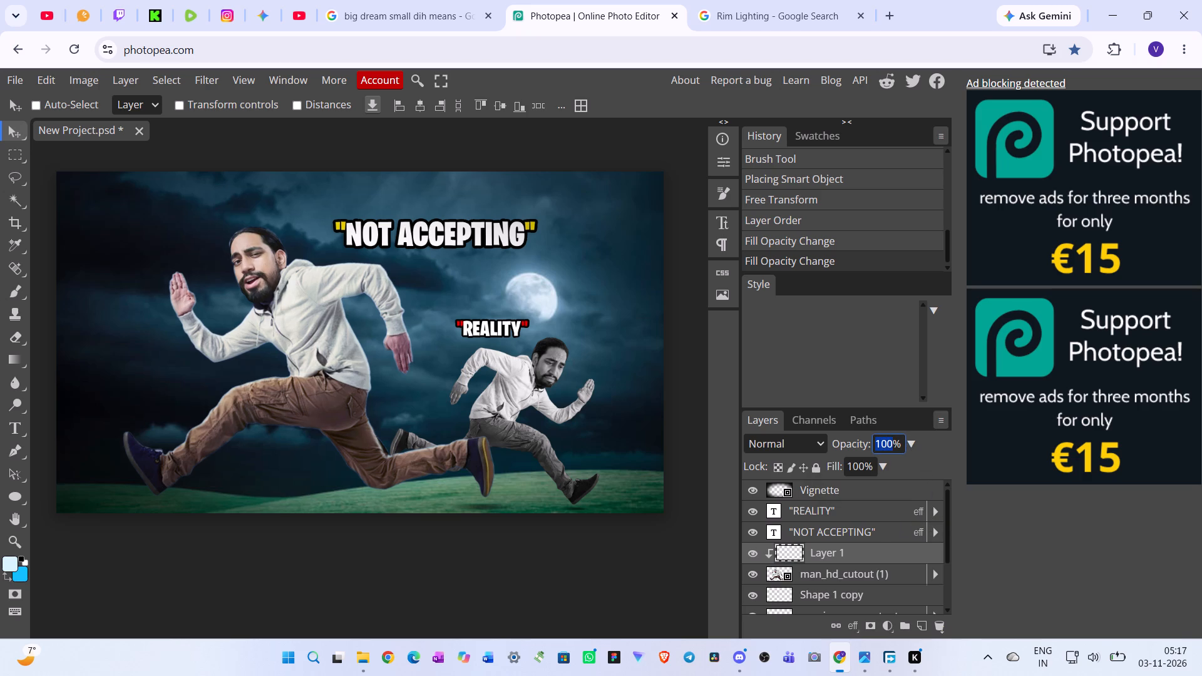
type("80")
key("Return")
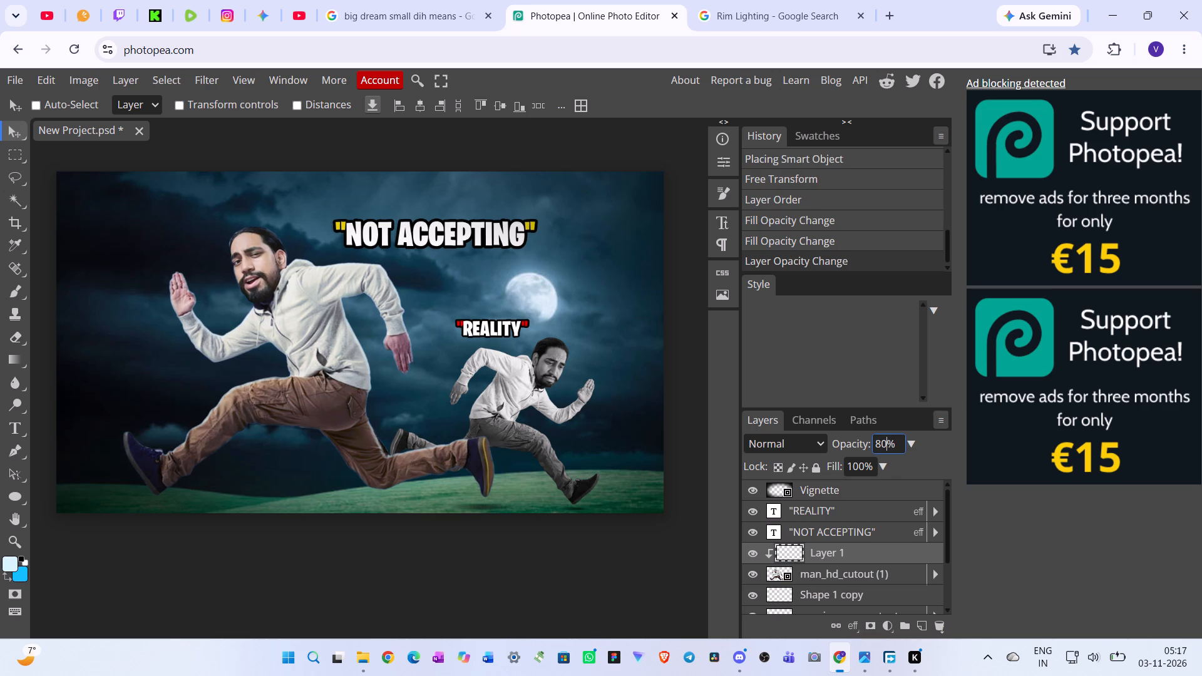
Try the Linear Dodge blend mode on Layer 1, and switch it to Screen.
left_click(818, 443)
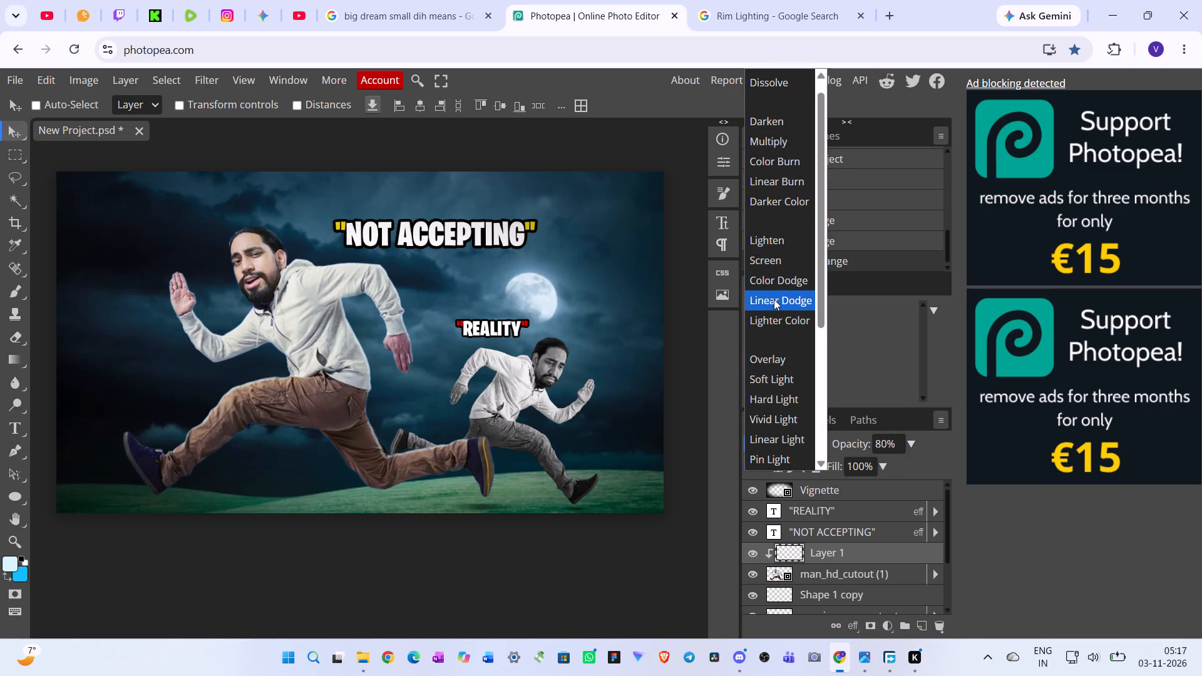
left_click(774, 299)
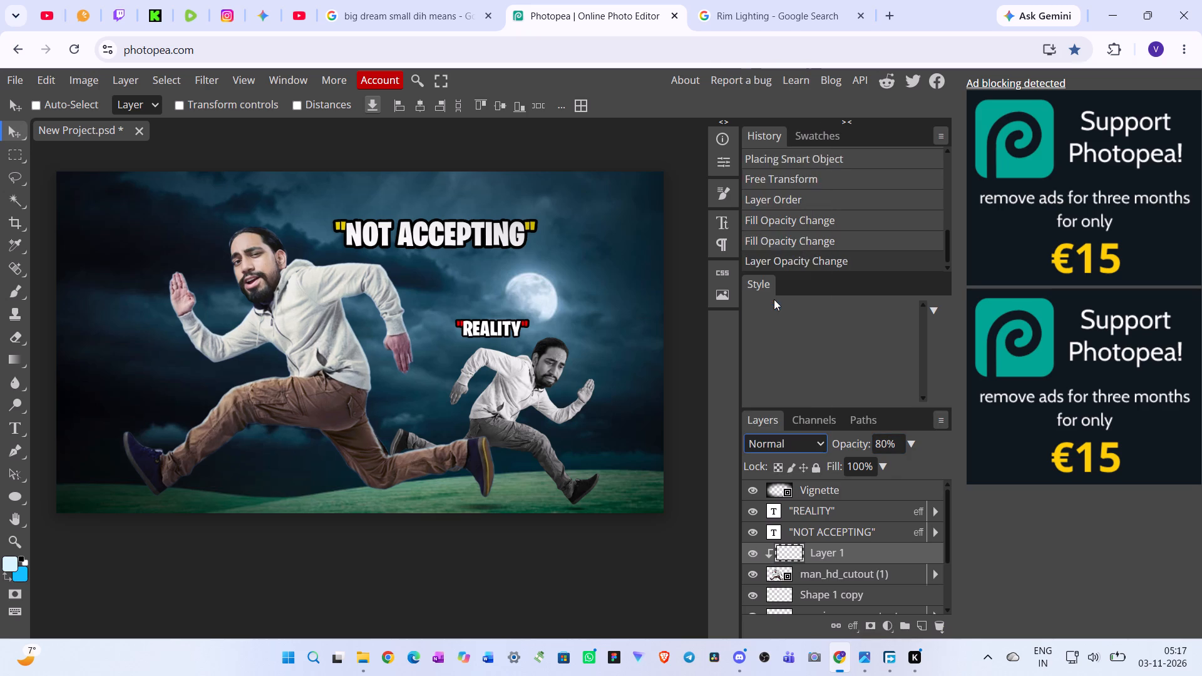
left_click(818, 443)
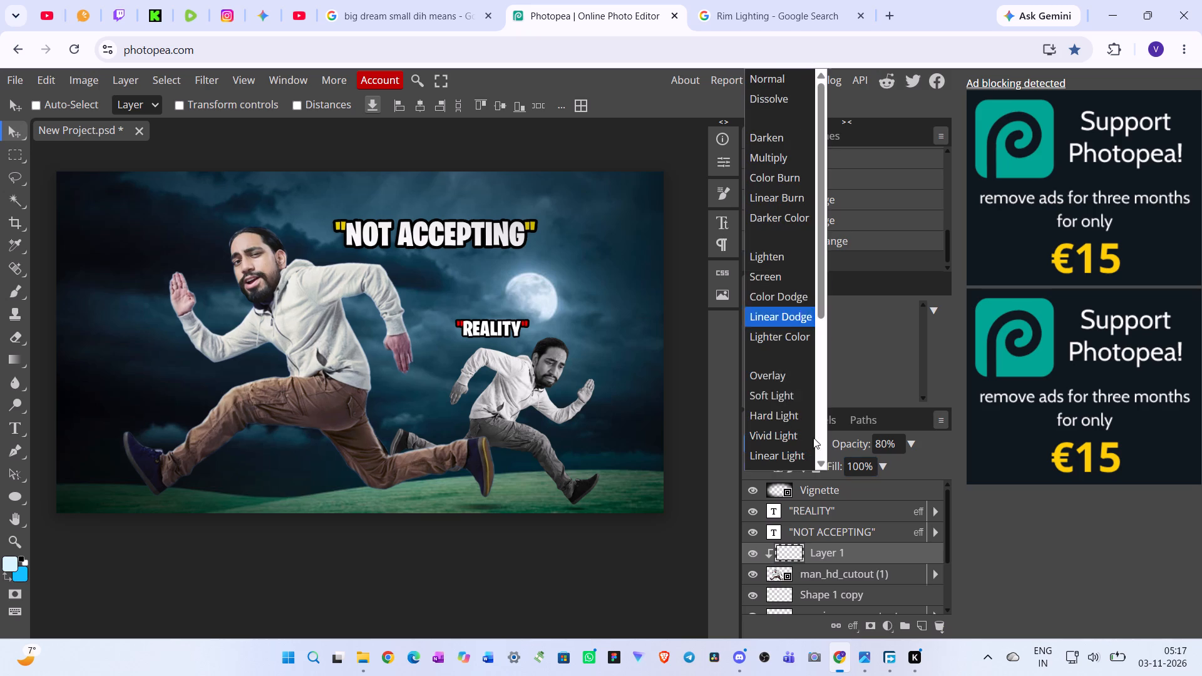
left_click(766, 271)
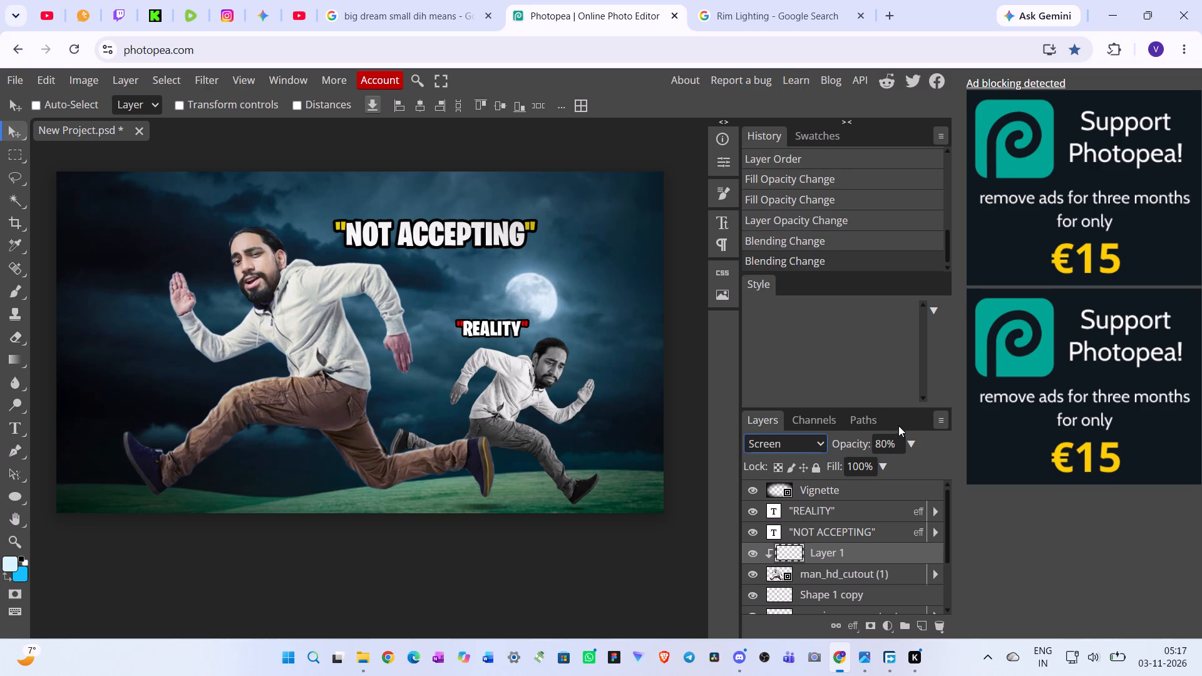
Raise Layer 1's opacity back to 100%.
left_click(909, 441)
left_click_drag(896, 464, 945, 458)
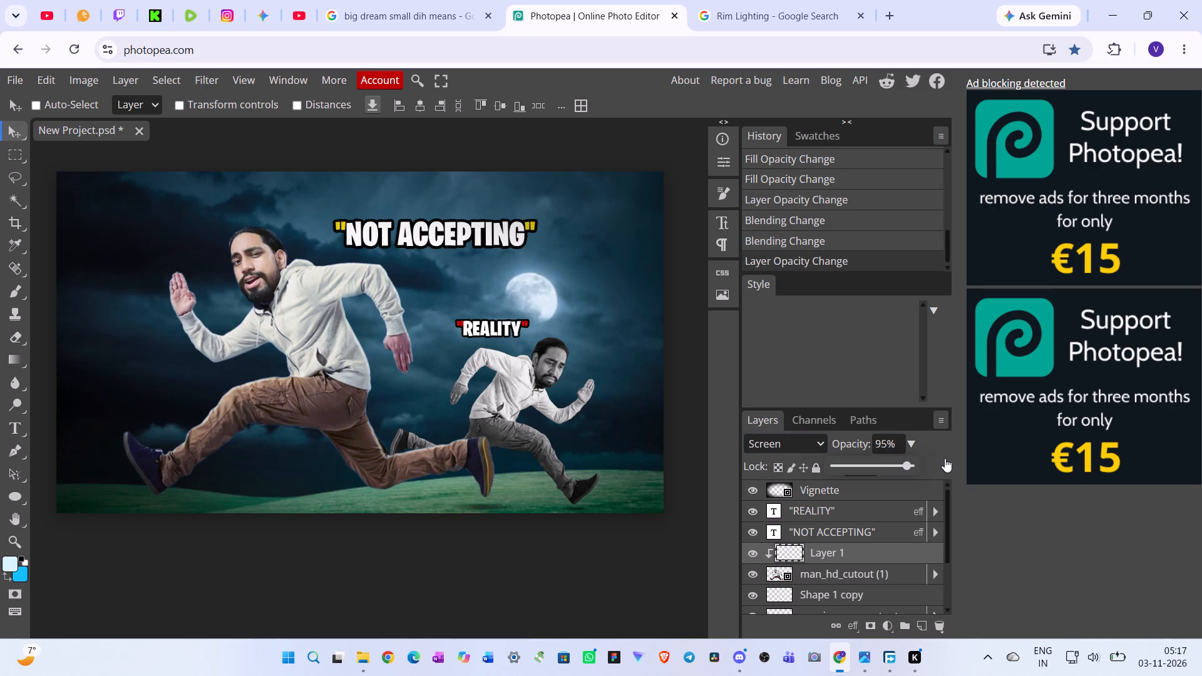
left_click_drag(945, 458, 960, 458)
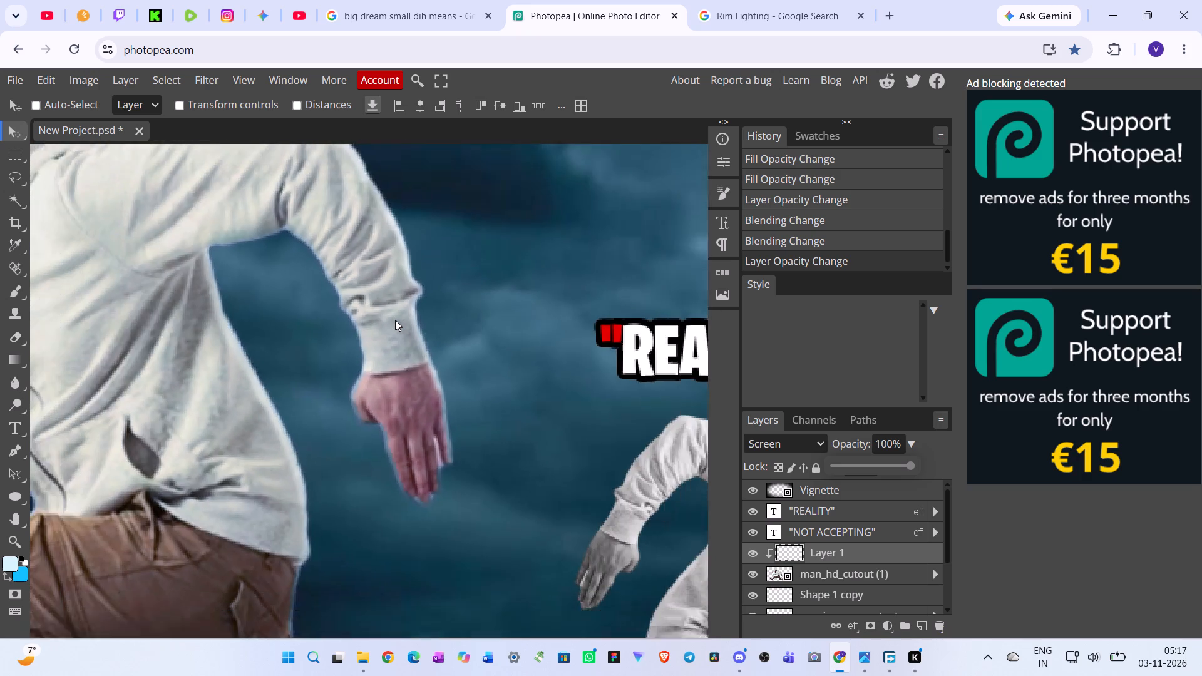
Check the rim light on the color runner and set Layer 1's blend mode to Linear Dodge.
scroll(395, 320, "right", 1)
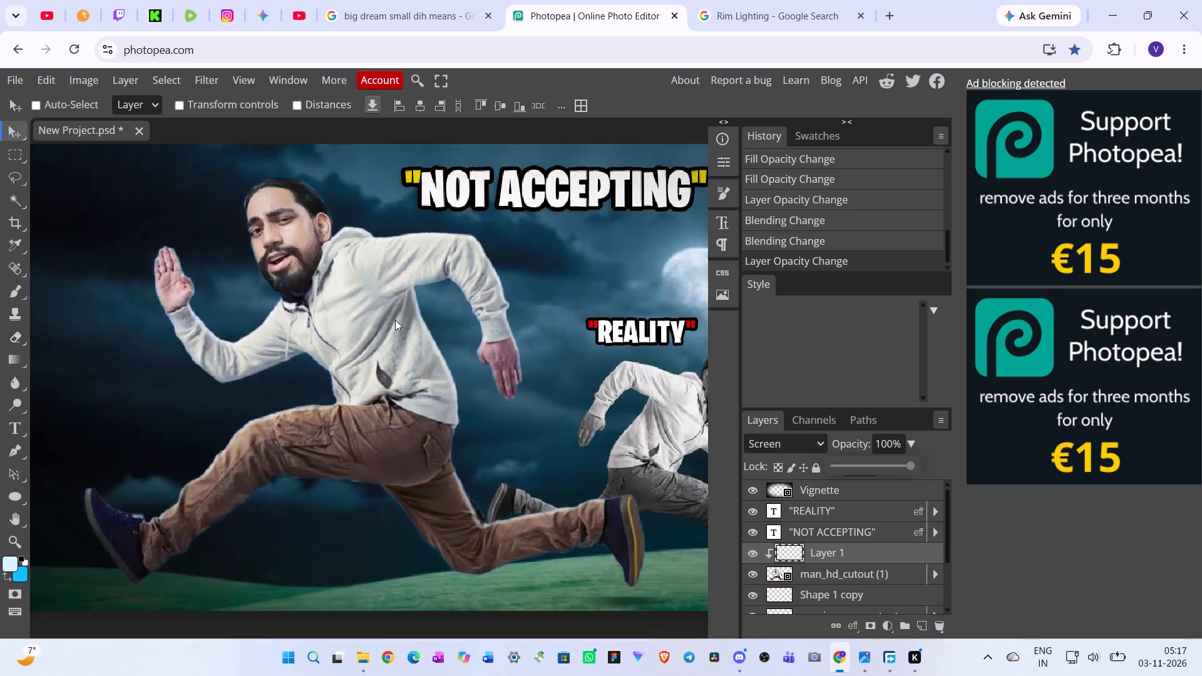
scroll(394, 320, "left", 1)
left_click(891, 446)
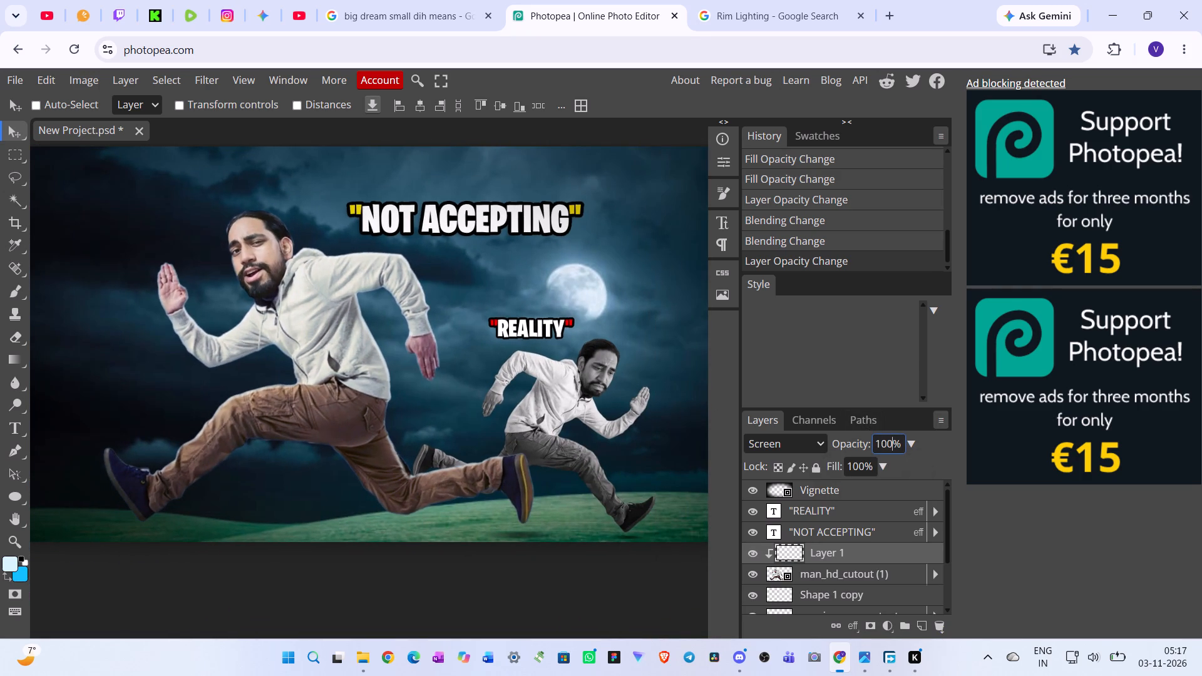
left_click(819, 447)
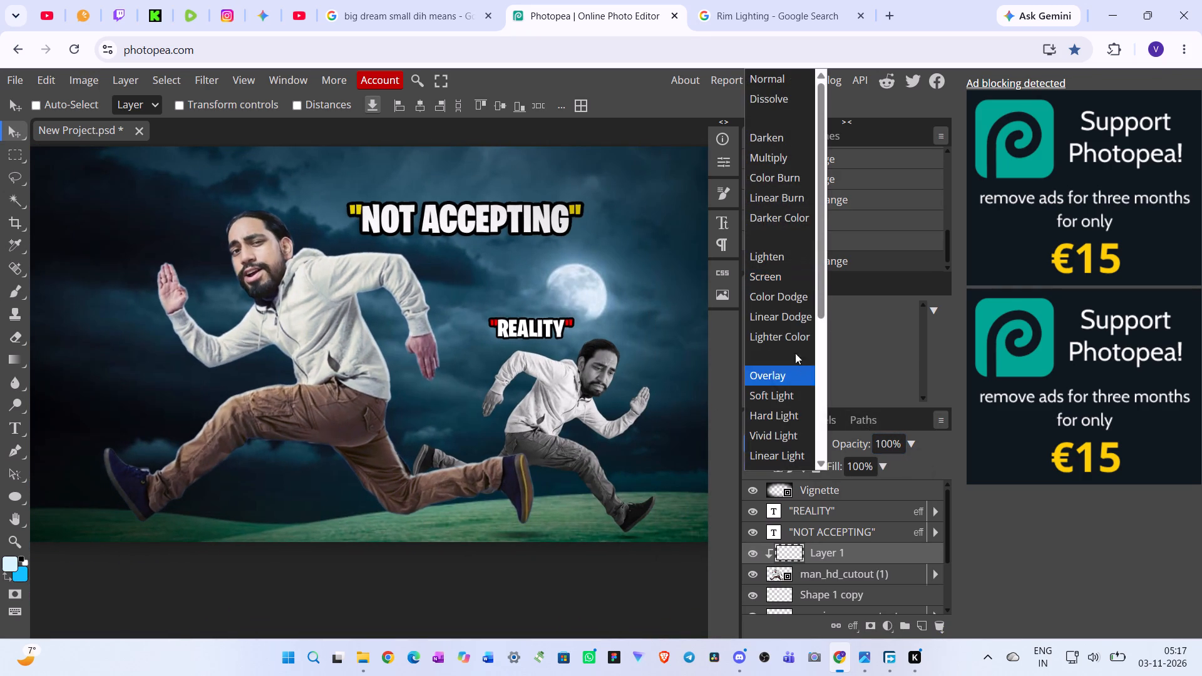
left_click(789, 315)
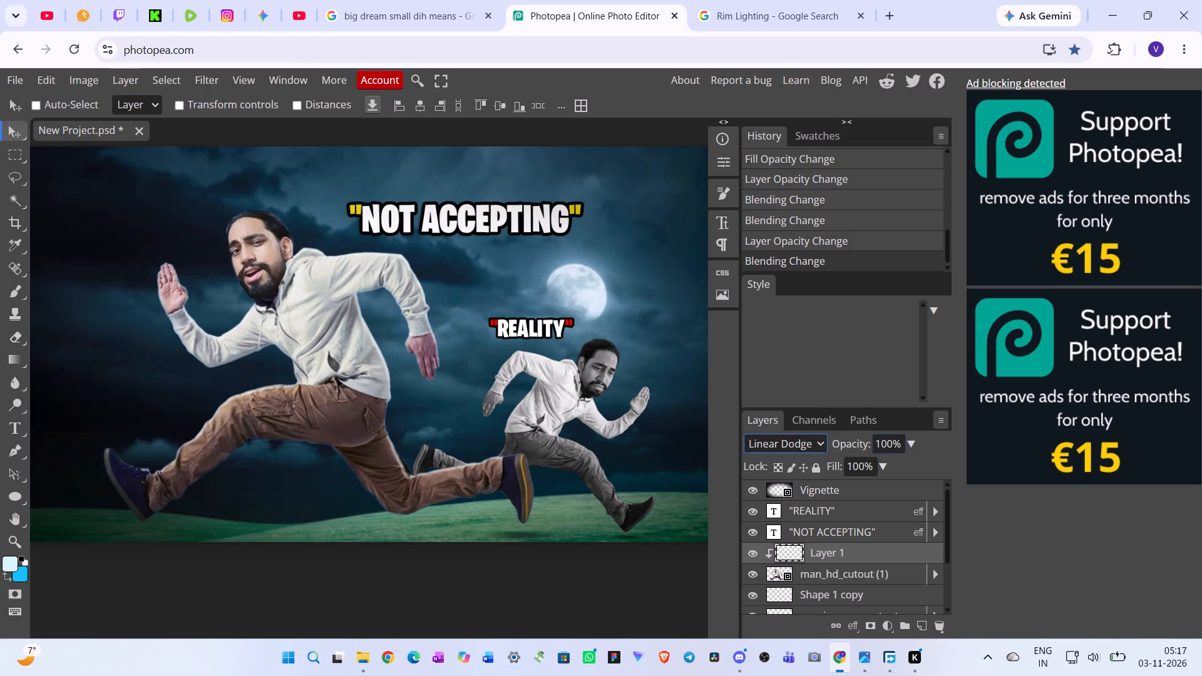
Set Layer 1's opacity to 80% and check the whole thumbnail.
left_click_drag(897, 443, 865, 436)
type("80")
key("Return")
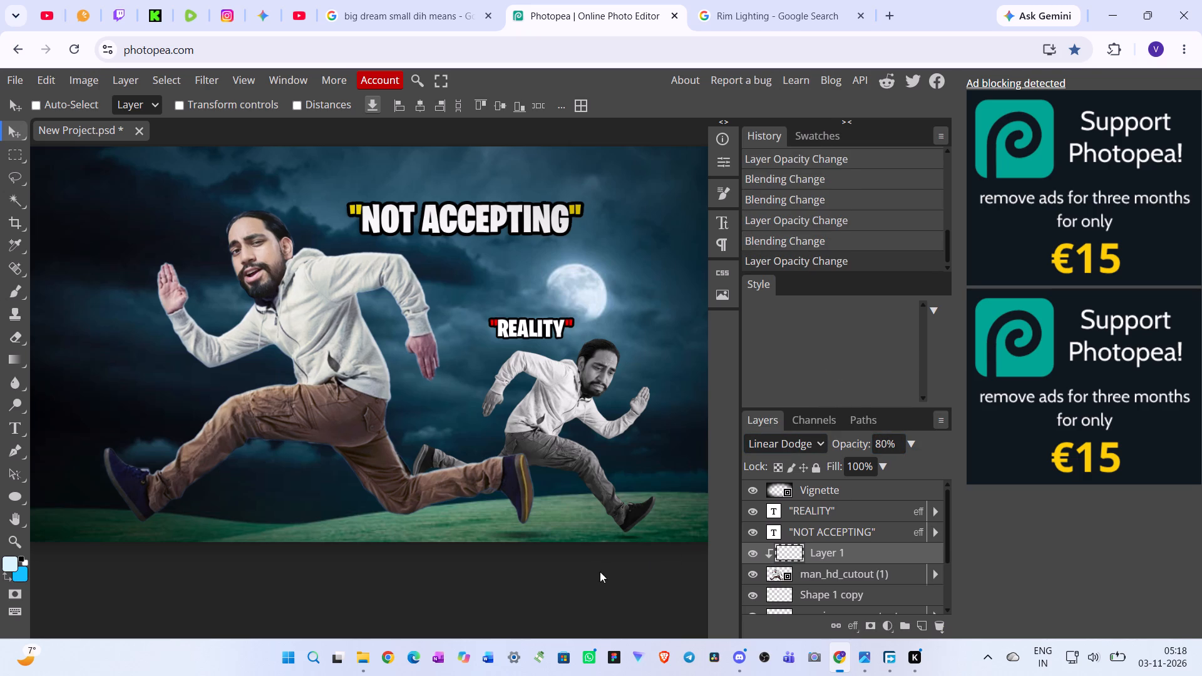
scroll(604, 583, "left", 1)
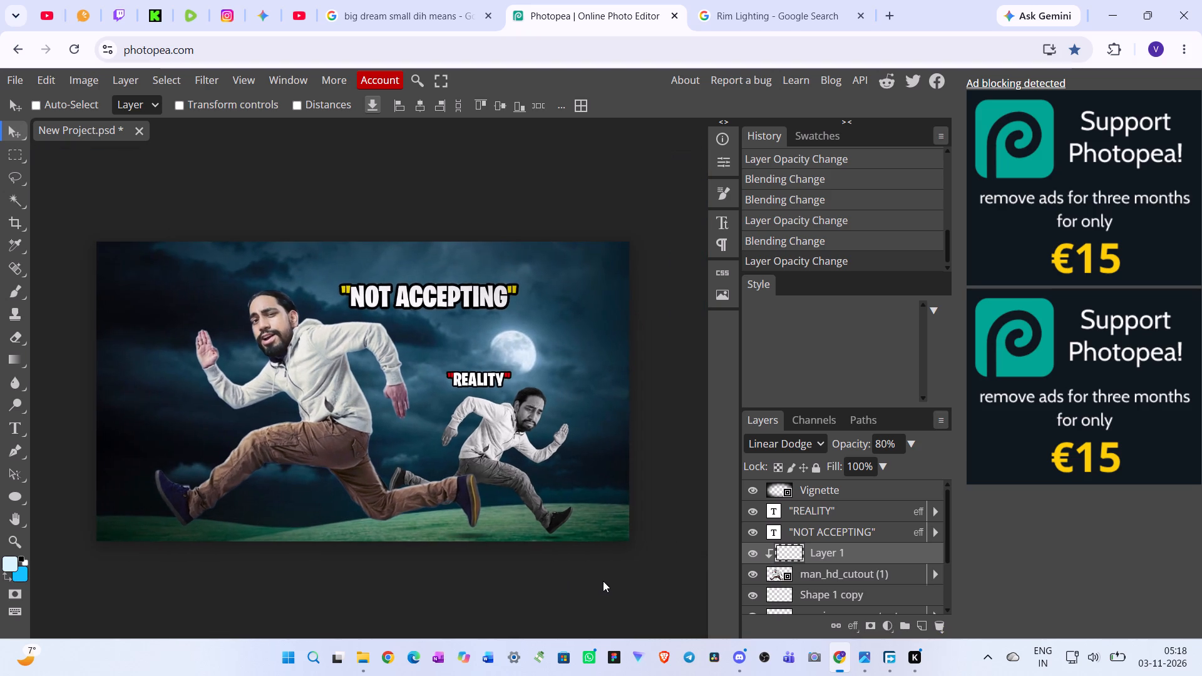
scroll(603, 581, "right", 1)
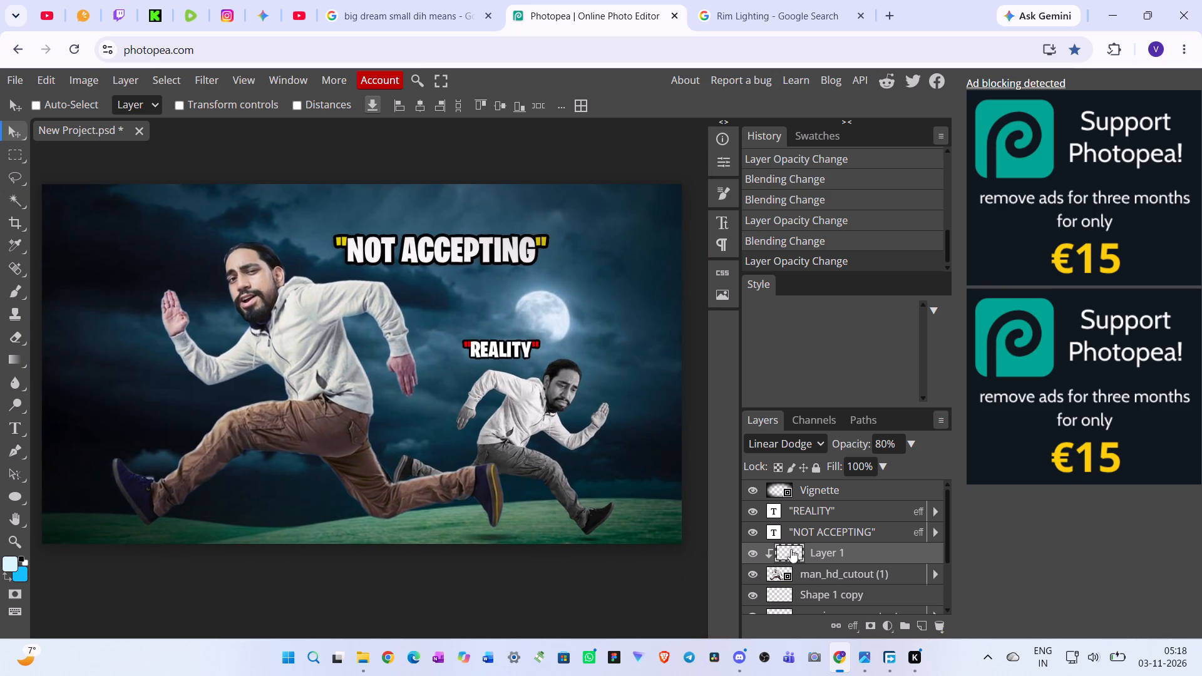
left_click(7, 84)
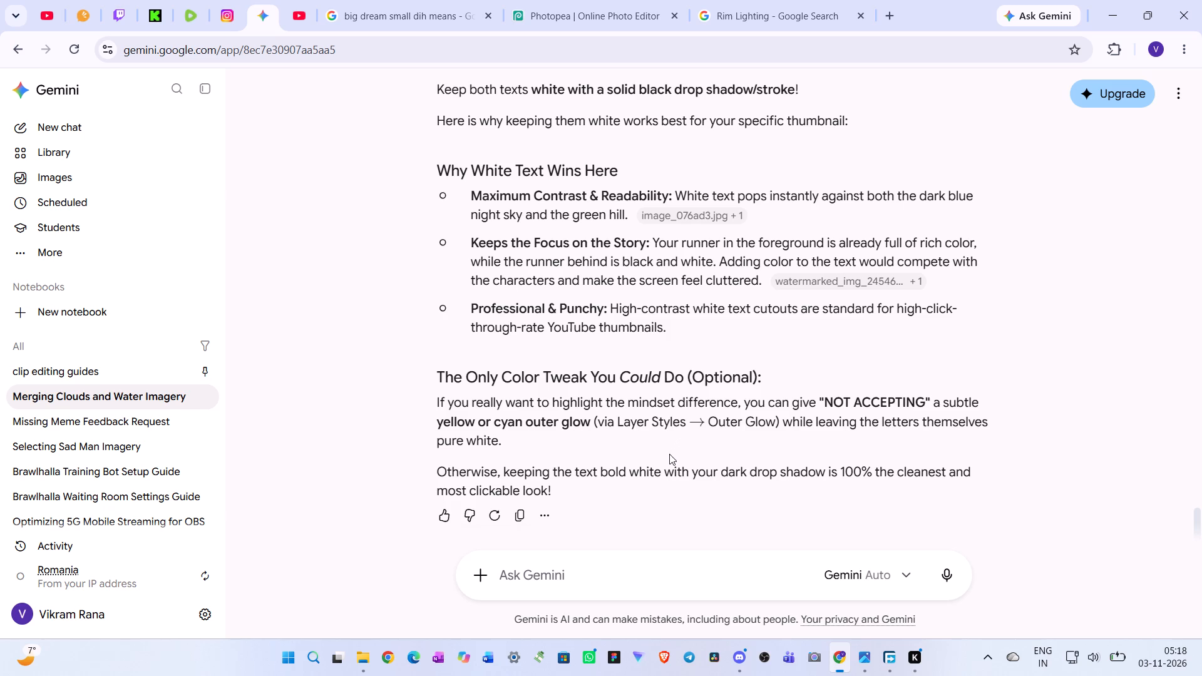
Switch to Photopea, select the layers from the istockphoto background up to man_hd_cutout (1), and select the entire canvas.
left_click(568, 22)
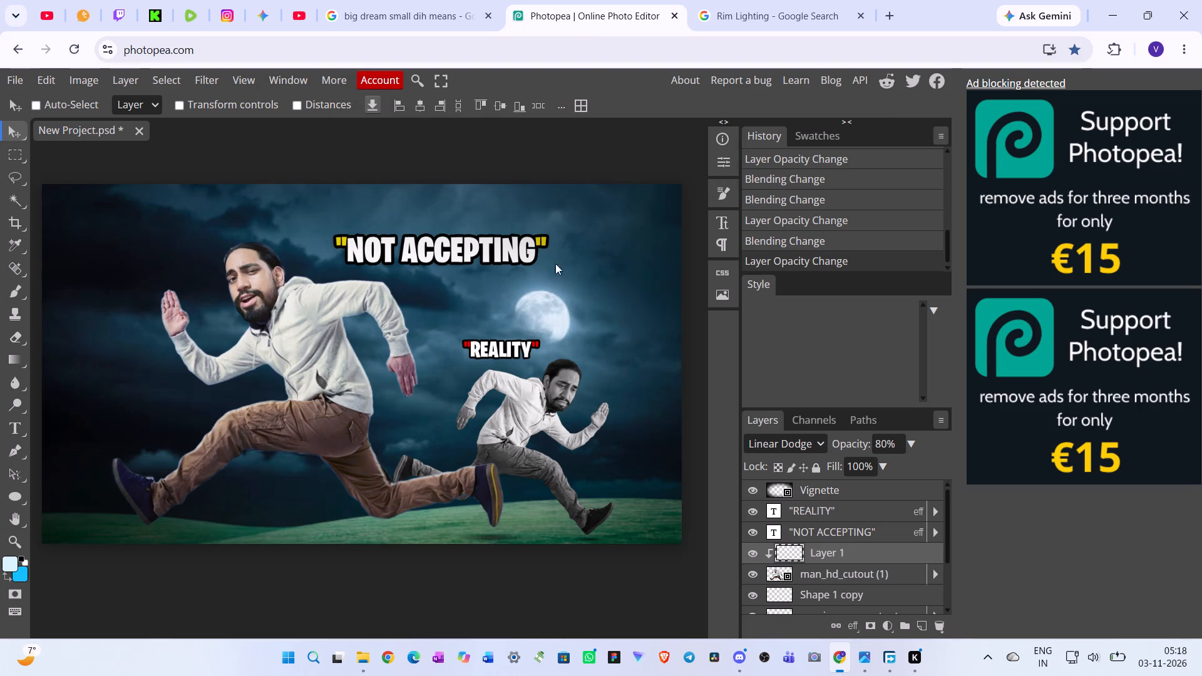
scroll(795, 528, "down", 9)
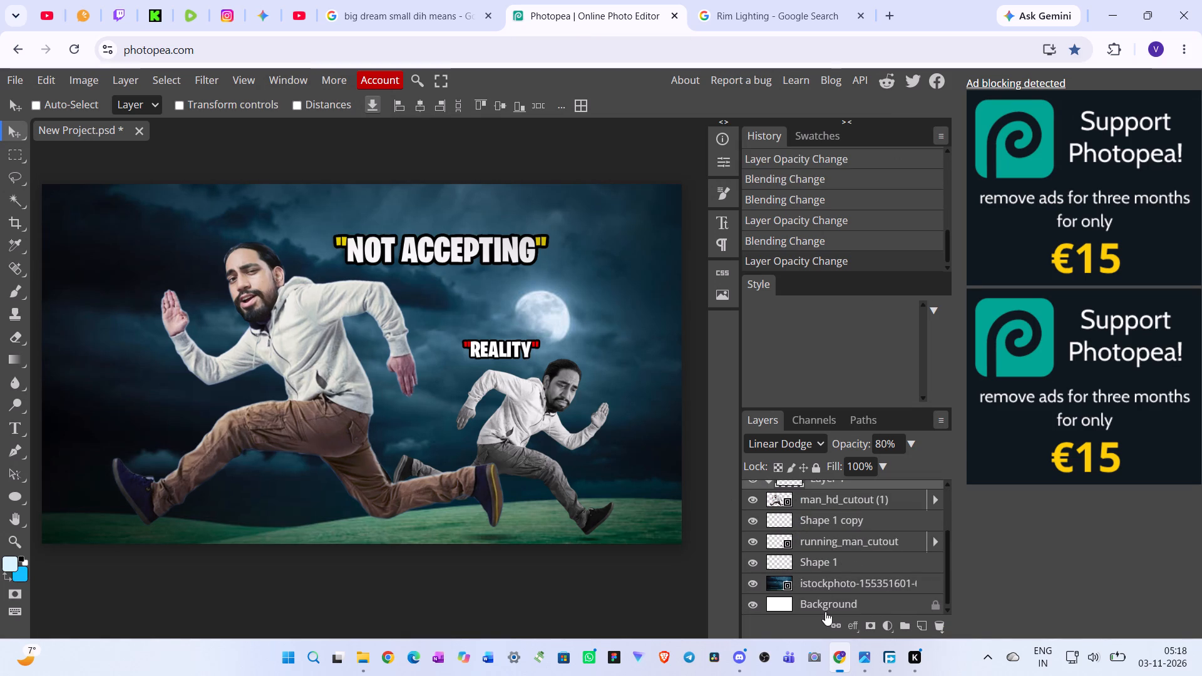
left_click(818, 584)
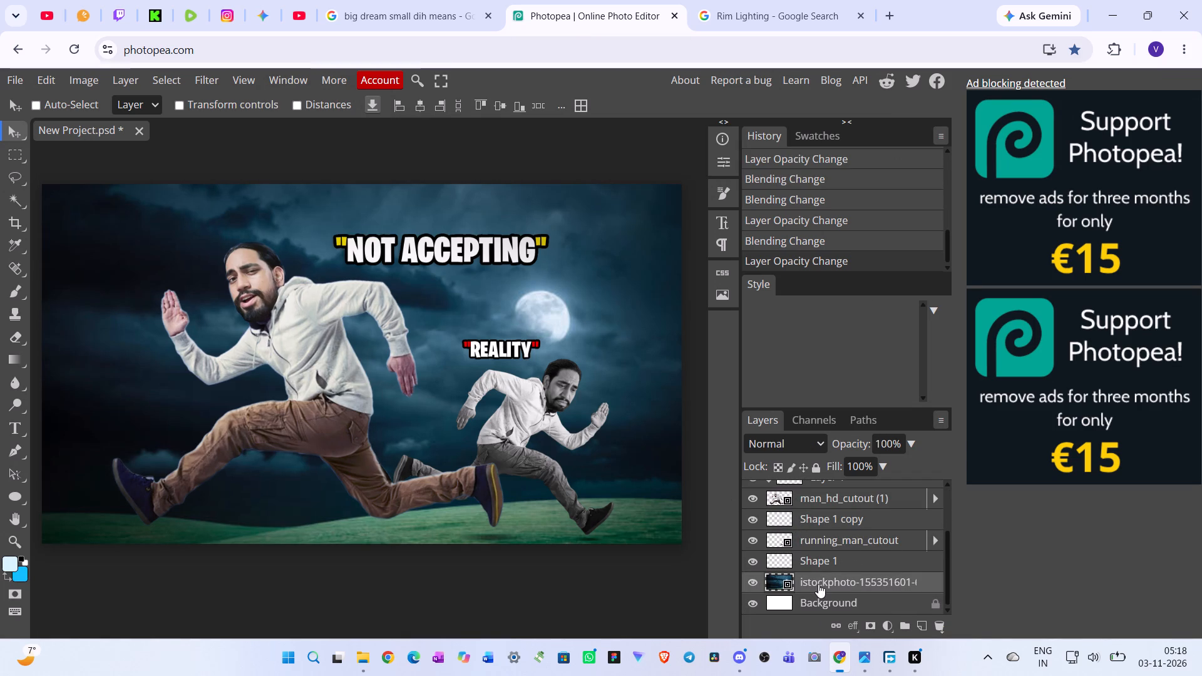
left_click(824, 566, "shift")
left_click(834, 544, "shift")
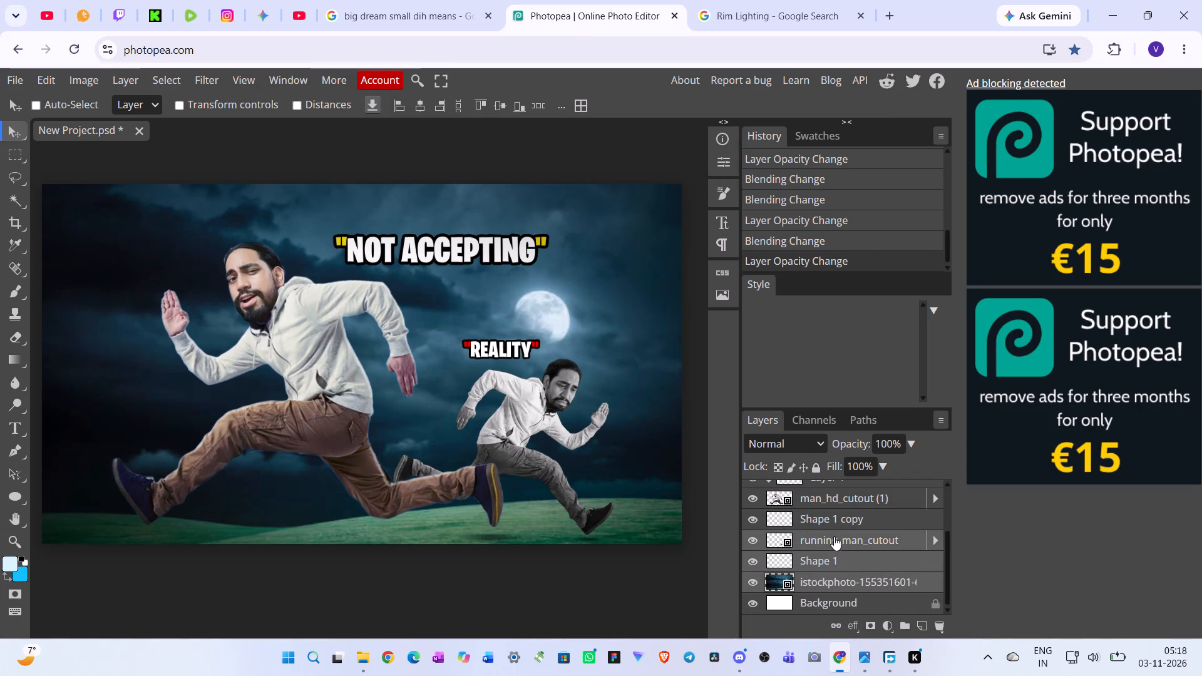
left_click(835, 525, "shift")
left_click(837, 503, "shift")
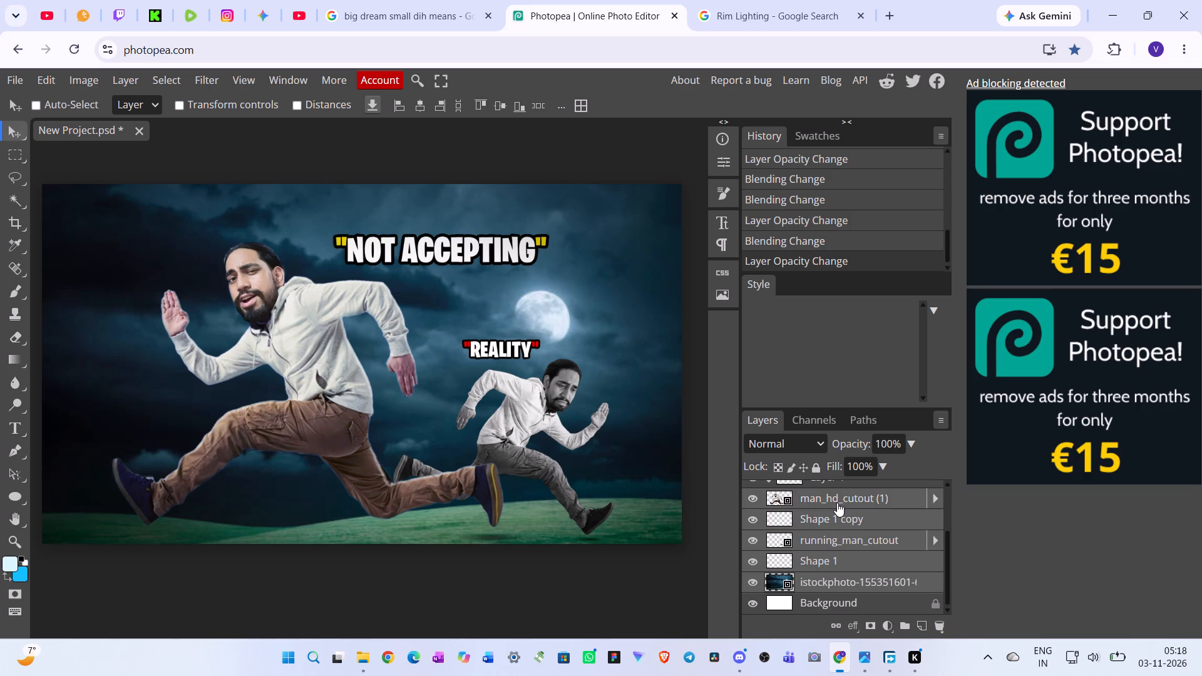
key("ctrl+a")
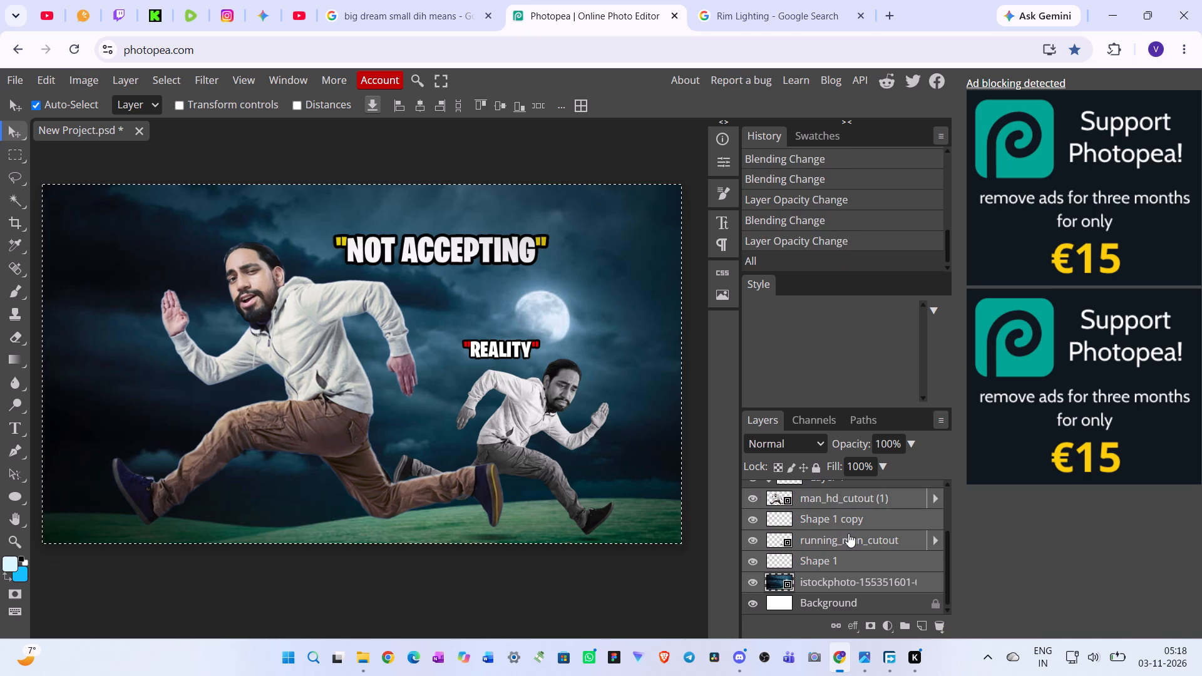
Select all layers from Vignette down to Background and start Smart Sharpen on them, rasterizing the smart objects.
scroll(860, 565, "up", 7)
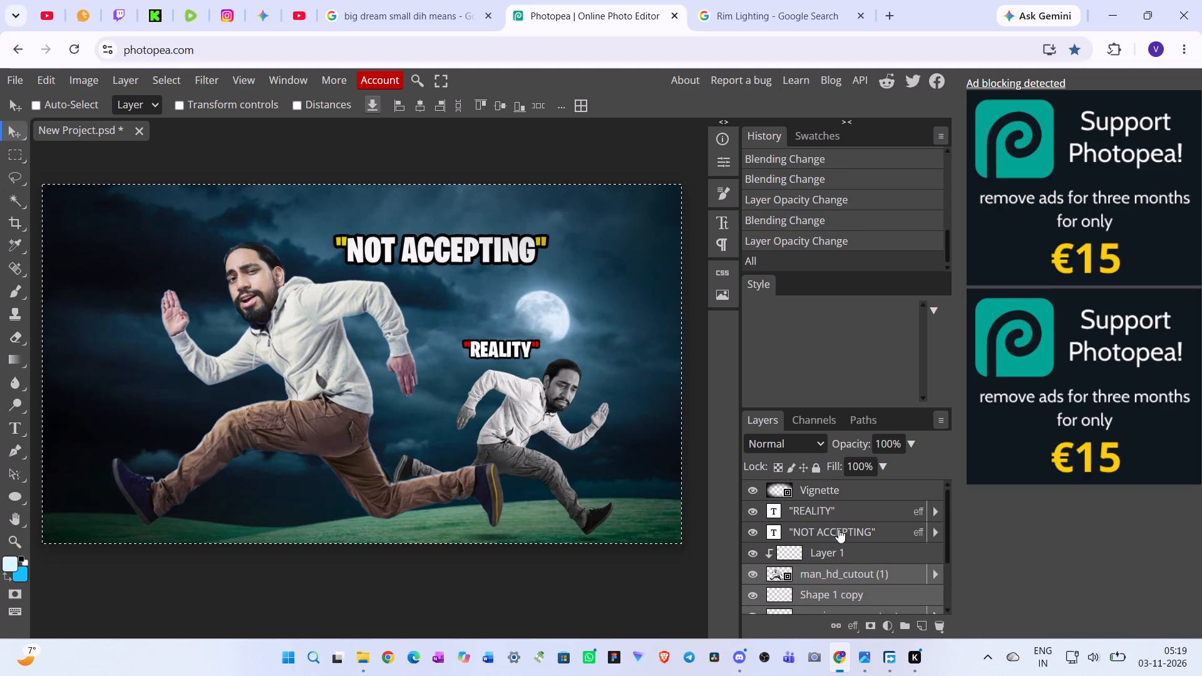
left_click(840, 491)
left_click(839, 508)
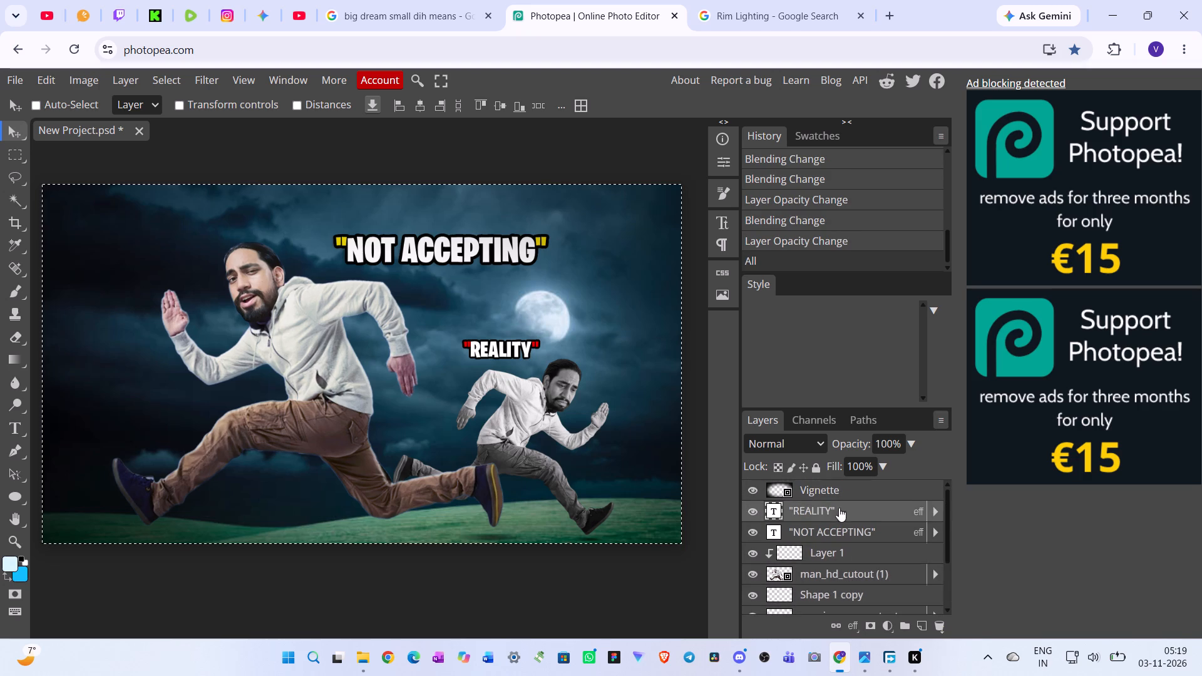
left_click(846, 531)
left_click(842, 489)
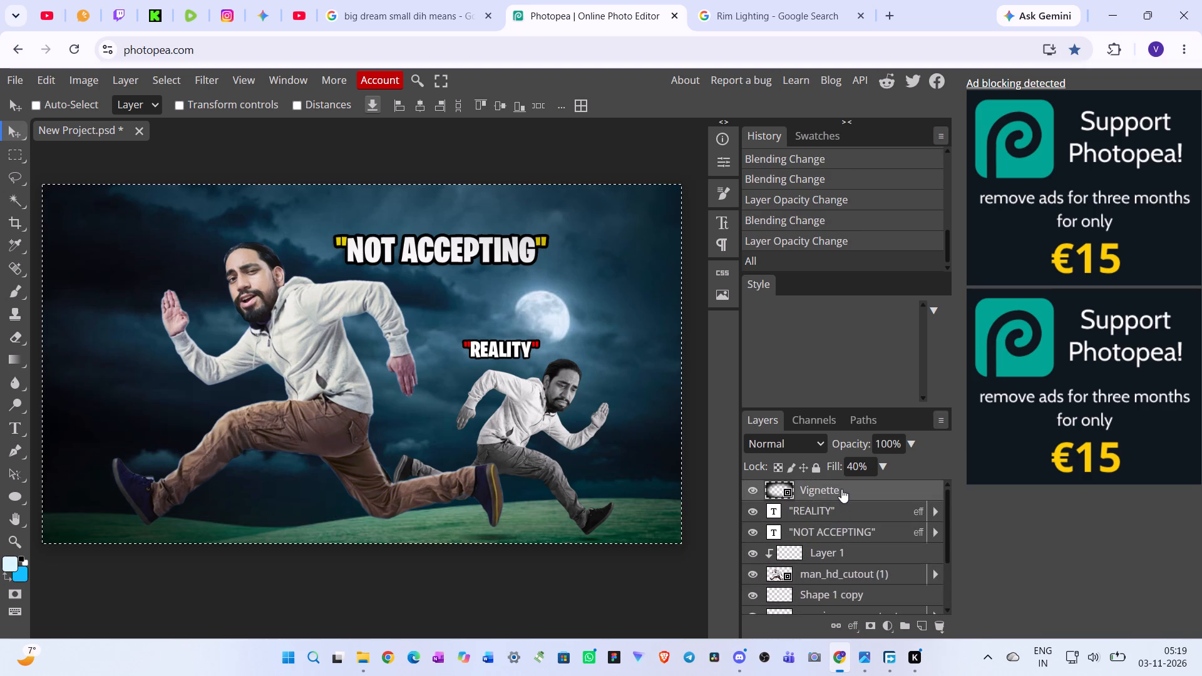
left_click(843, 510, "shift")
left_click(849, 528, "shift")
left_click(851, 543, "shift")
left_click(851, 557, "shift")
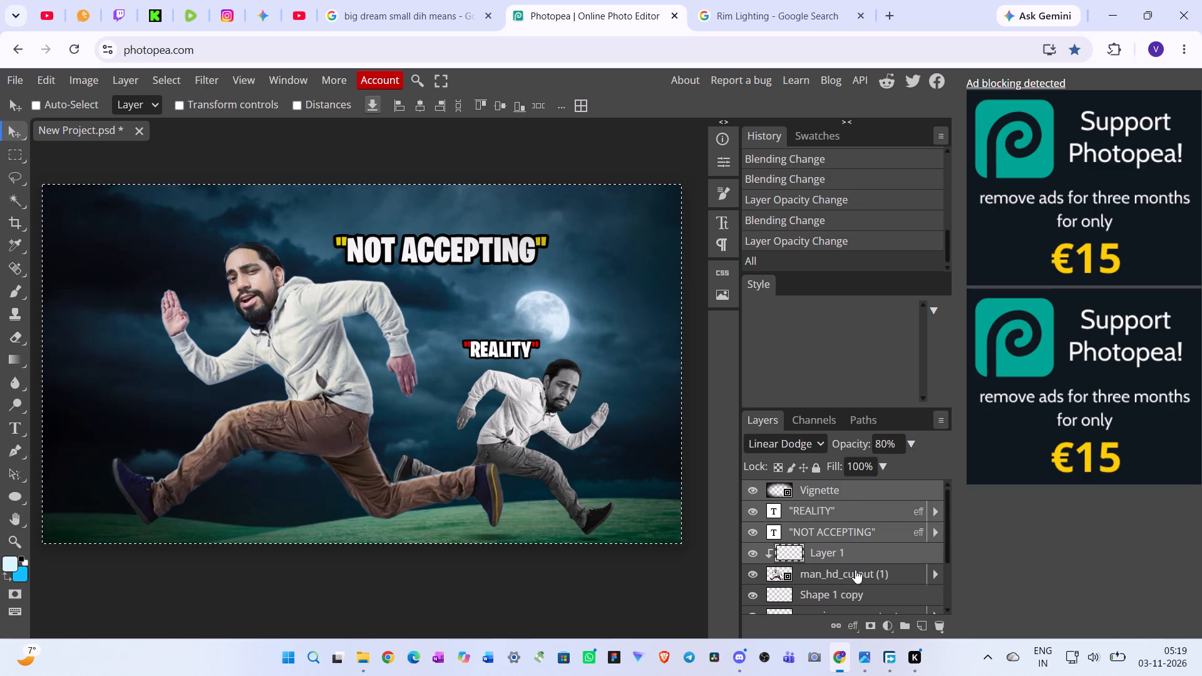
left_click(855, 573, "shift")
scroll(851, 584, "down", 1, "shift")
left_click(848, 590, "shift")
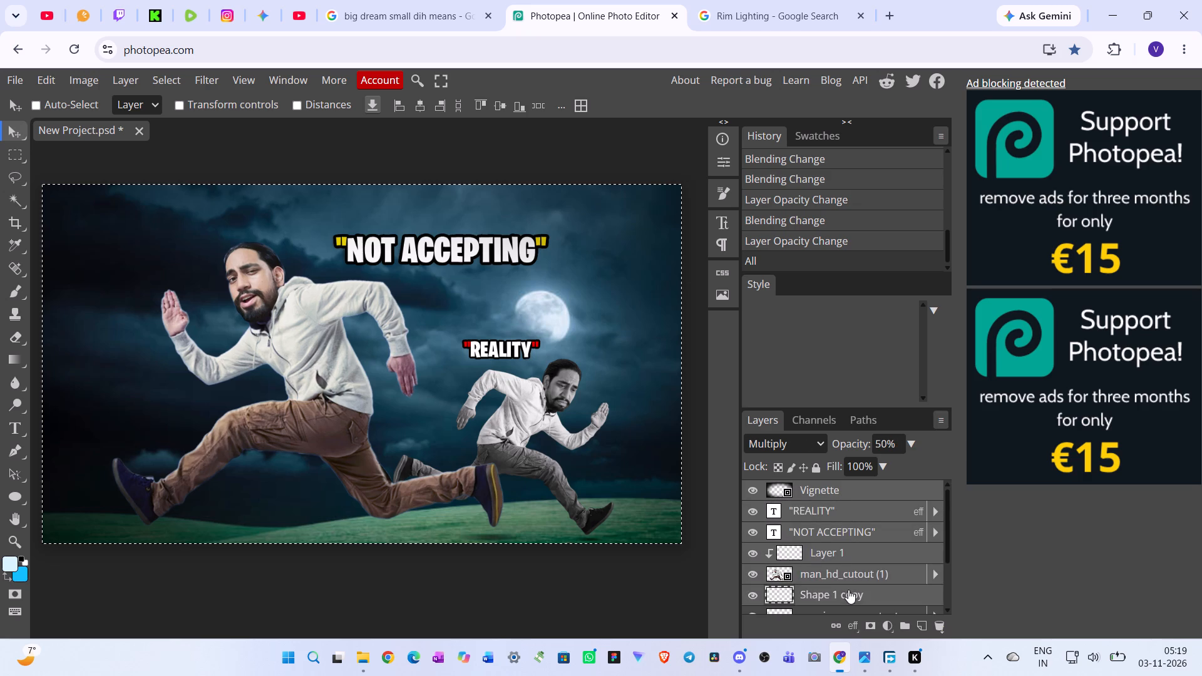
scroll(840, 581, "down", 2)
left_click(835, 540, "shift")
left_click(843, 559, "shift")
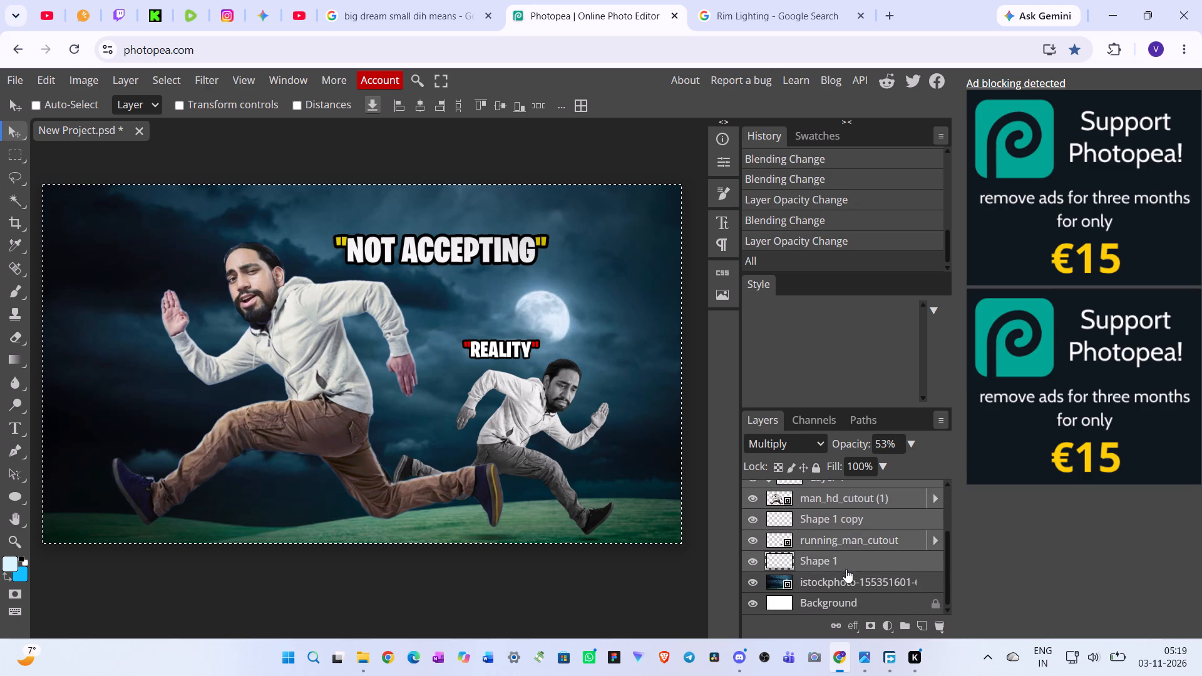
left_click(848, 578, "shift")
left_click(850, 593, "shift")
scroll(845, 583, "down", 1)
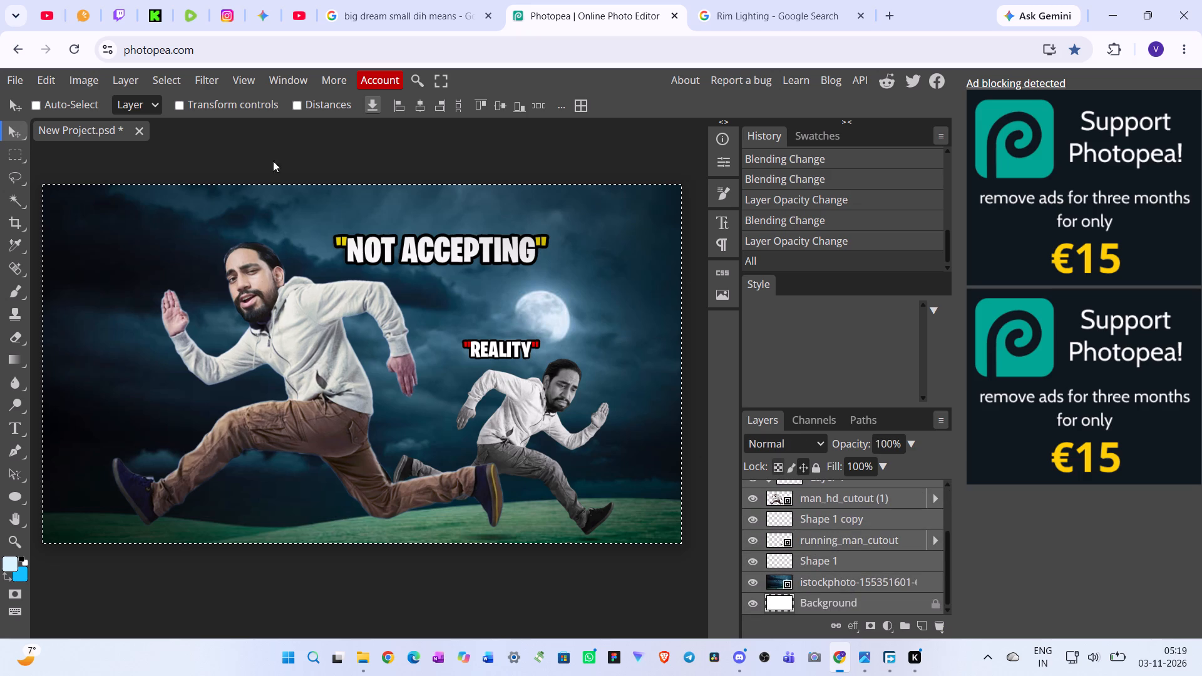
left_click(210, 82)
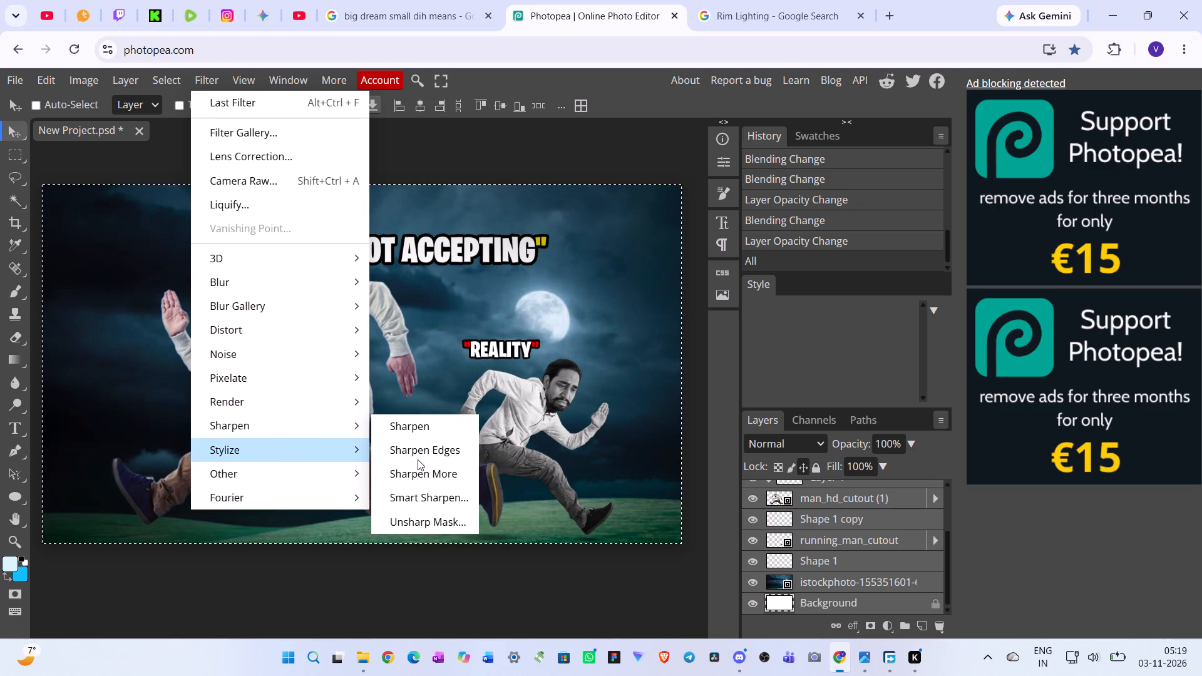
left_click(431, 495)
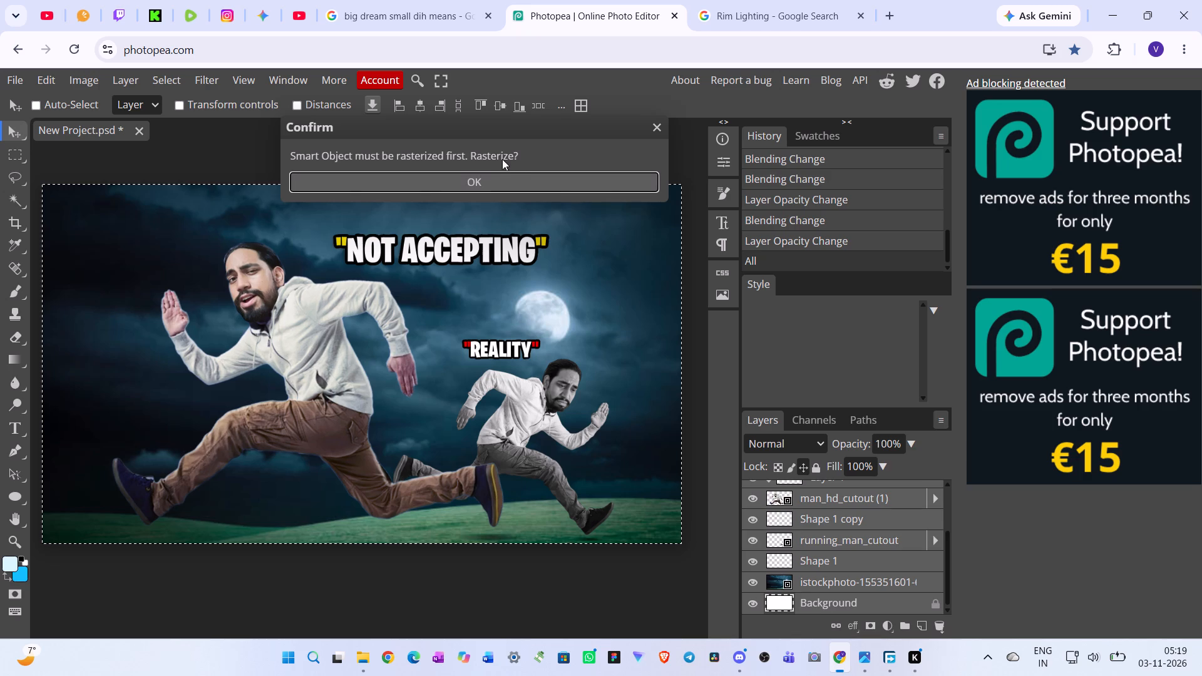
left_click(508, 178)
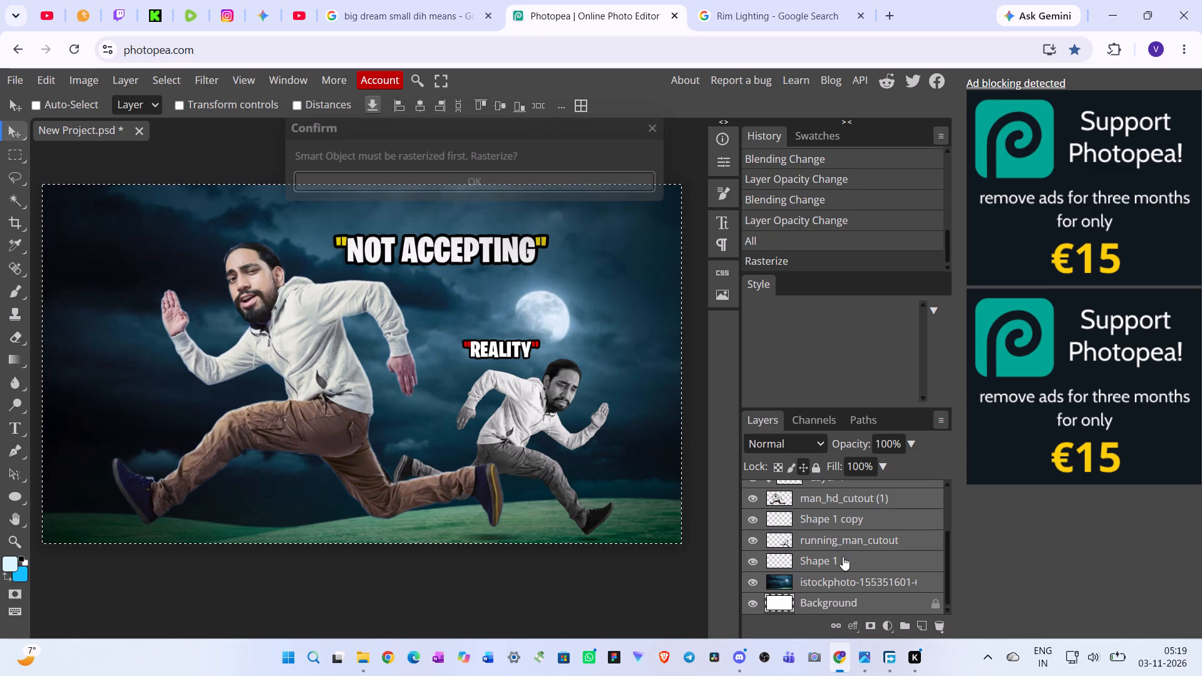
Apply Smart Sharpen with a 150% amount and 1.5 px radius to the istockphoto background layer only.
left_click(845, 581)
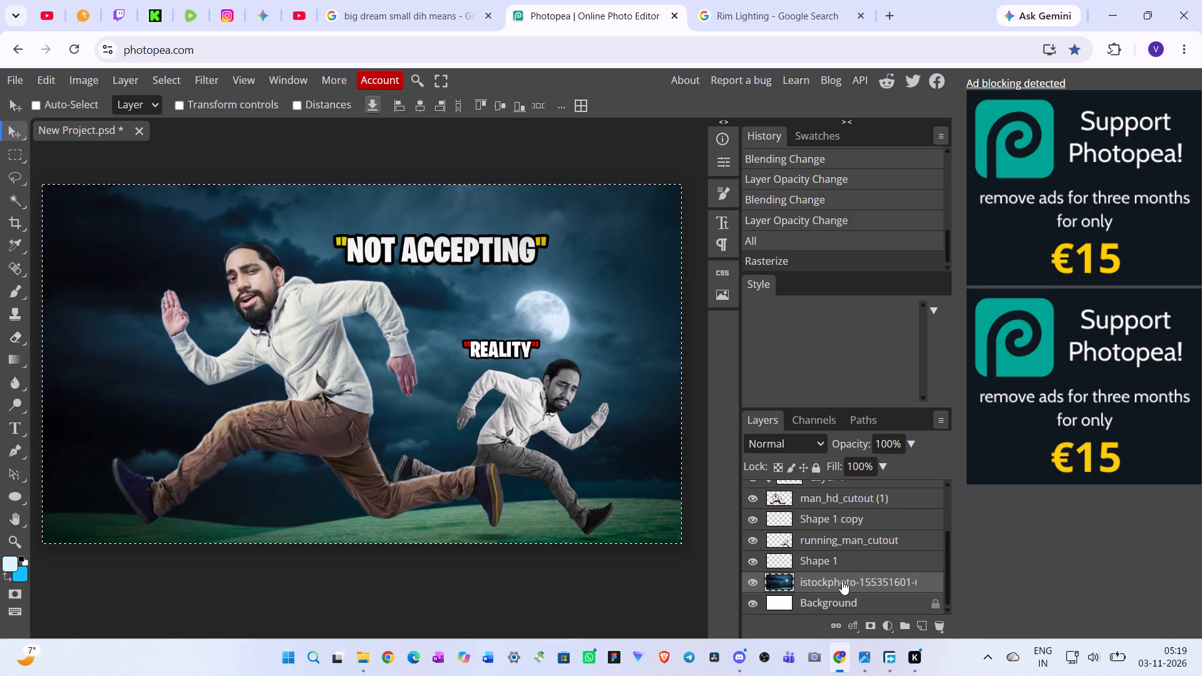
right_click(841, 581)
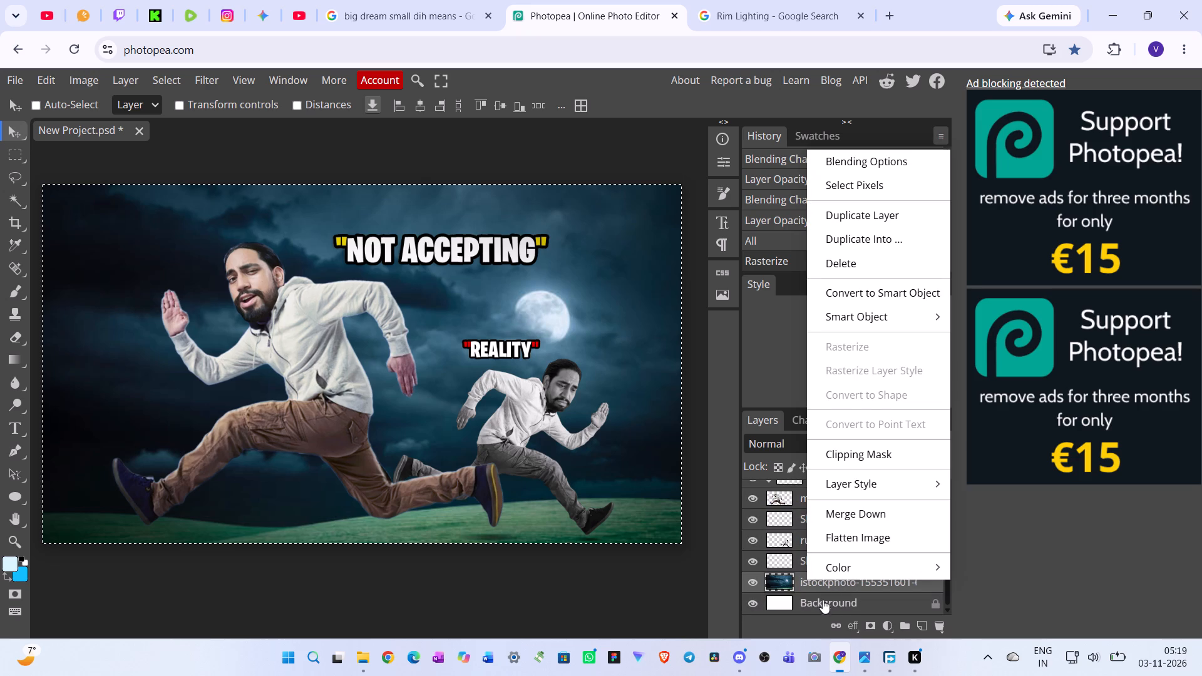
left_click(203, 79)
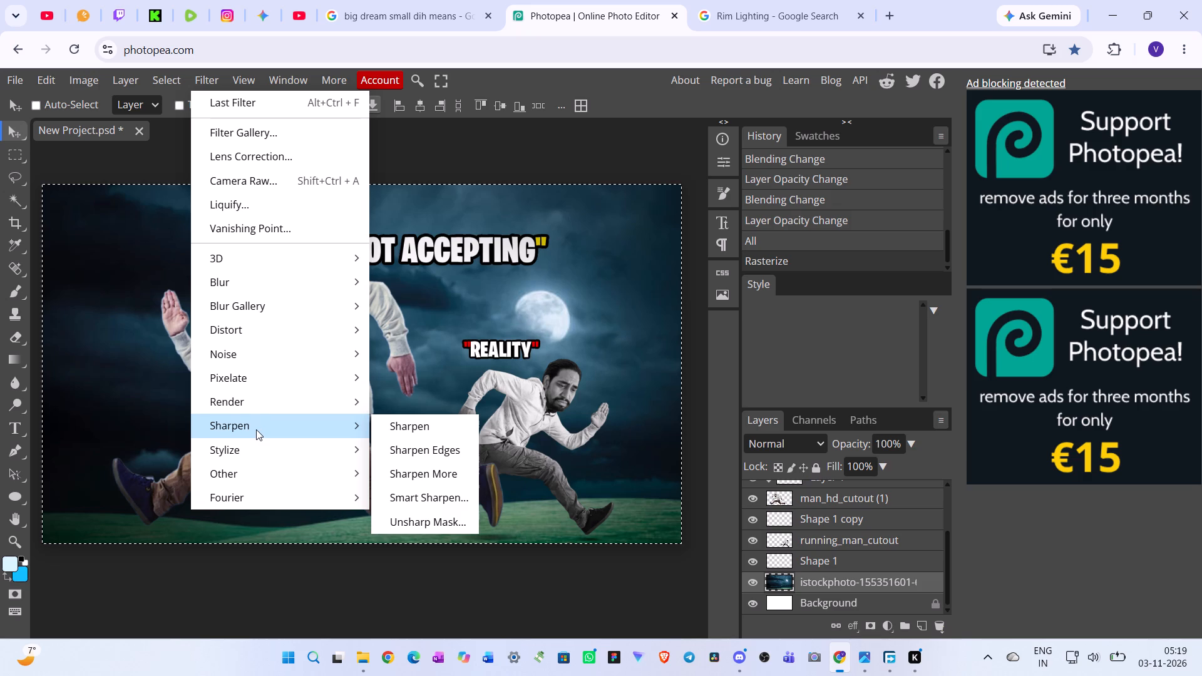
left_click(255, 429)
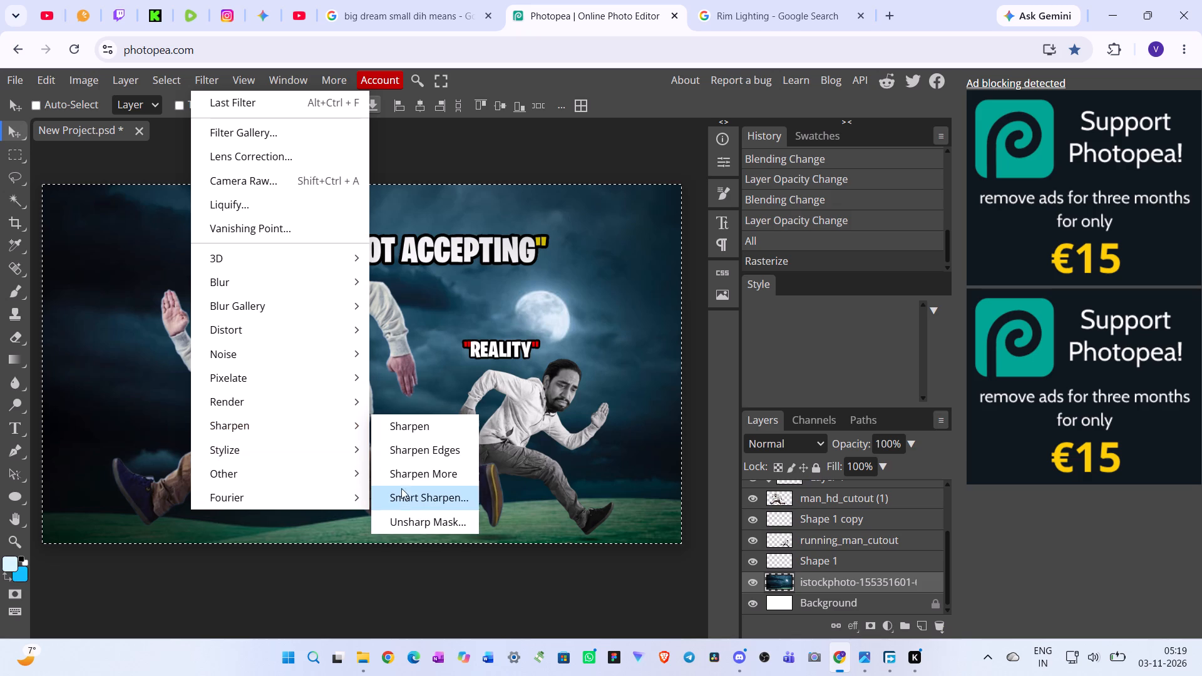
left_click(412, 495)
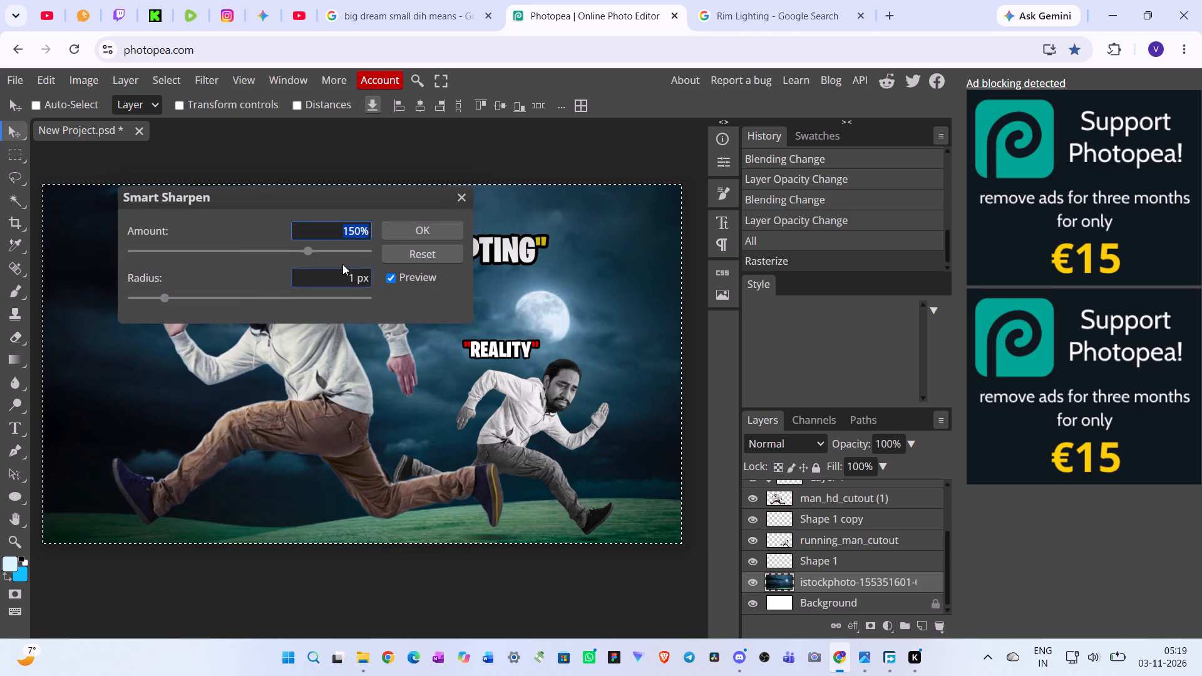
left_click_drag(302, 196, 311, 195)
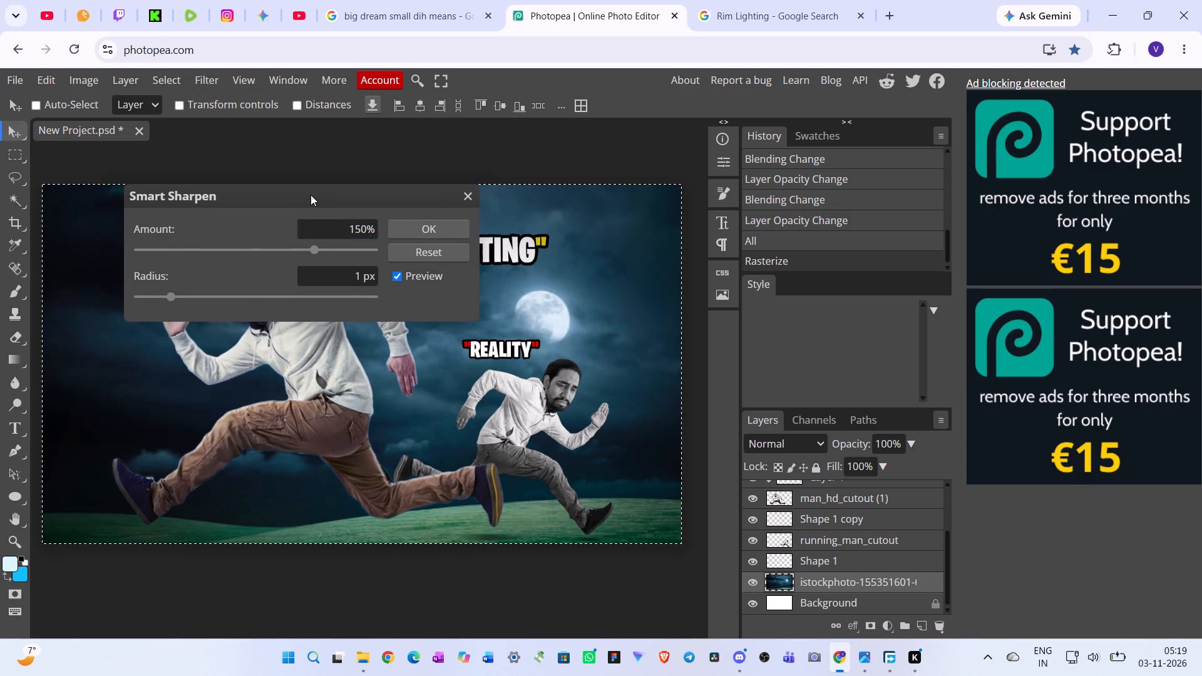
left_click_drag(311, 195, 350, 302)
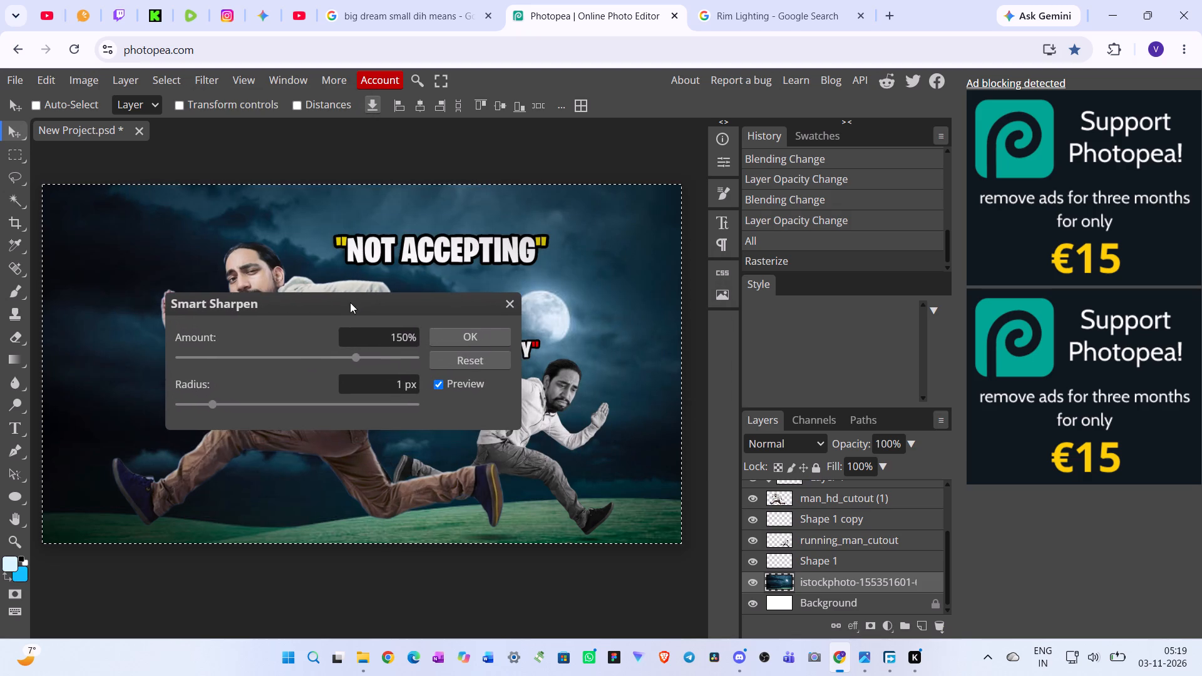
left_click_drag(350, 302, 350, 289)
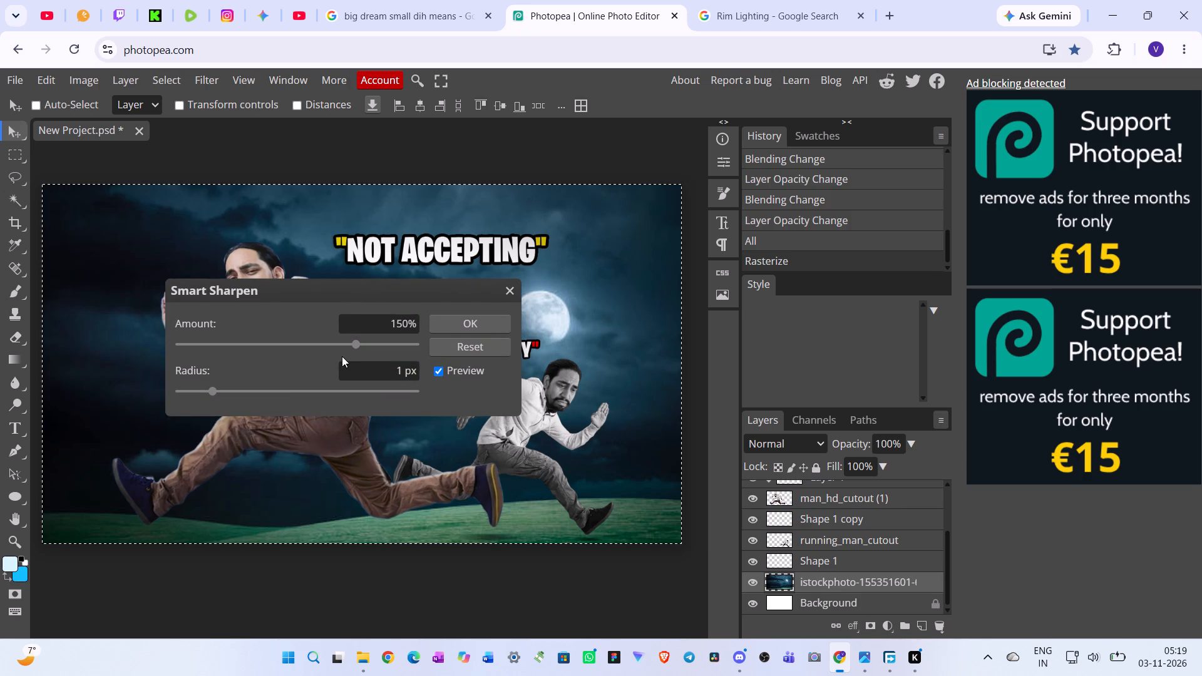
left_click(403, 371)
type(".5")
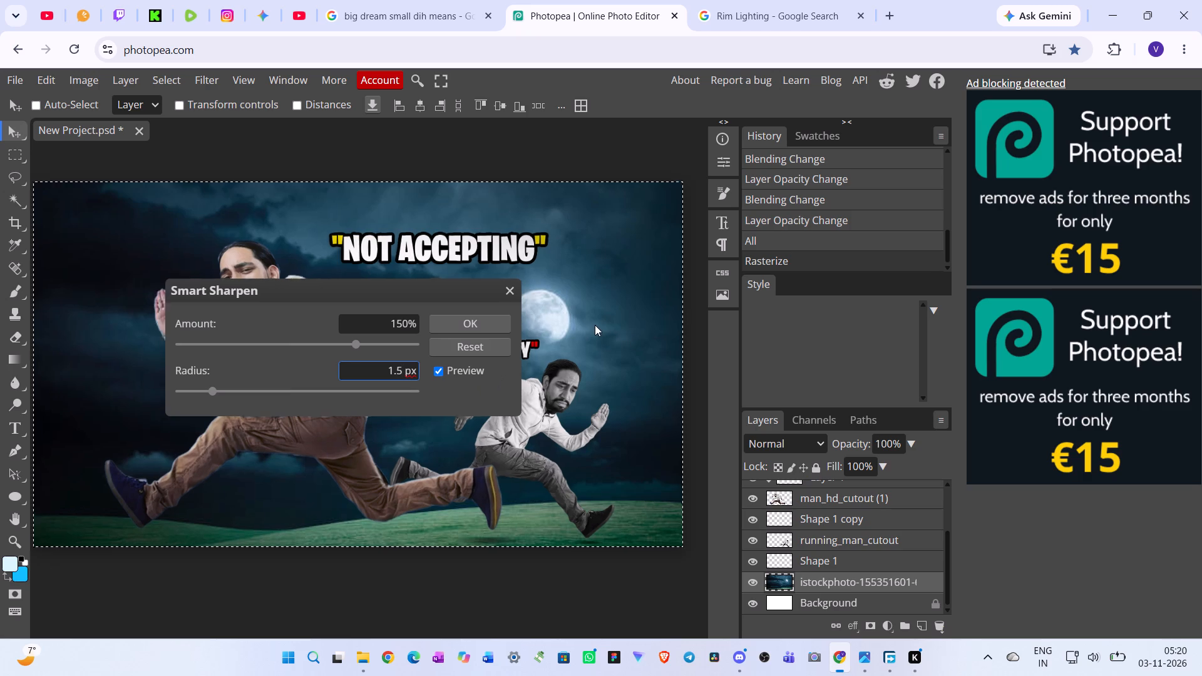
left_click(473, 325)
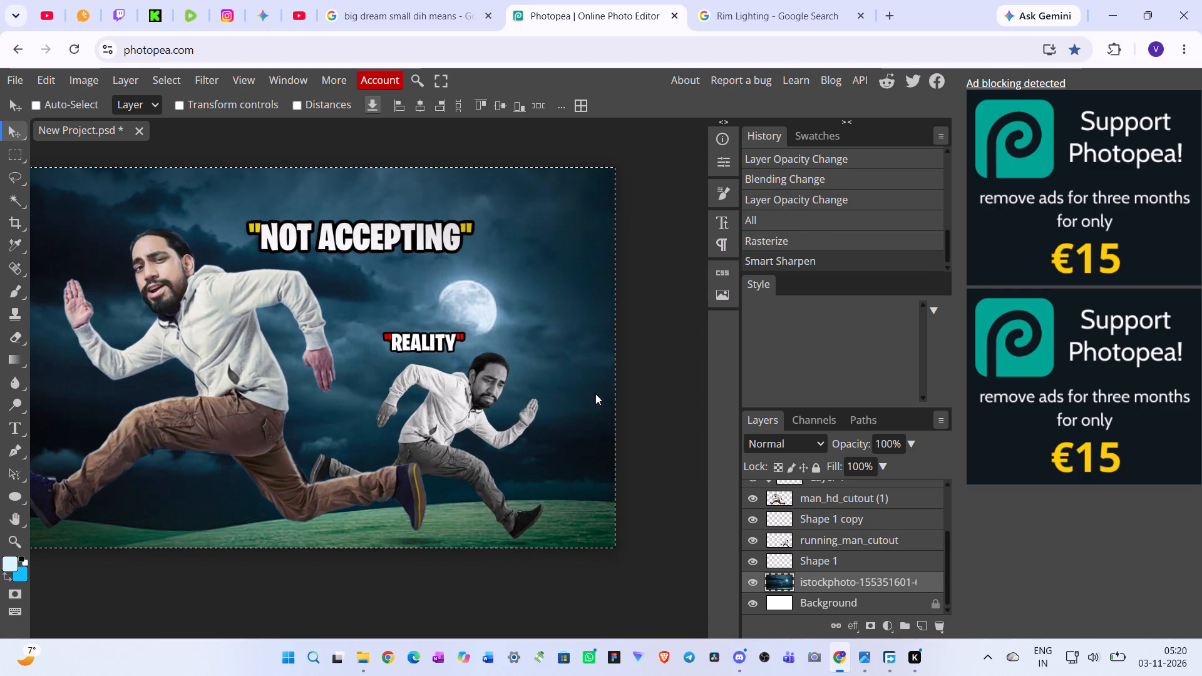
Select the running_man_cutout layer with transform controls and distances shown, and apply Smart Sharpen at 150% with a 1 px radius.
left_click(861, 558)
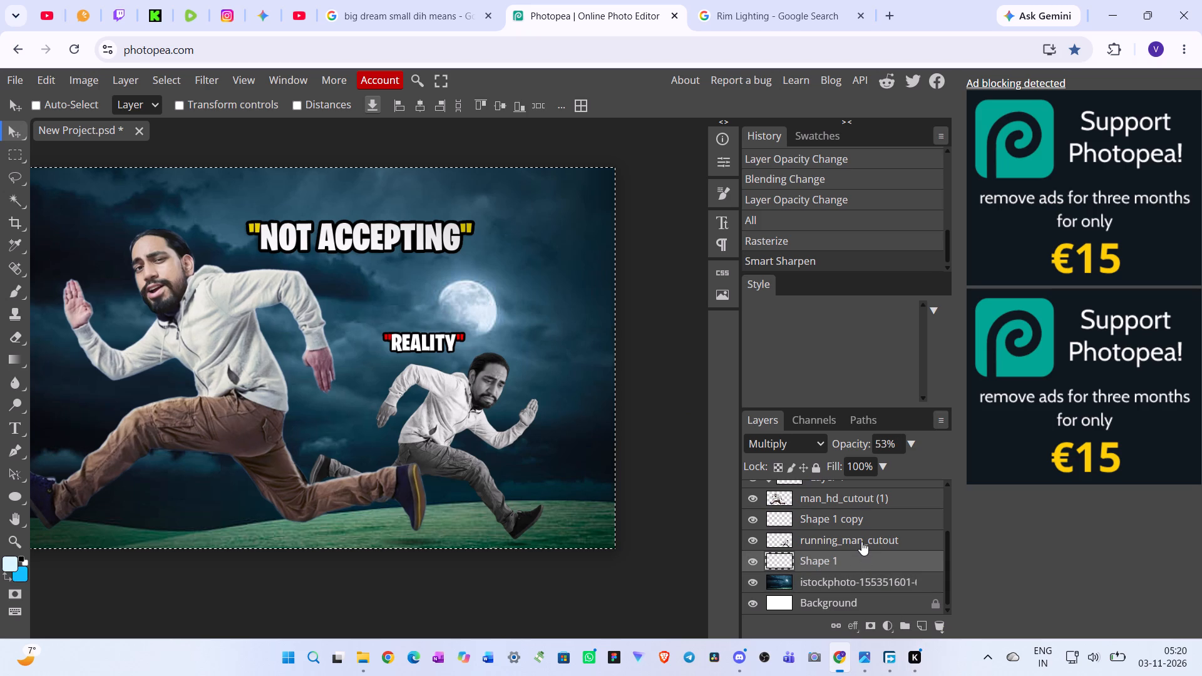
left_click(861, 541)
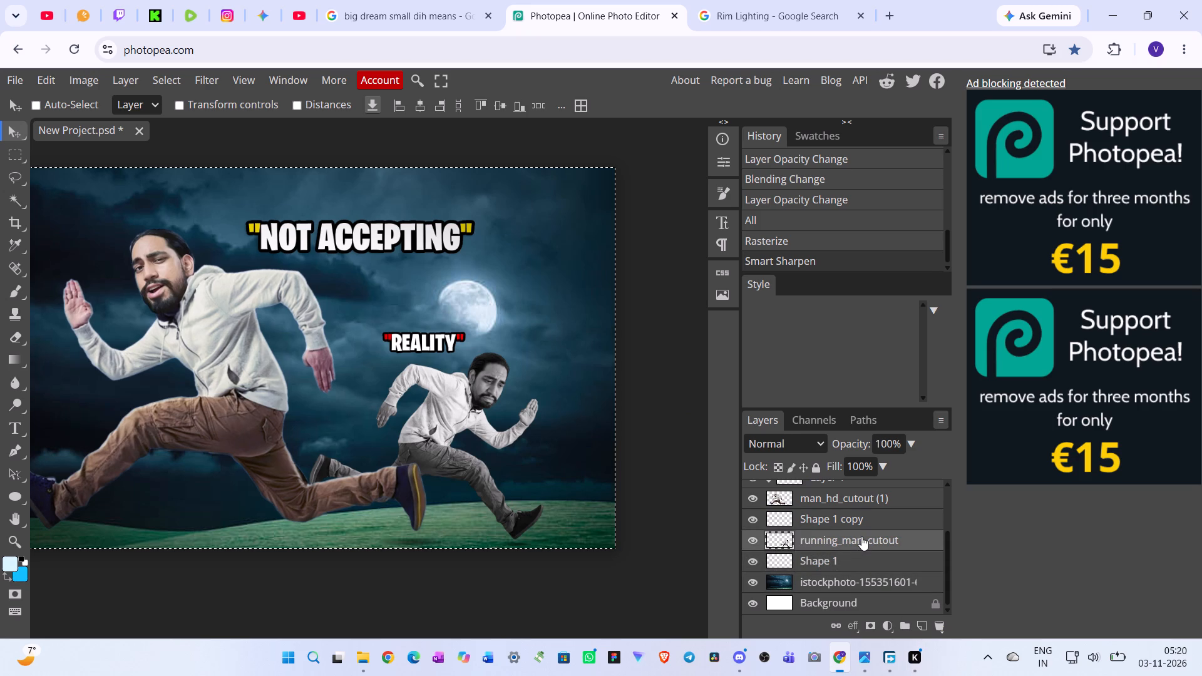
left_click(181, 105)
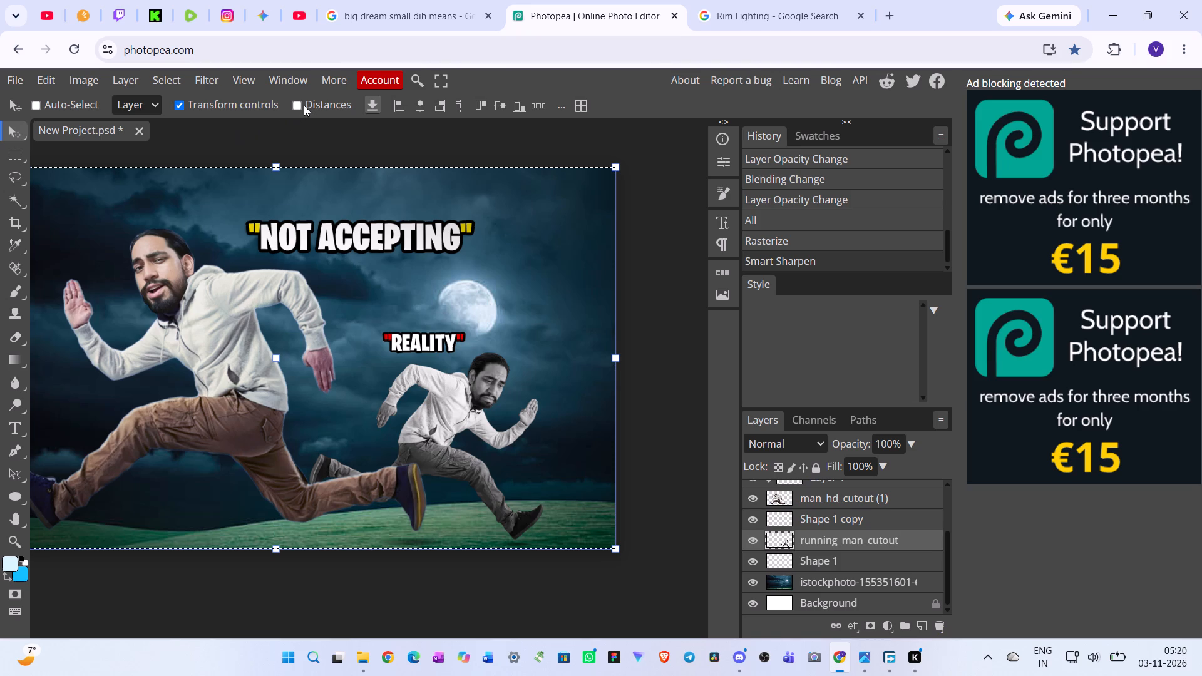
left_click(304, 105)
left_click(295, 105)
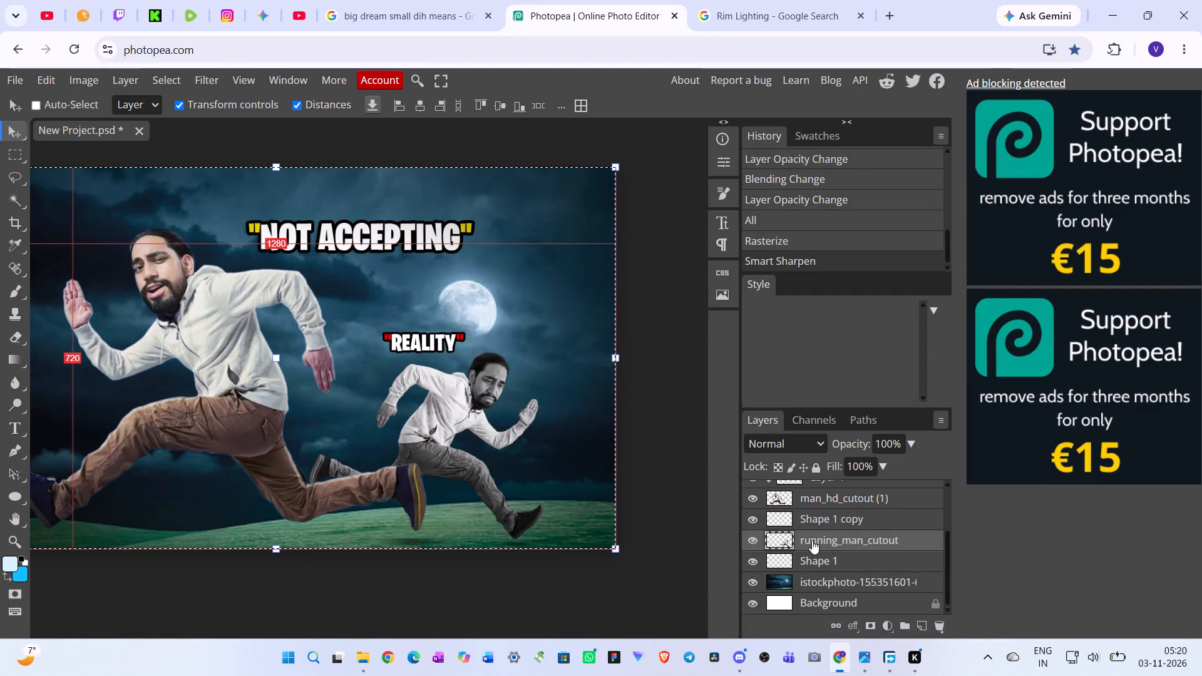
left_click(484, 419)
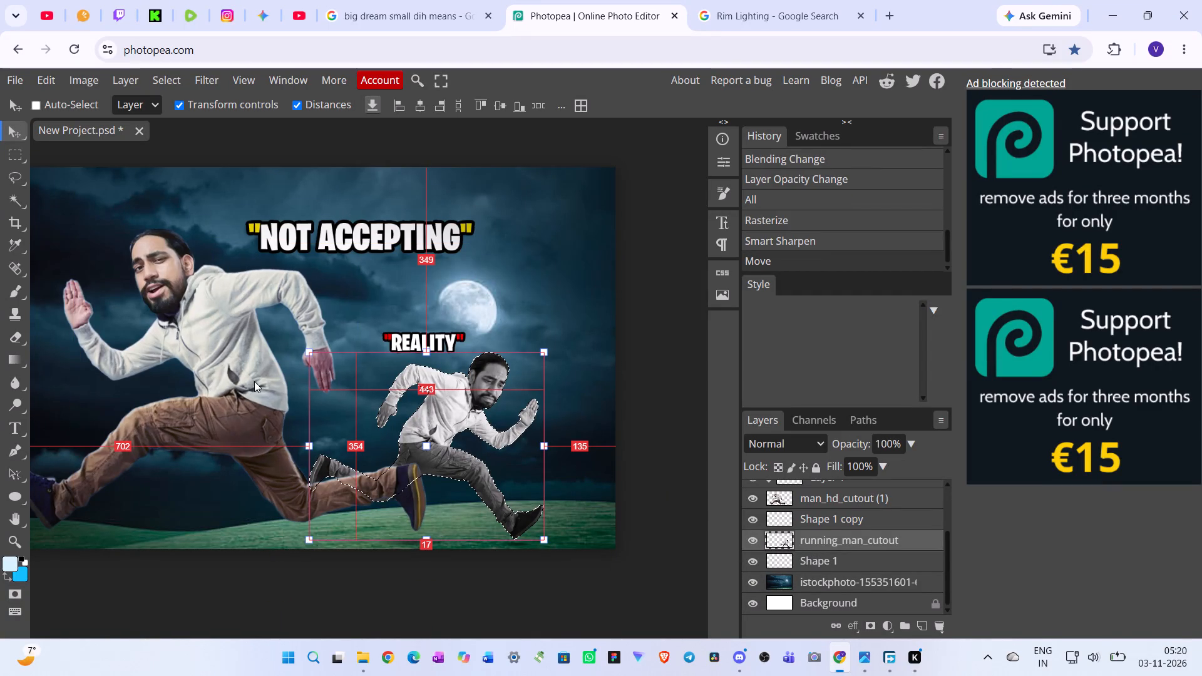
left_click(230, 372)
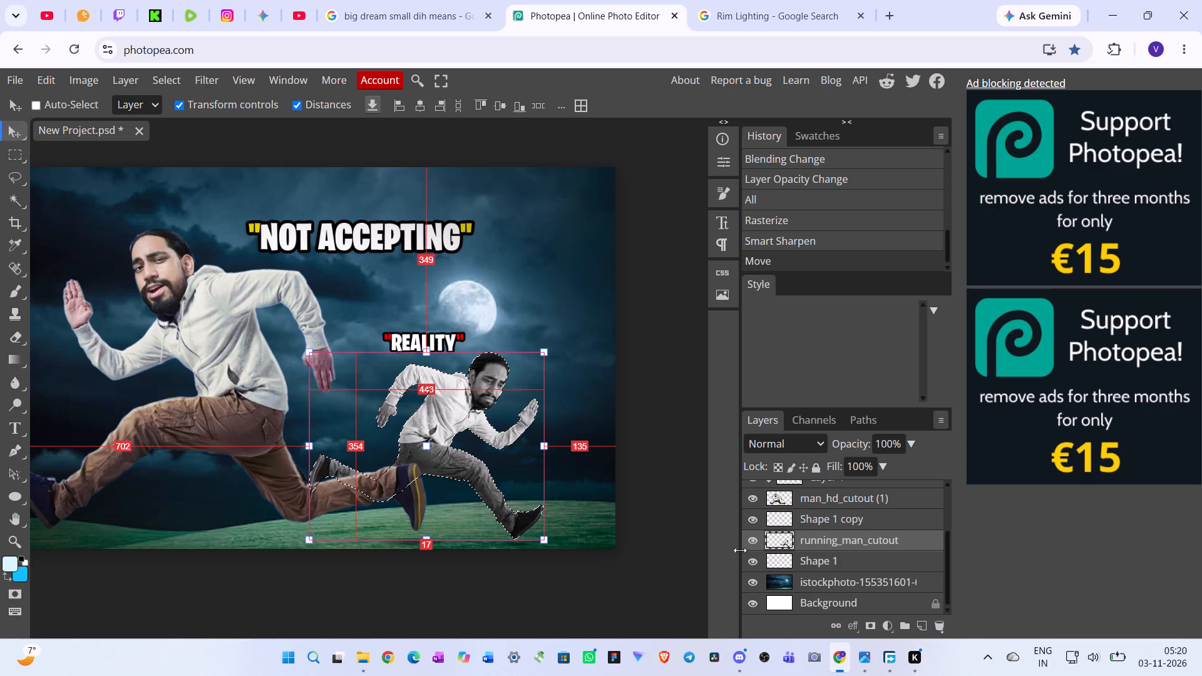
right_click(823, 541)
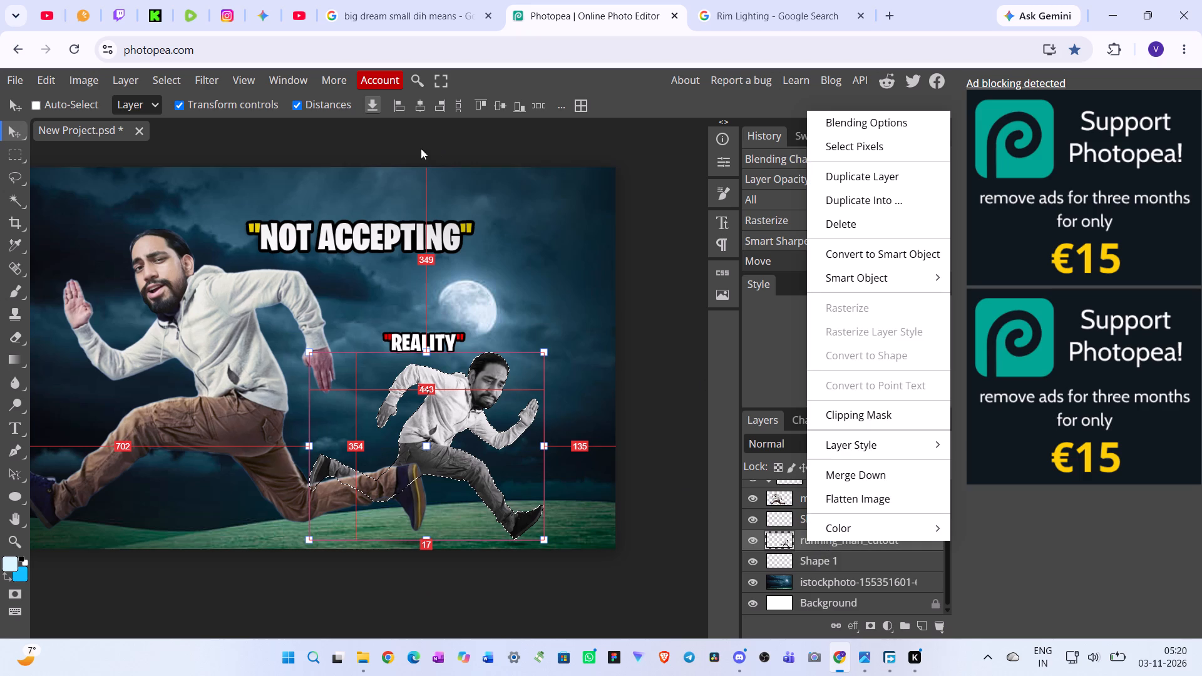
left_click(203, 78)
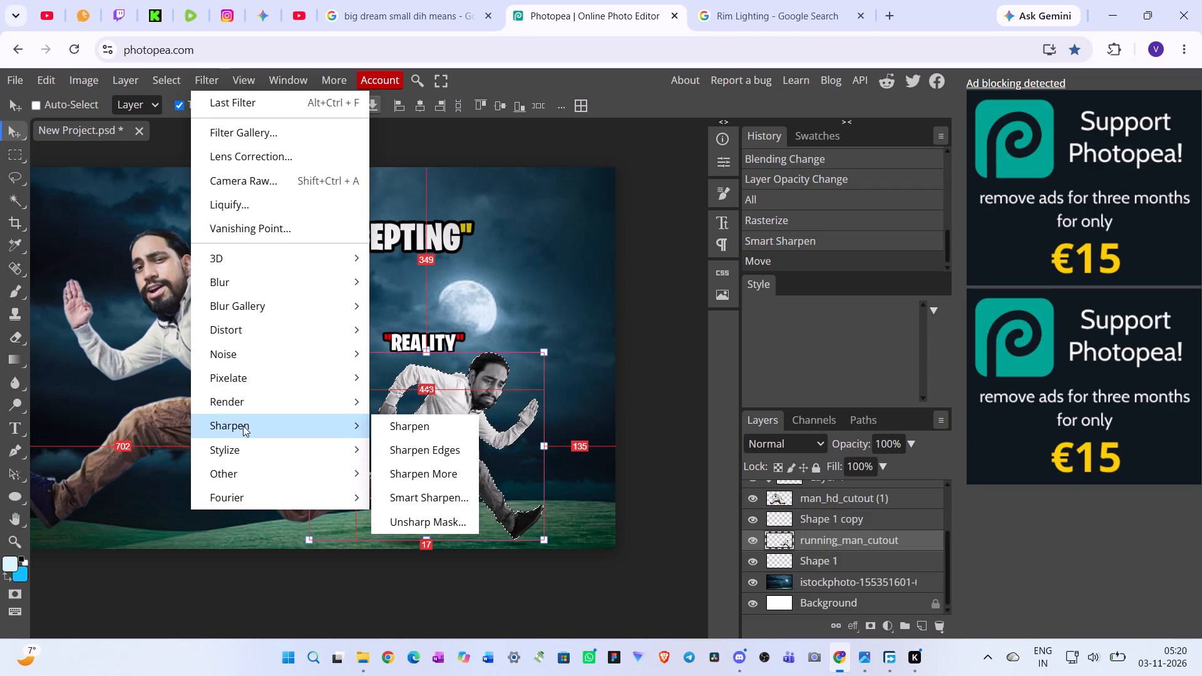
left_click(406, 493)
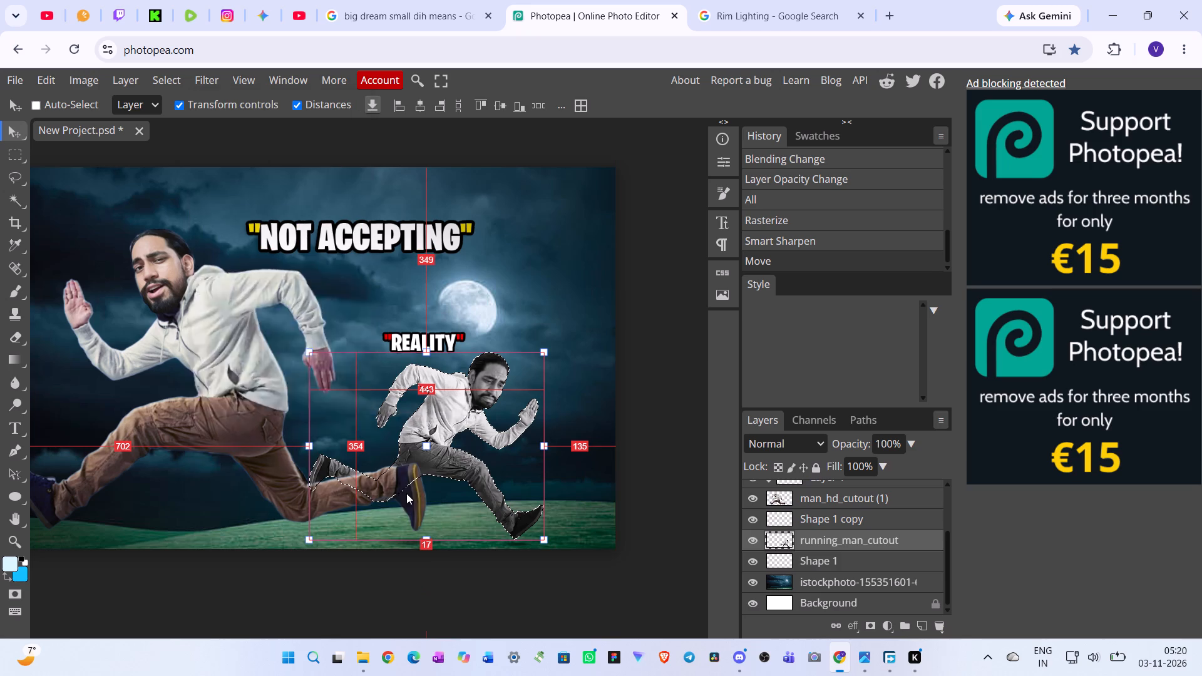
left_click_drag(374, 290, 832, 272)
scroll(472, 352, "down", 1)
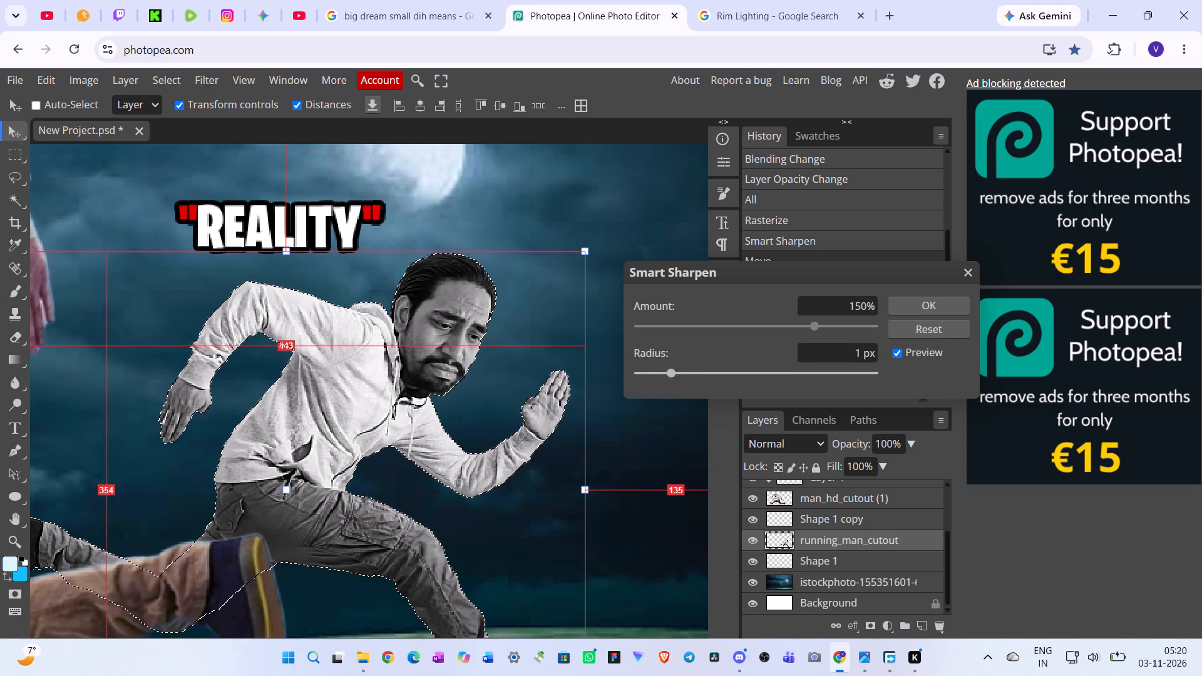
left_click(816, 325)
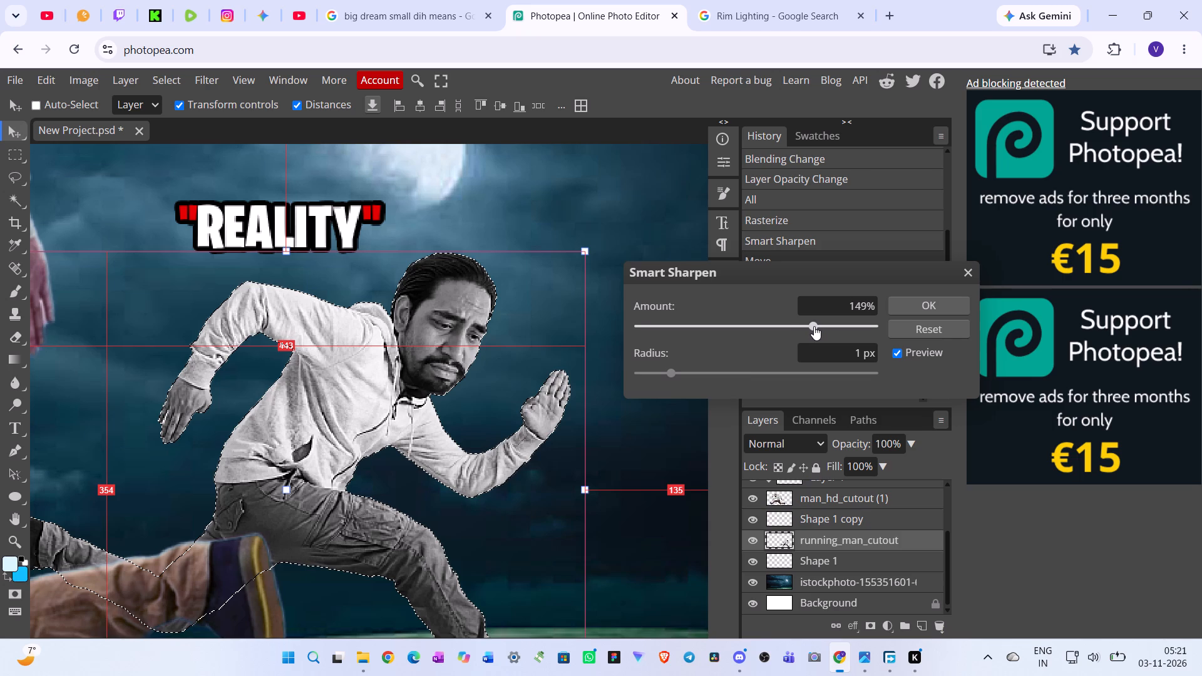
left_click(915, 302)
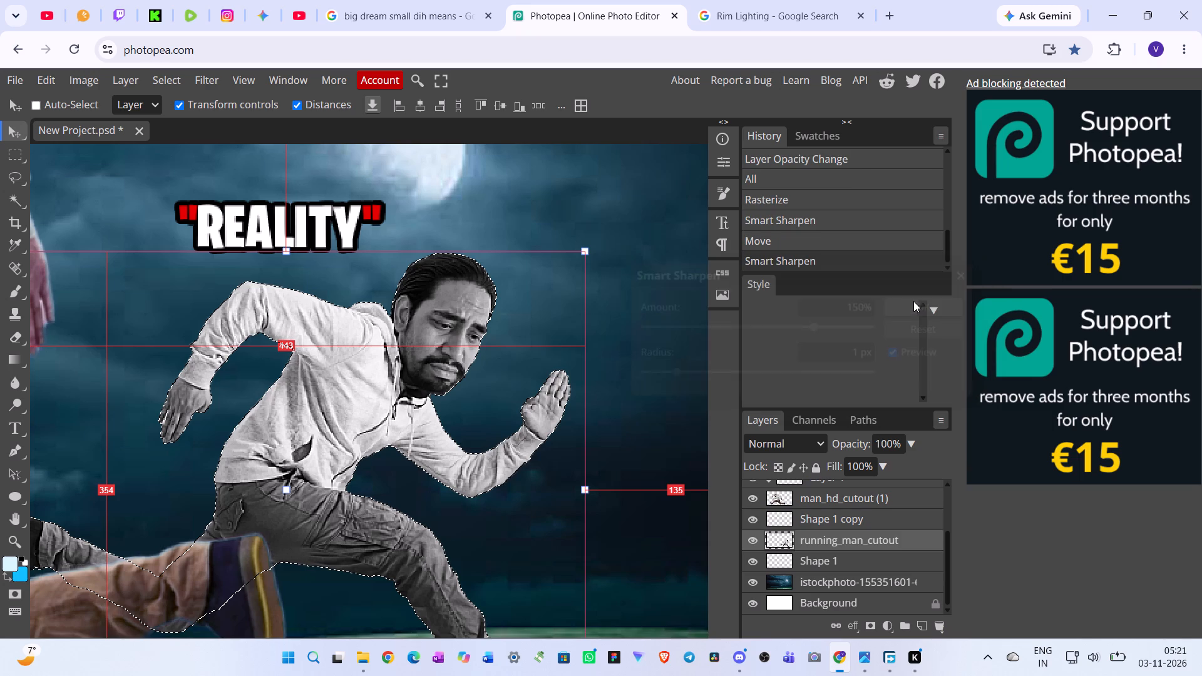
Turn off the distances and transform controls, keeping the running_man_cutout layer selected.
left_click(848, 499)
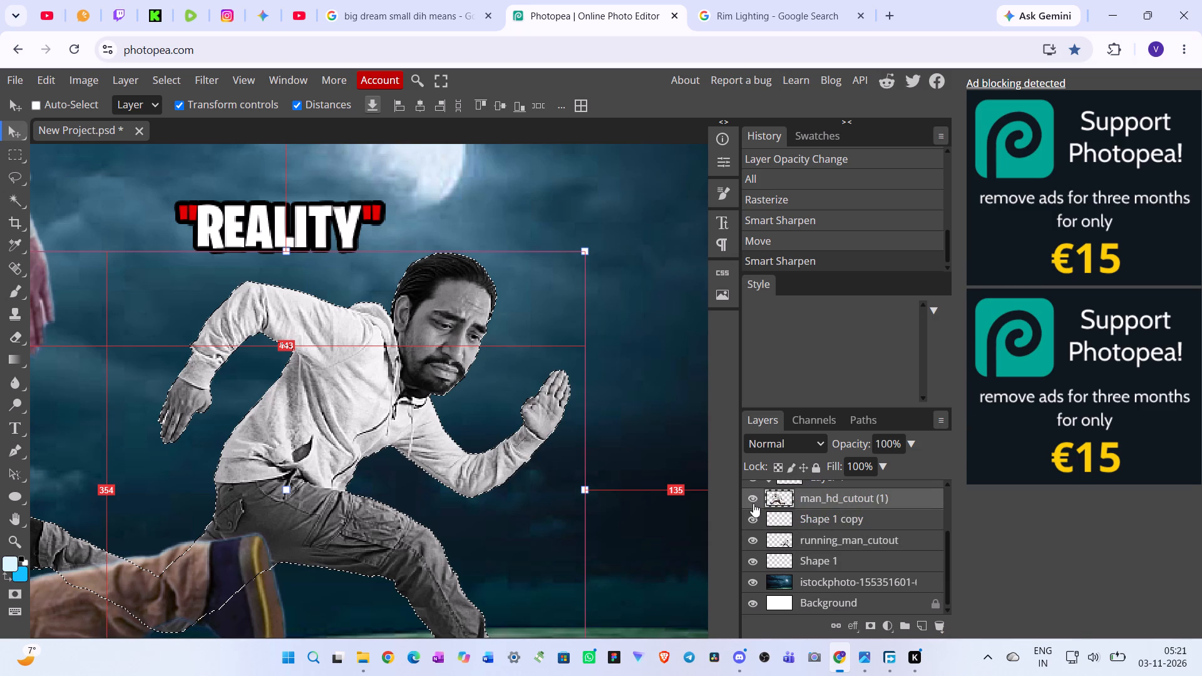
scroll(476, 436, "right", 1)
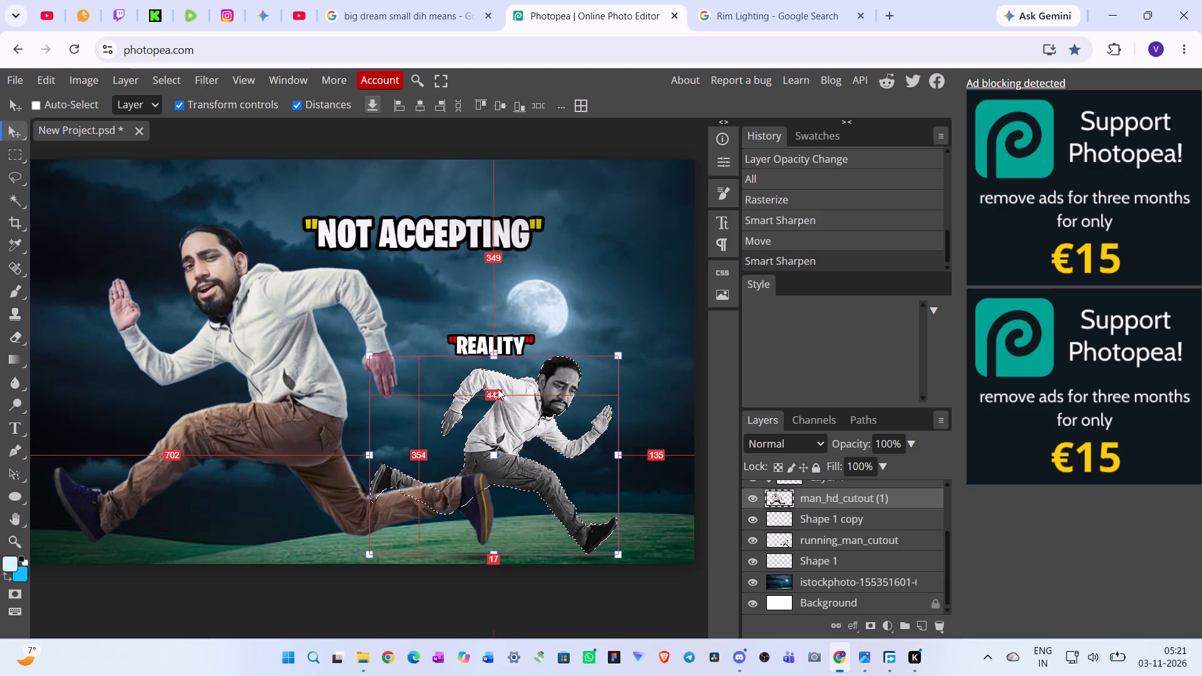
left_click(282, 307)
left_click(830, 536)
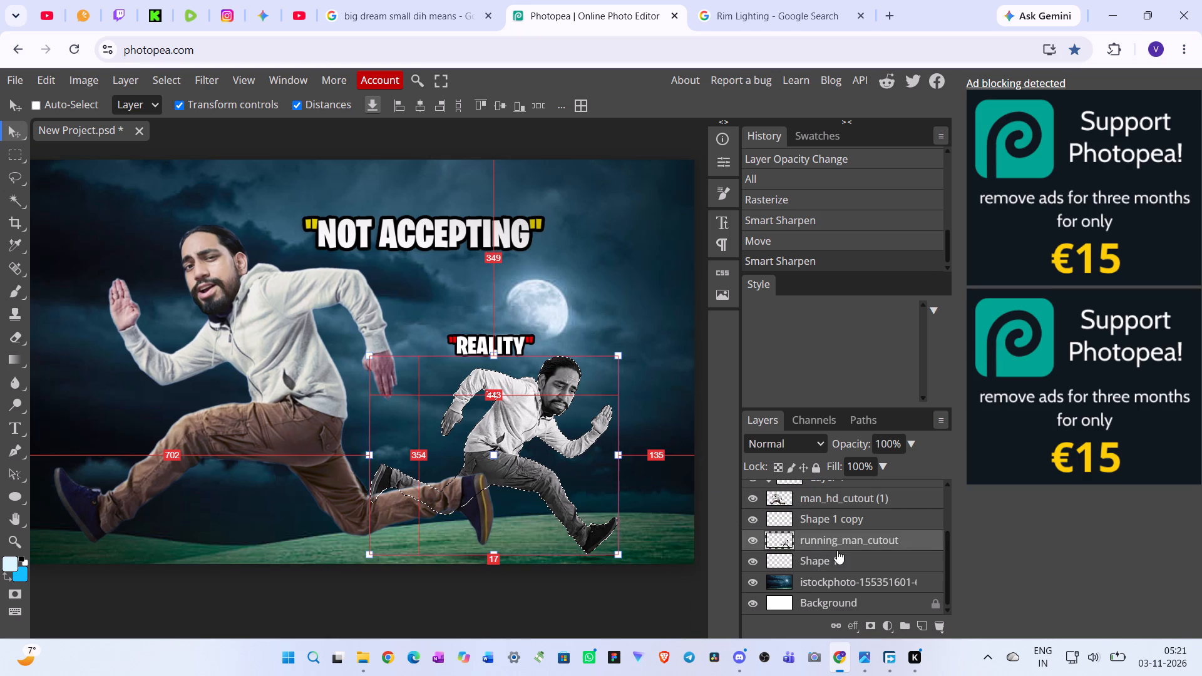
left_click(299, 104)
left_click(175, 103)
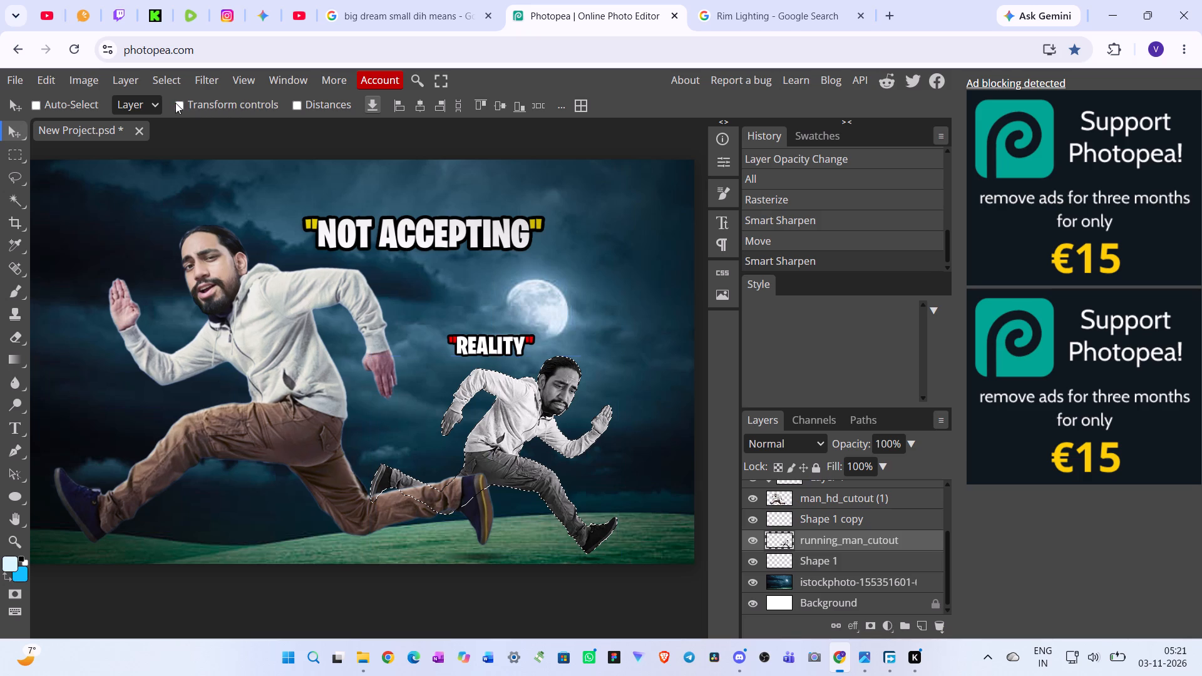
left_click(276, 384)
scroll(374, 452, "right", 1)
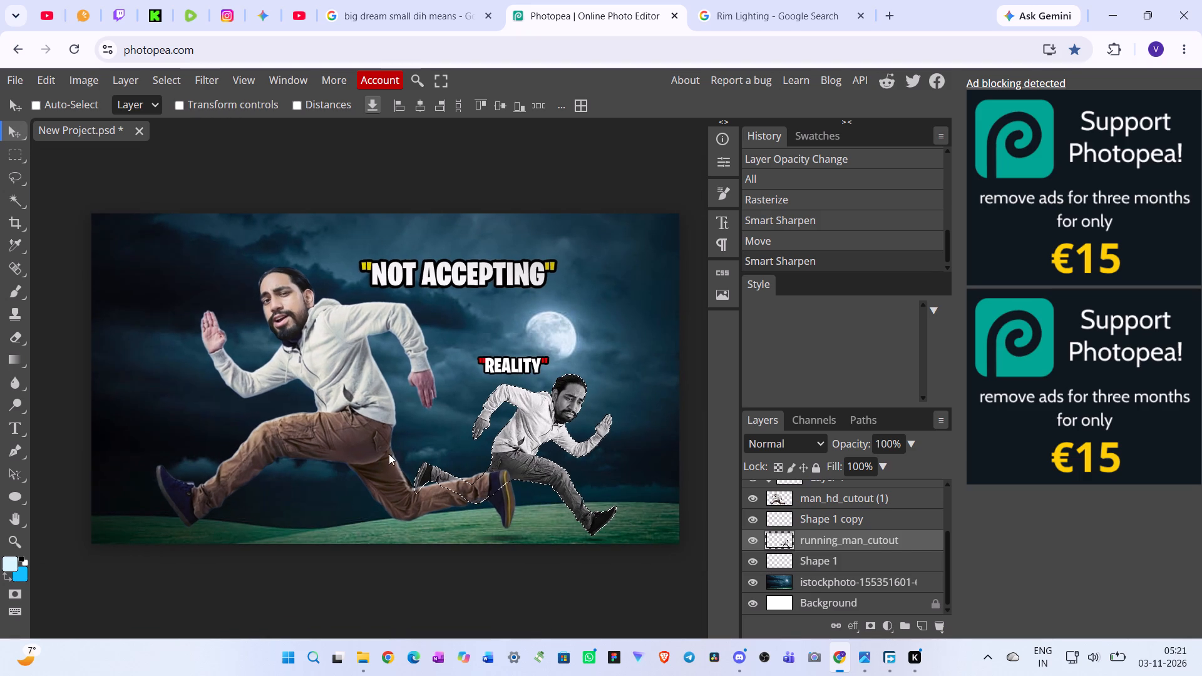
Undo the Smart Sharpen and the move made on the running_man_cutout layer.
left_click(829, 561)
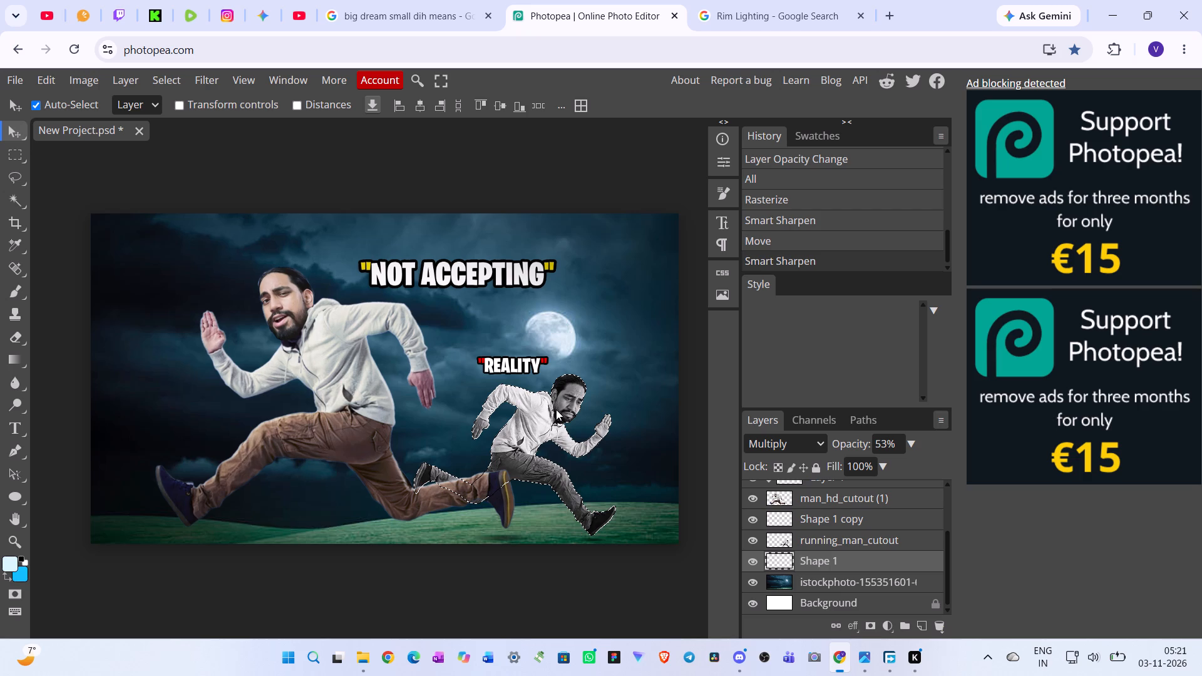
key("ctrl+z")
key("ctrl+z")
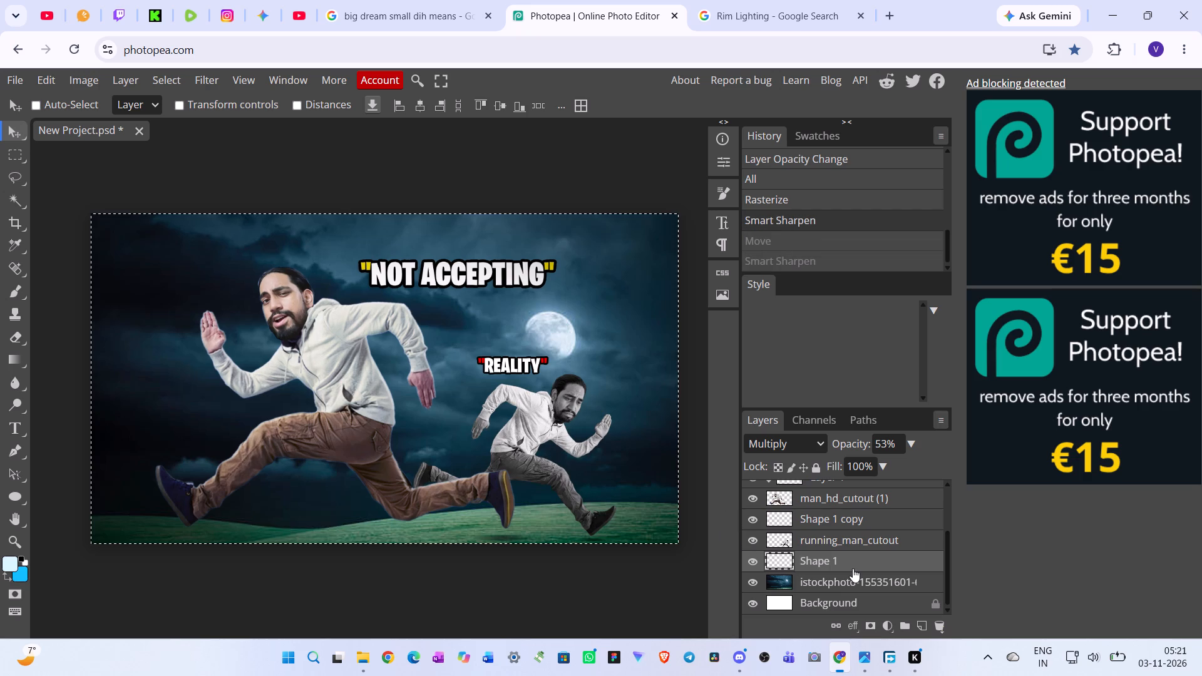
Show the transform controls while the Shape 1 layer is selected.
scroll(854, 569, "up", 3)
scroll(854, 569, "down", 3)
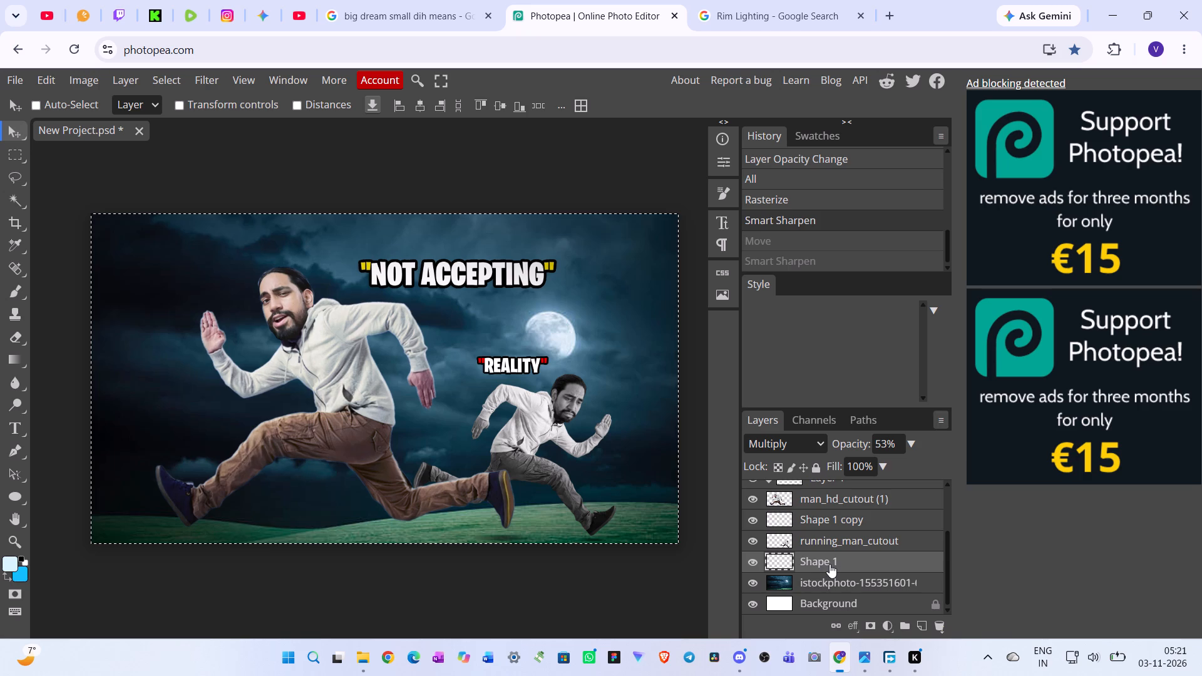
left_click(178, 104)
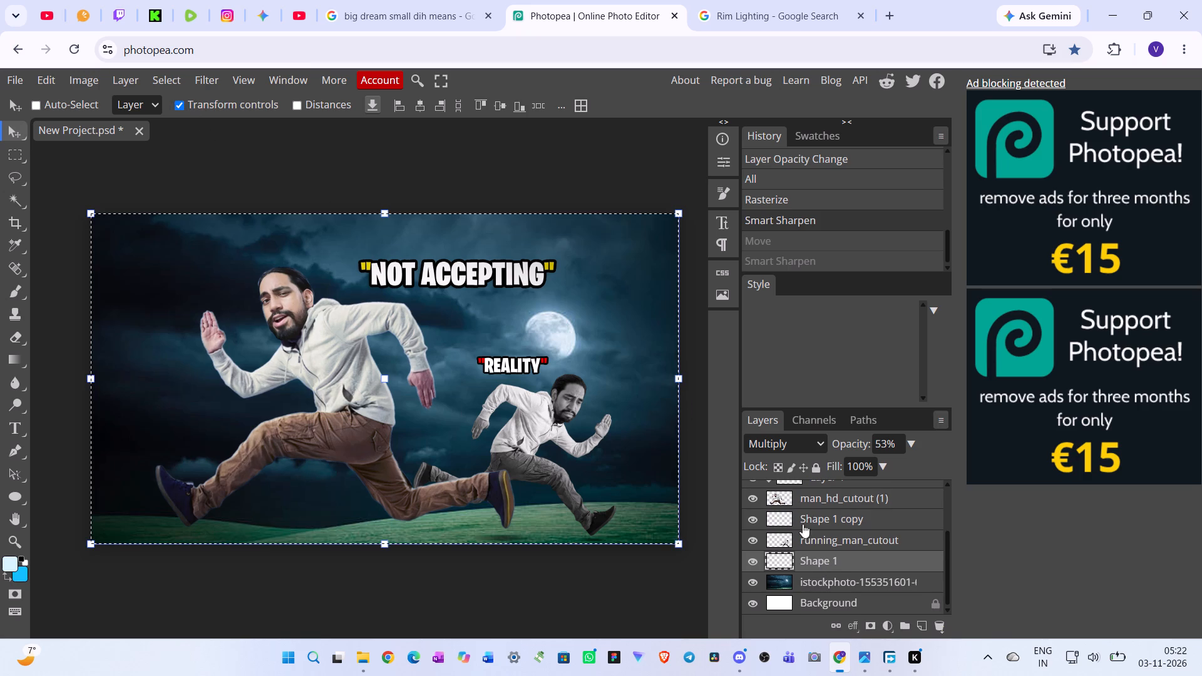
Hide Layer 1 and show it again to compare the image with and without it.
scroll(819, 552, "up", 2)
left_click(751, 555)
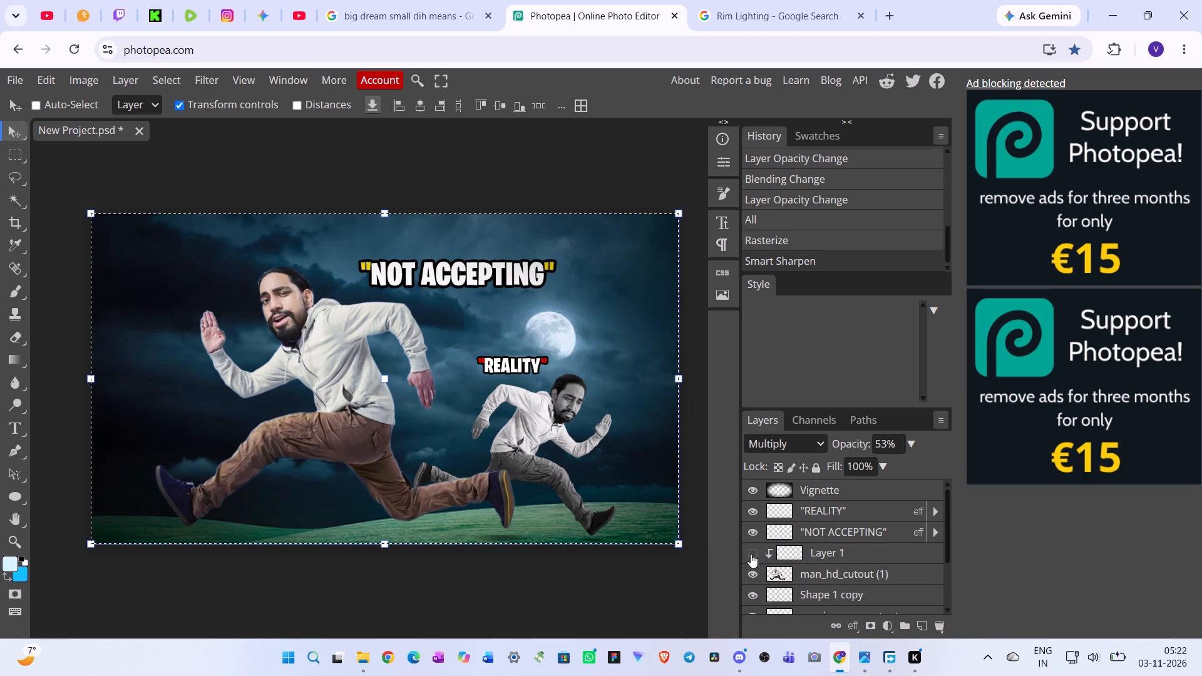
scroll(765, 547, "down", 1)
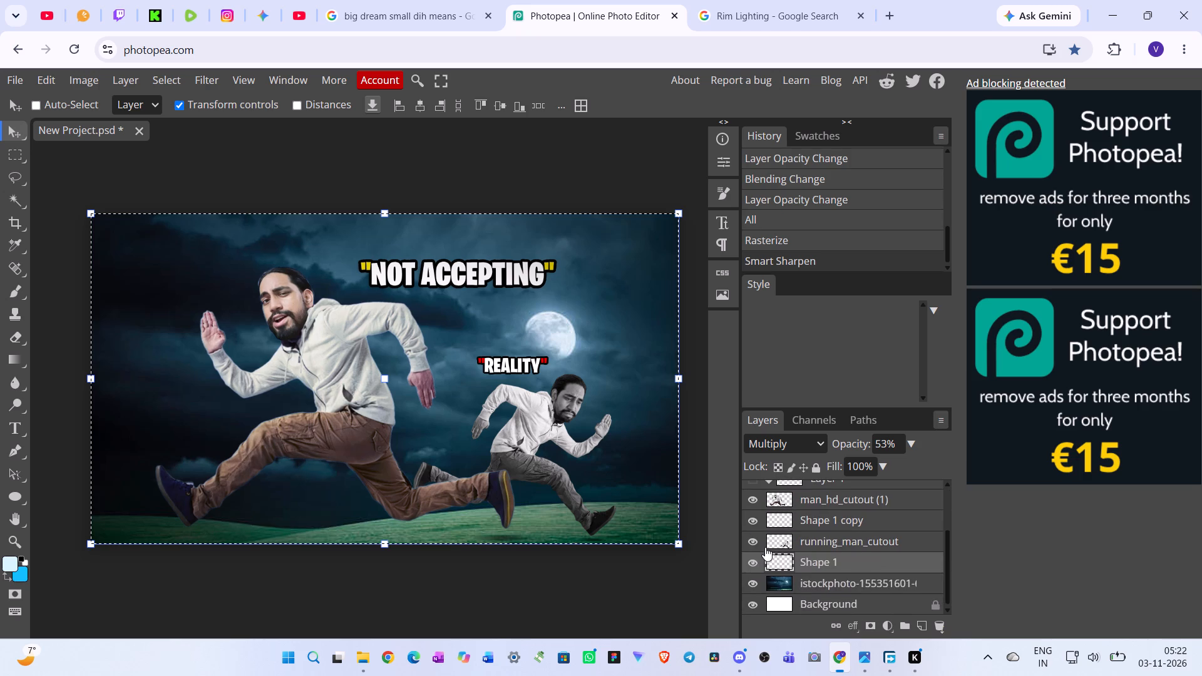
scroll(765, 544, "up", 1)
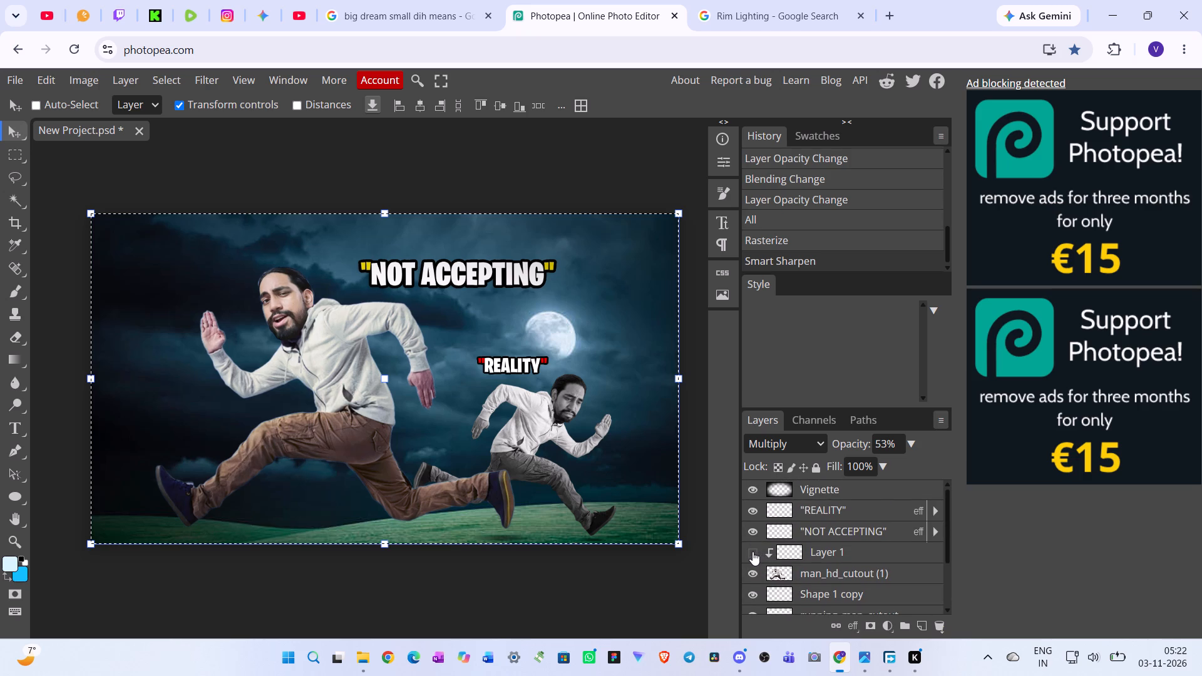
left_click(753, 551)
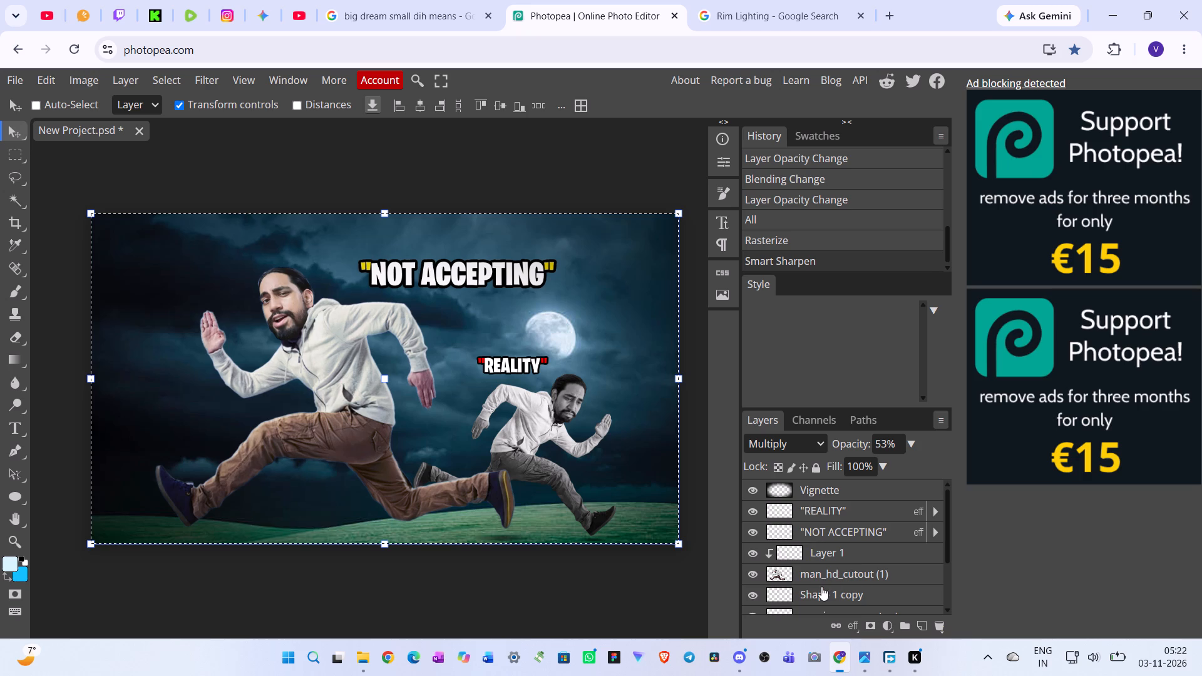
scroll(827, 576, "down", 1)
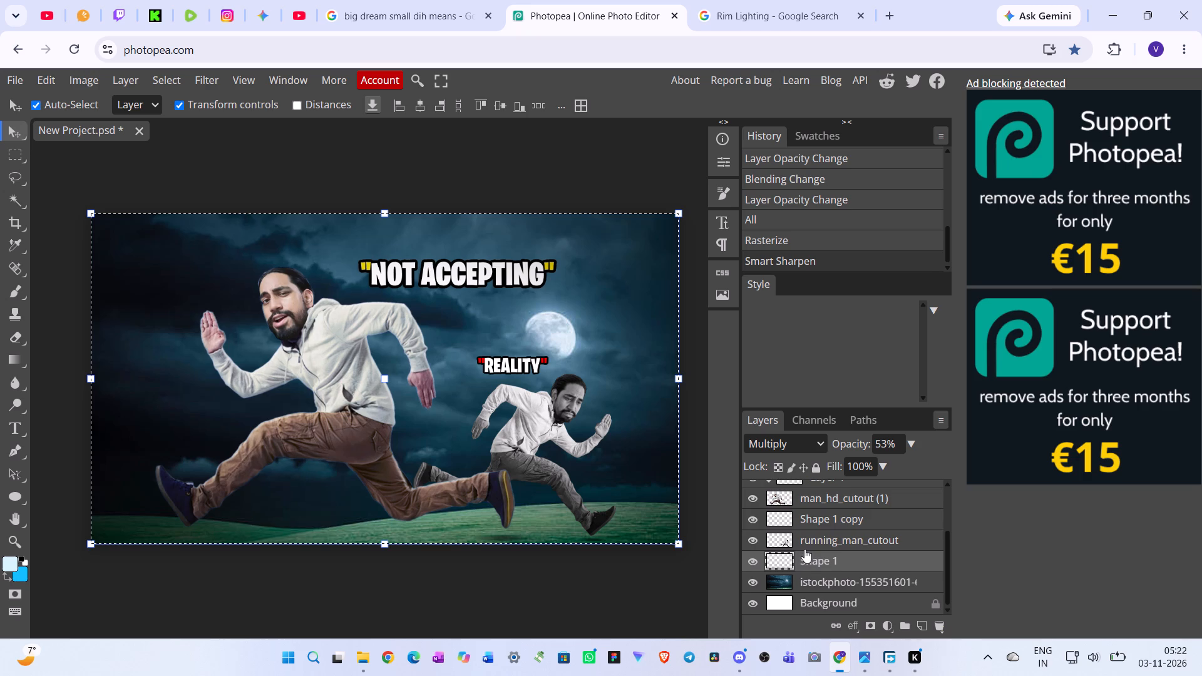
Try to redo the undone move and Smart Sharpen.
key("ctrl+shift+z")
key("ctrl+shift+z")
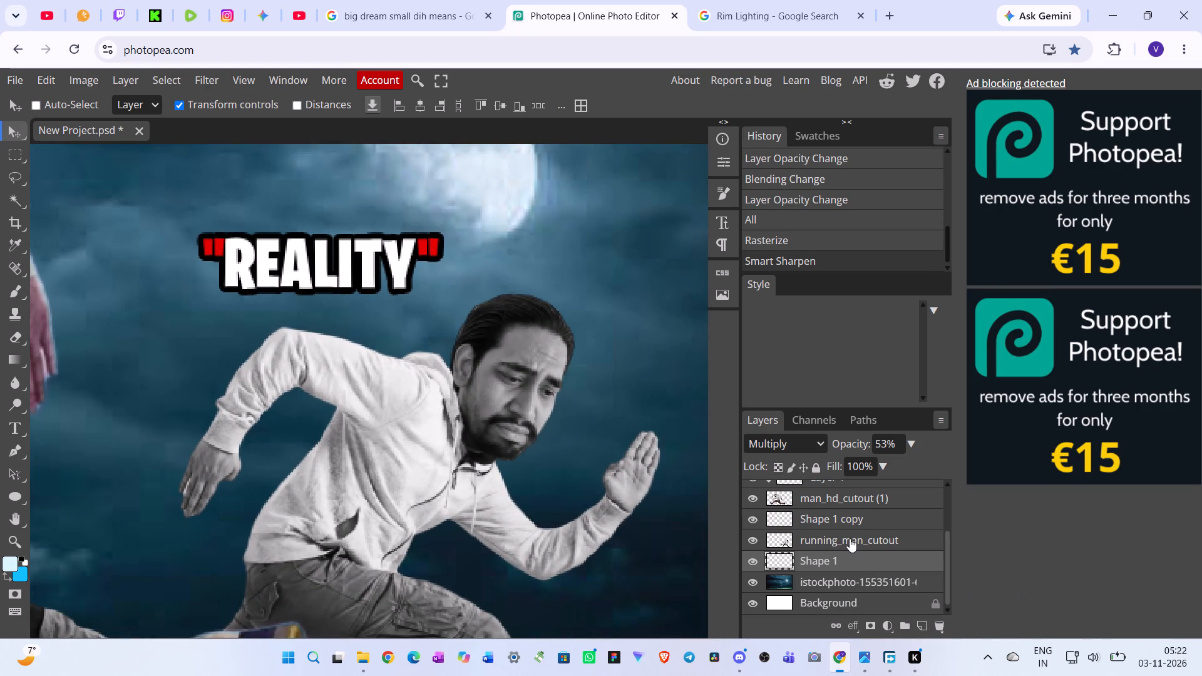
Apply Smart Sharpen to the running_man_cutout layer with a 150% amount and 1 px radius.
left_click(850, 538)
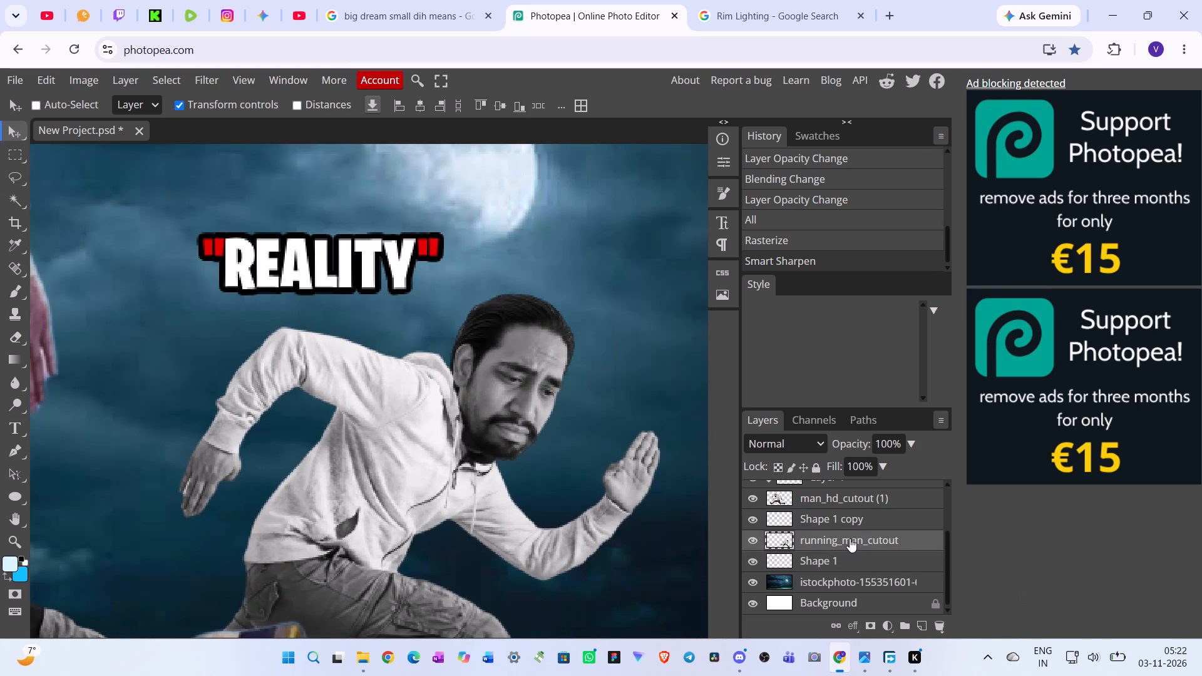
left_click(212, 79)
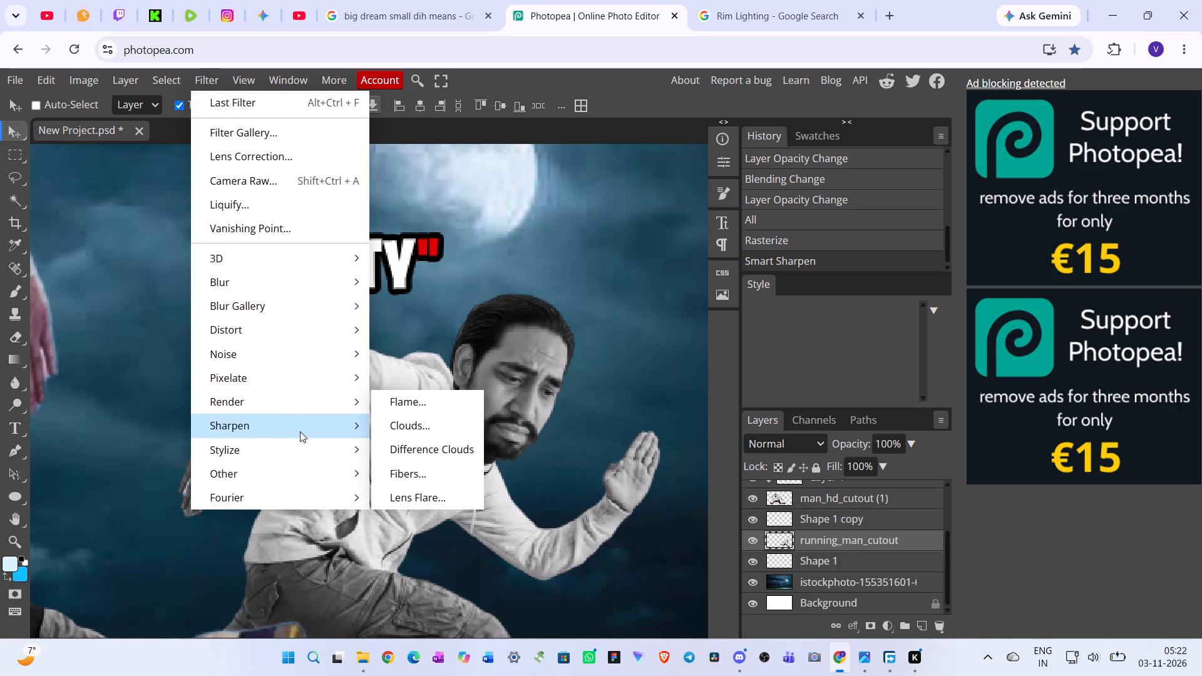
left_click(277, 424)
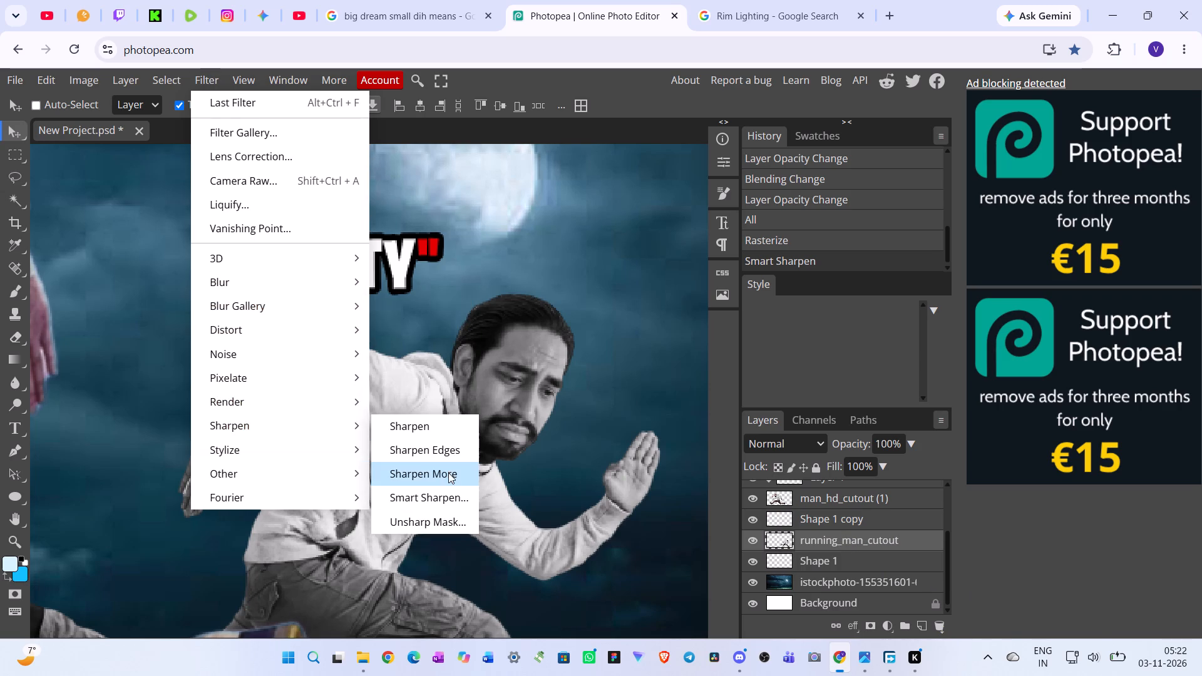
left_click(446, 496)
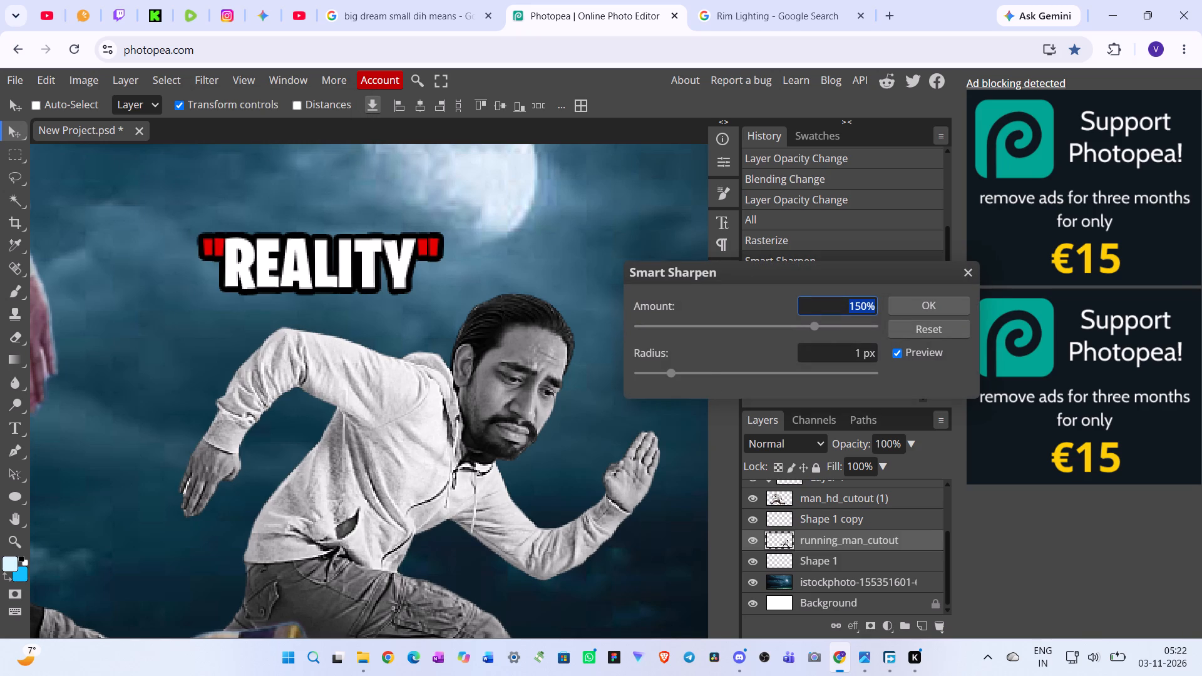
left_click_drag(812, 325, 797, 325)
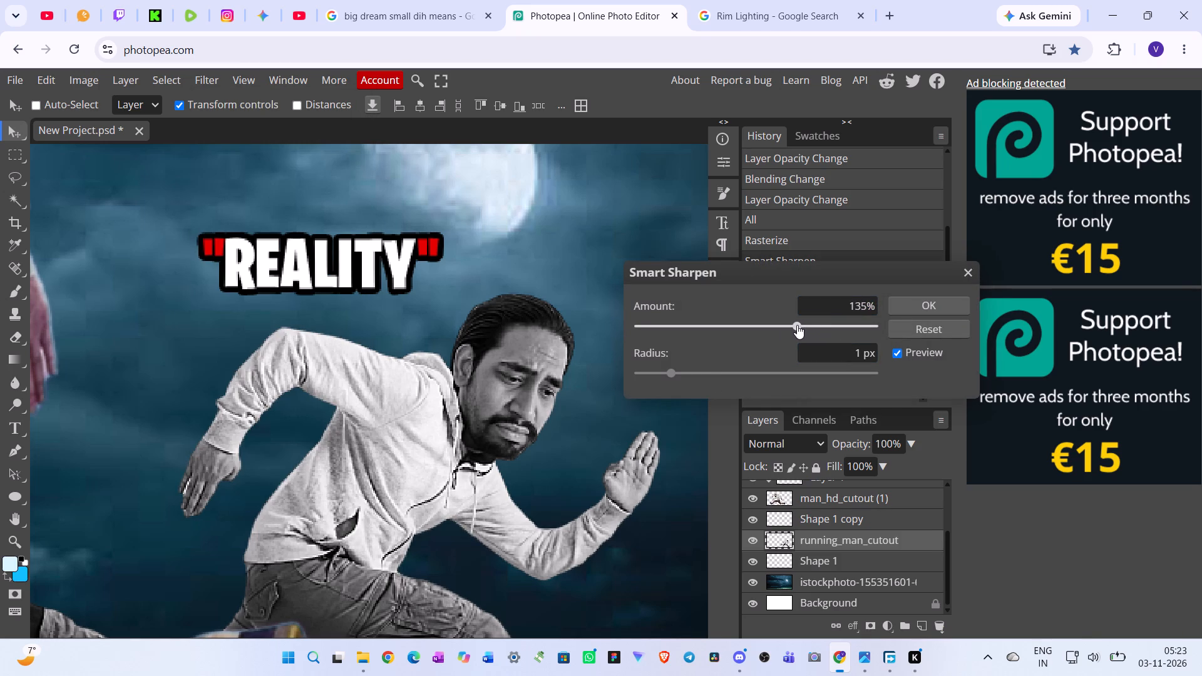
left_click_drag(797, 325, 778, 325)
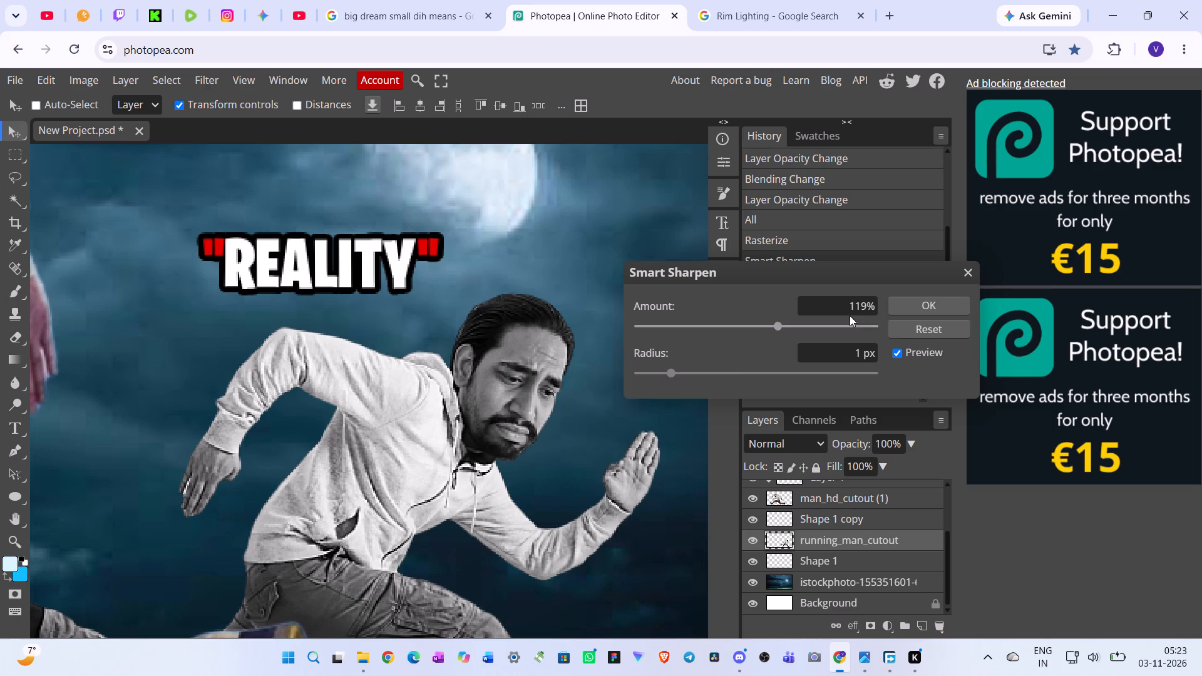
left_click(932, 331)
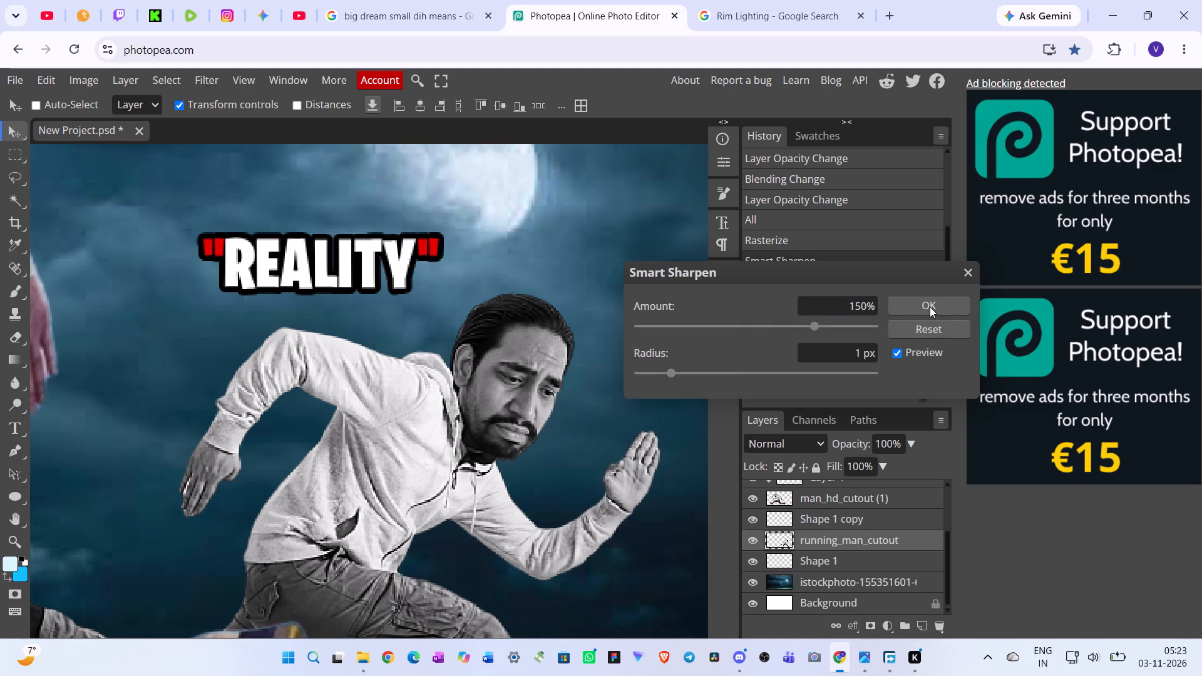
left_click(930, 306)
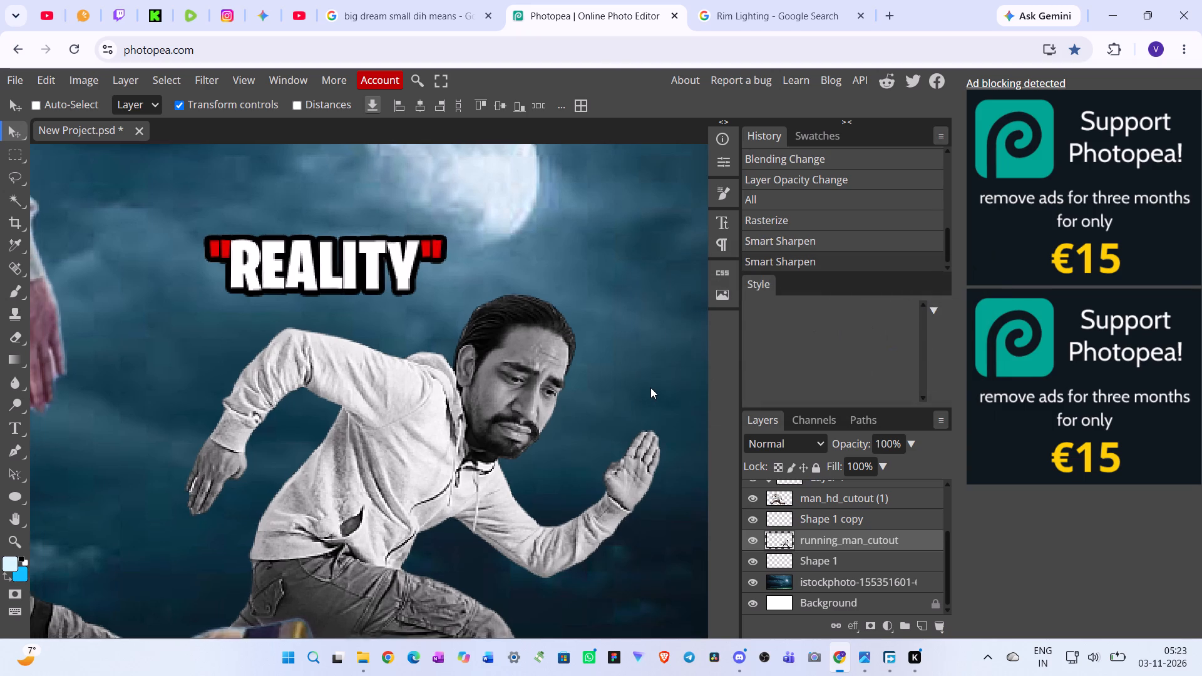
Apply Smart Sharpen to the man_hd_cutout (1) layer with a 150% amount and 1 px radius.
scroll(652, 387, "right", 1)
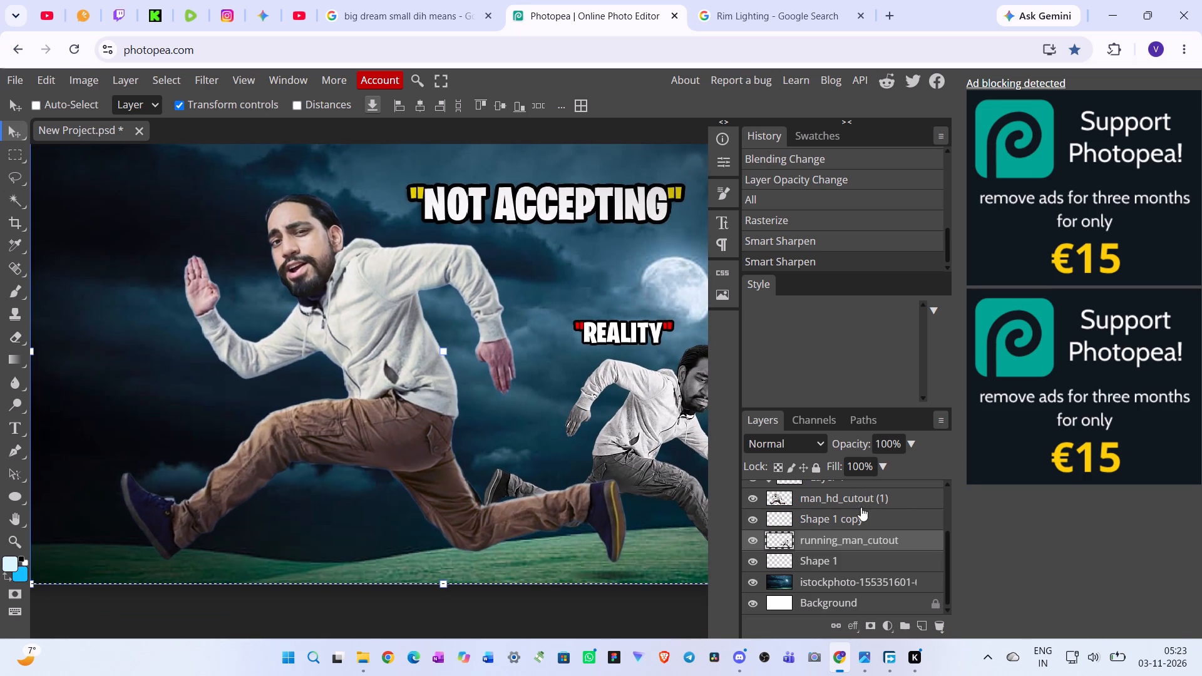
scroll(875, 509, "up", 1)
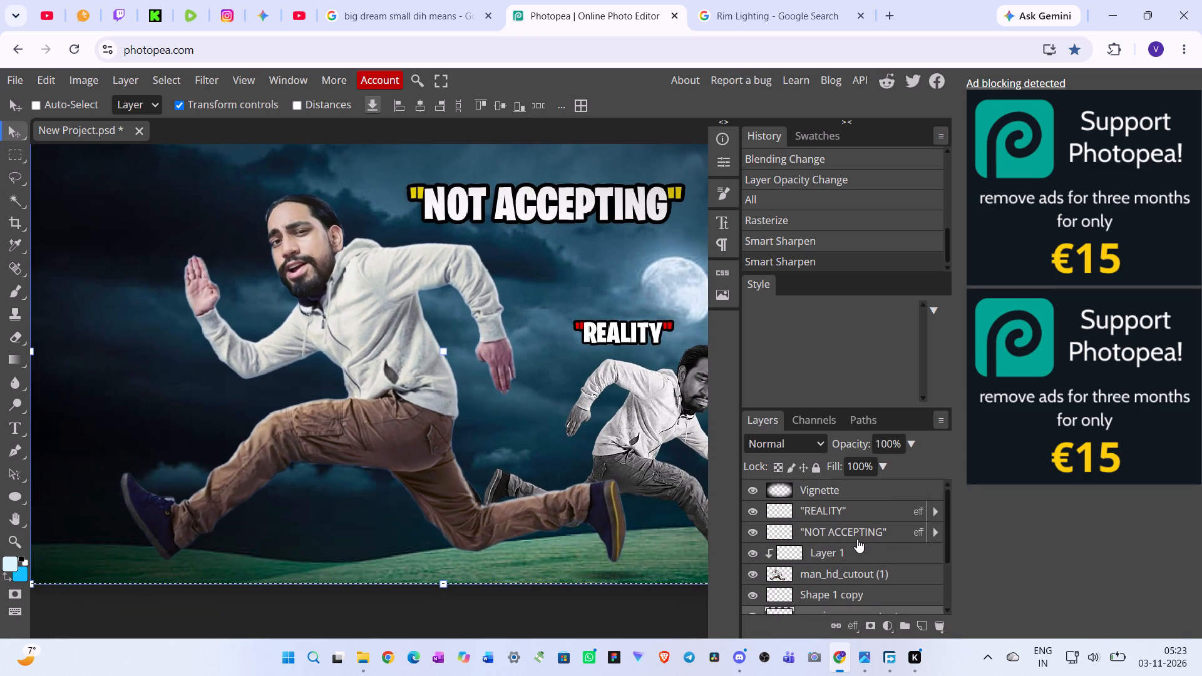
left_click(843, 573)
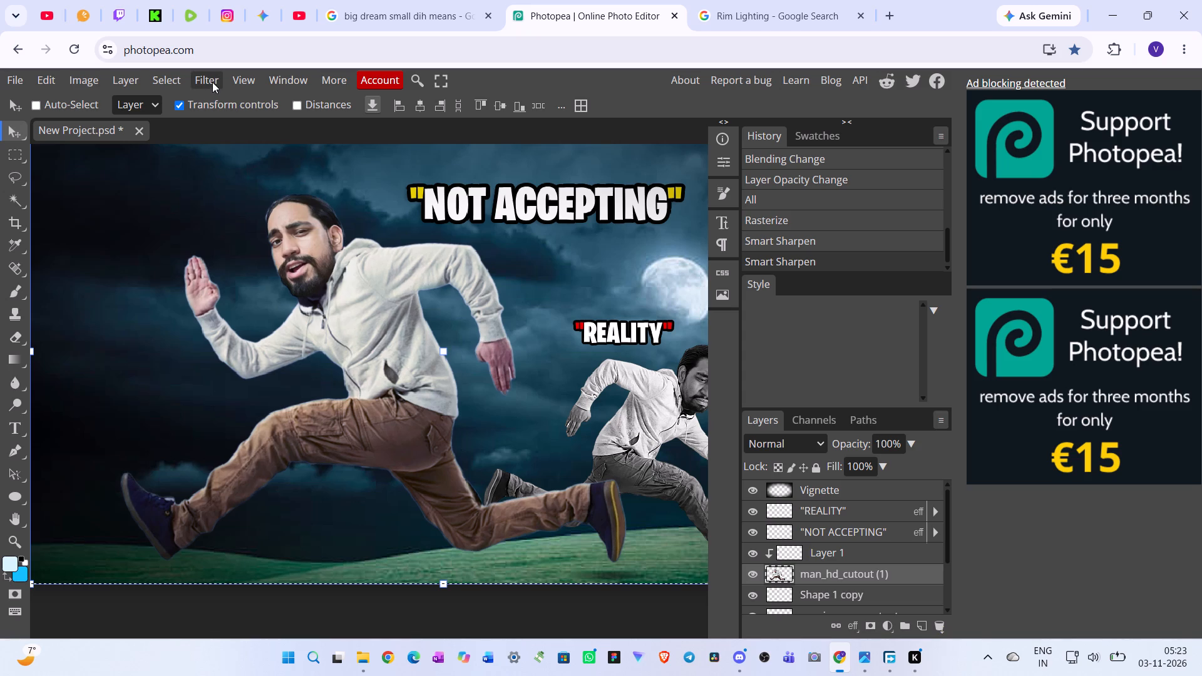
left_click(212, 82)
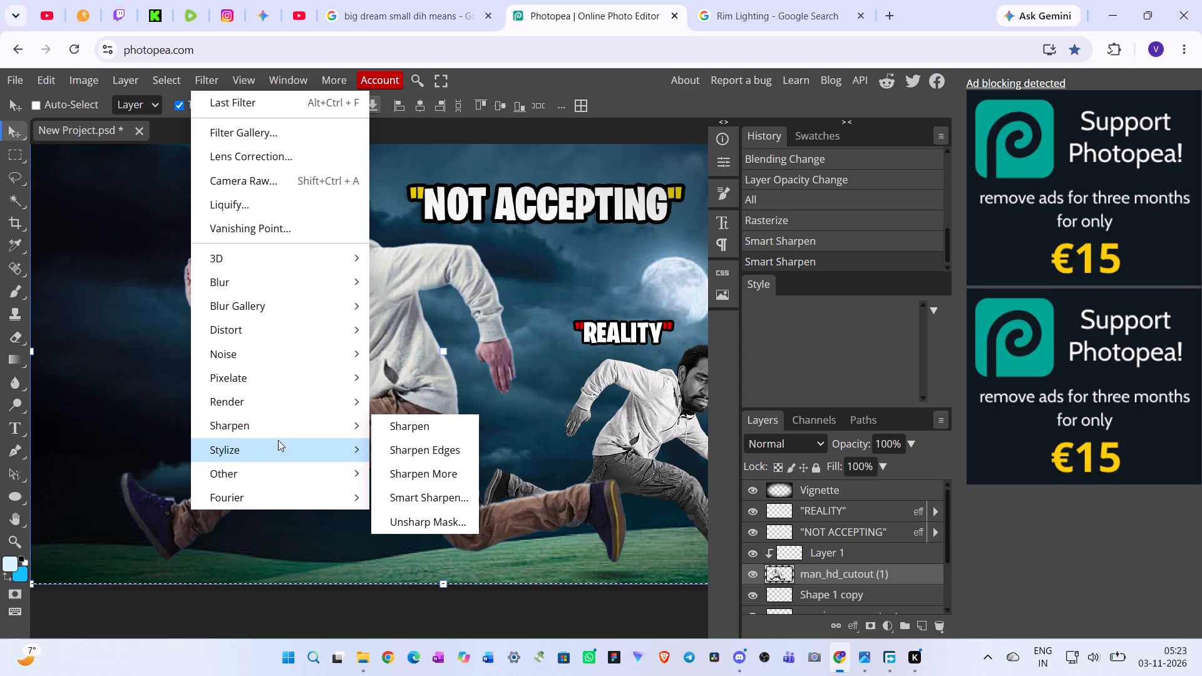
left_click(274, 430)
left_click(421, 498)
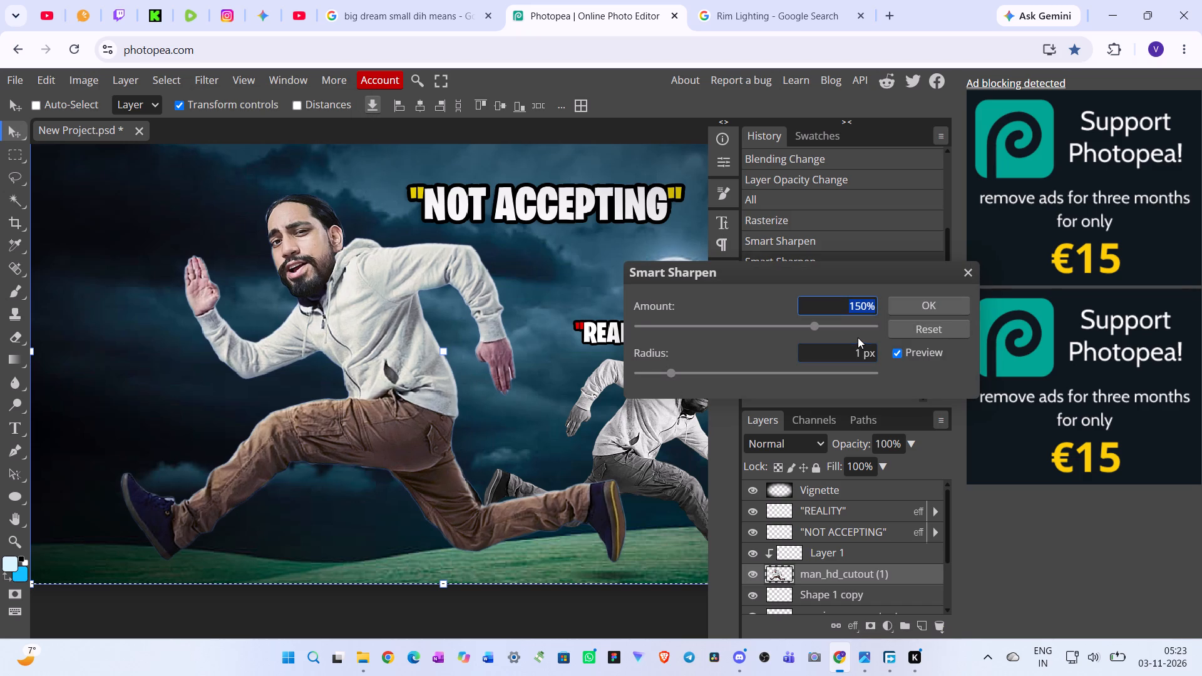
left_click(938, 304)
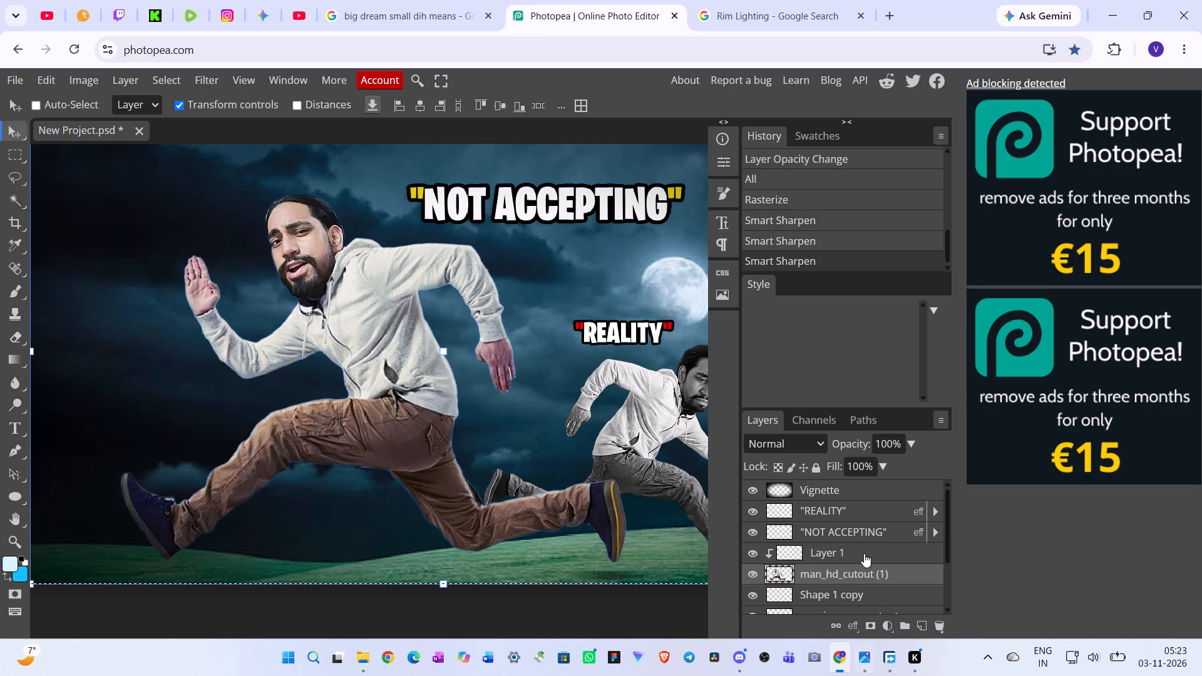
Turn off the transform controls to leave the whole thumbnail unobstructed for review.
scroll(856, 537, "up", 2)
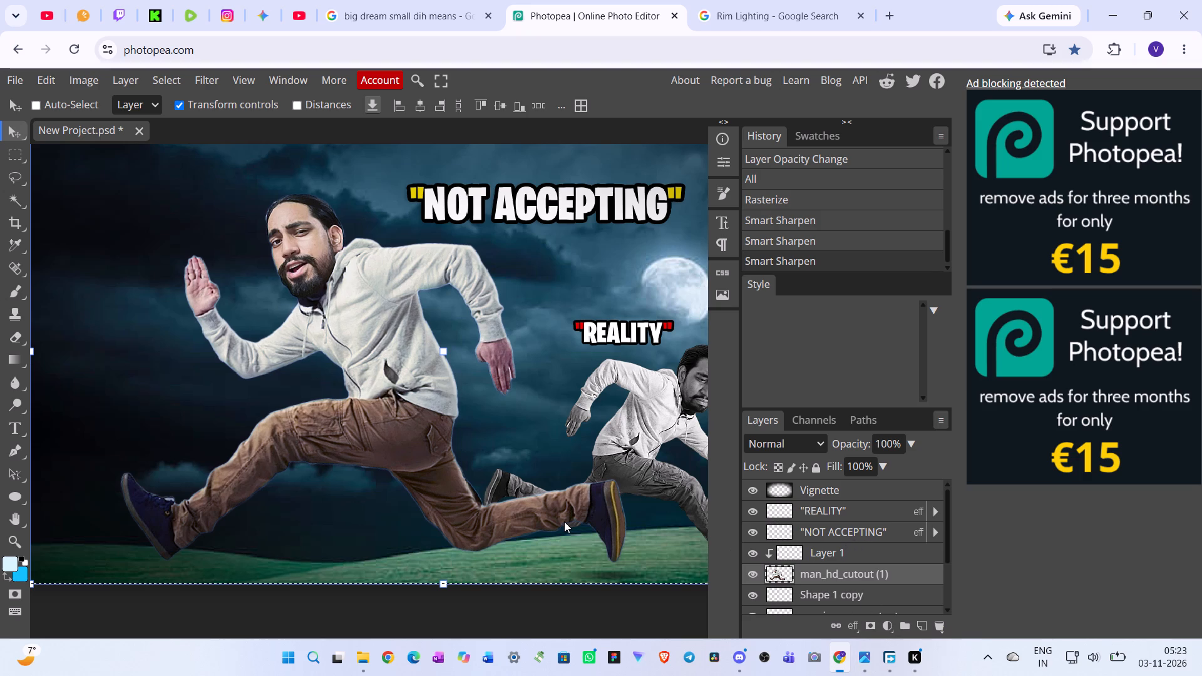
scroll(894, 581, "down", 2)
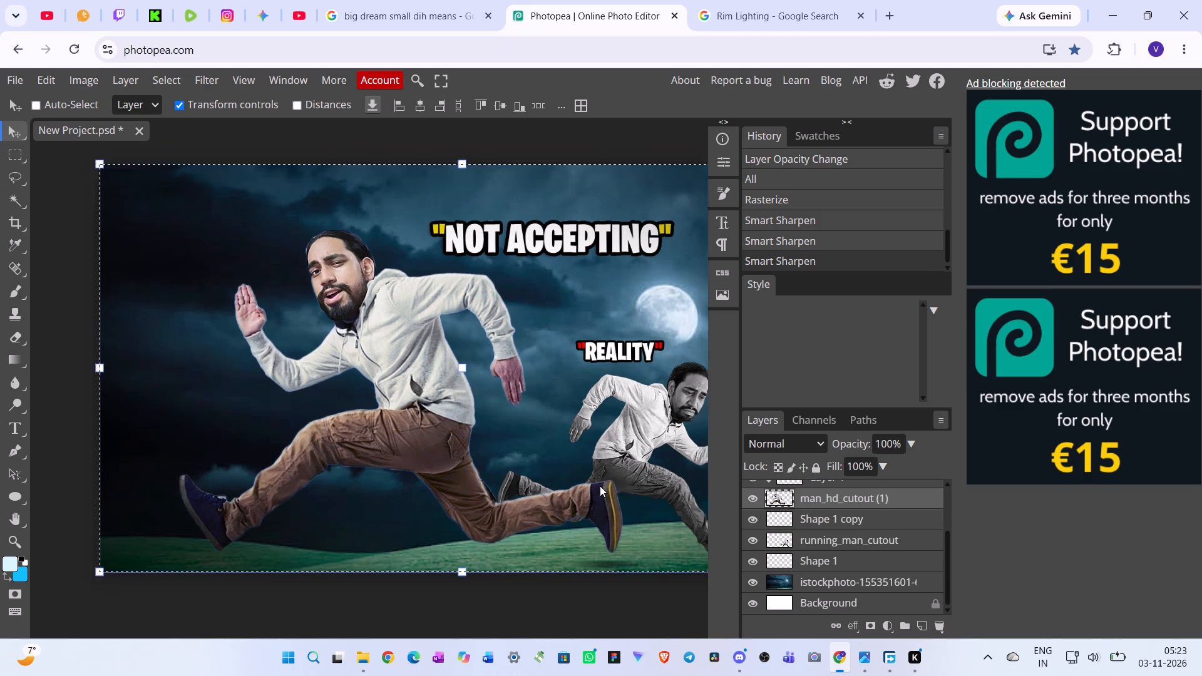
scroll(600, 486, "left", 2)
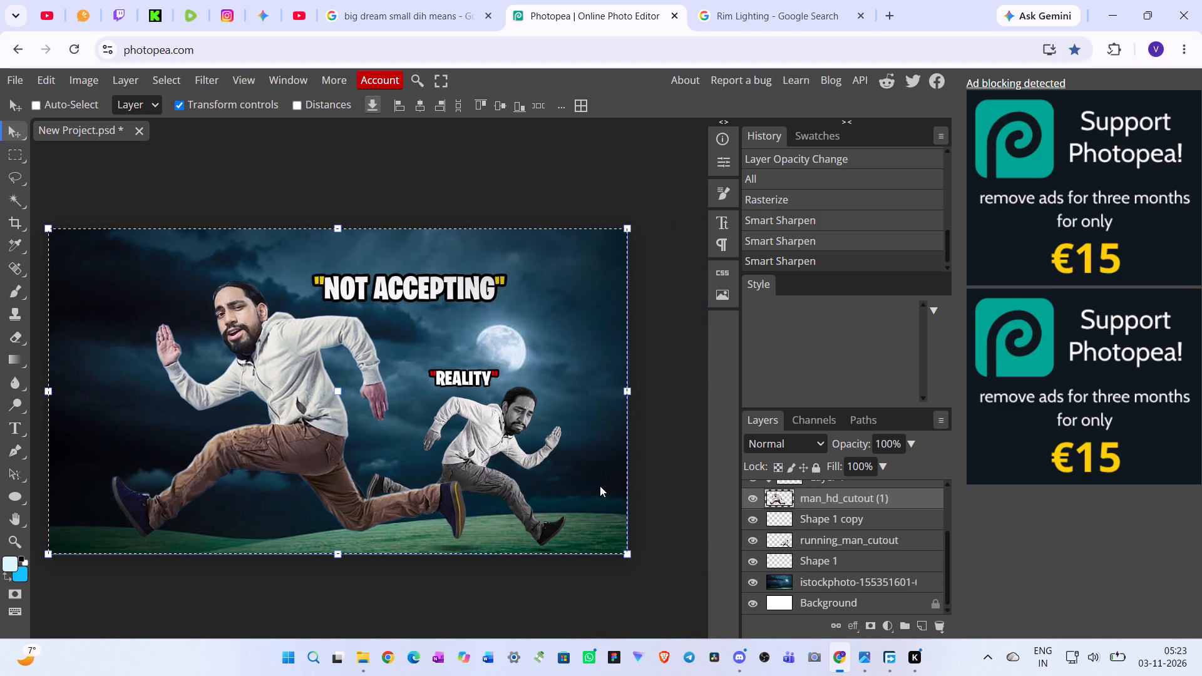
scroll(600, 486, "right", 1)
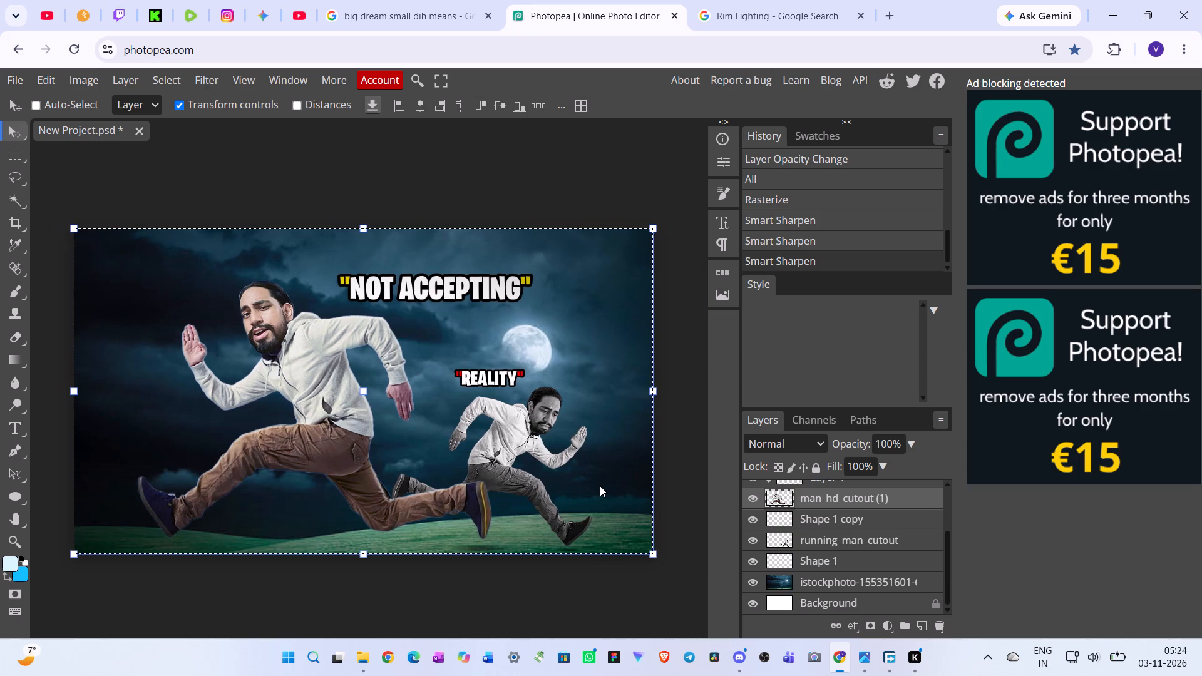
scroll(600, 486, "right", 1)
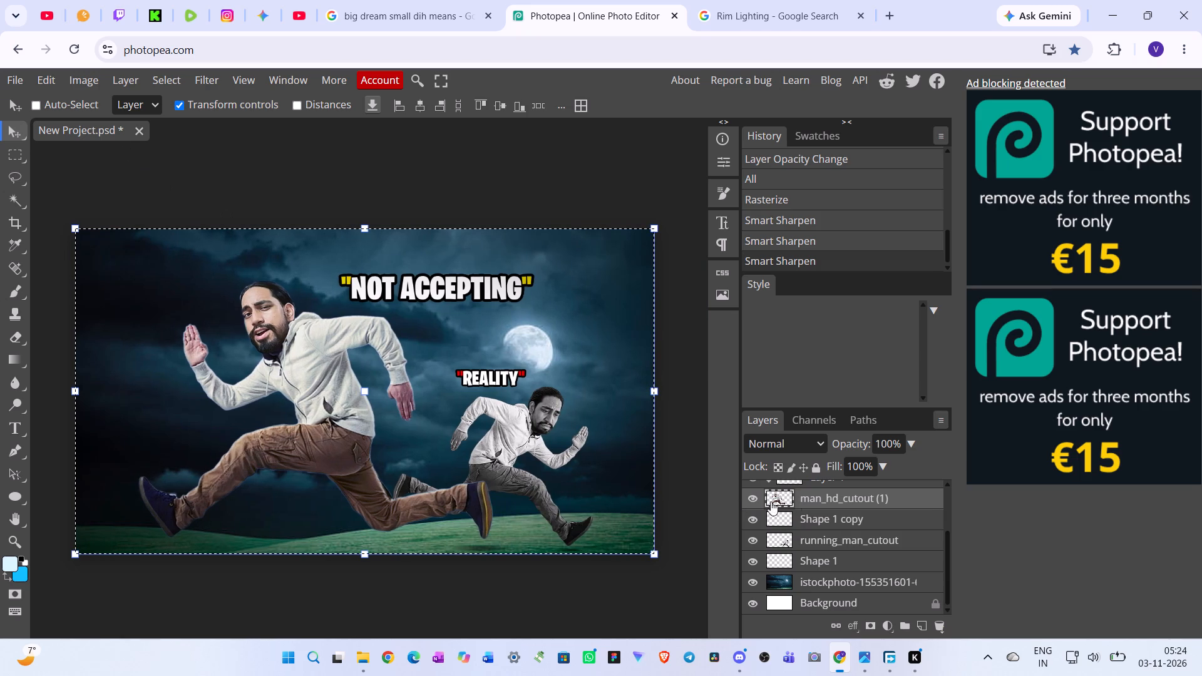
scroll(820, 526, "up", 3)
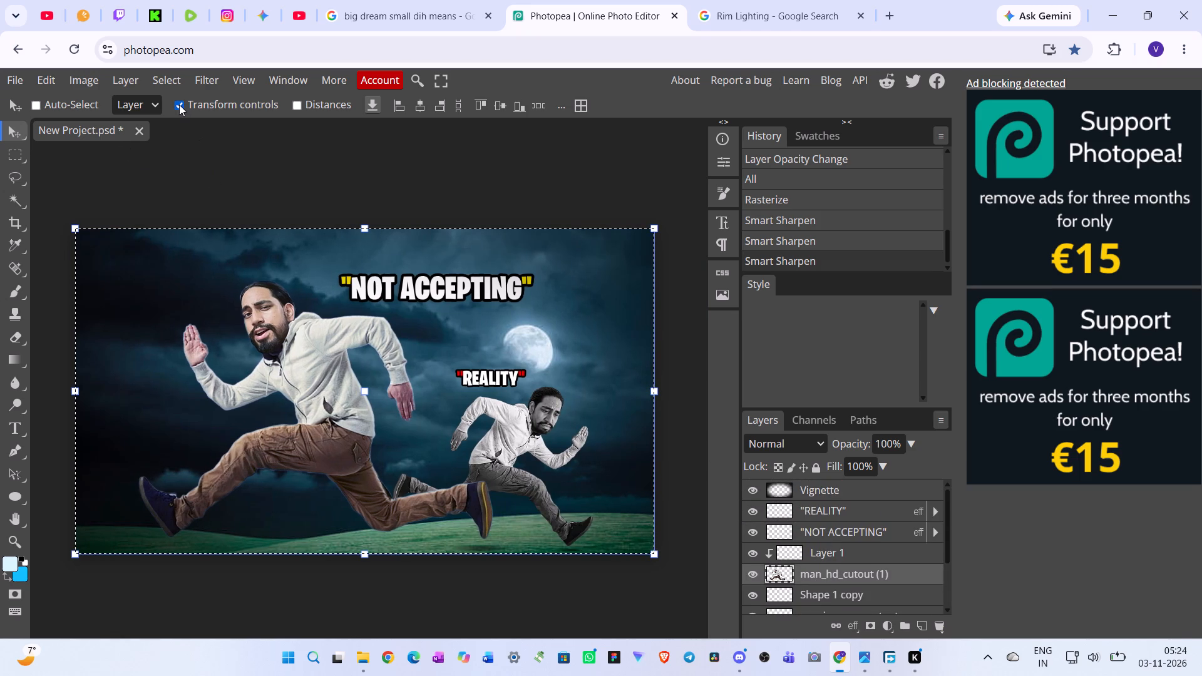
left_click(179, 105)
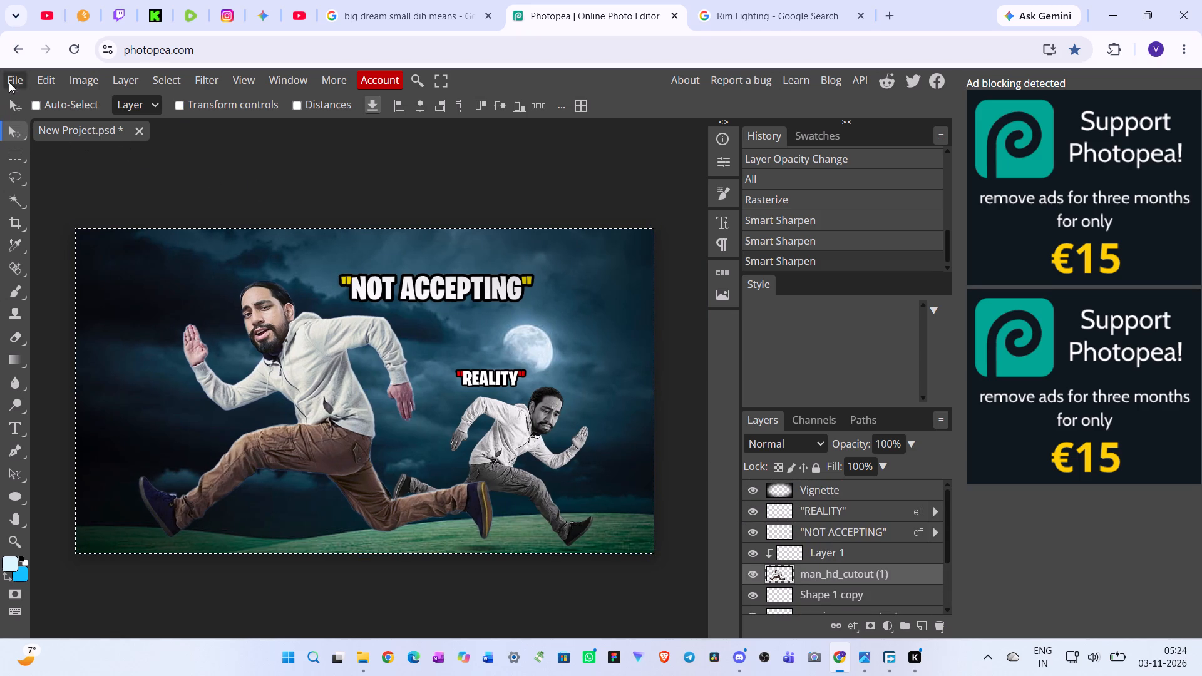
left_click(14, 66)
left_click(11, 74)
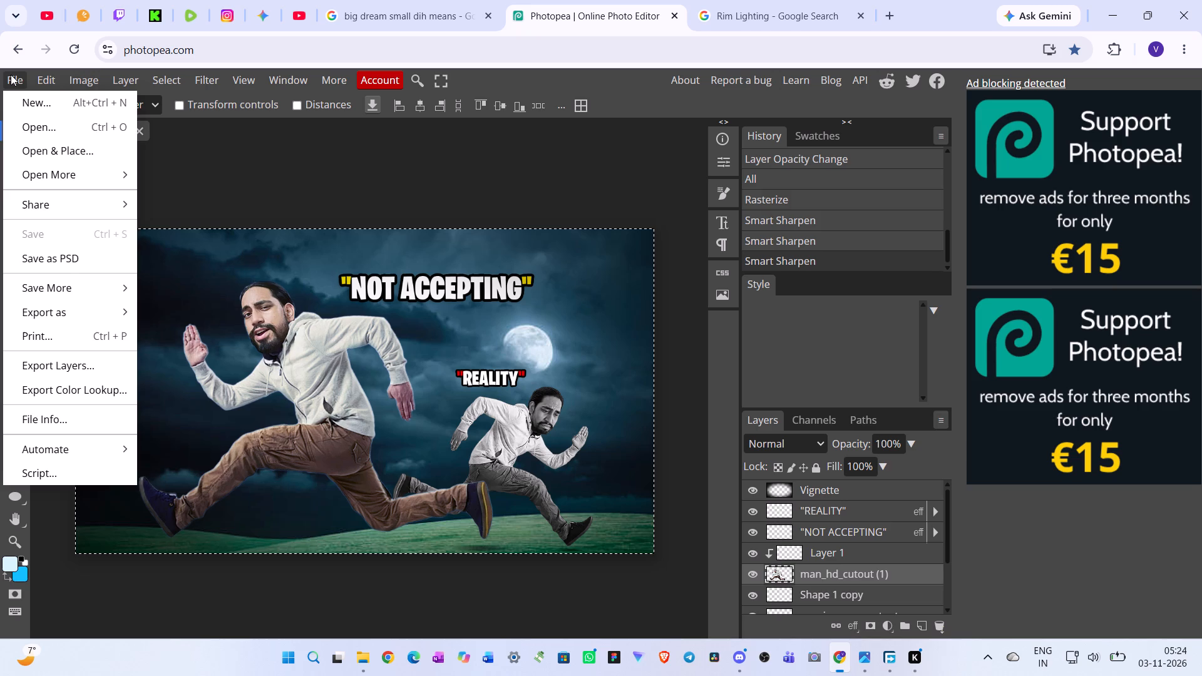
Hide Layer 1 and show it again to compare its effect on the sharpened large runner.
scroll(842, 549, "up", 3)
scroll(842, 549, "down", 1)
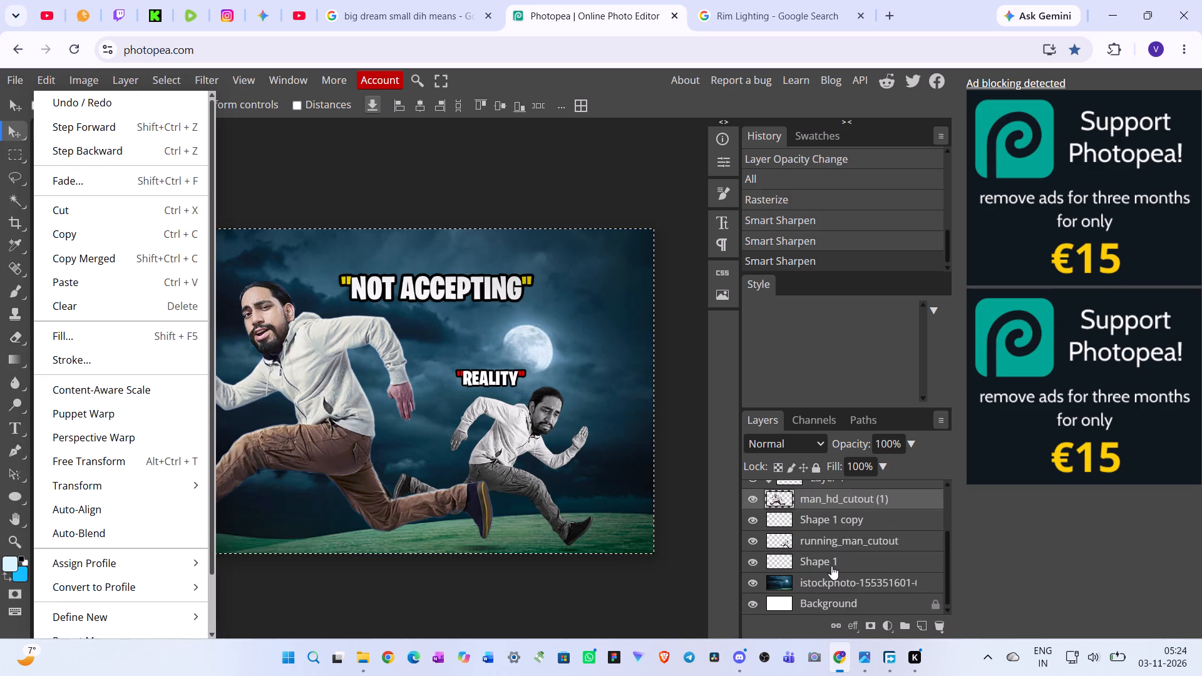
scroll(831, 566, "down", 2)
scroll(834, 574, "up", 2)
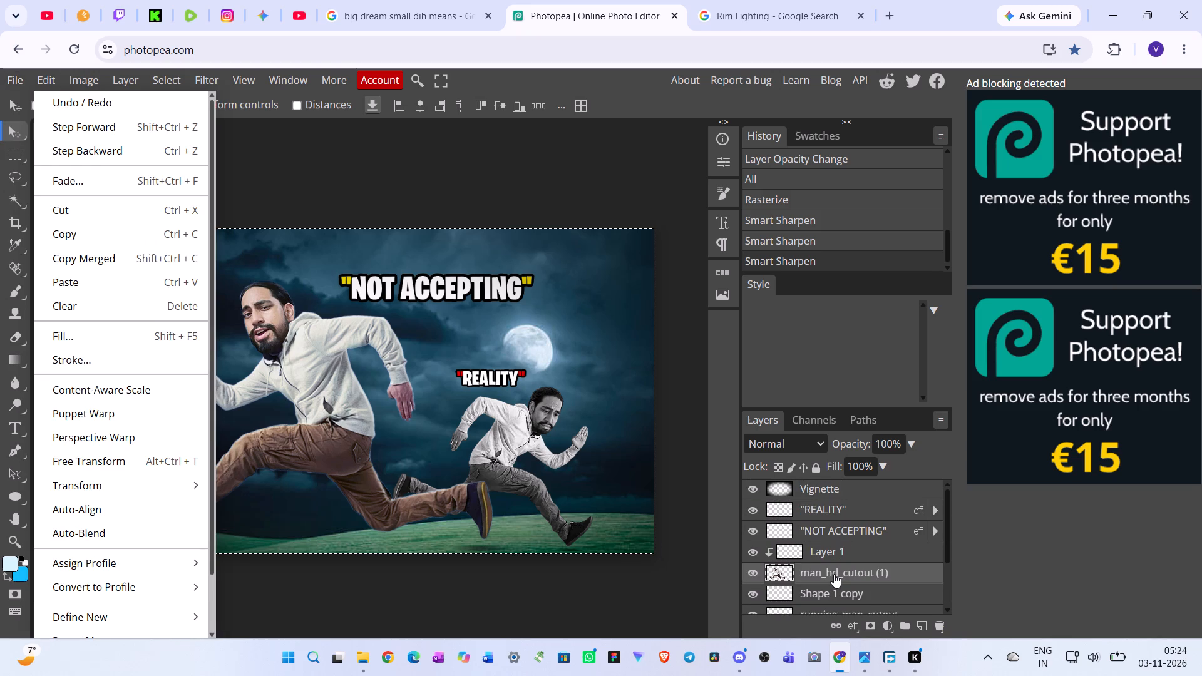
left_click(749, 553)
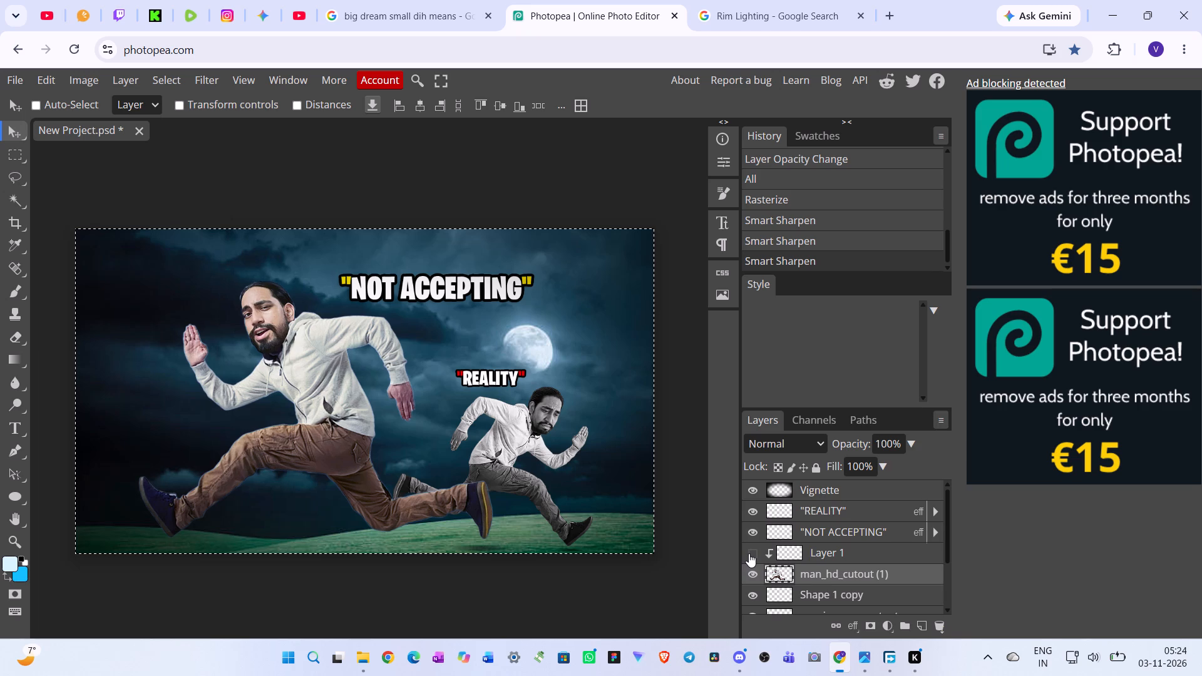
left_click(749, 553)
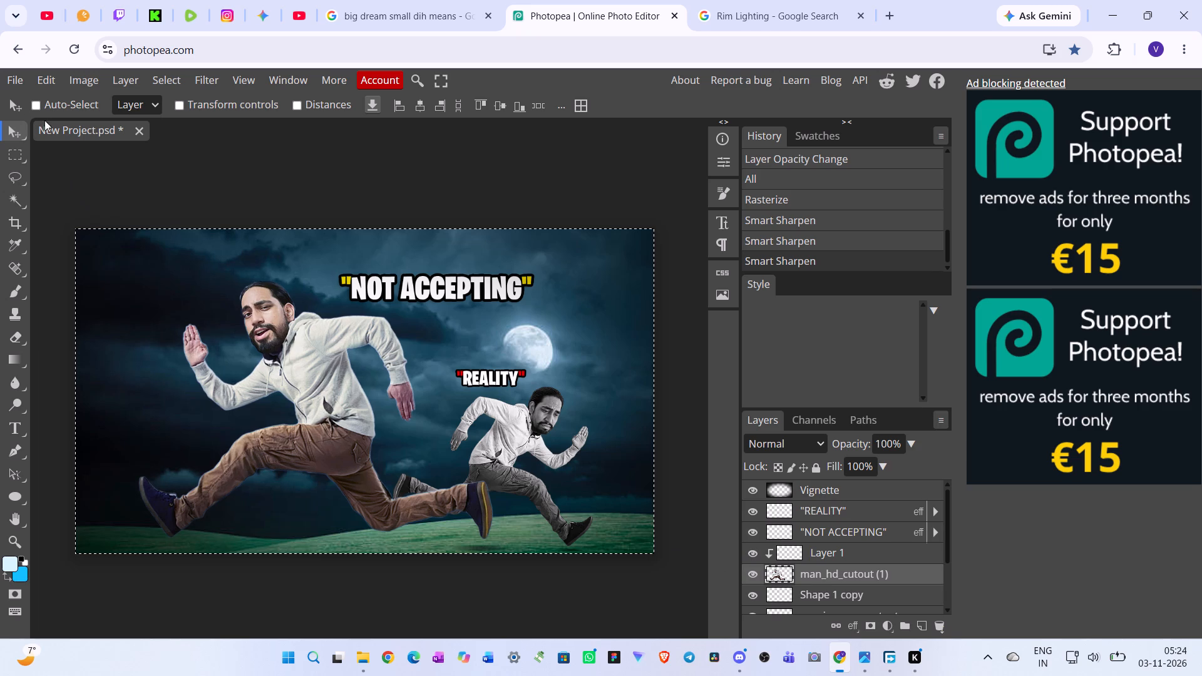
left_click(13, 76)
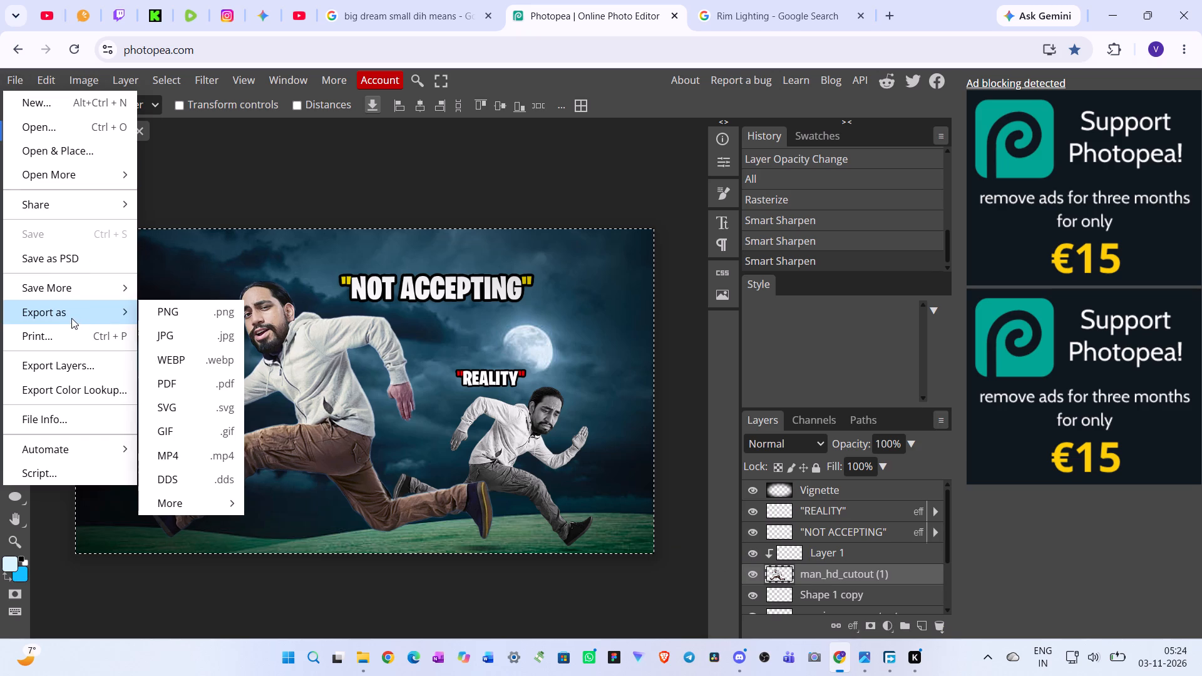
left_click(168, 335)
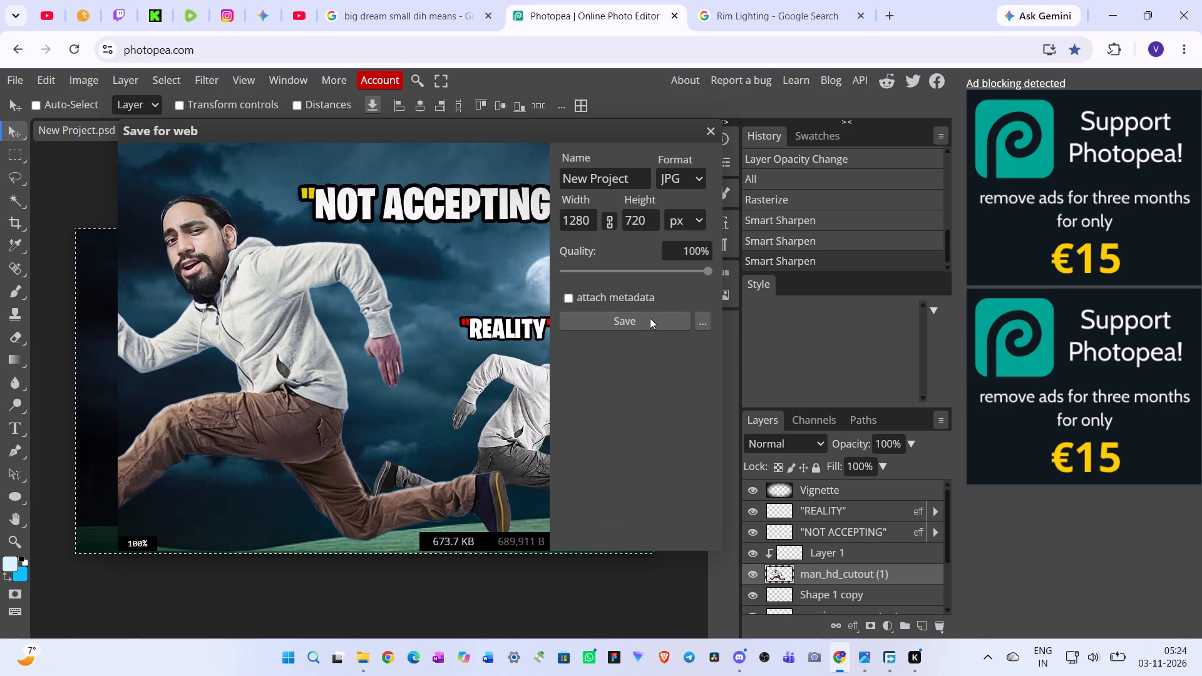
left_click_drag(637, 178, 562, 163)
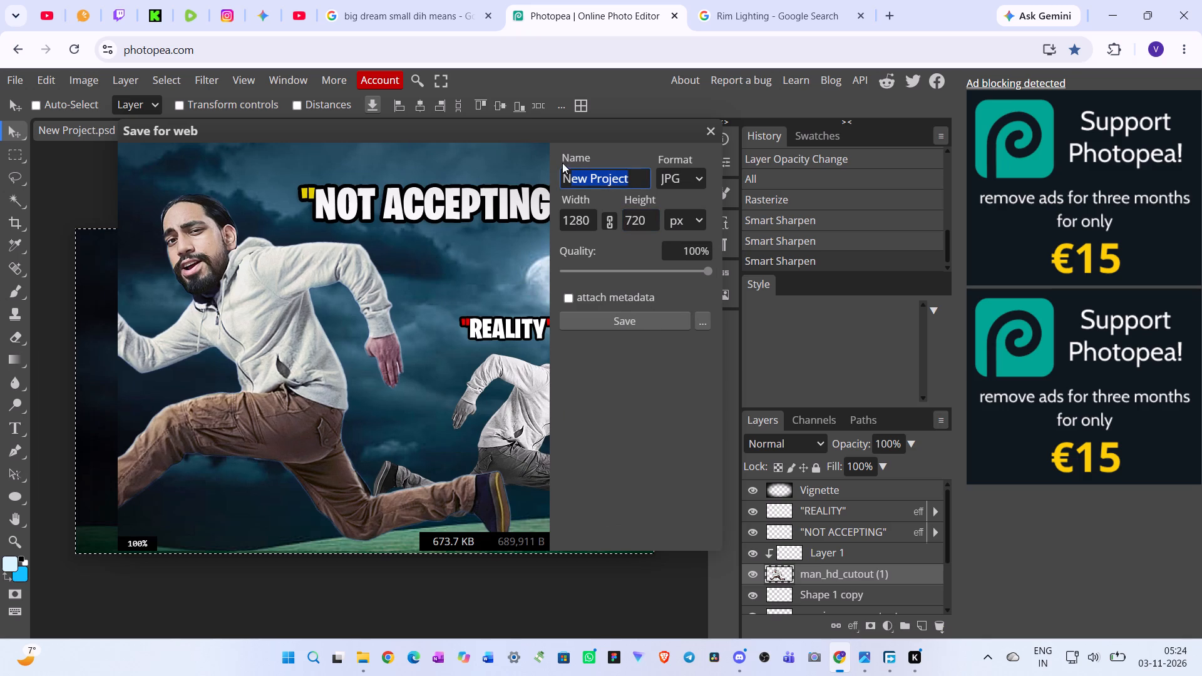
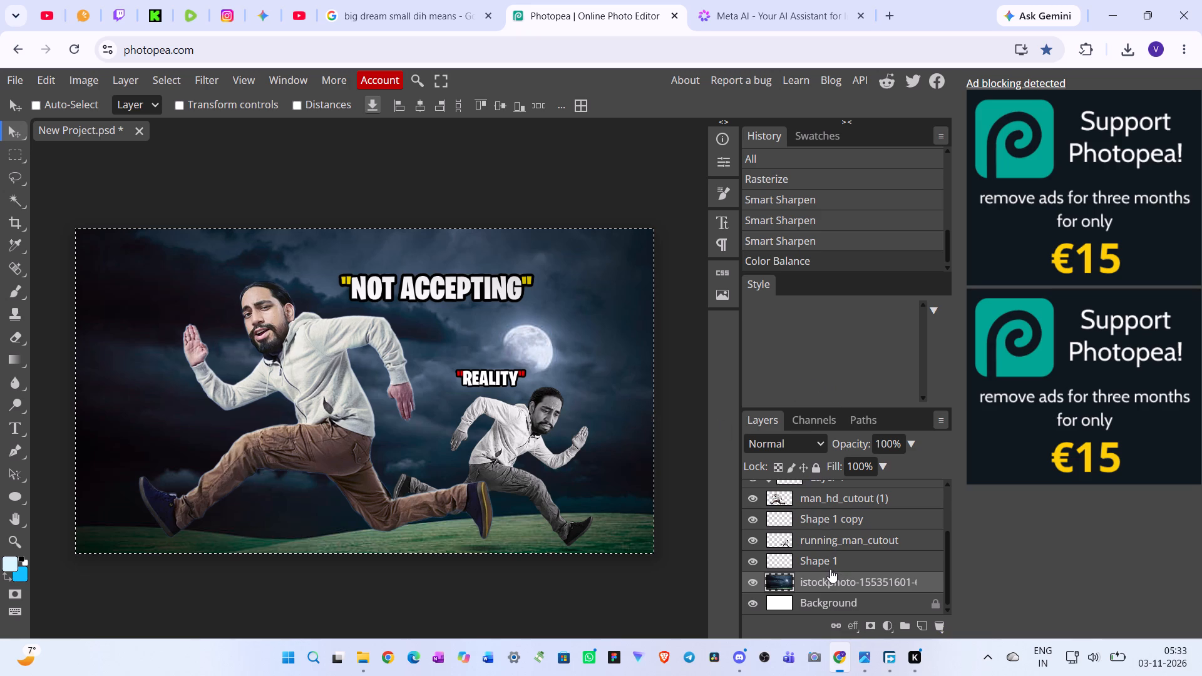
Lower the Vignette layer's Fill to 20%.
scroll(854, 546, "up", 4)
left_click(851, 489)
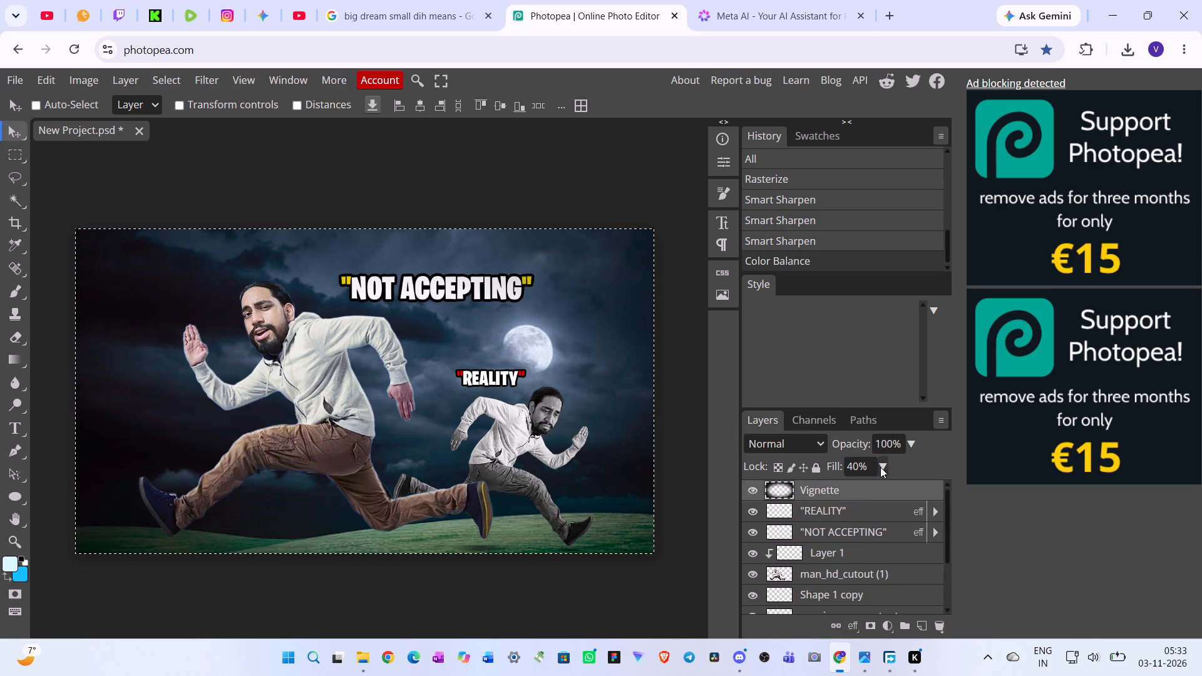
left_click(880, 467)
left_click_drag(850, 491, 842, 493)
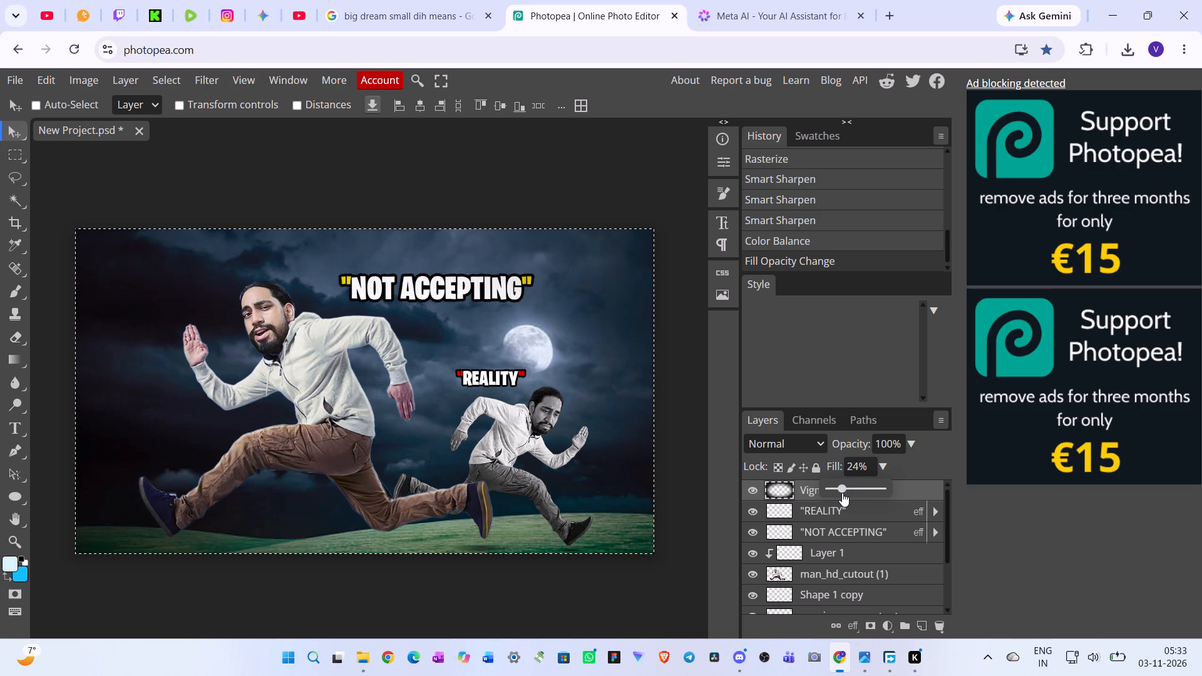
left_click_drag(842, 493, 841, 493)
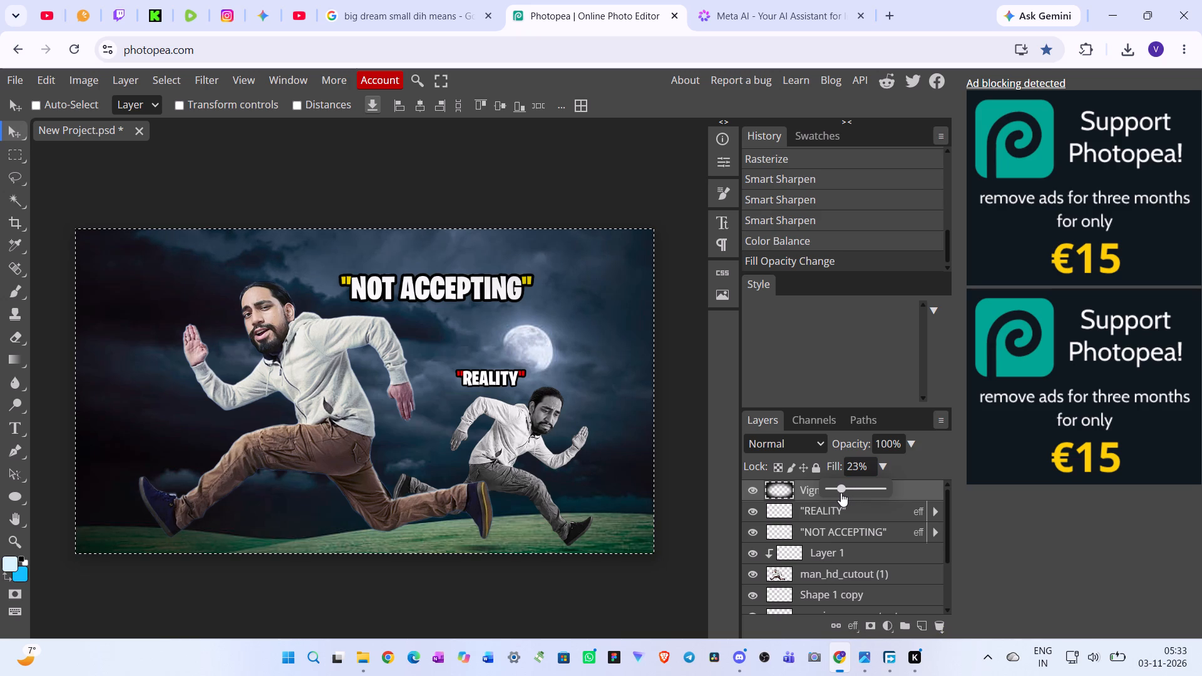
left_click_drag(841, 493, 838, 493)
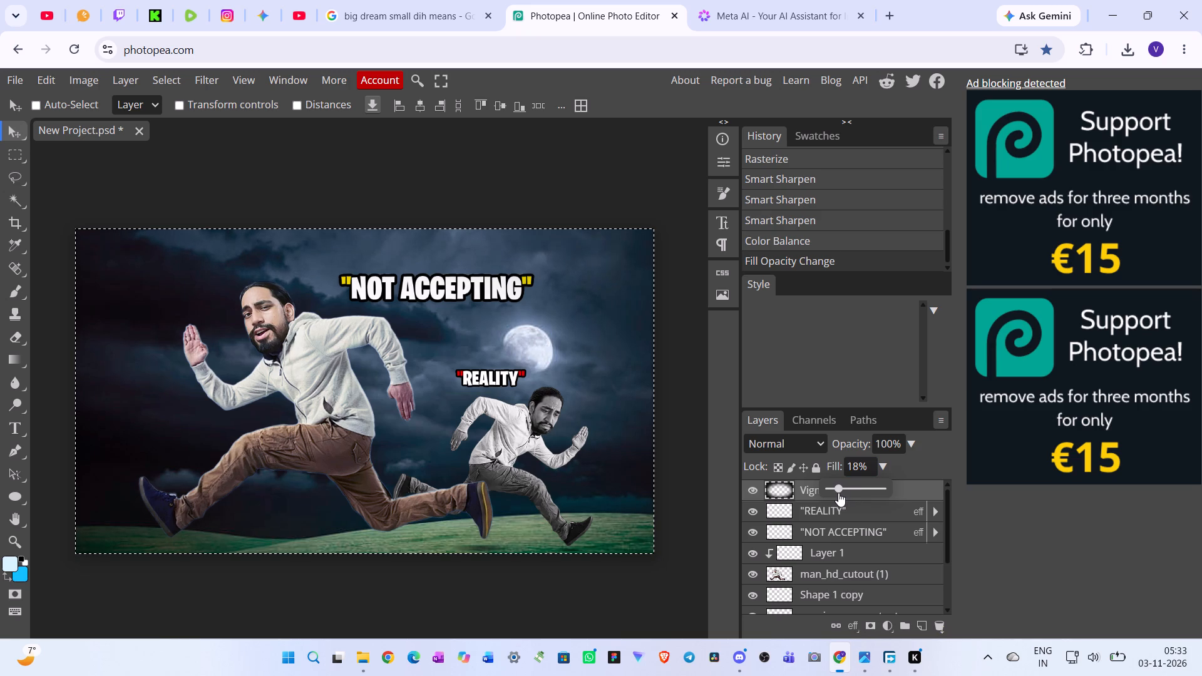
left_click_drag(838, 493, 840, 493)
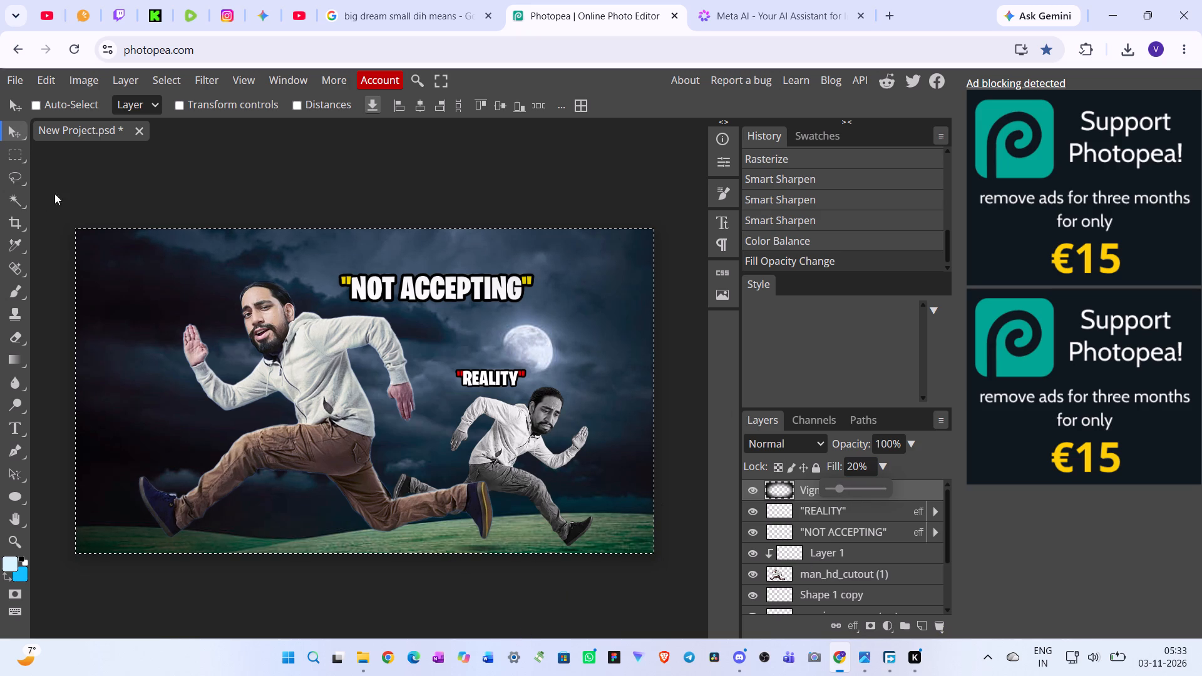
Export the thumbnail as a 1280 × 720 px JPG named New Project at 100% quality.
left_click(13, 76)
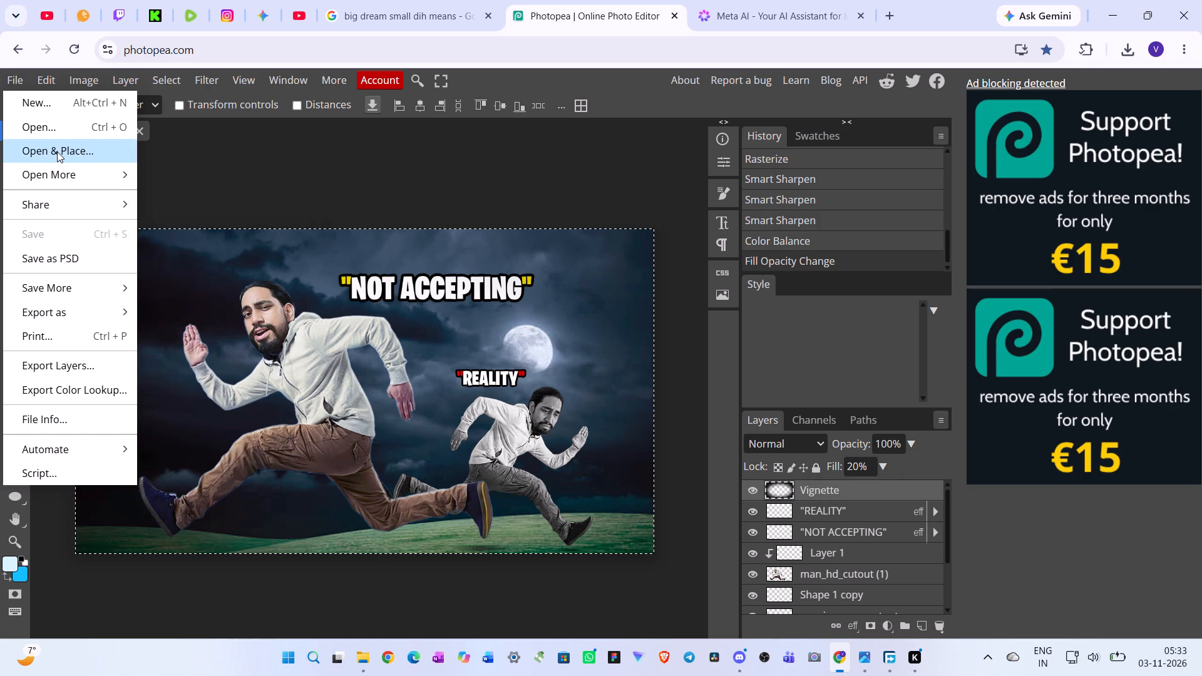
left_click(50, 315)
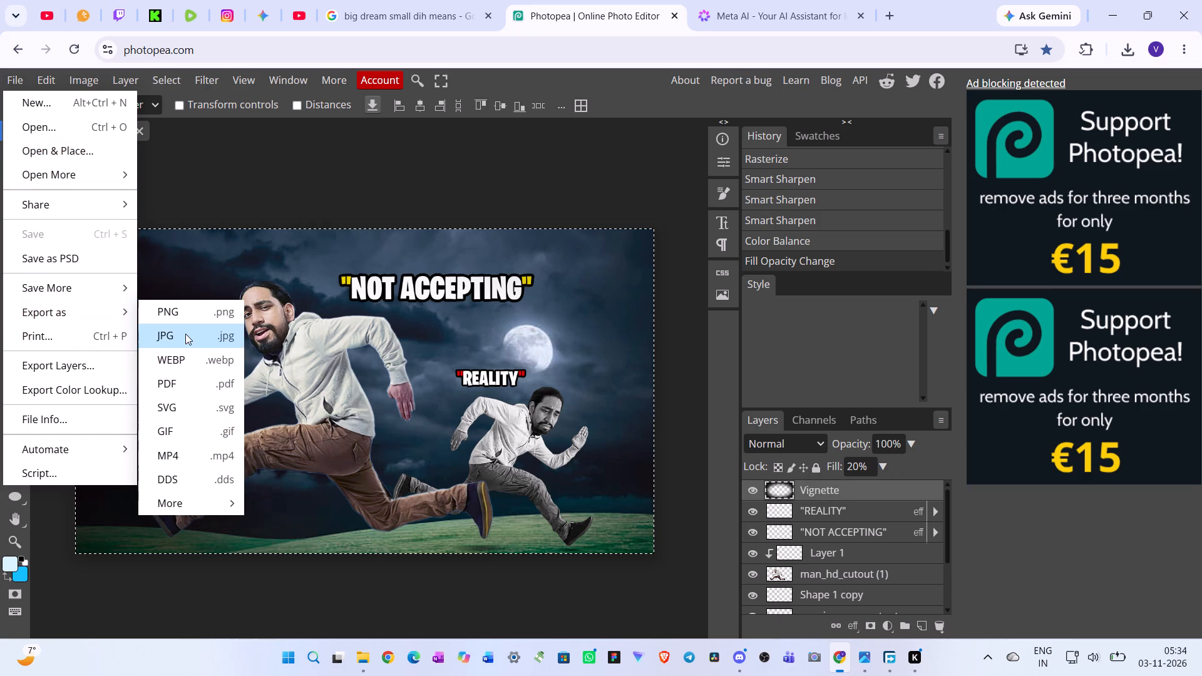
left_click(185, 335)
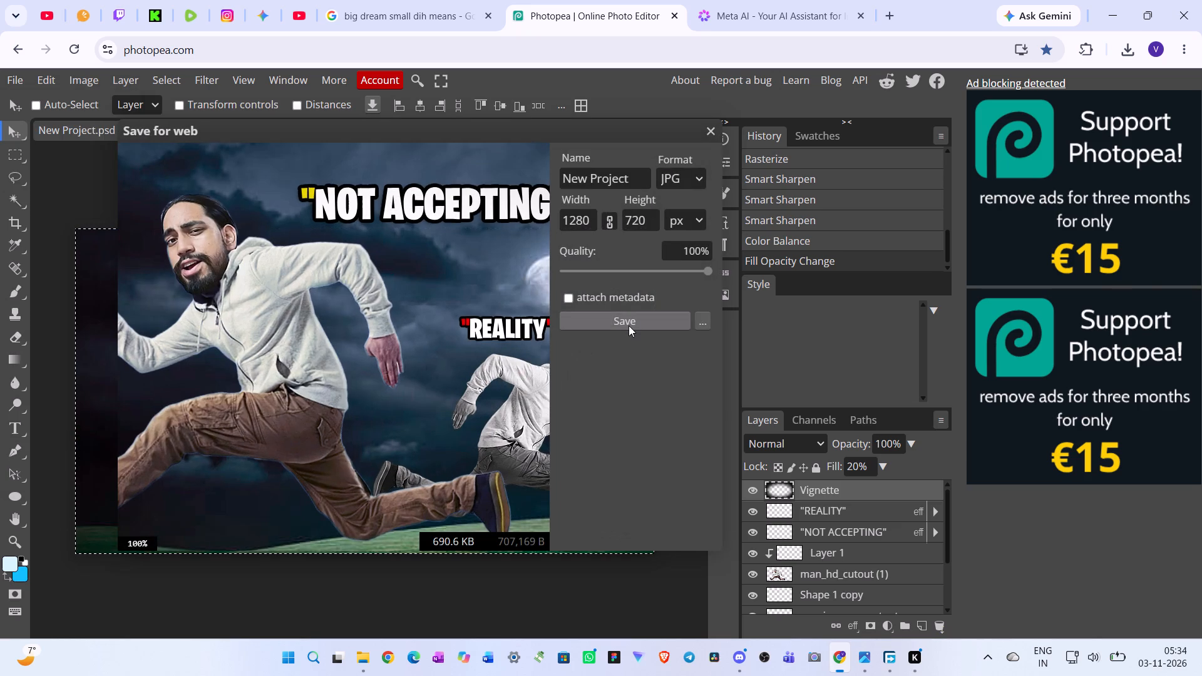
left_click(629, 325)
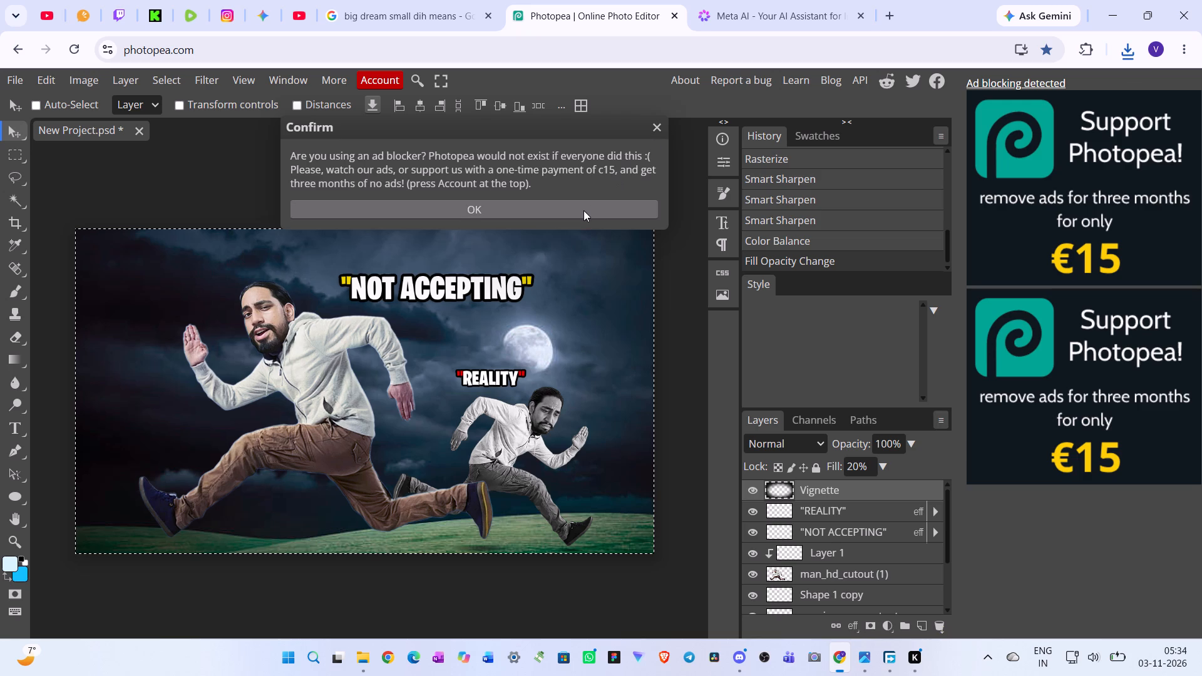
left_click(653, 123)
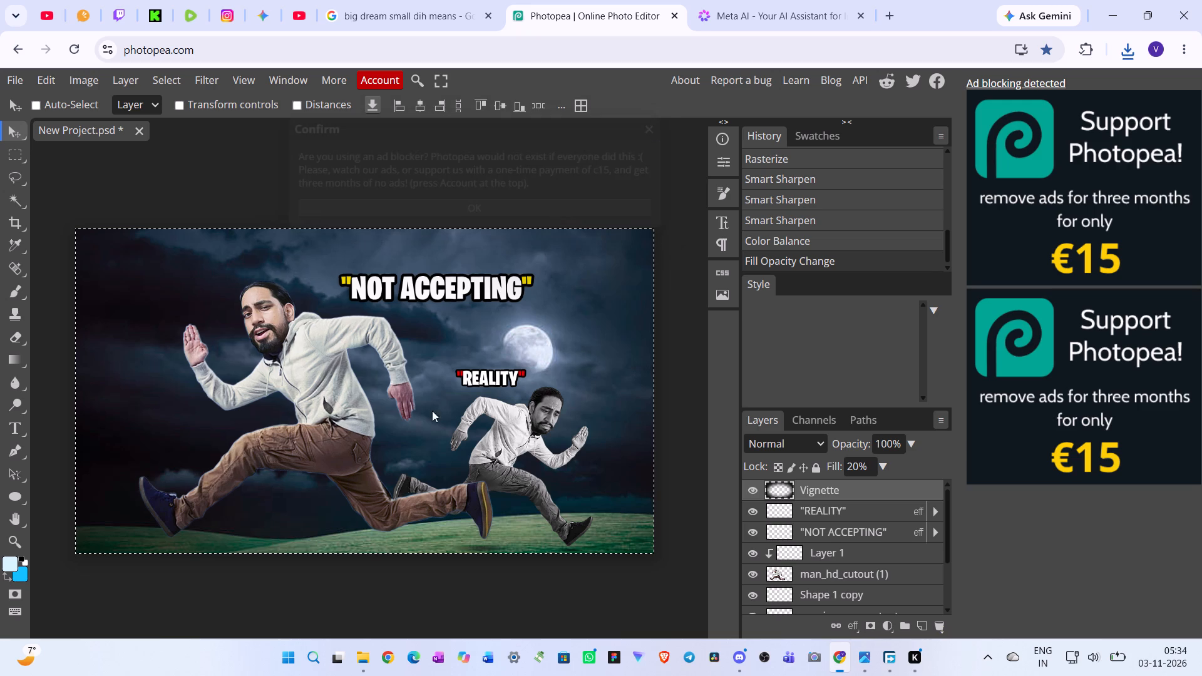
left_click(365, 659)
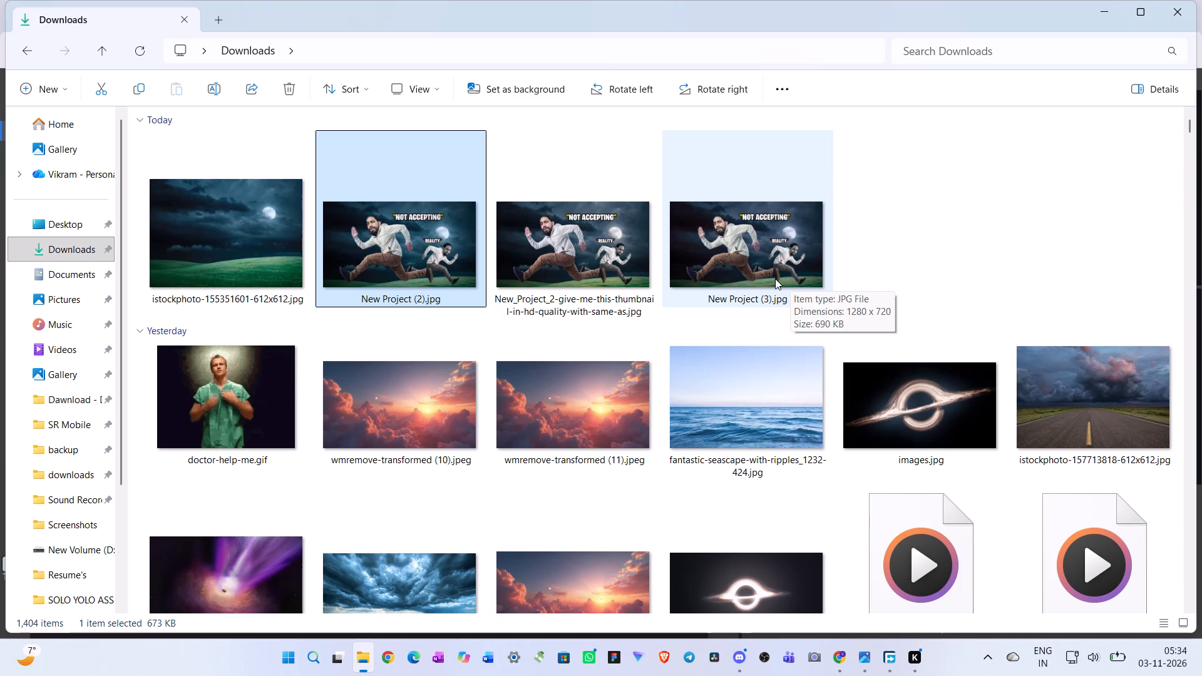
double_click(419, 256)
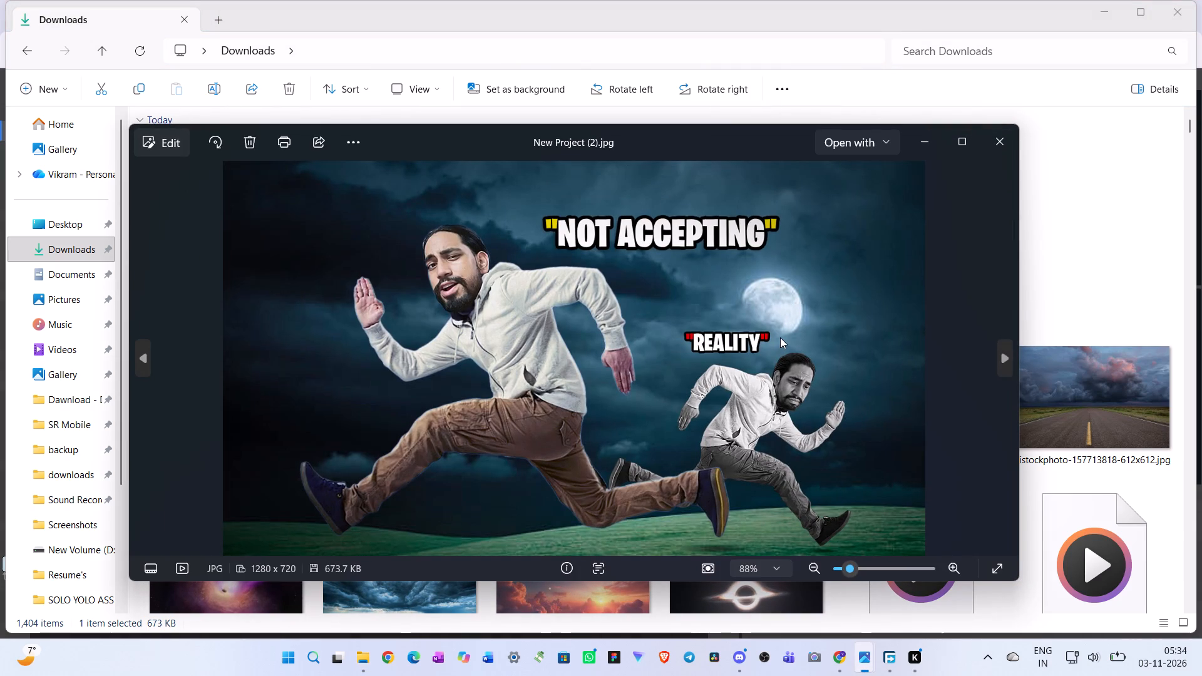
key("Right")
key("Right")
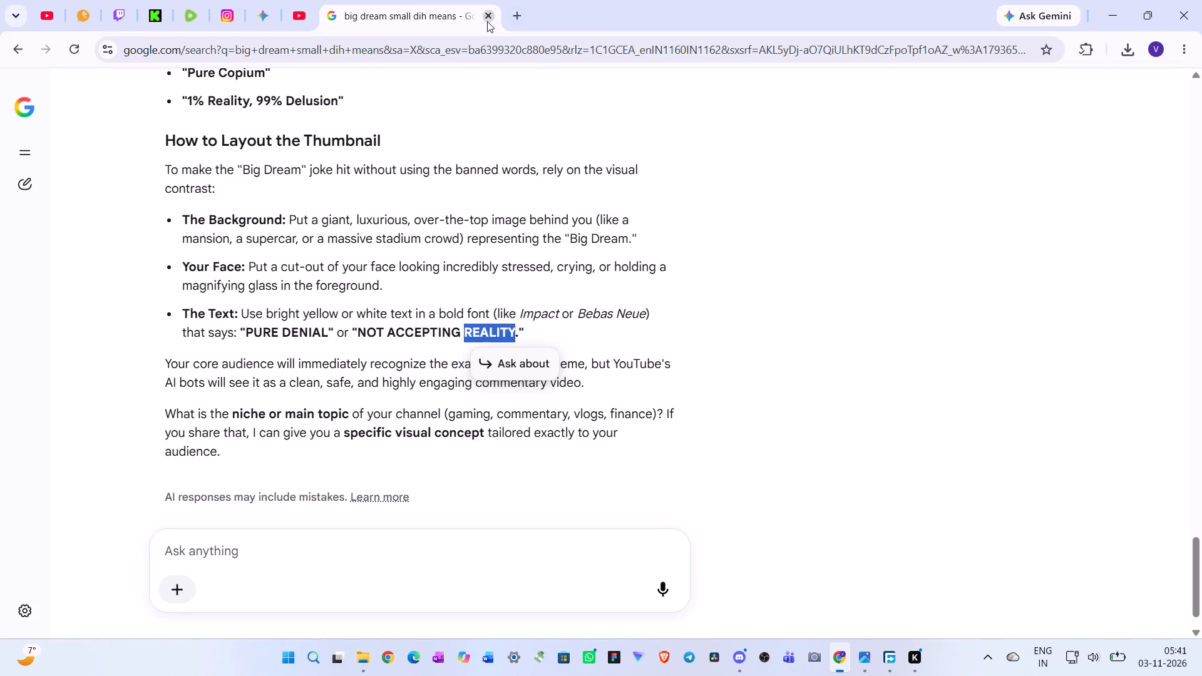
left_click(483, 11)
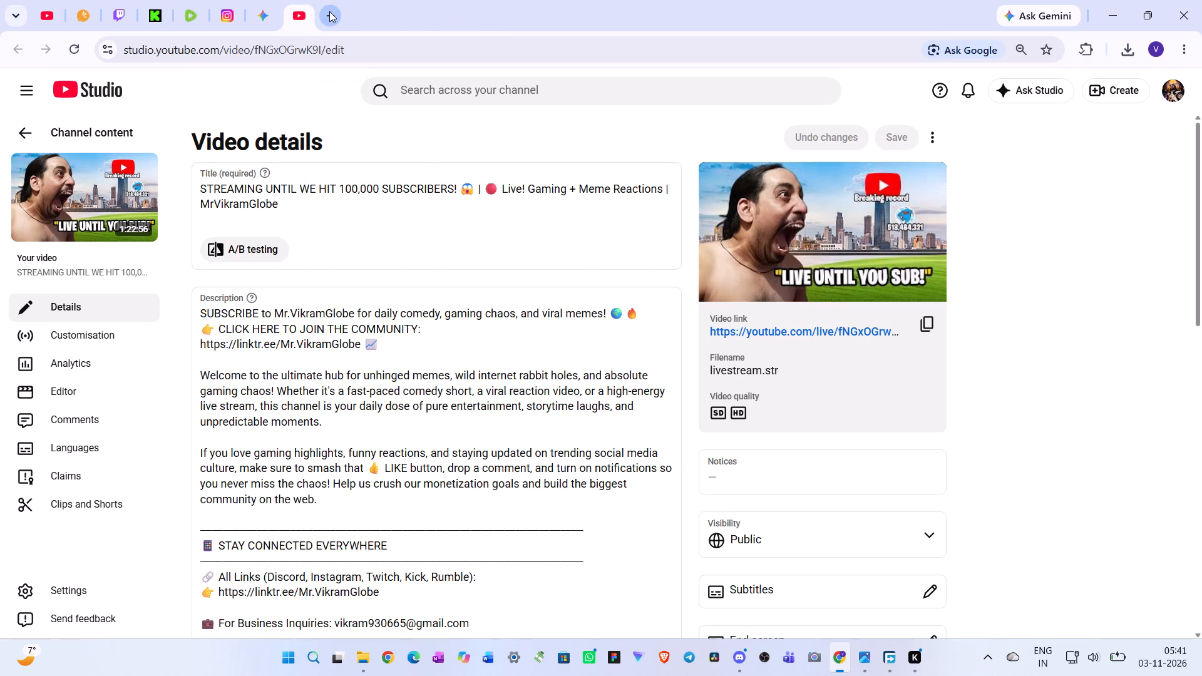
Close the whole browser window, including the remaining YouTube Studio page.
left_click(1199, 1)
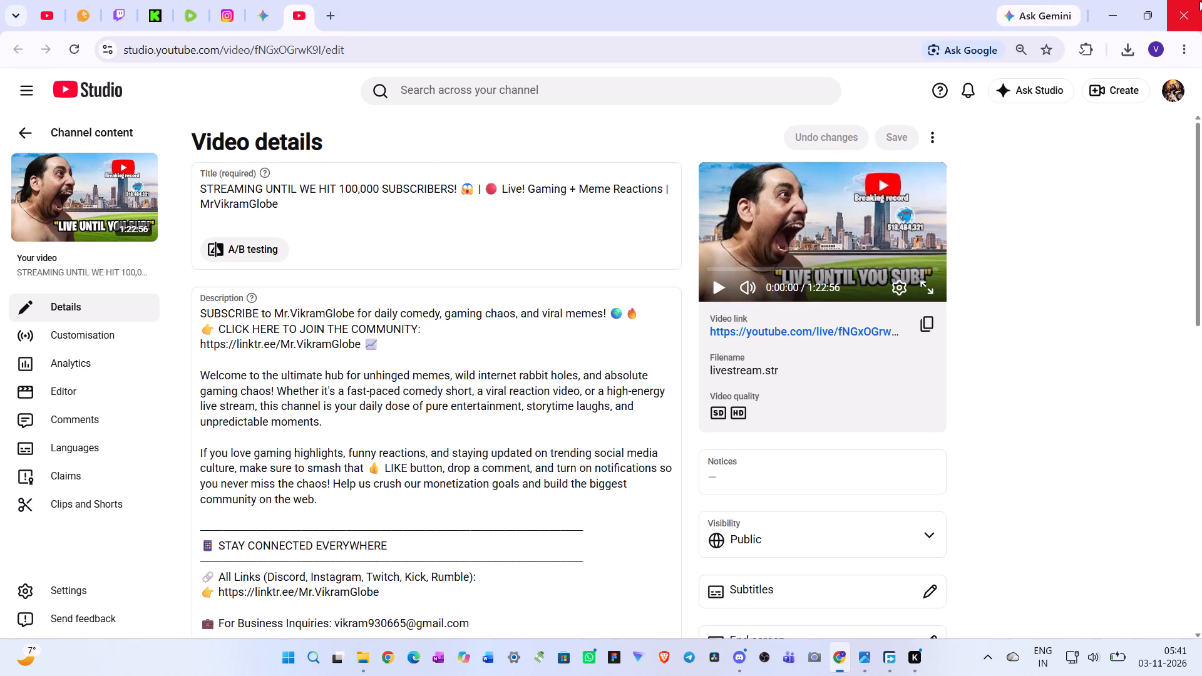